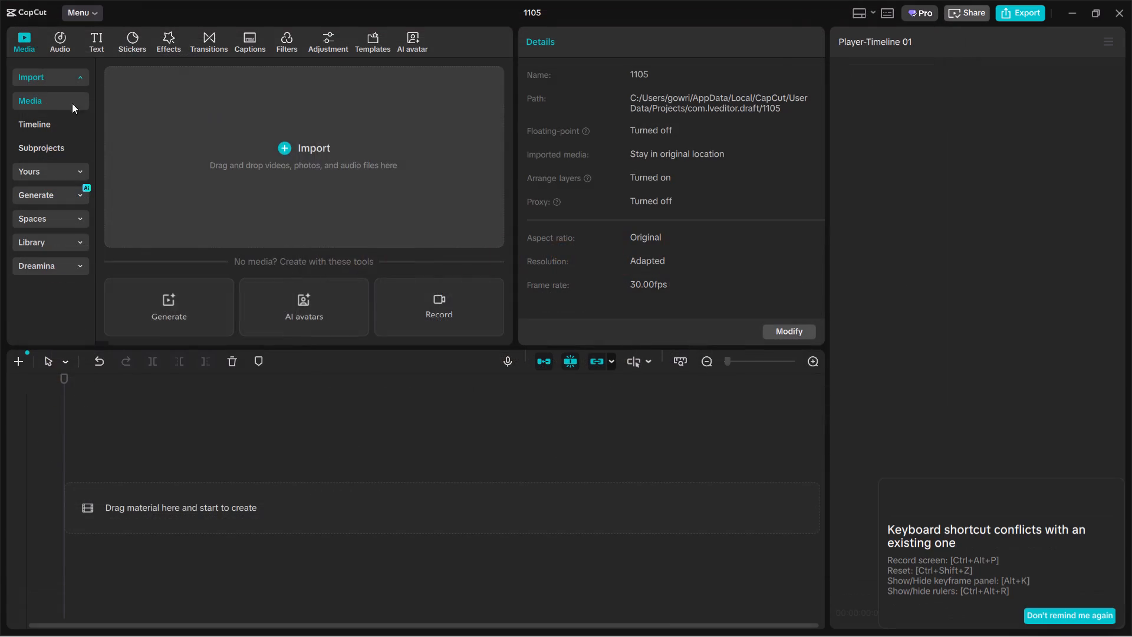
Import the amogh folder from the Desktop into the project's media.
click(114, 78)
click(147, 98)
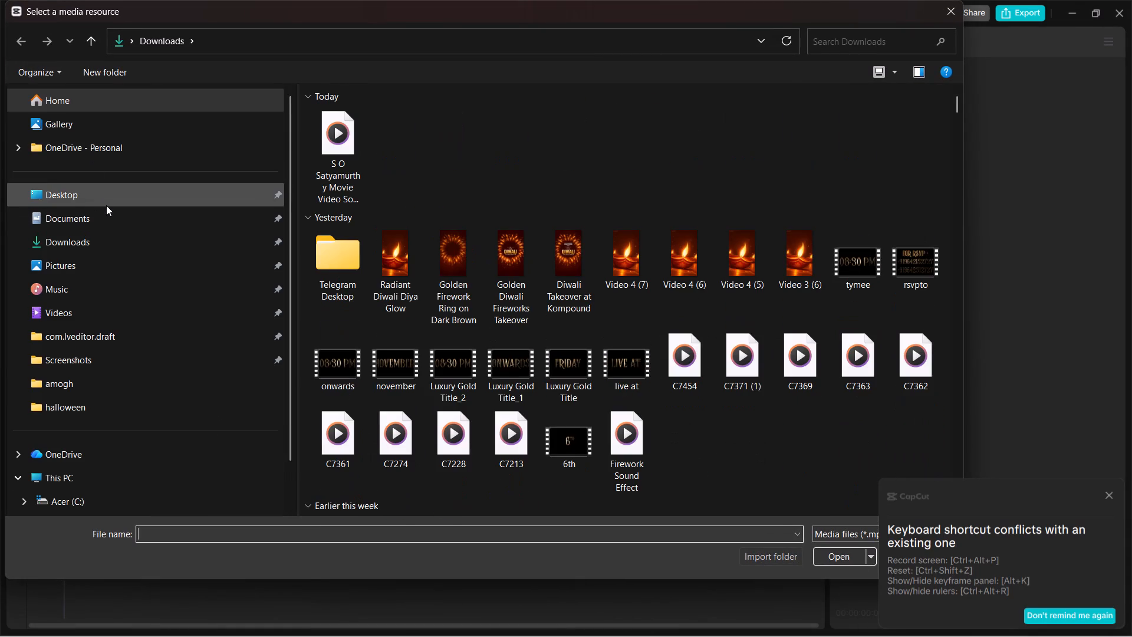
click(106, 205)
click(372, 130)
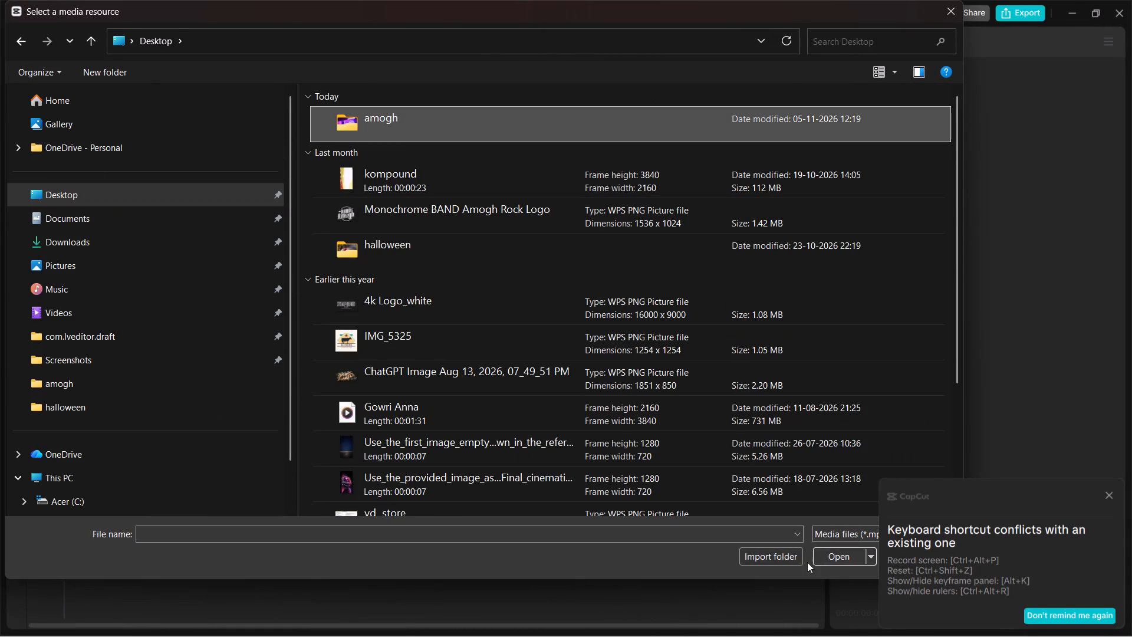
click(788, 553)
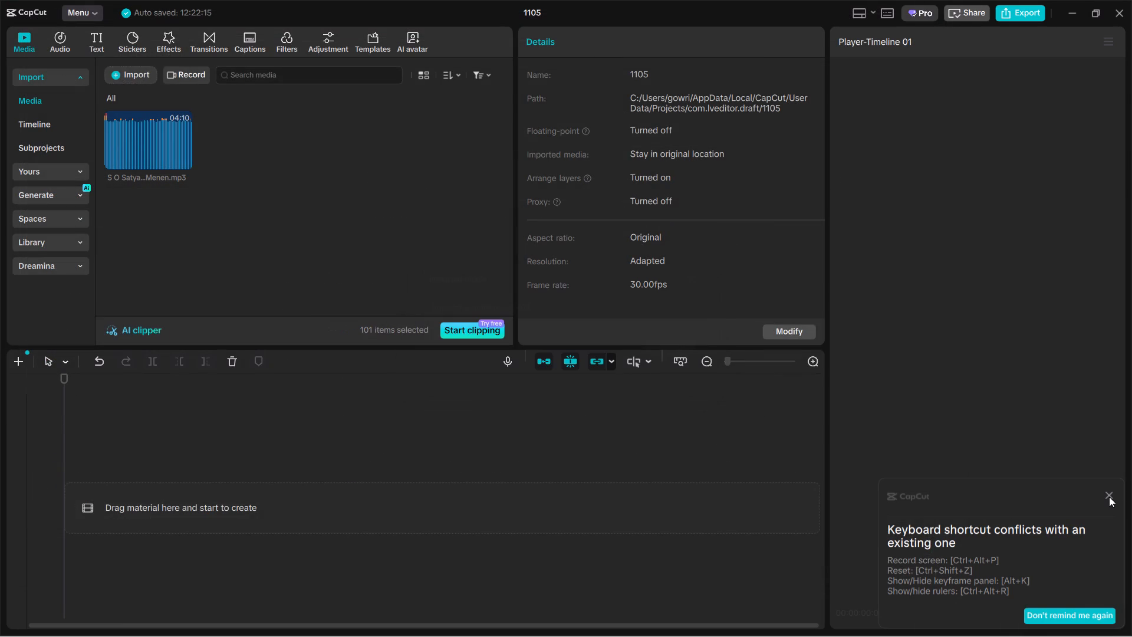
Dismiss the keyboard shortcut conflict notice.
click(1110, 493)
click(266, 239)
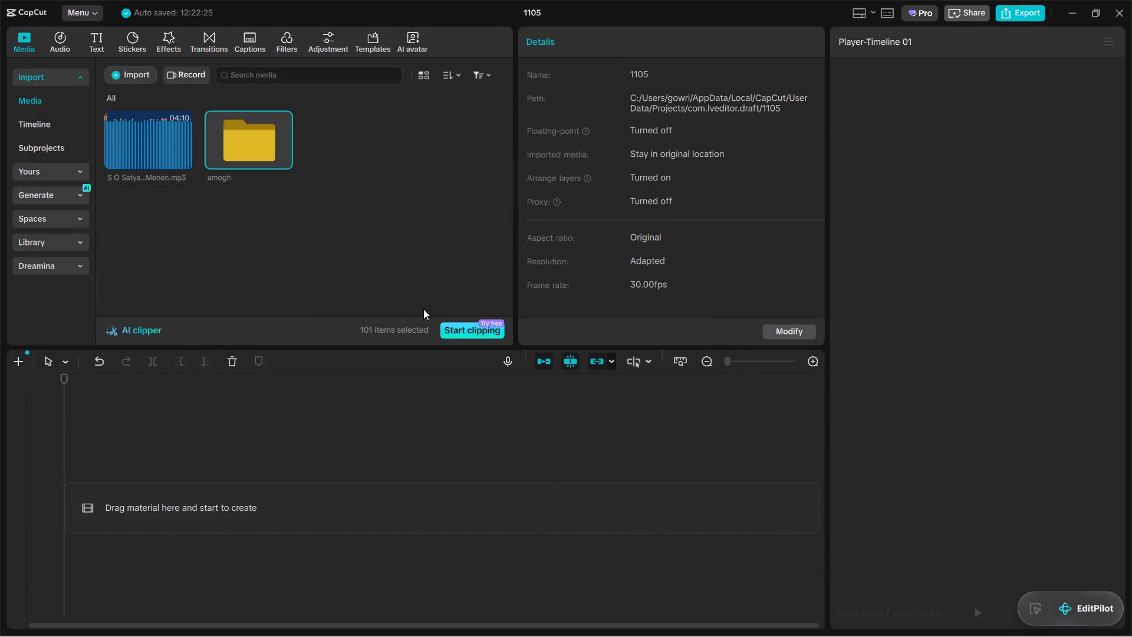
Place the S O Satyamurthy mp3 song on the timeline as an audio track starting at 00:00.
drag(152, 139, 144, 560)
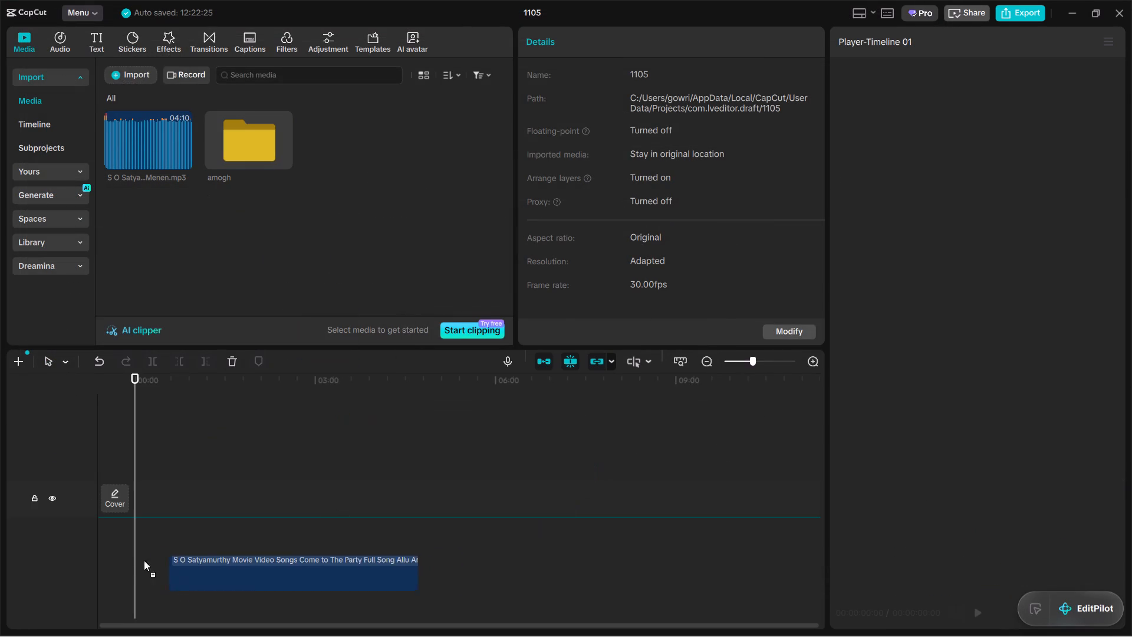
drag(144, 560, 131, 553)
ctrl+scroll(150, 541, up, 18)
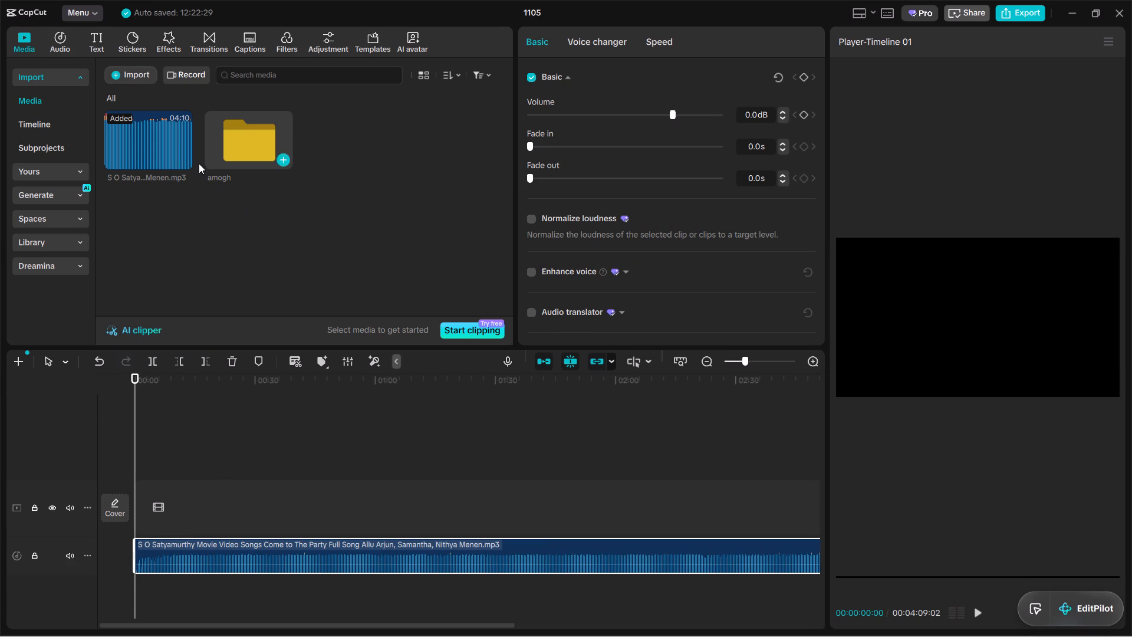
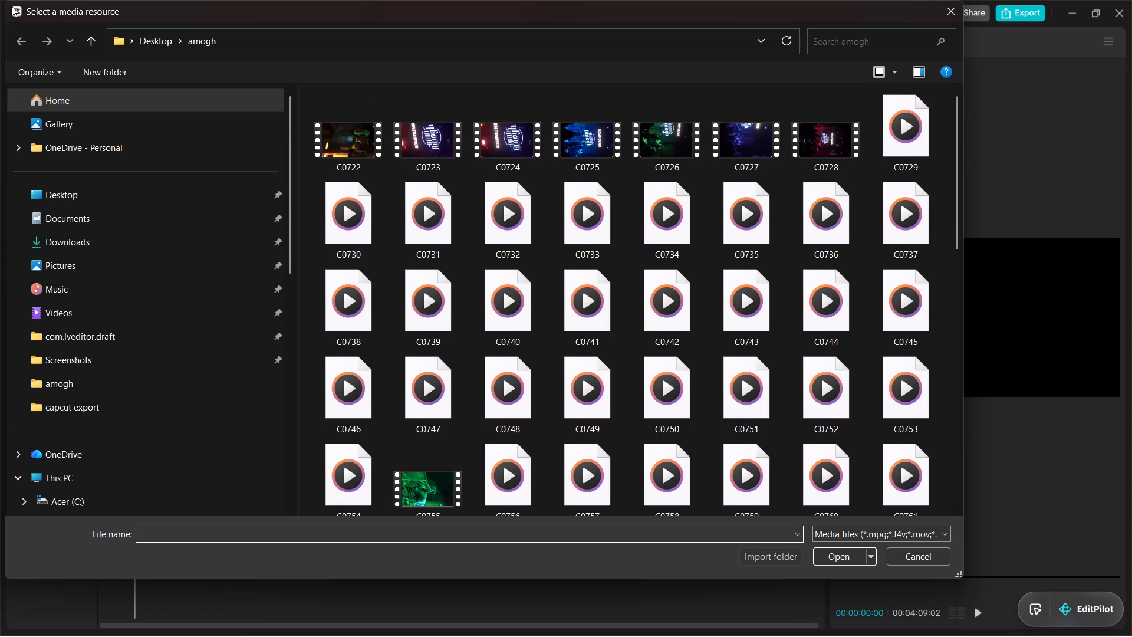
Import the video from the bandinf-updated-hcc folder, inside capcut export on the KT SIR (D:) drive, into the project media.
scroll(11, 6, up, 1)
scroll(124, 291, down, 4)
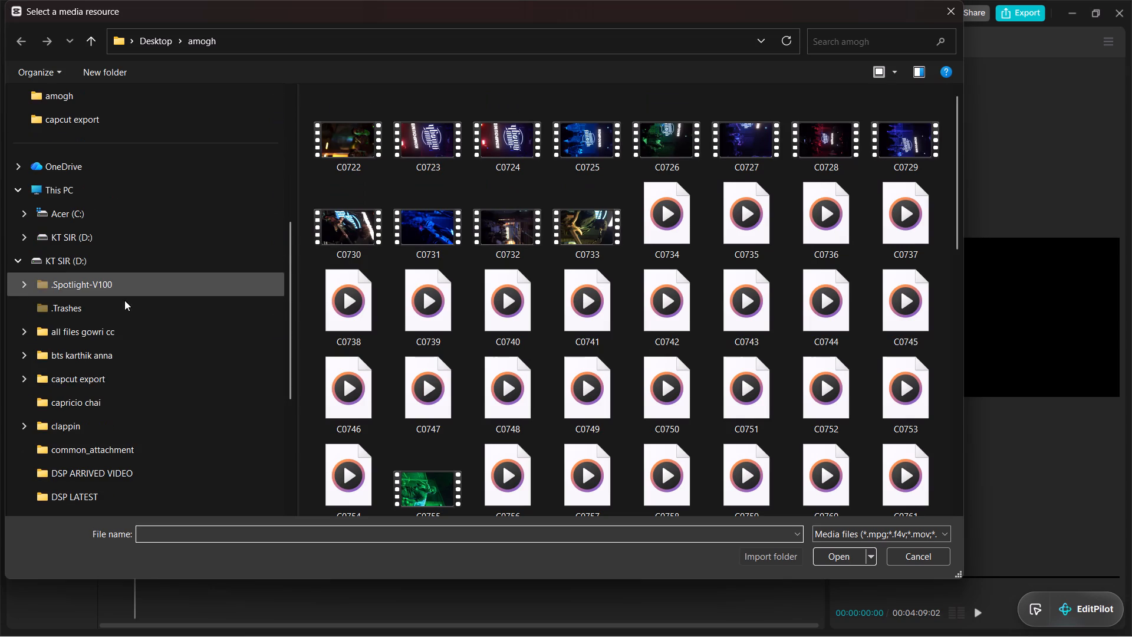
click(172, 406)
click(167, 419)
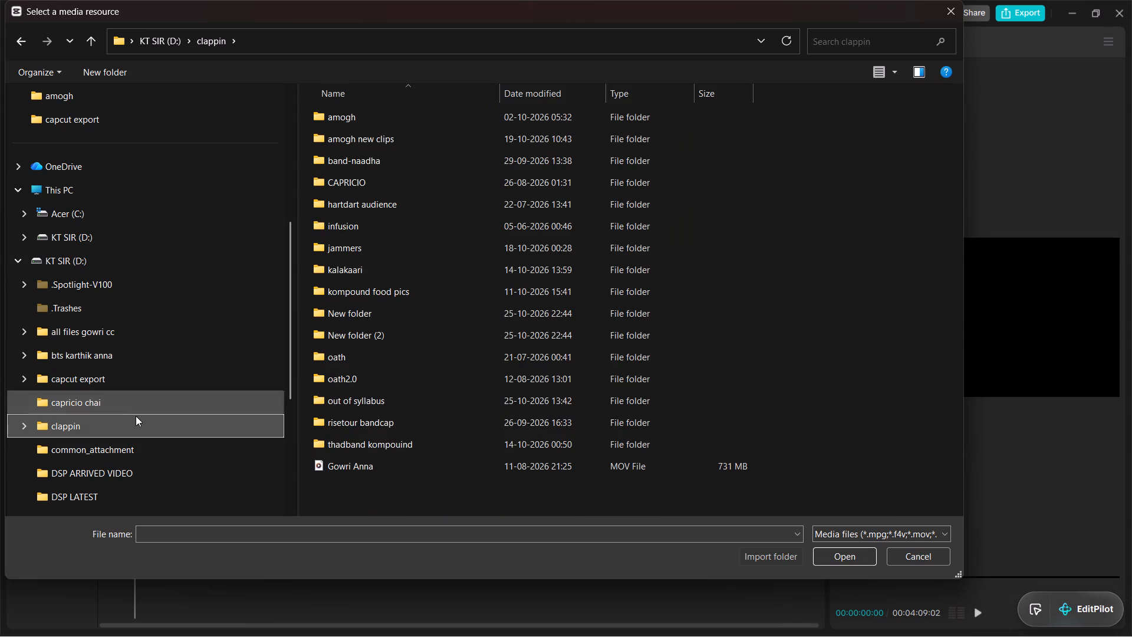
click(146, 382)
scroll(380, 419, down, 3)
double_click(381, 416)
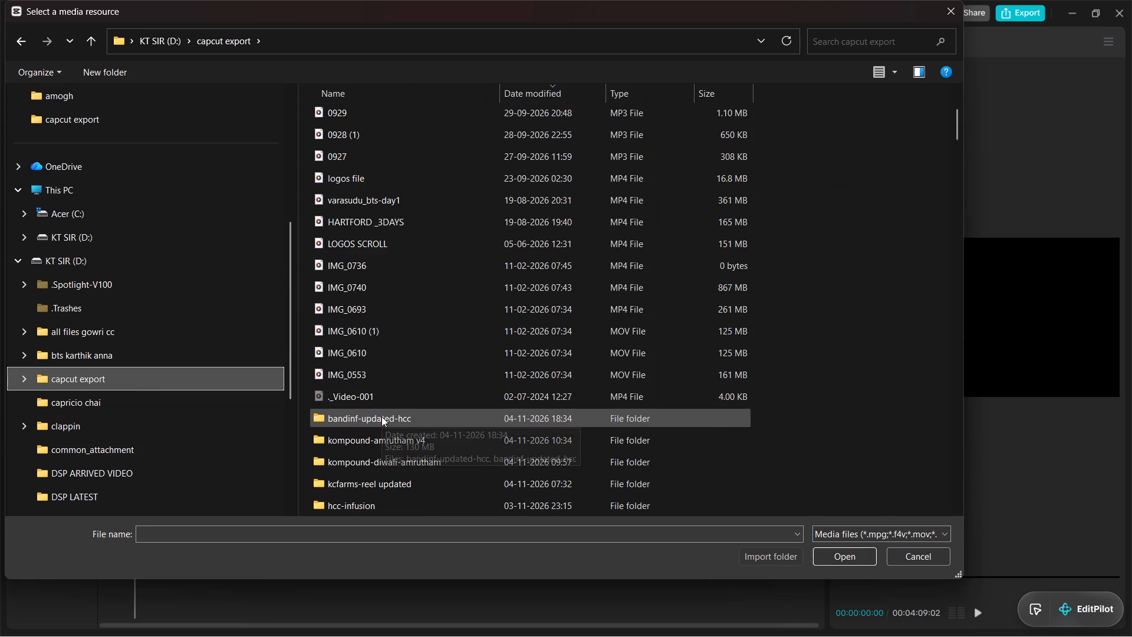
double_click(460, 139)
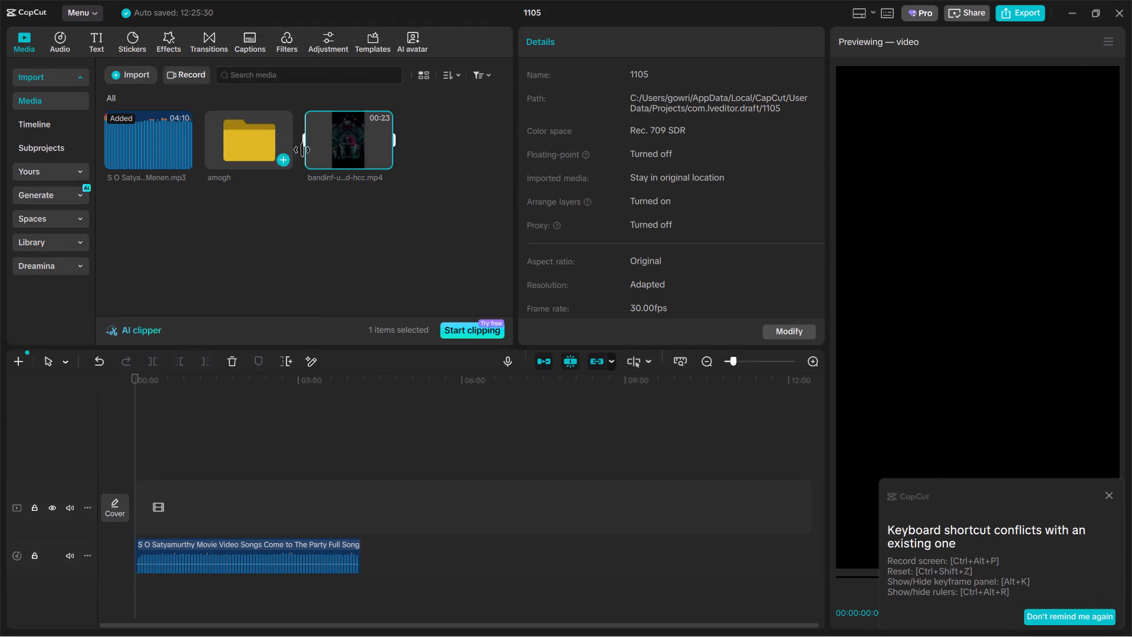
Import the kompound-amrutham v4 video from its folder inside capcut export into the project media.
click(116, 77)
click(165, 106)
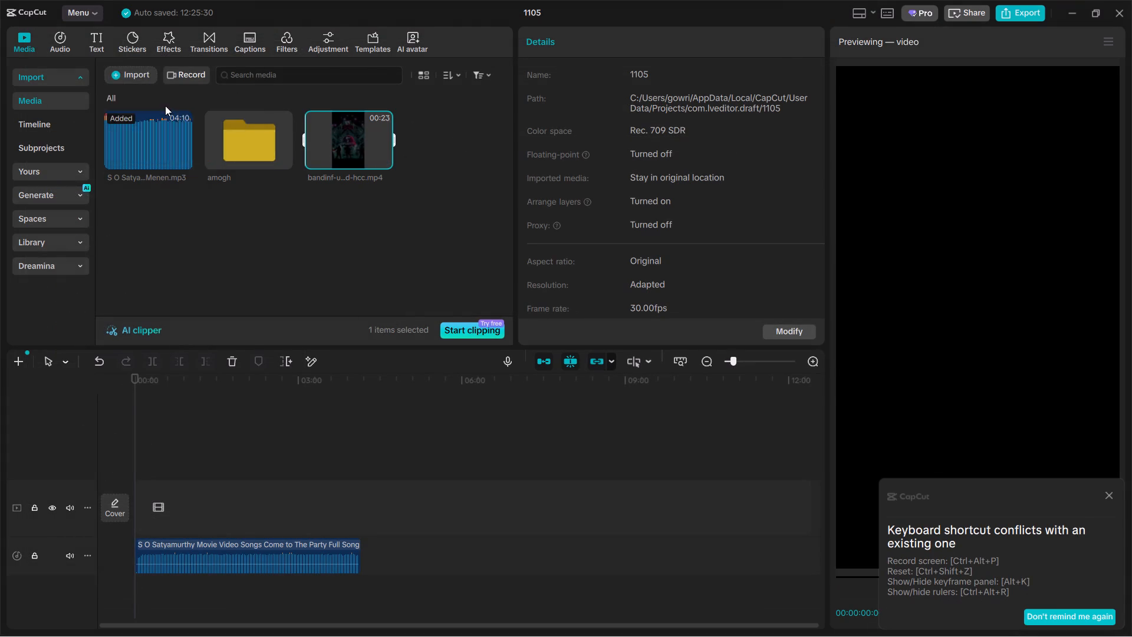
click(210, 40)
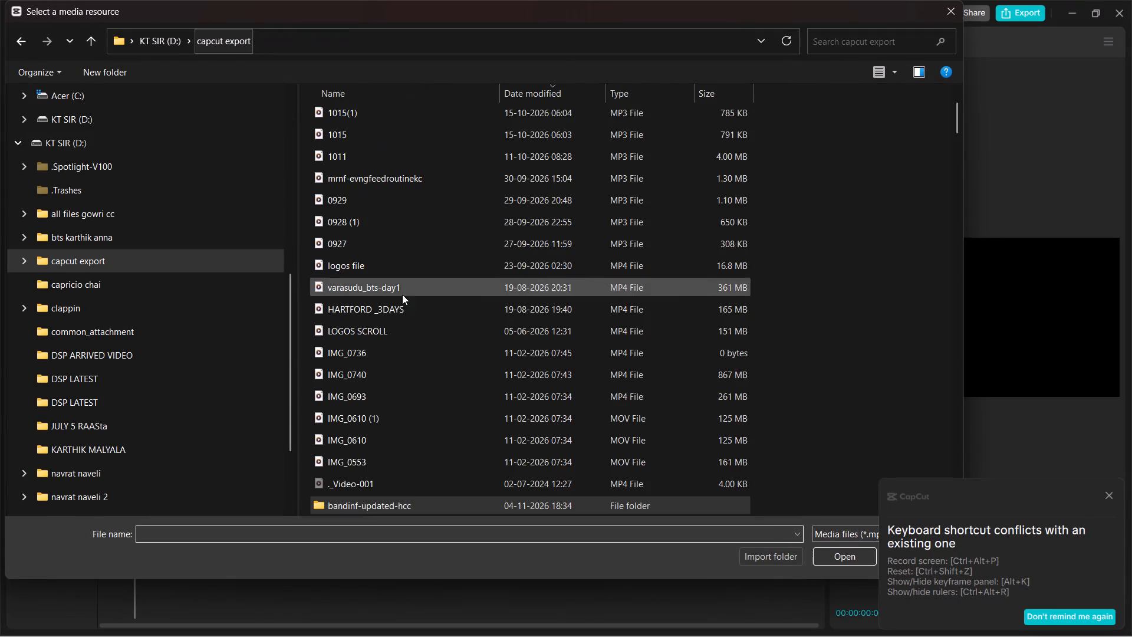
scroll(368, 448, down, 1)
click(376, 461)
click(376, 461)
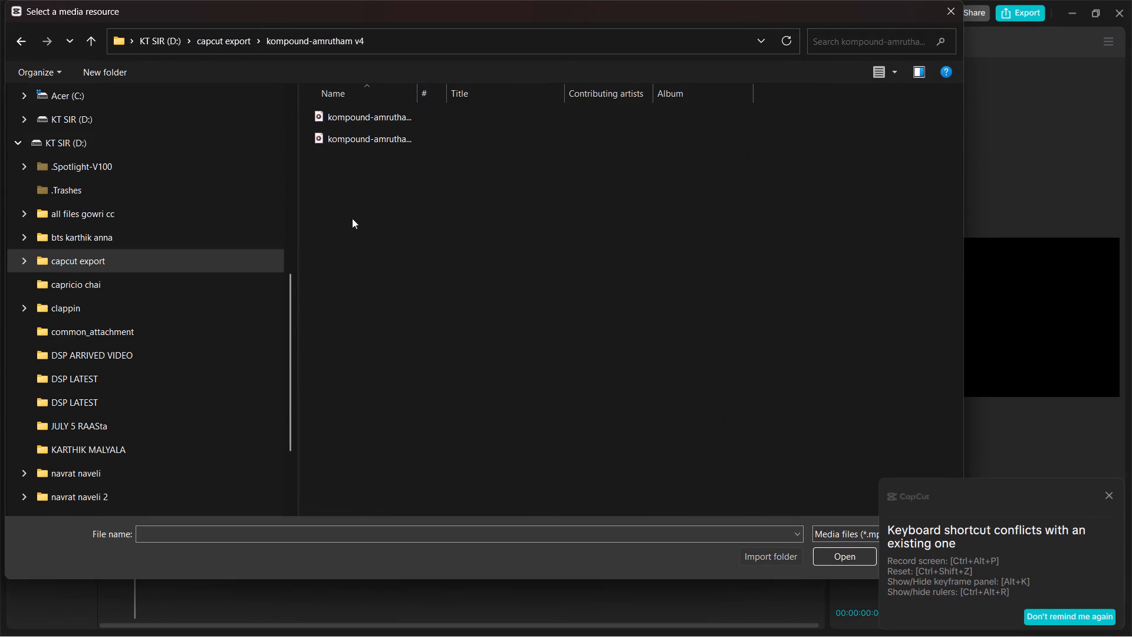
double_click(391, 135)
Place the kompound-amrutham v4.mp4 clip on the main video track at 00:00 and dismiss the shortcut conflict notice.
drag(453, 143, 475, 232)
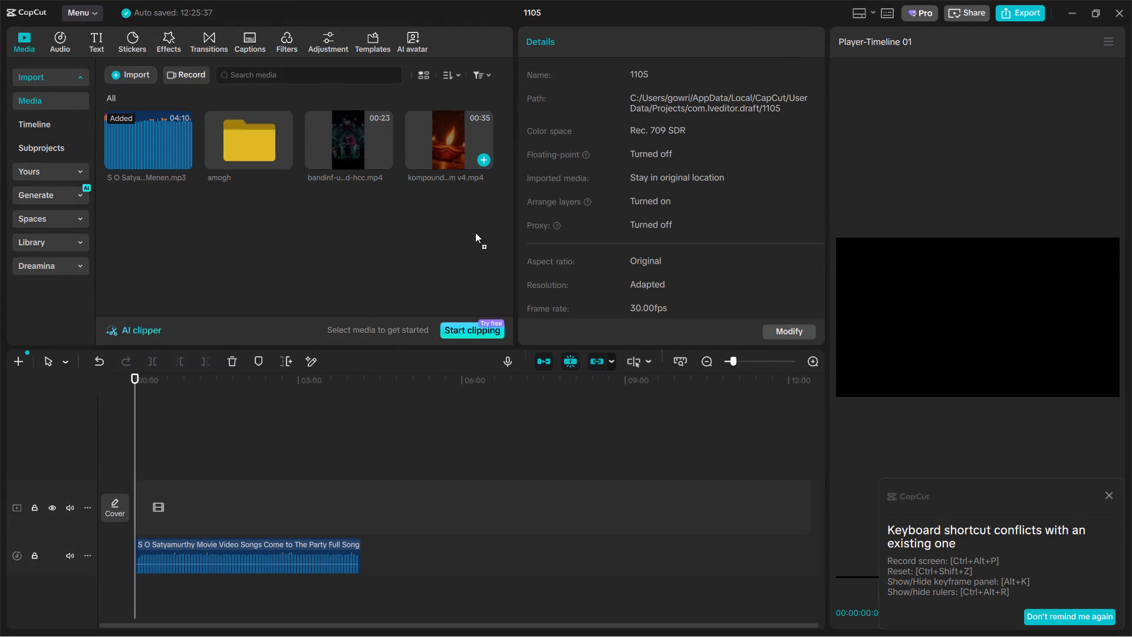
drag(475, 232, 139, 517)
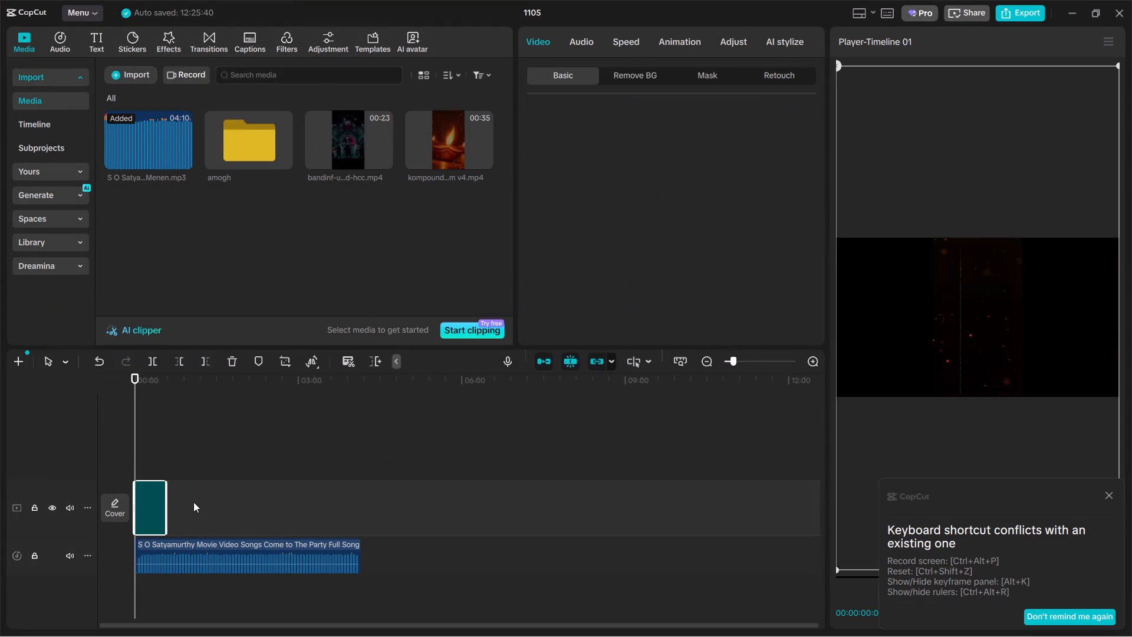
click(1111, 498)
Mute the main video track.
ctrl+scroll(108, 594, up, 6)
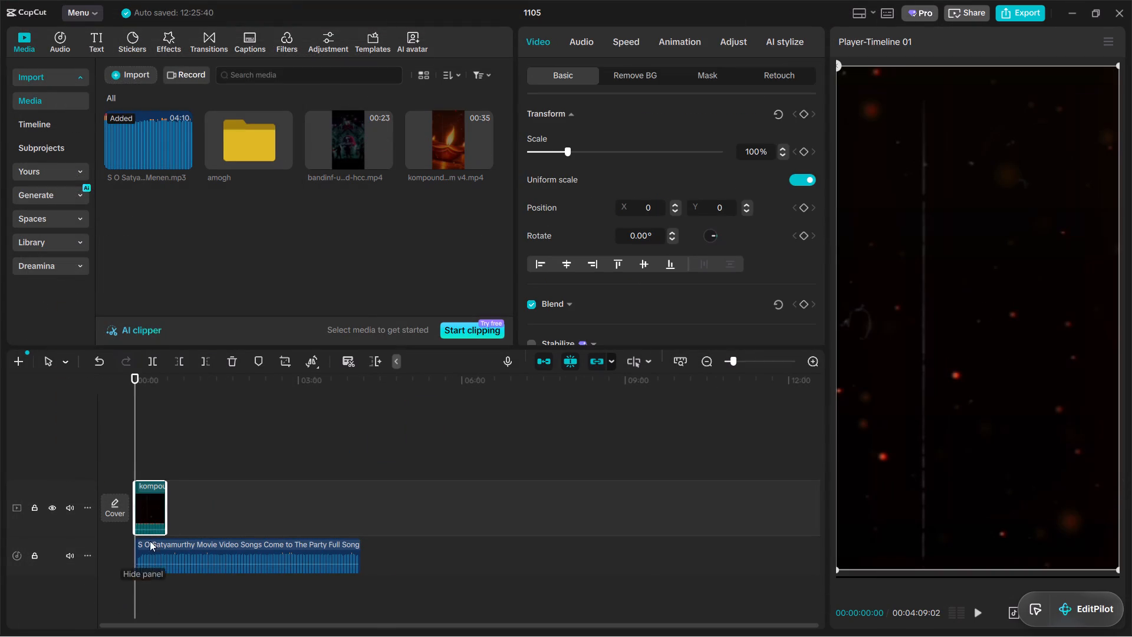
ctrl+scroll(150, 541, up, 4)
ctrl+scroll(75, 513, up, 6)
click(71, 512)
Extract the audio of the kompound-amrutham v4 clip onto its own audio track.
scroll(142, 518, down, 1)
ctrl+scroll(172, 535, up, 5)
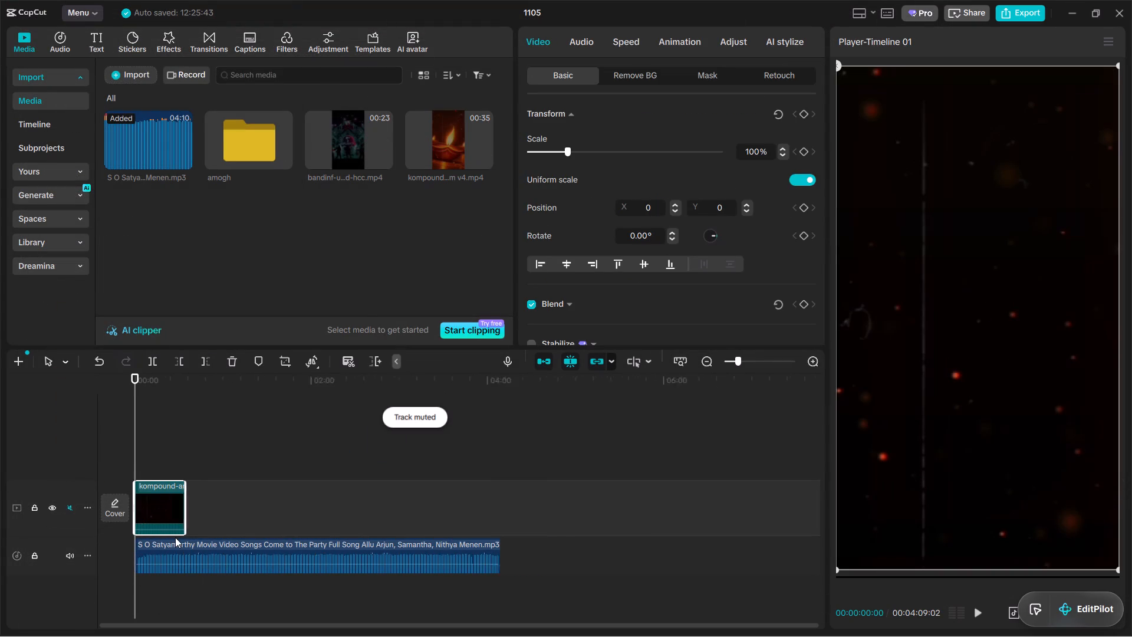
ctrl+scroll(175, 537, up, 17)
ctrl+click(214, 551)
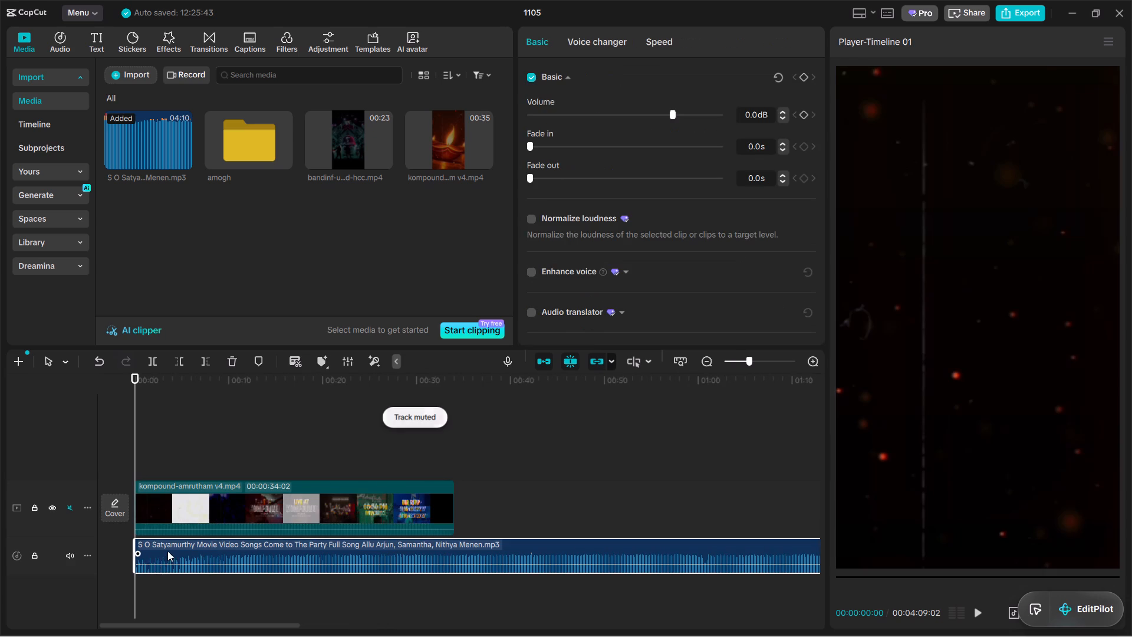
click(165, 518)
key(ctrl+shift+s)
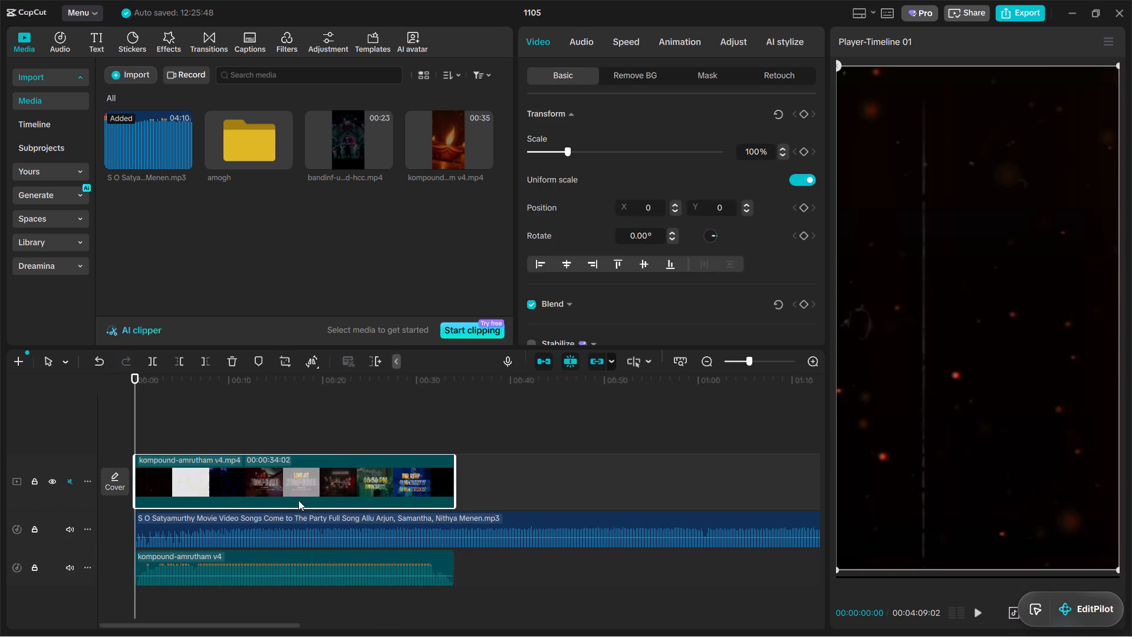
Disable the S O Satyamurthy song clip on the timeline while playing the opening of the intro.
click(205, 526)
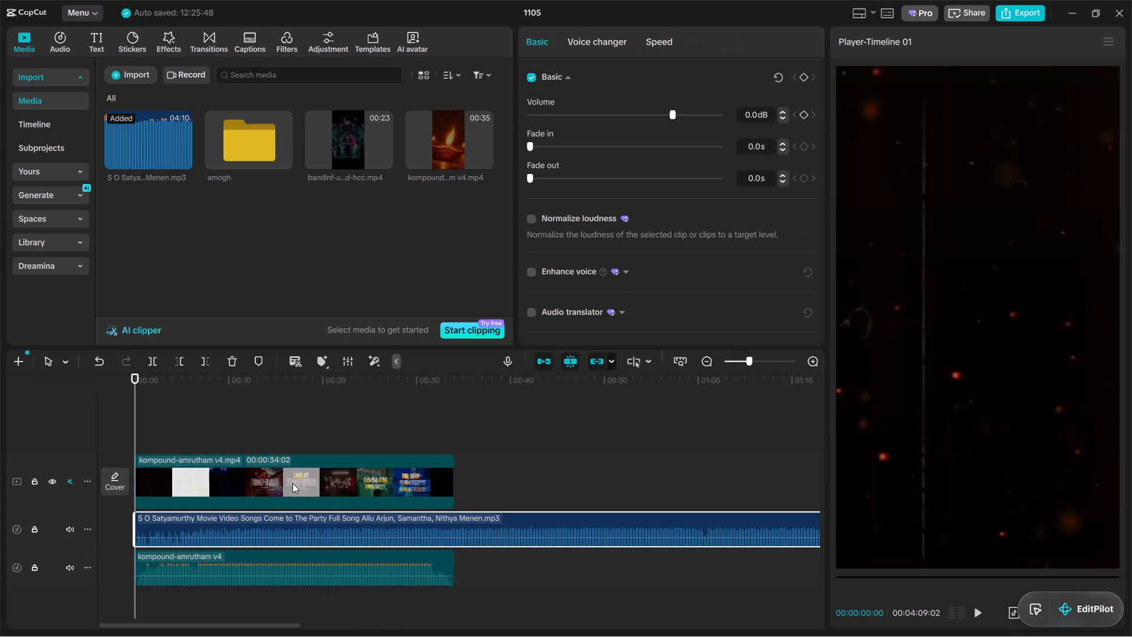
click(281, 448)
drag(281, 448, 161, 467)
ctrl+scroll(207, 469, up, 11)
click(178, 443)
drag(178, 443, 77, 457)
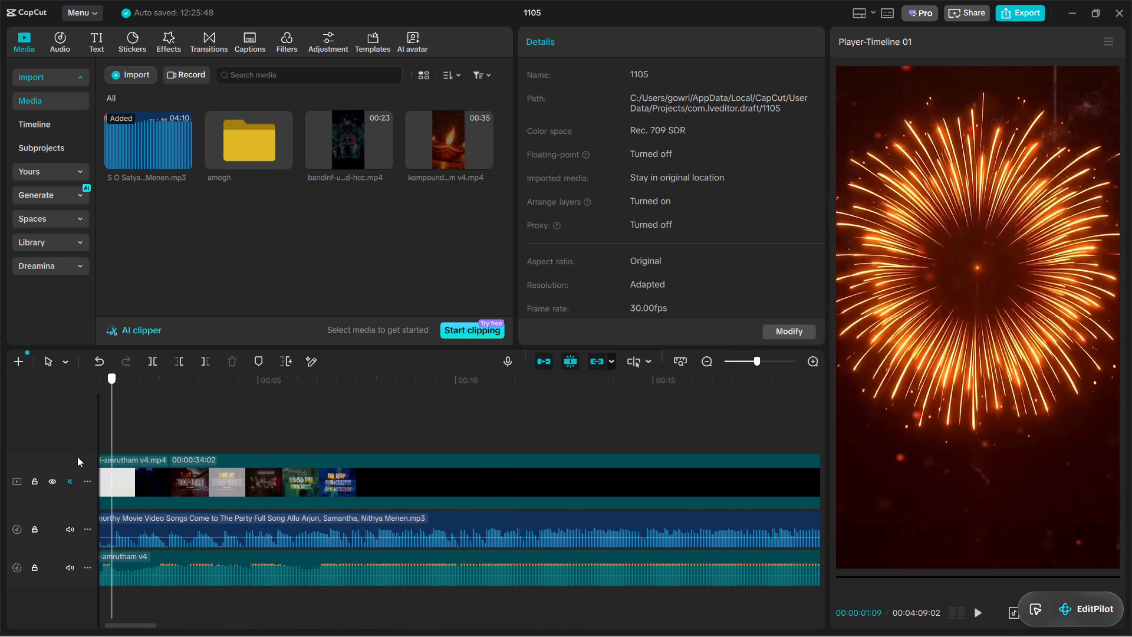
drag(77, 457, 60, 458)
key(space)
key(space)
click(211, 530)
key(v)
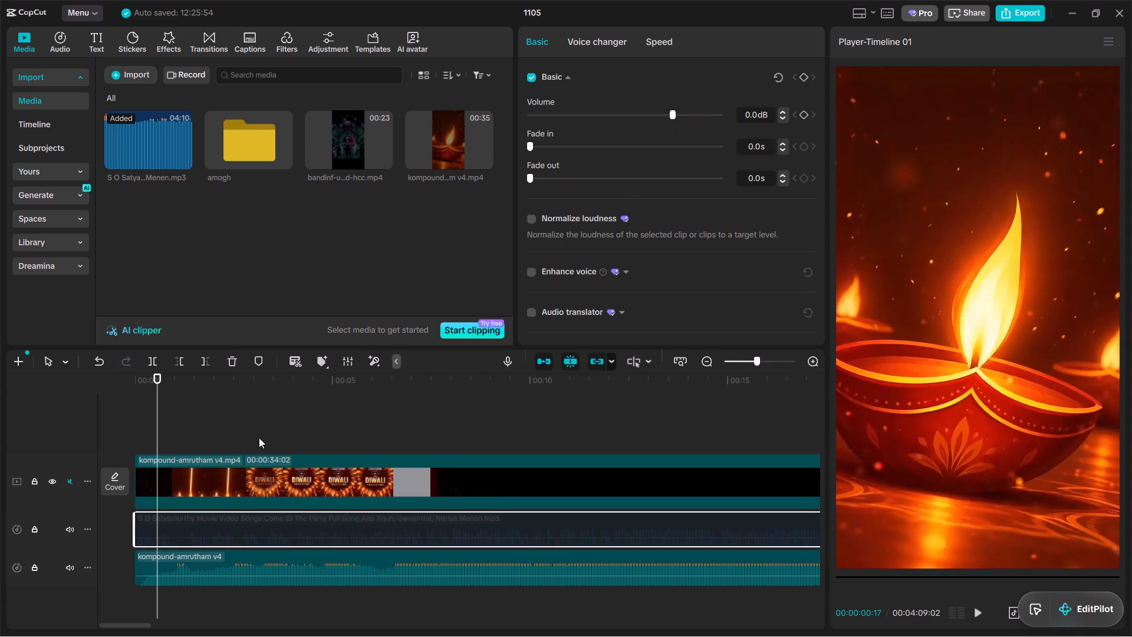
text(v)
key(space)
key(v)
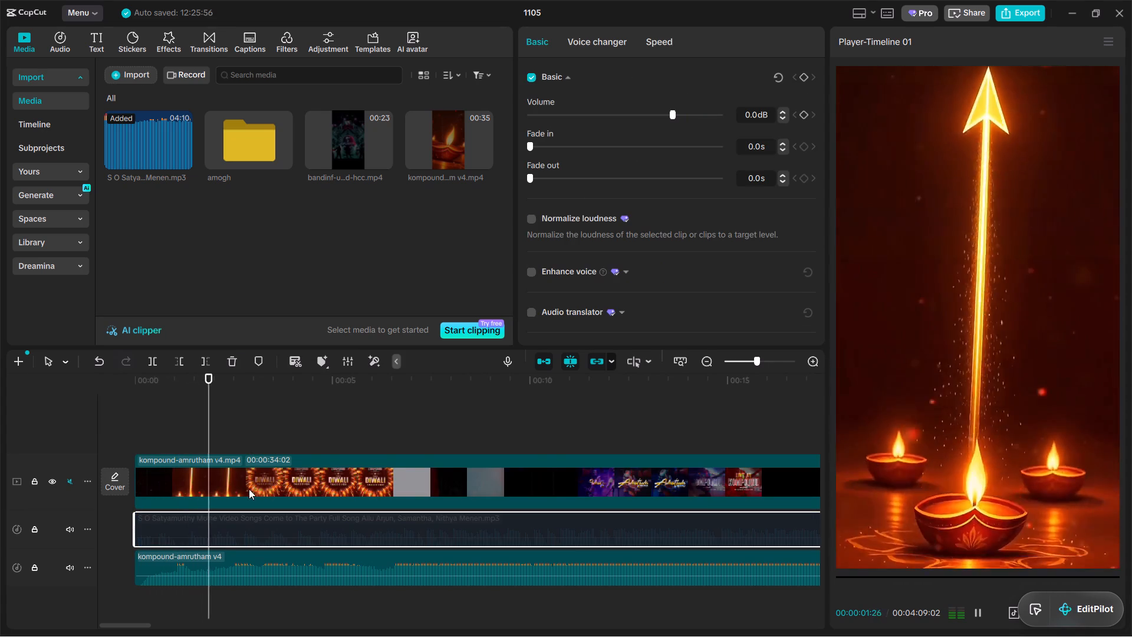
Move the floating EditPilot widget off the player controls and preview the Diwali Takeover intro in full screen.
ctrl+scroll(341, 483, up, 2)
ctrl+scroll(1070, 304, down, 5)
key(space)
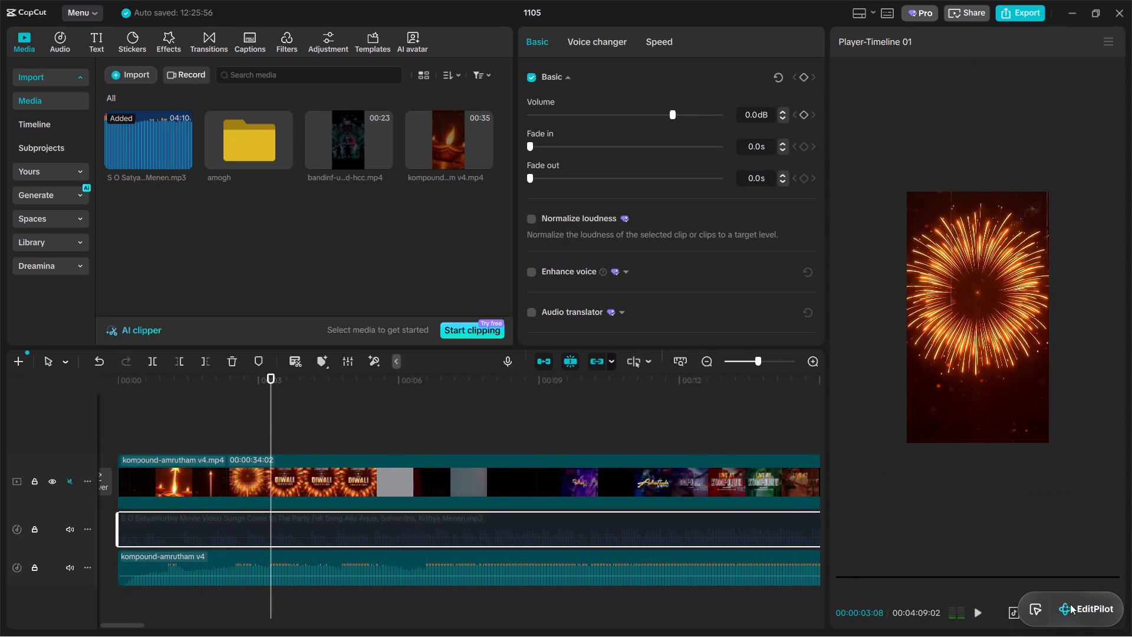
drag(1071, 604, 716, 96)
click(1118, 611)
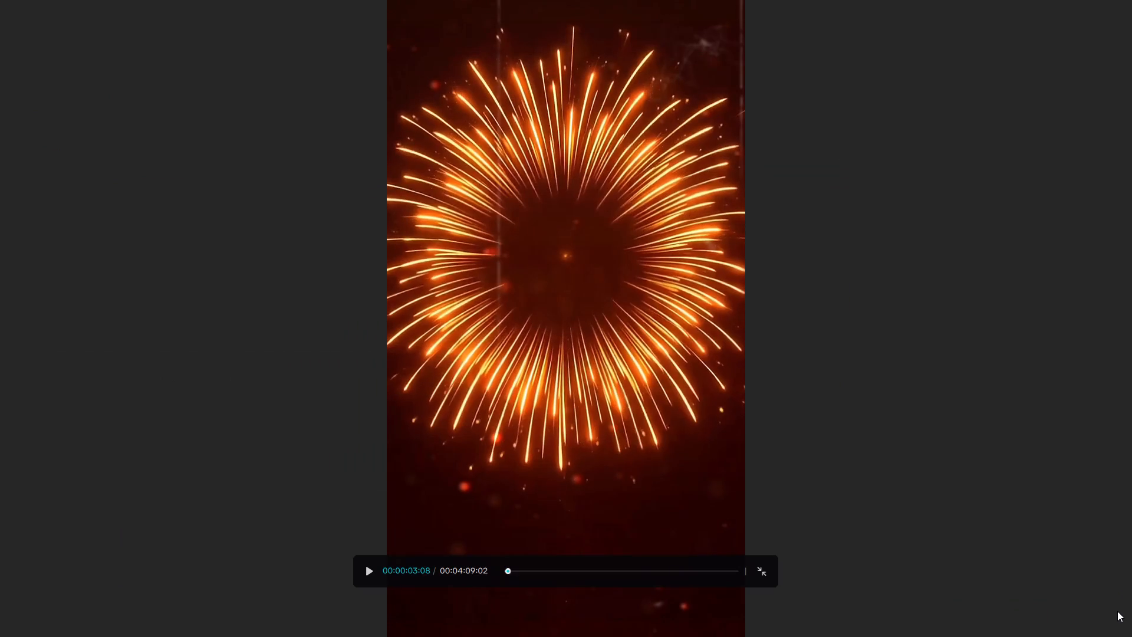
key(space)
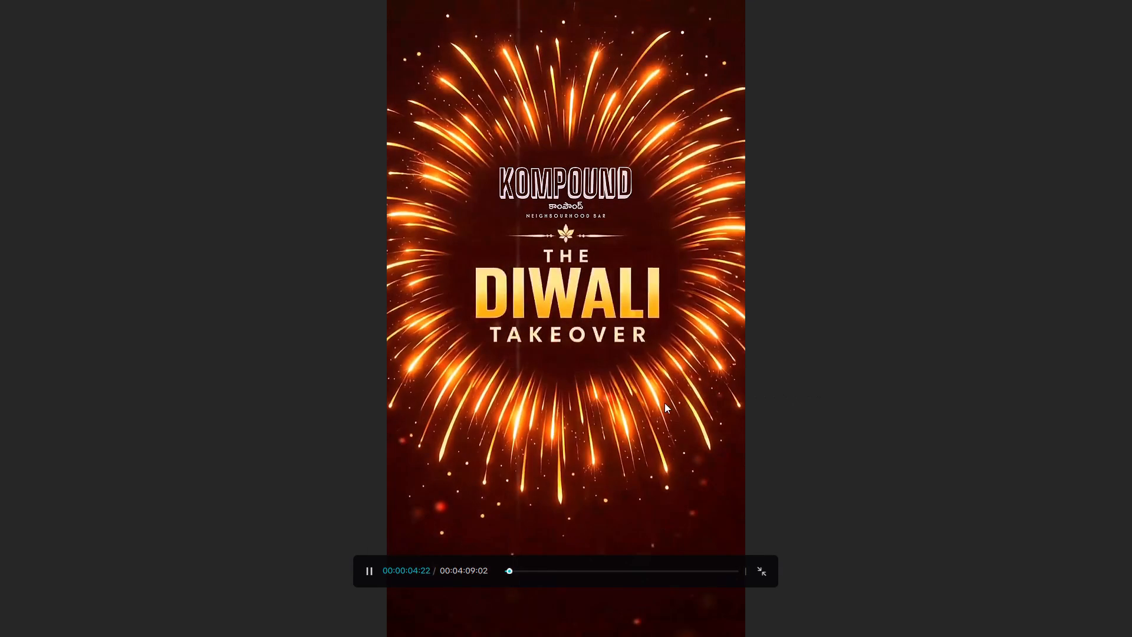
key(space)
key(Escape)
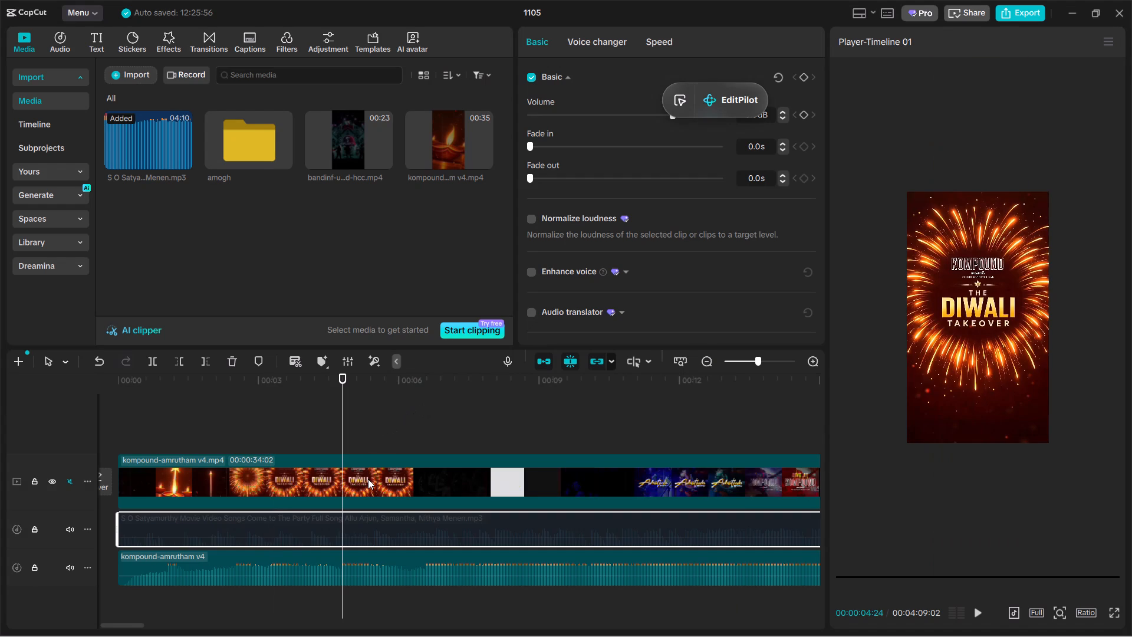
Trim the end of the kompound-amrutham v4 video clip to 00:00:06:26, in the dark section after the Diwali title.
click(368, 479)
key(space)
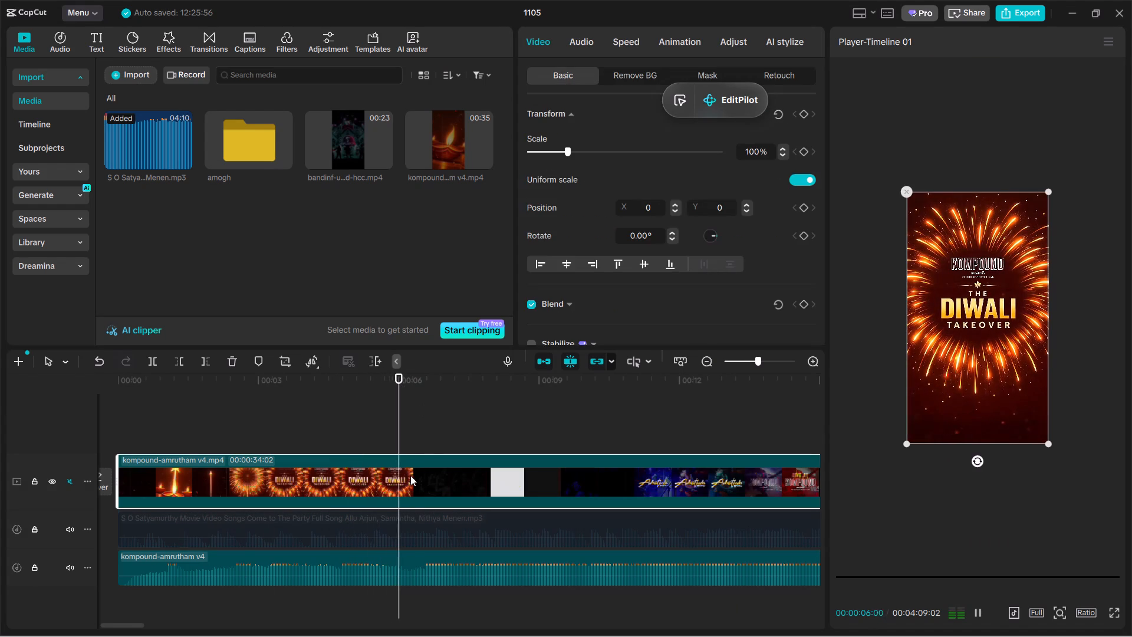
key(space)
drag(417, 435, 452, 434)
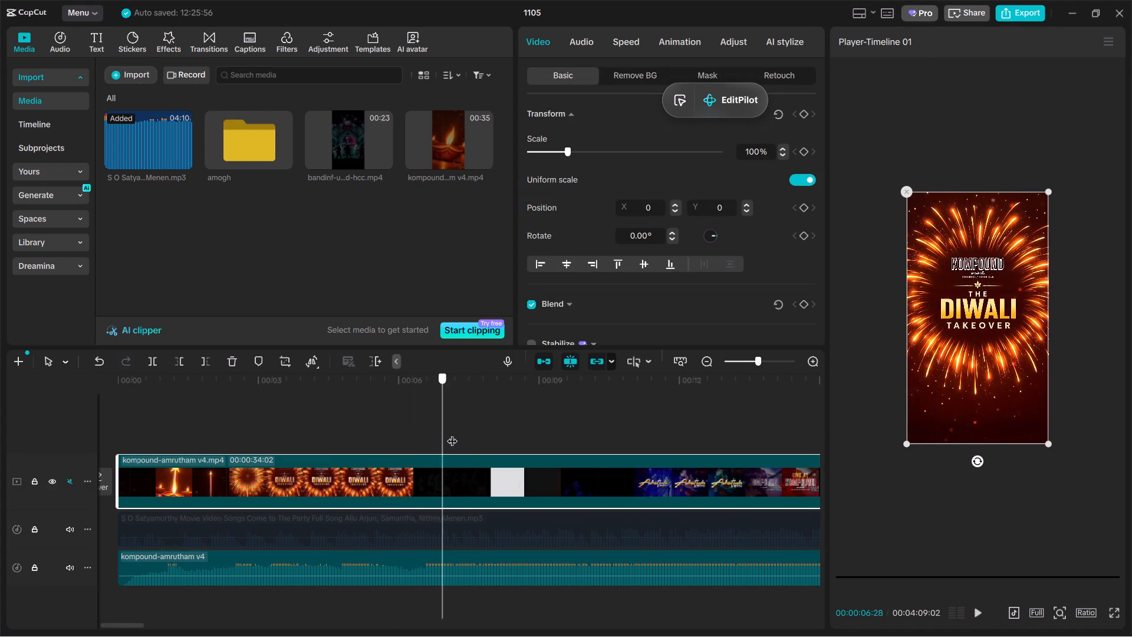
drag(452, 434, 476, 446)
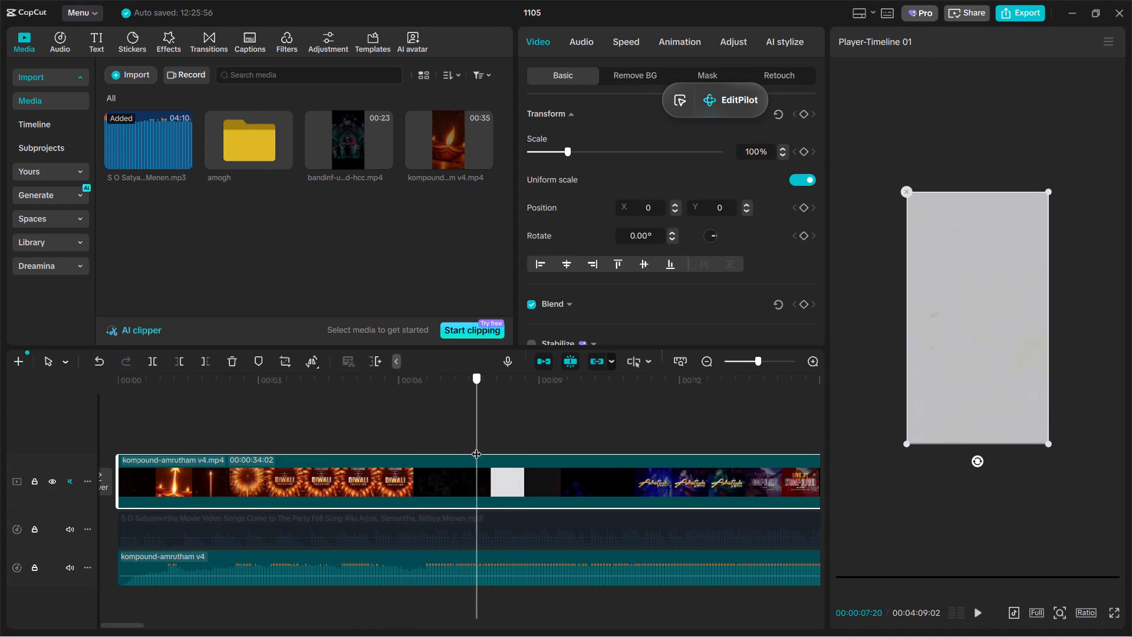
drag(476, 446, 429, 457)
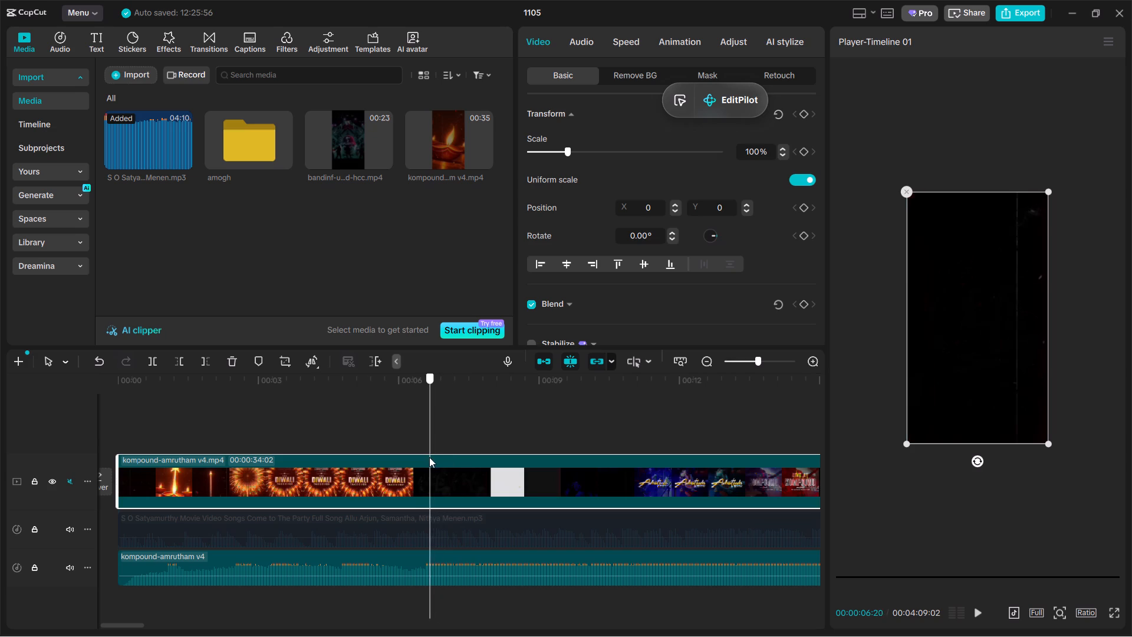
drag(429, 457, 439, 465)
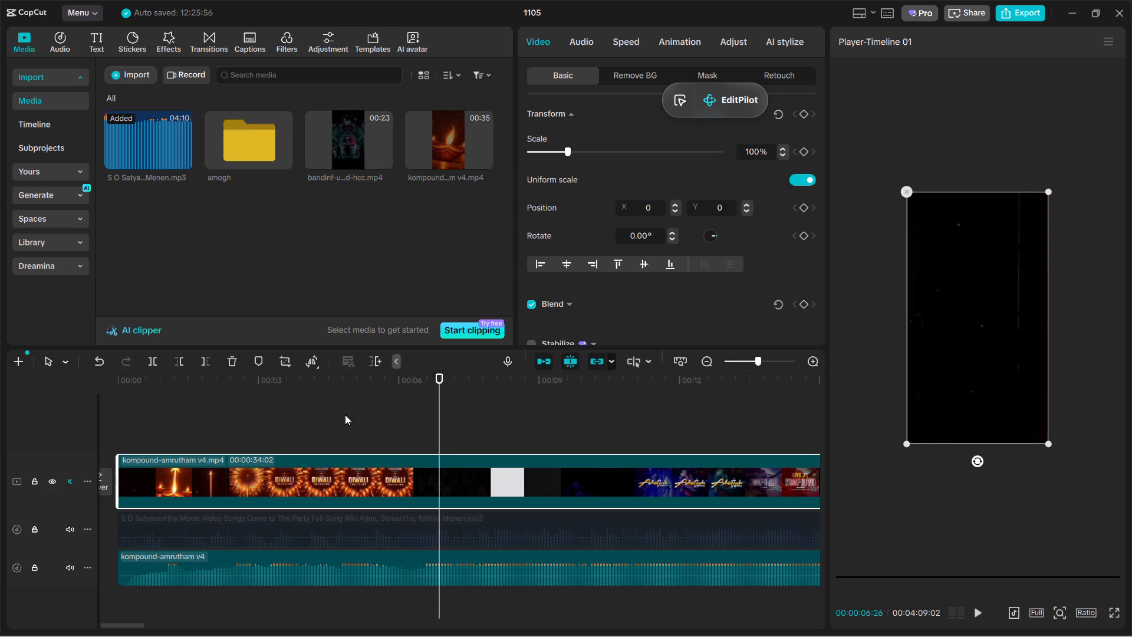
click(199, 357)
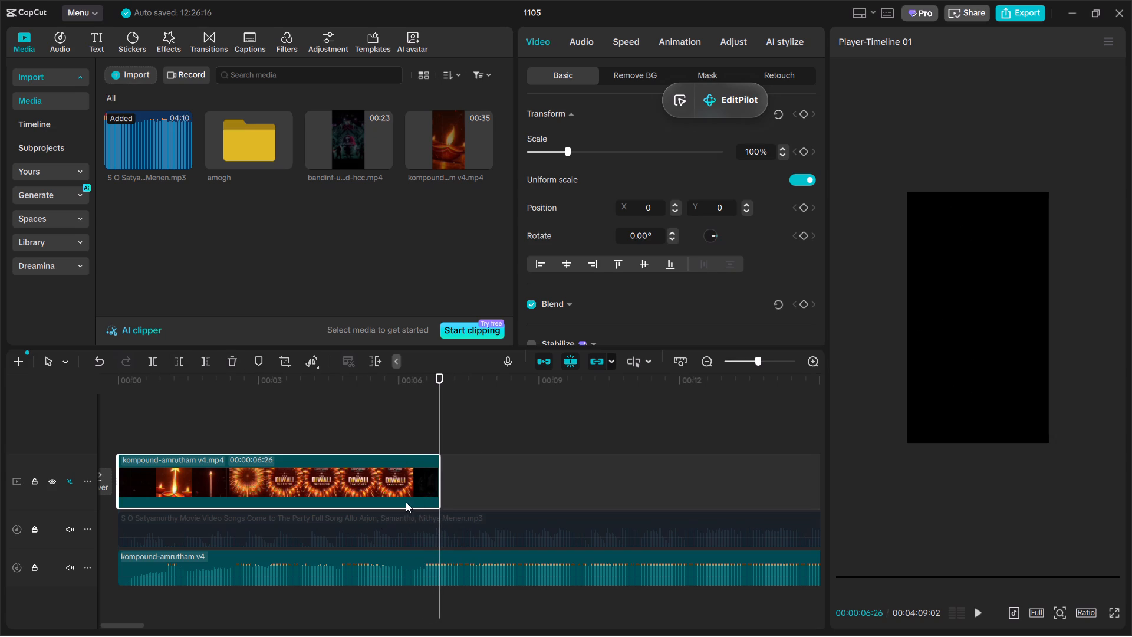
Trim the end of the extracted kompound-amrutham v4 audio to 00:00:06:06.
click(442, 578)
drag(440, 603, 417, 602)
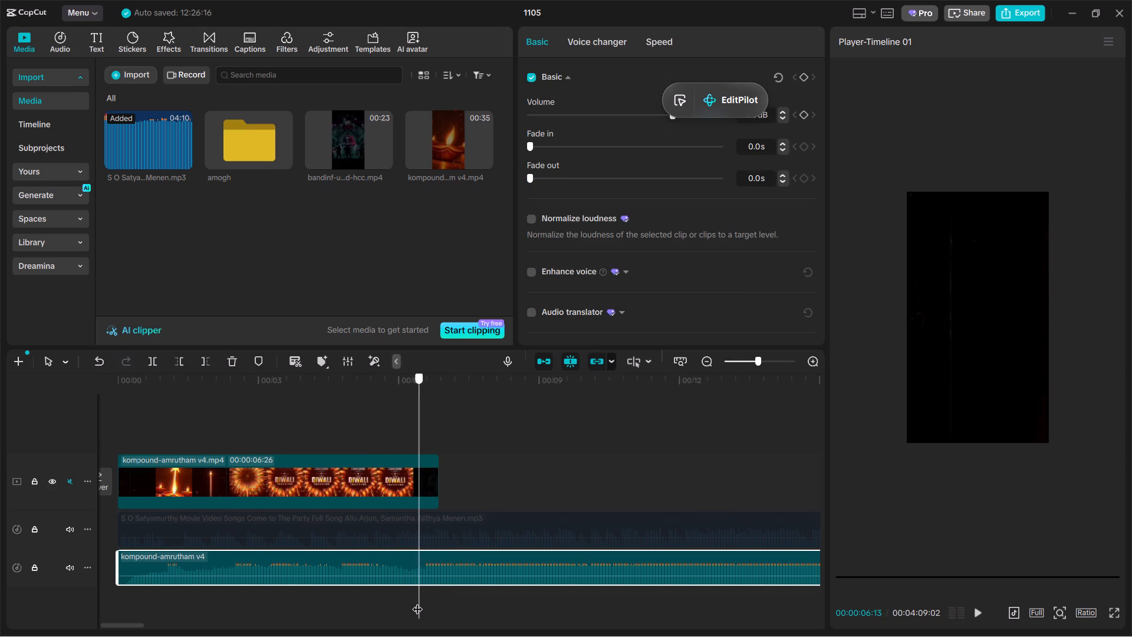
drag(417, 602, 409, 599)
click(202, 370)
click(356, 592)
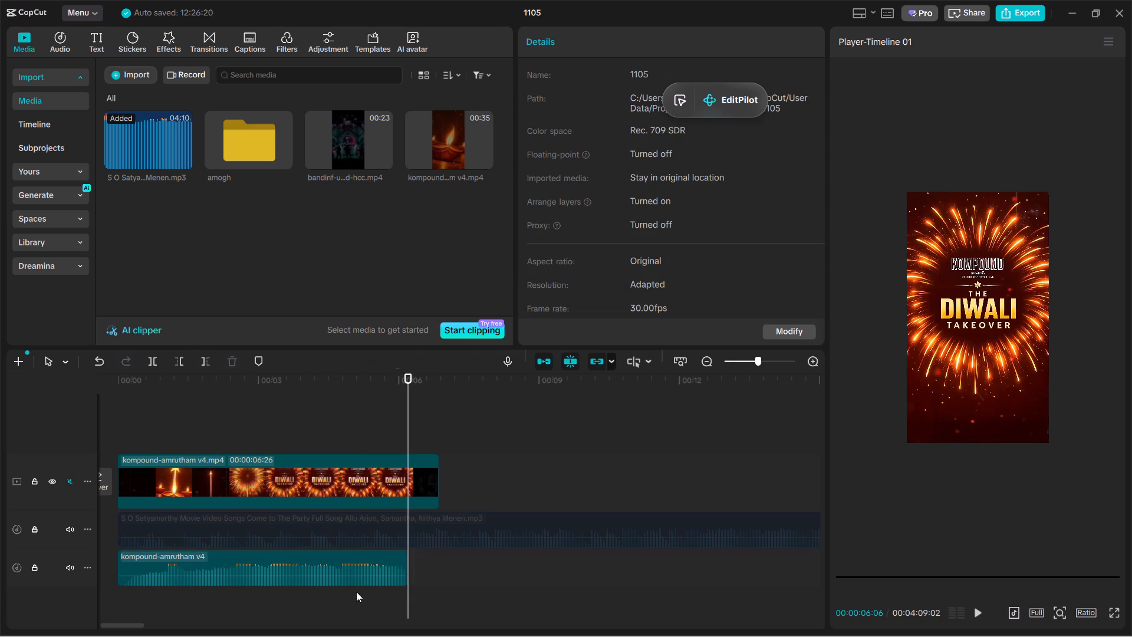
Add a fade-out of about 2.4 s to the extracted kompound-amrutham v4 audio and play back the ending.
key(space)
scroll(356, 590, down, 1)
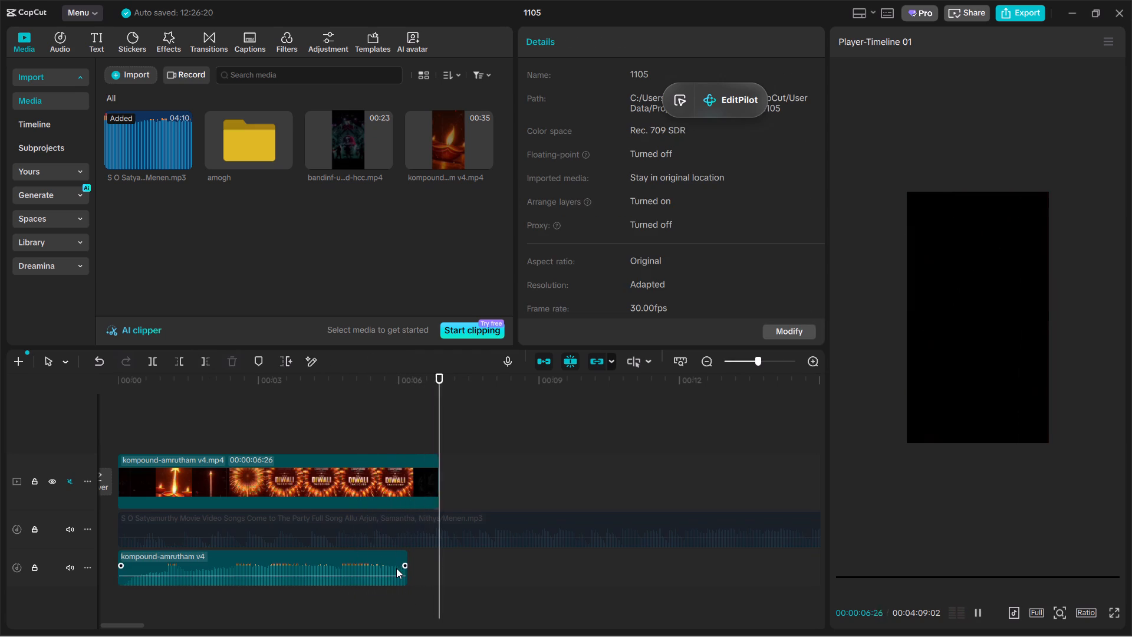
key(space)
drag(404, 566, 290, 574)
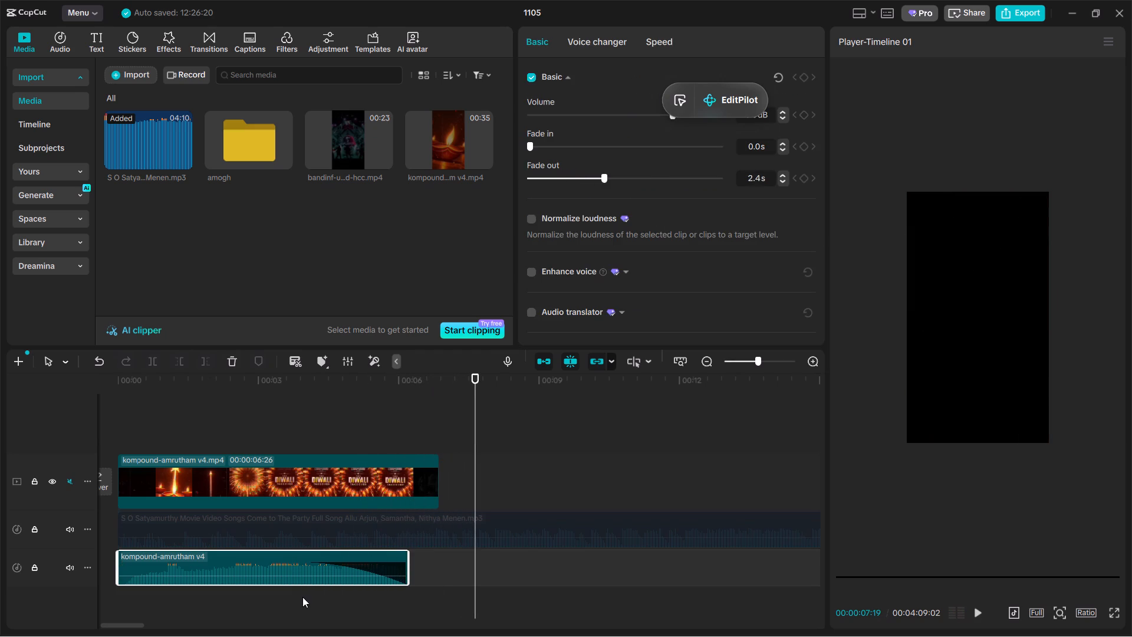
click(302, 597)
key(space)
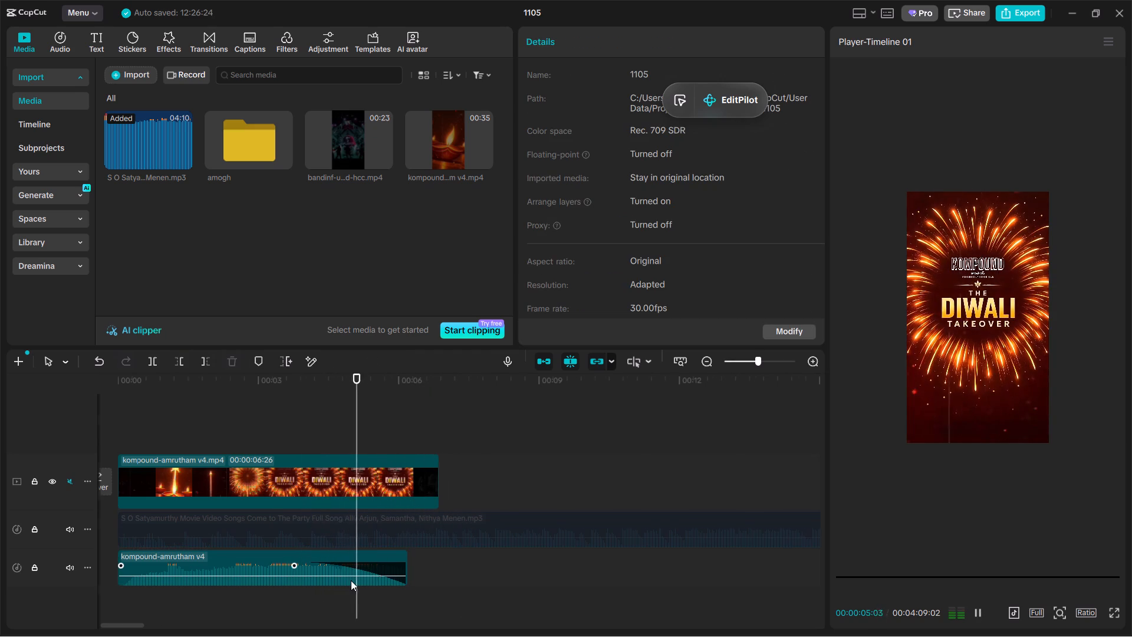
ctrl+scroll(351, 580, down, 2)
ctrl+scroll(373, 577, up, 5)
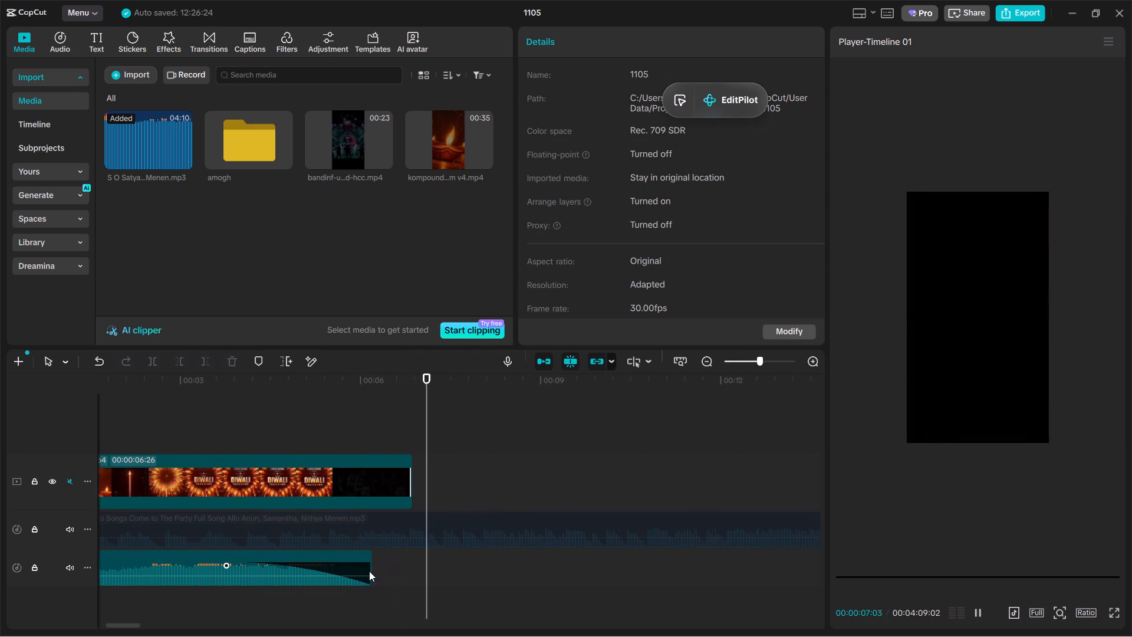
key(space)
Lengthen the fade-out of the extracted kompound-amrutham v4 audio to span most of the clip and play it back.
drag(226, 564, 60, 574)
click(181, 594)
key(space)
ctrl+scroll(192, 587, down, 1)
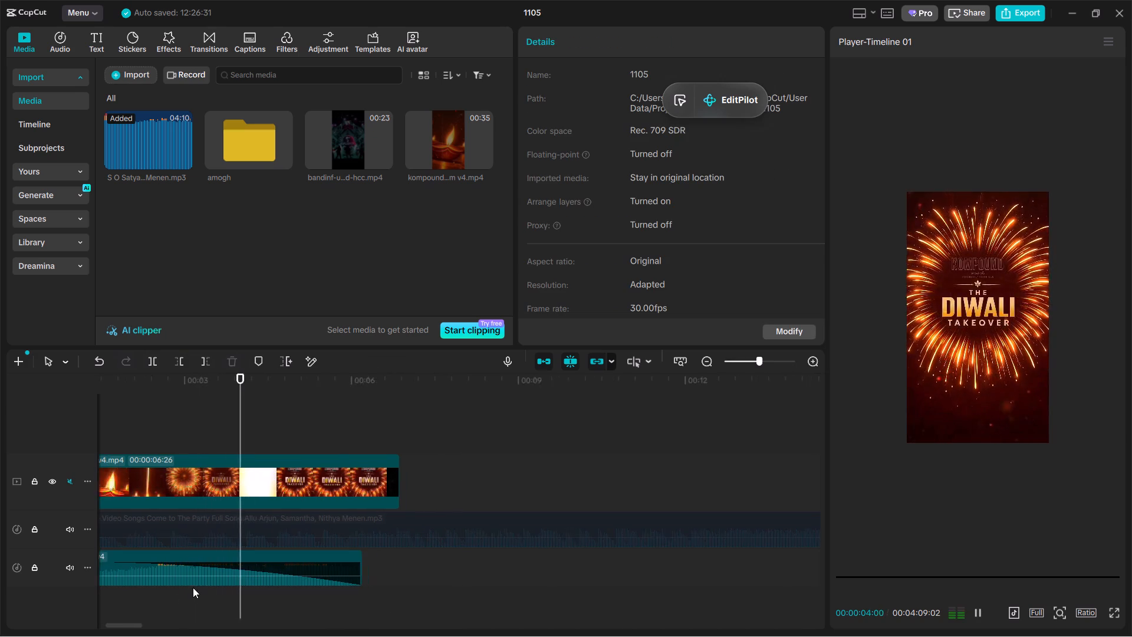
ctrl+scroll(193, 587, down, 2)
key(space)
key(space)
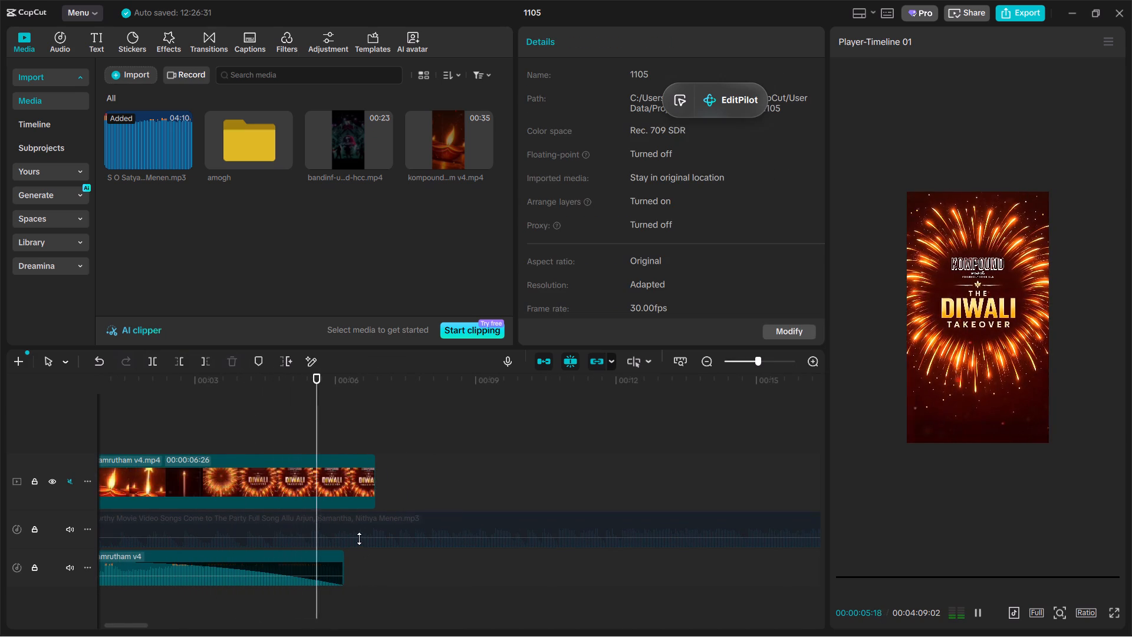
Re-enable the deactivated S O Satyamurthy song clip beneath the intro video.
click(367, 531)
click(475, 471)
drag(476, 471, 539, 489)
ctrl+scroll(539, 489, down, 7)
key(space)
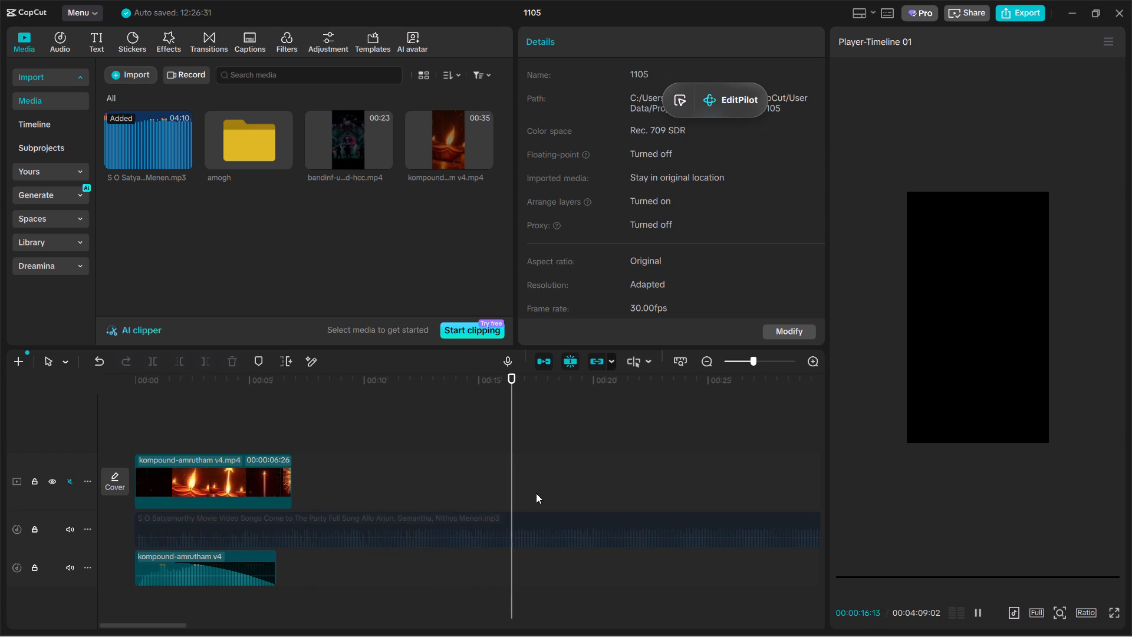
click(586, 540)
key(v)
Listen to the S O Satyamurthy song at several points within its first 50 seconds to find a suitable starting point.
ctrl+scroll(398, 582, down, 7)
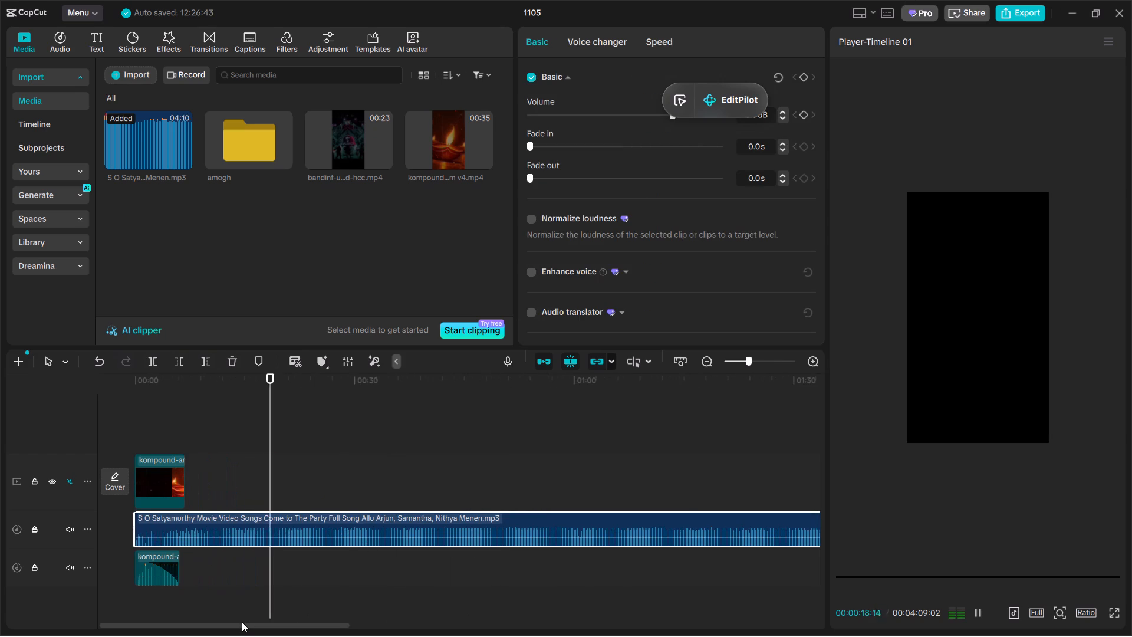
ctrl+scroll(381, 537, up, 1)
click(528, 498)
key(space)
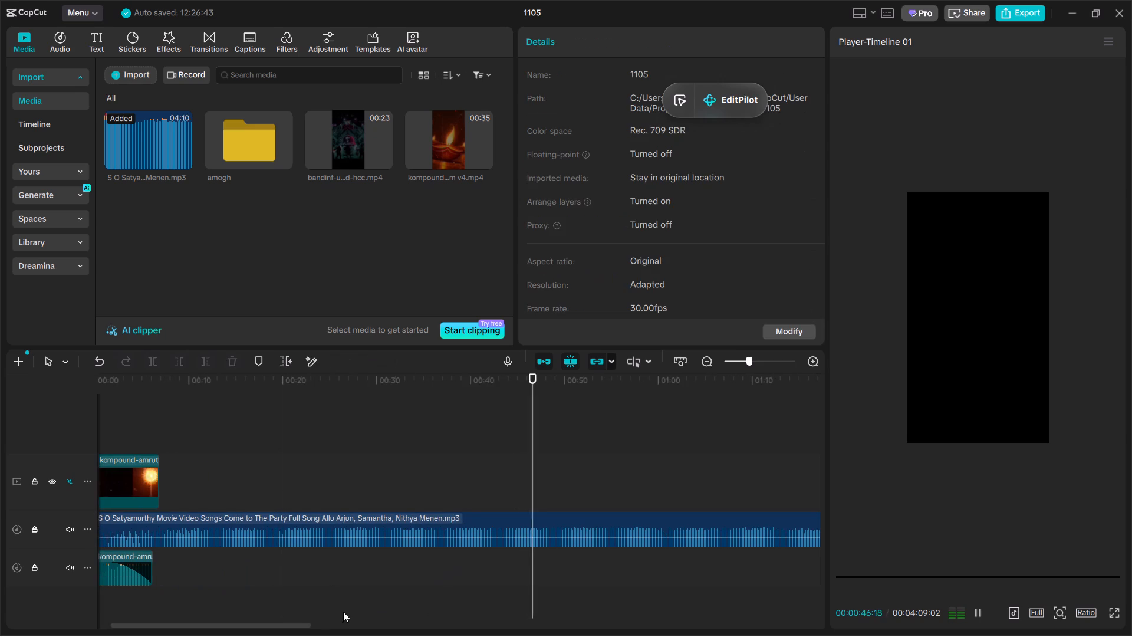
click(392, 475)
key(space)
ctrl+scroll(248, 618, up, 3)
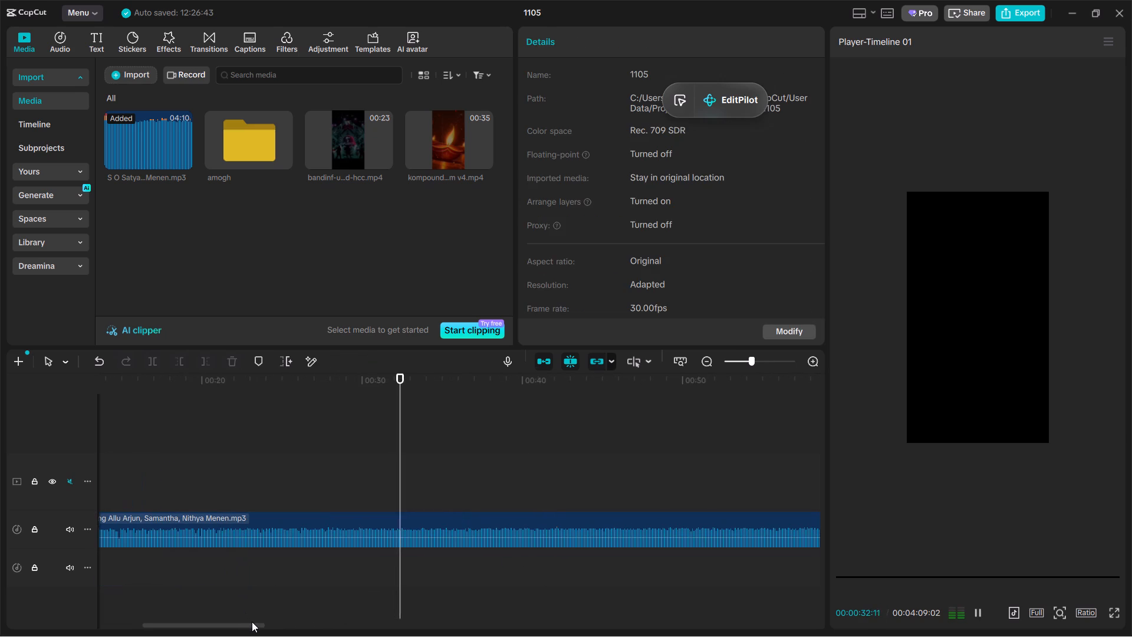
drag(252, 622, 243, 624)
drag(245, 628, 222, 632)
key(space)
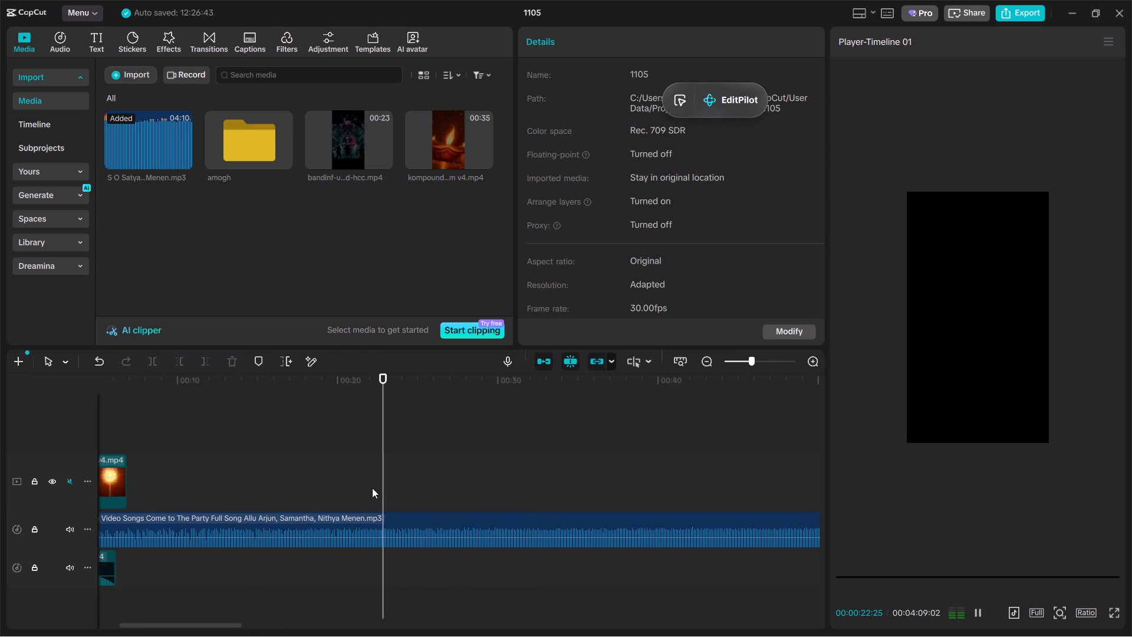
ctrl+scroll(373, 497, up, 4)
ctrl+scroll(482, 502, down, 1)
click(512, 497)
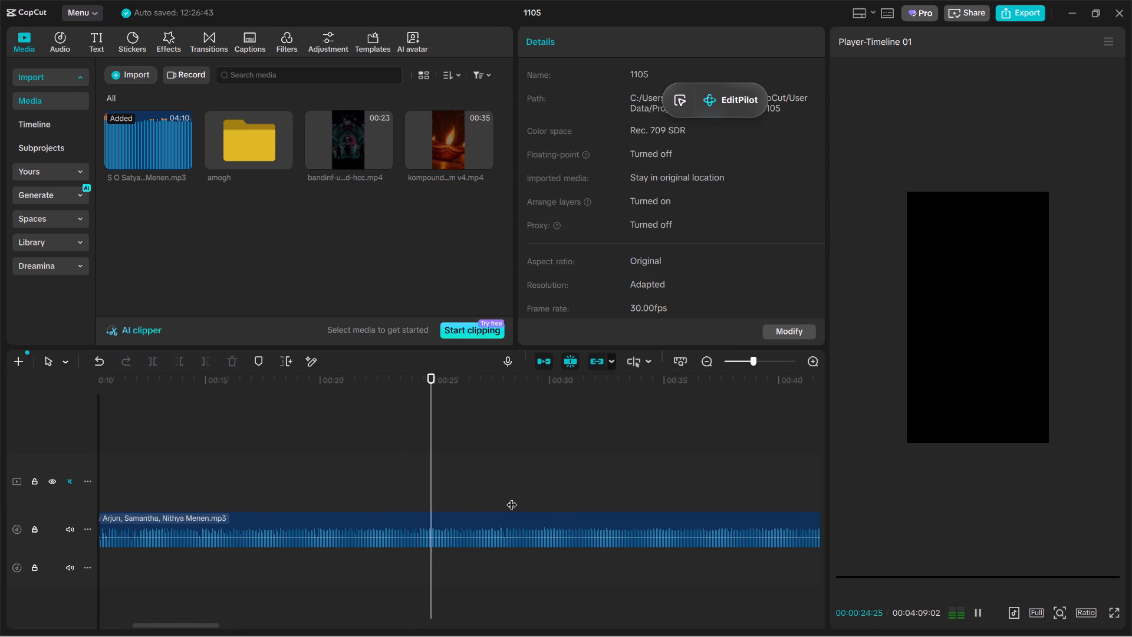
key(space)
drag(212, 625, 236, 625)
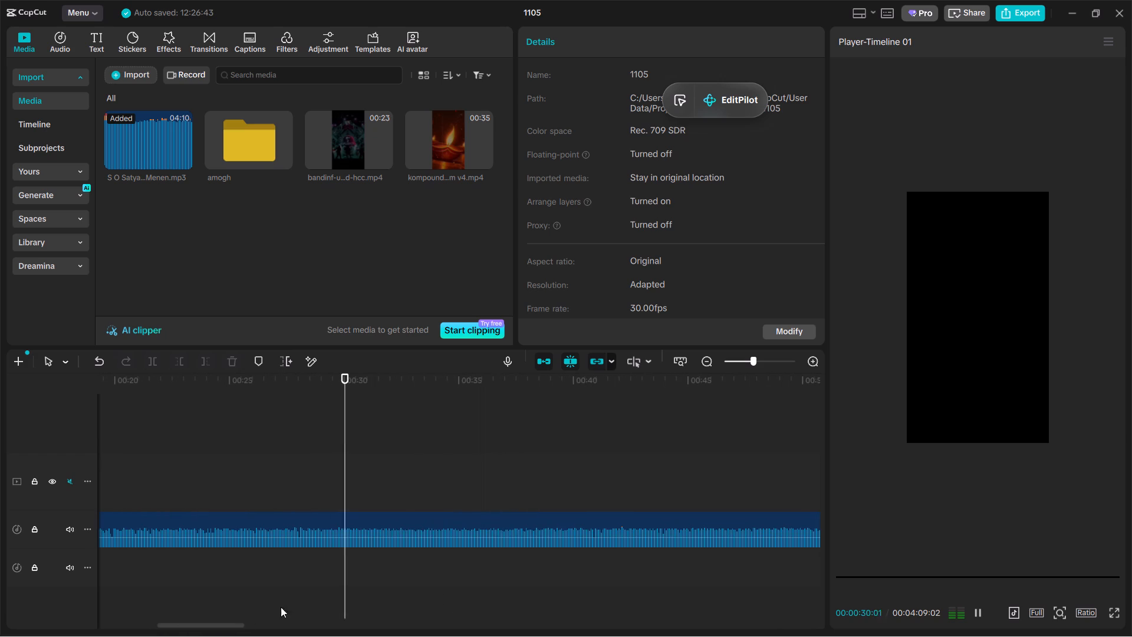
click(484, 537)
drag(230, 623, 254, 618)
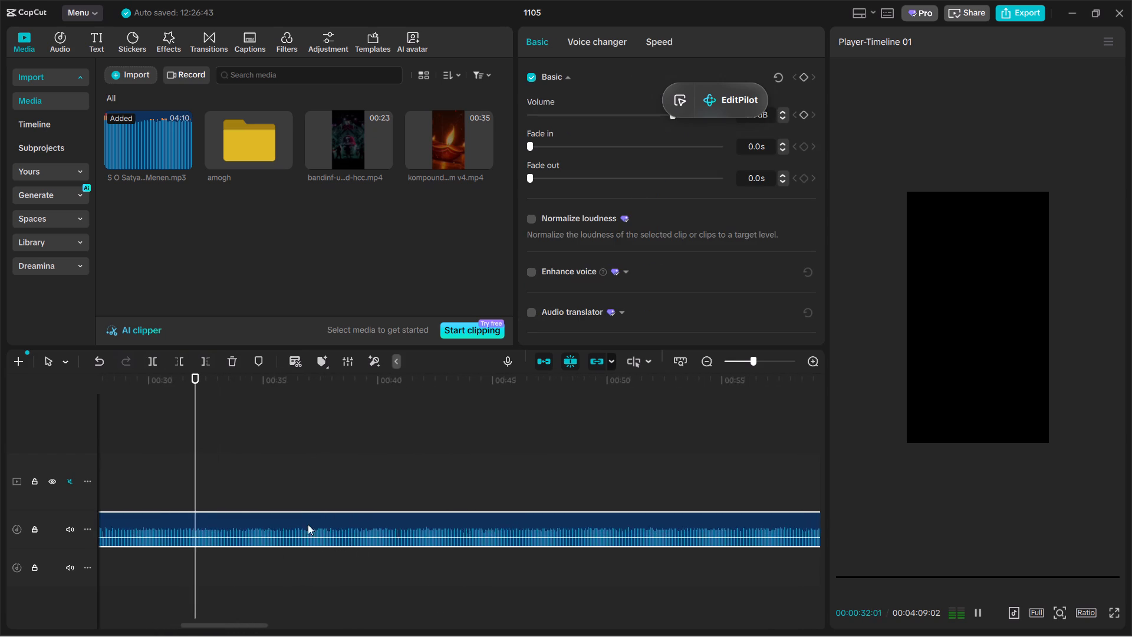
ctrl+scroll(310, 524, up, 1)
ctrl+scroll(370, 517, up, 2)
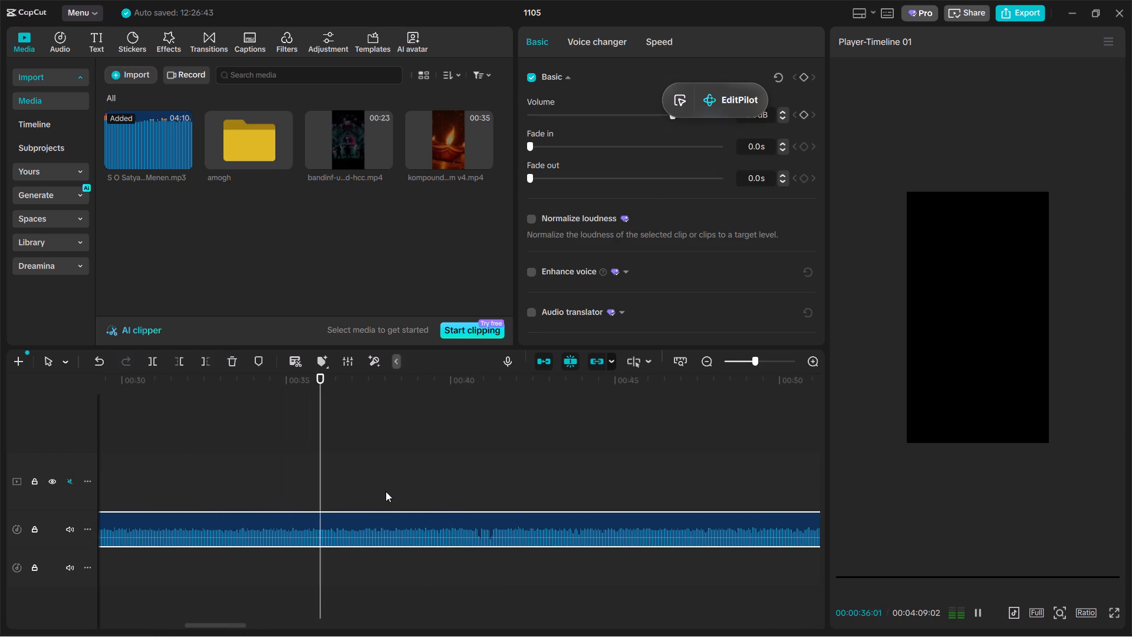
Cut away the part of the S O Satyamurthy song before 00:00:35:07 and play back the new start.
click(279, 482)
key(space)
click(320, 526)
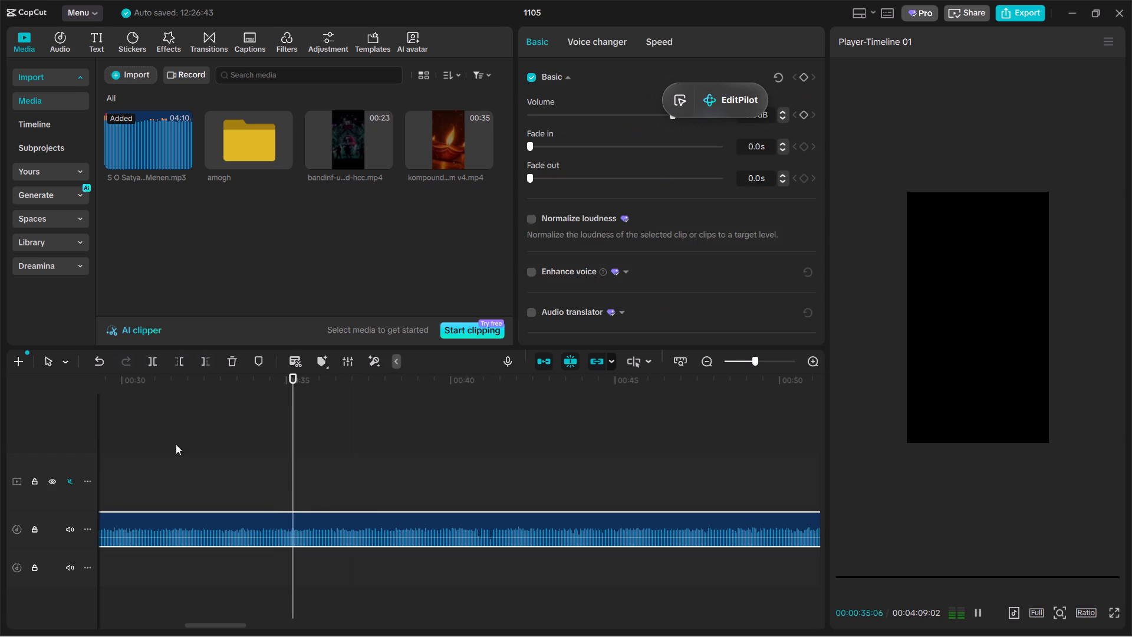
key(space)
drag(299, 464, 294, 464)
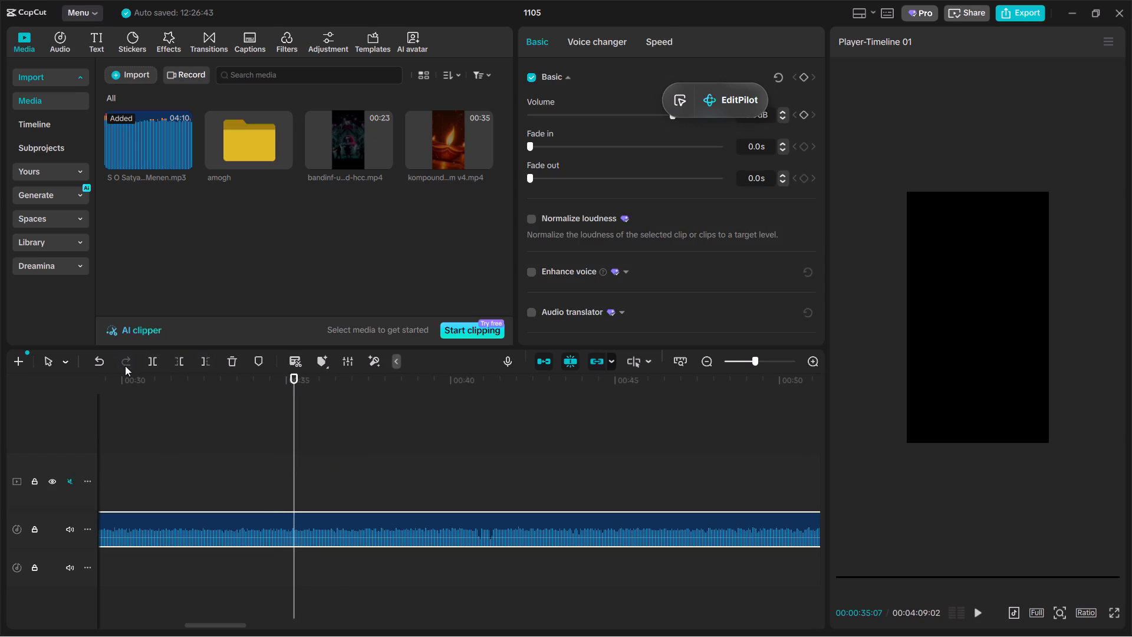
click(175, 364)
key(space)
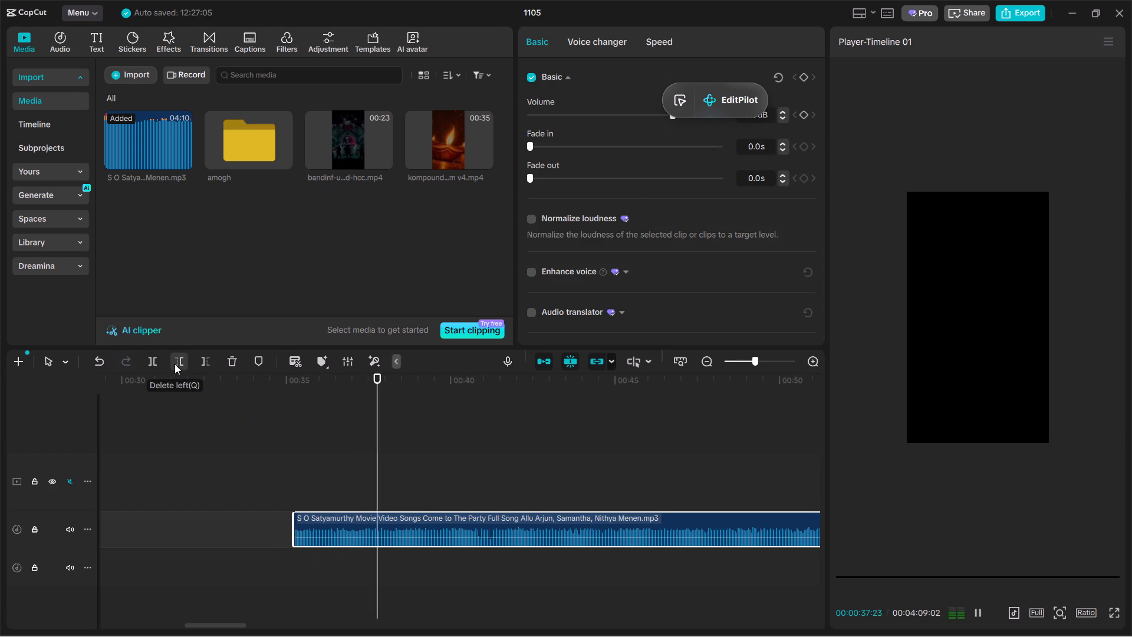
key(space)
key(space)
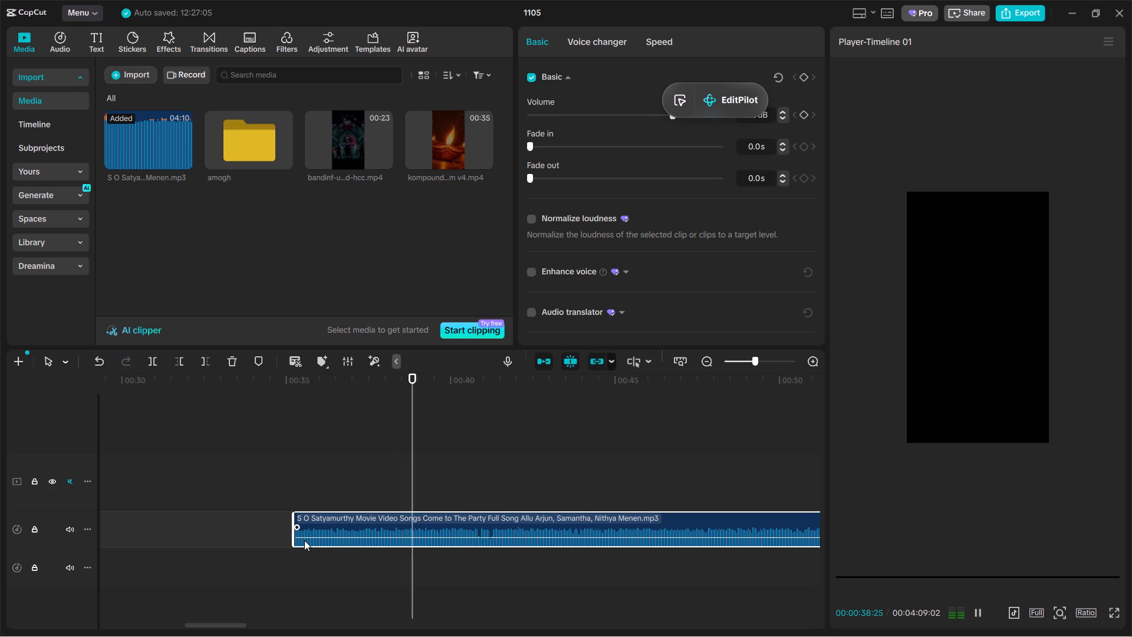
Extend the song's start slightly earlier to about 00:00:35, add a 2.9 s fade-in and play it back.
drag(294, 534, 287, 533)
drag(539, 145, 584, 165)
click(298, 481)
click(295, 481)
key(space)
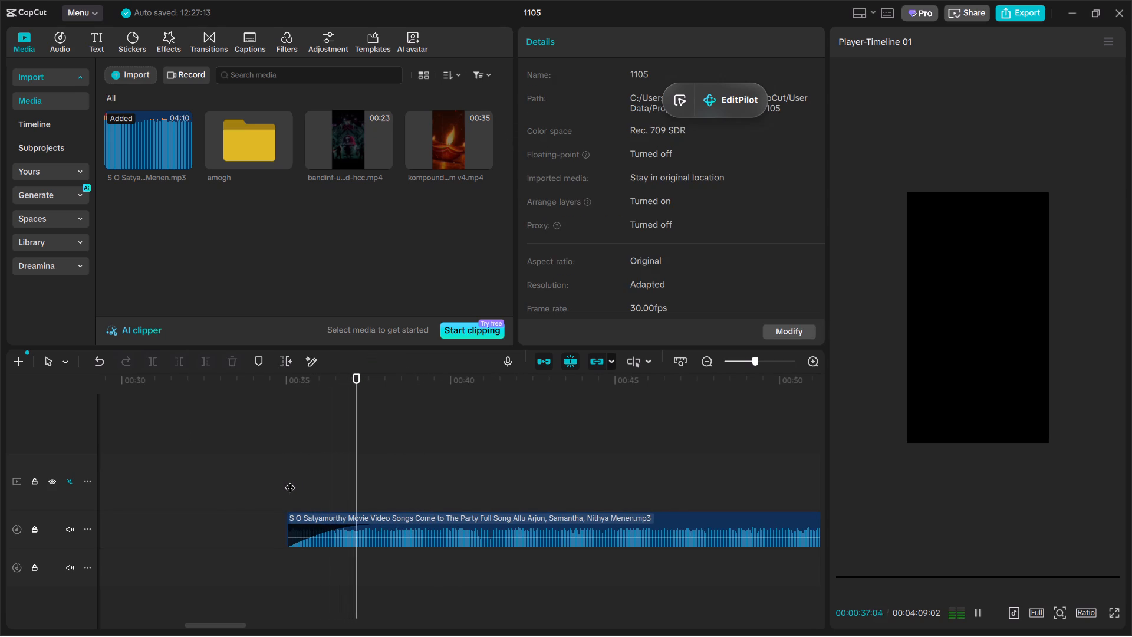
Move the trimmed song so it overlaps the end of the Diwali intro, starting at about 4.3 s.
ctrl+scroll(290, 480, down, 7)
ctrl+scroll(465, 529, up, 6)
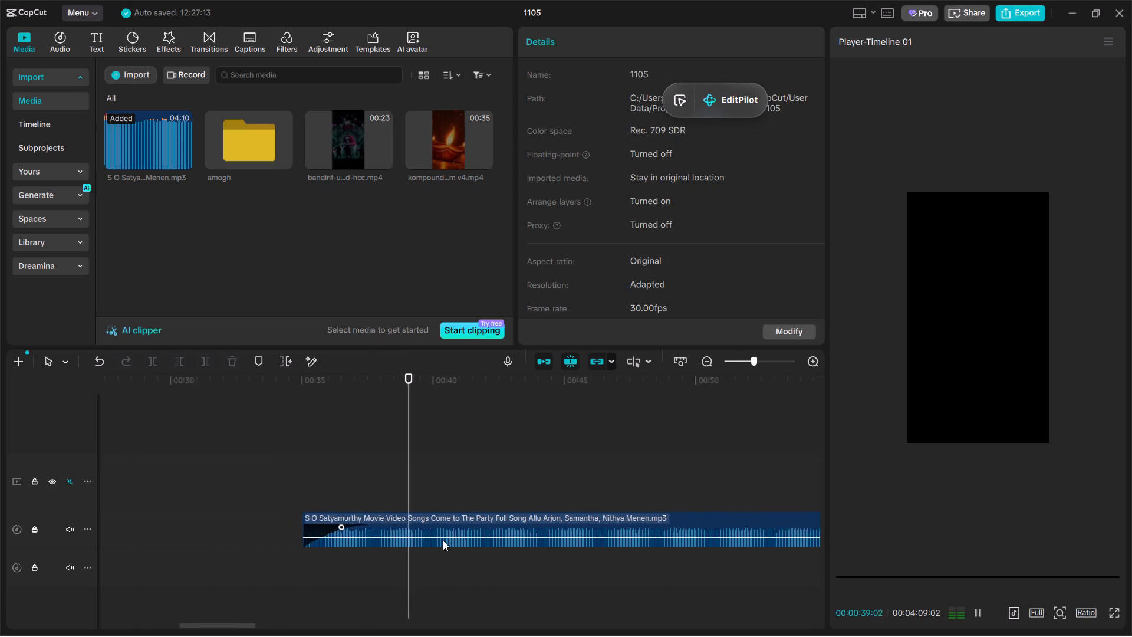
ctrl+scroll(443, 540, up, 2)
click(397, 520)
drag(397, 520, 30, 526)
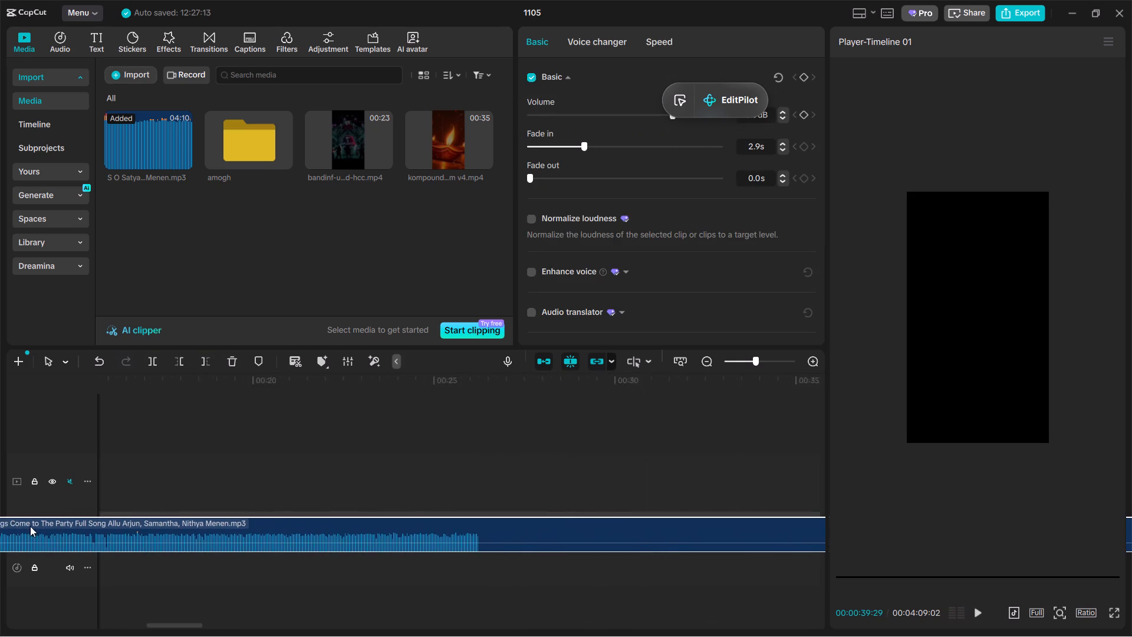
drag(30, 526, 282, 534)
click(124, 434)
click(179, 545)
drag(147, 530, 137, 533)
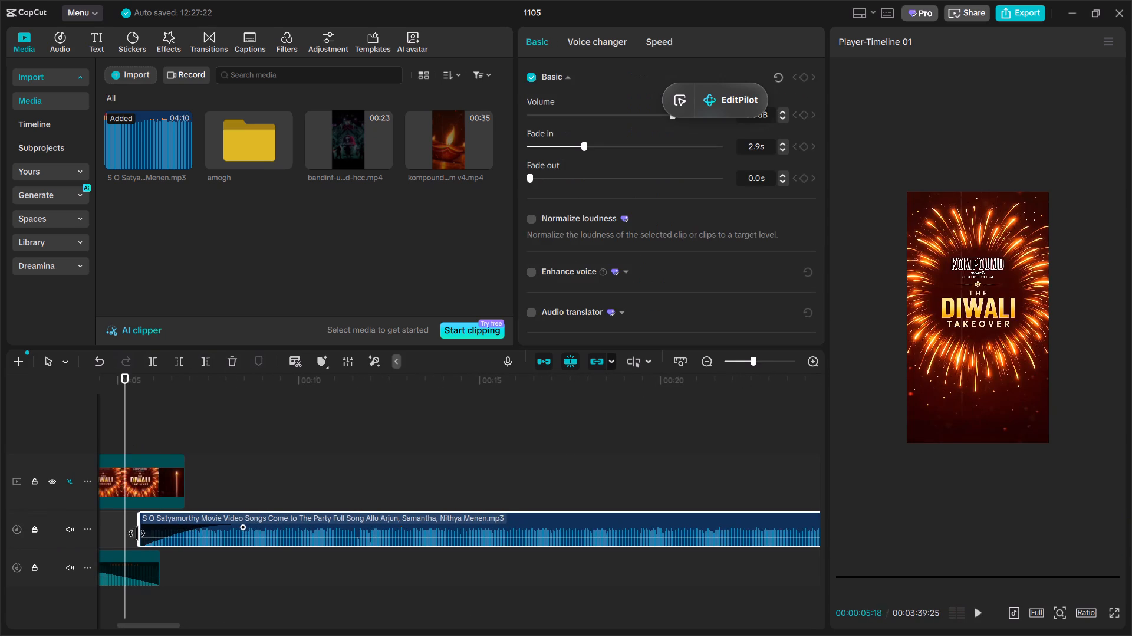
drag(137, 533, 109, 542)
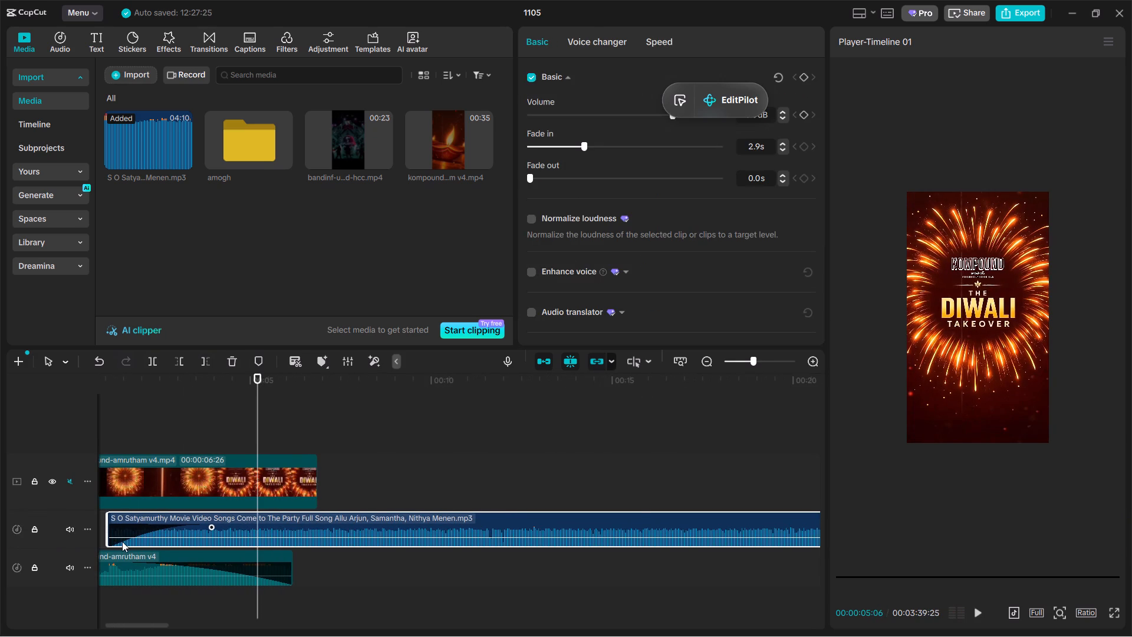
key(ctrl+z)
drag(278, 528, 227, 537)
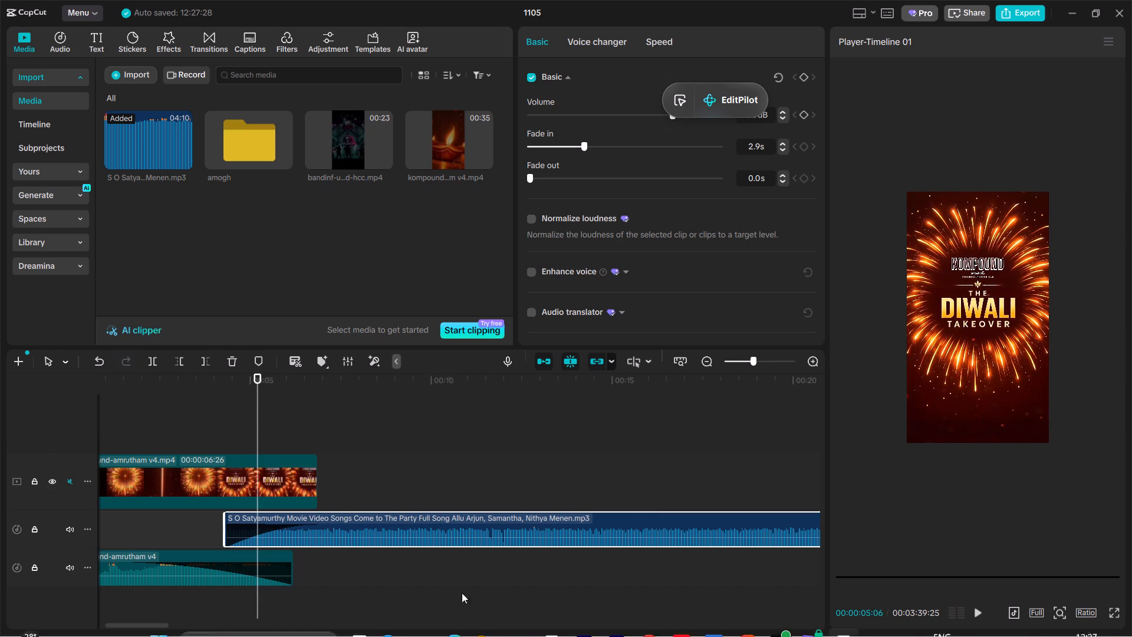
Keyframe the song's volume to rise from -19.8 dB at about 5.8 s to 0.0 dB at about 7.2 s.
drag(735, 110, 496, 18)
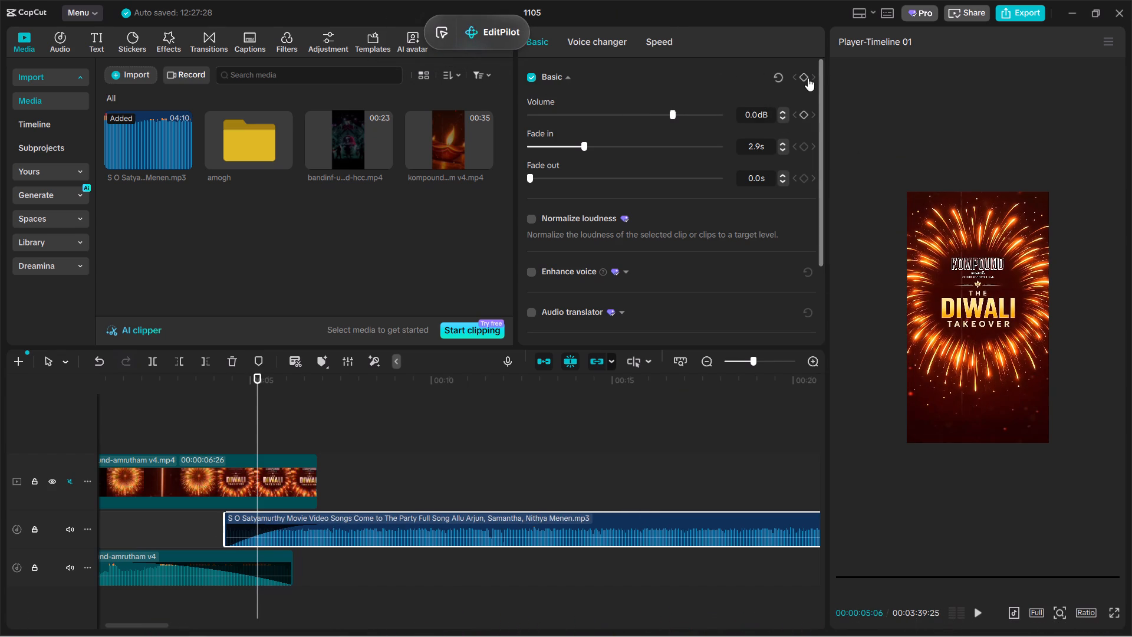
click(807, 77)
drag(260, 538, 330, 531)
drag(641, 115, 623, 120)
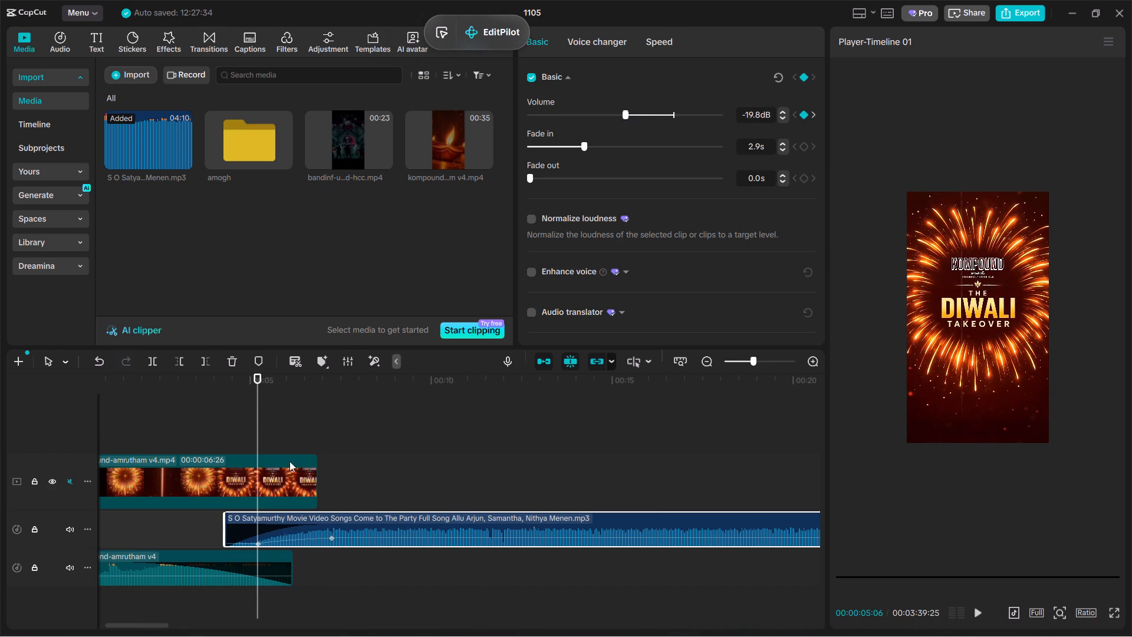
drag(257, 544, 280, 544)
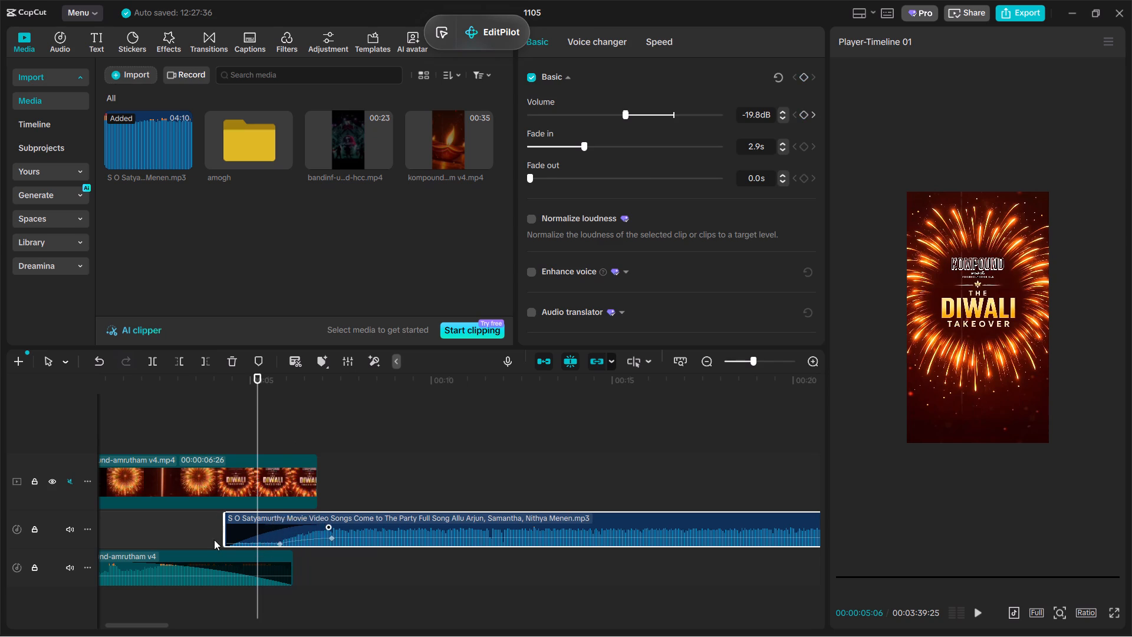
Play back the crossover from the intro audio to the song to check the volume ramp.
click(214, 540)
key(space)
ctrl+scroll(278, 545, up, 4)
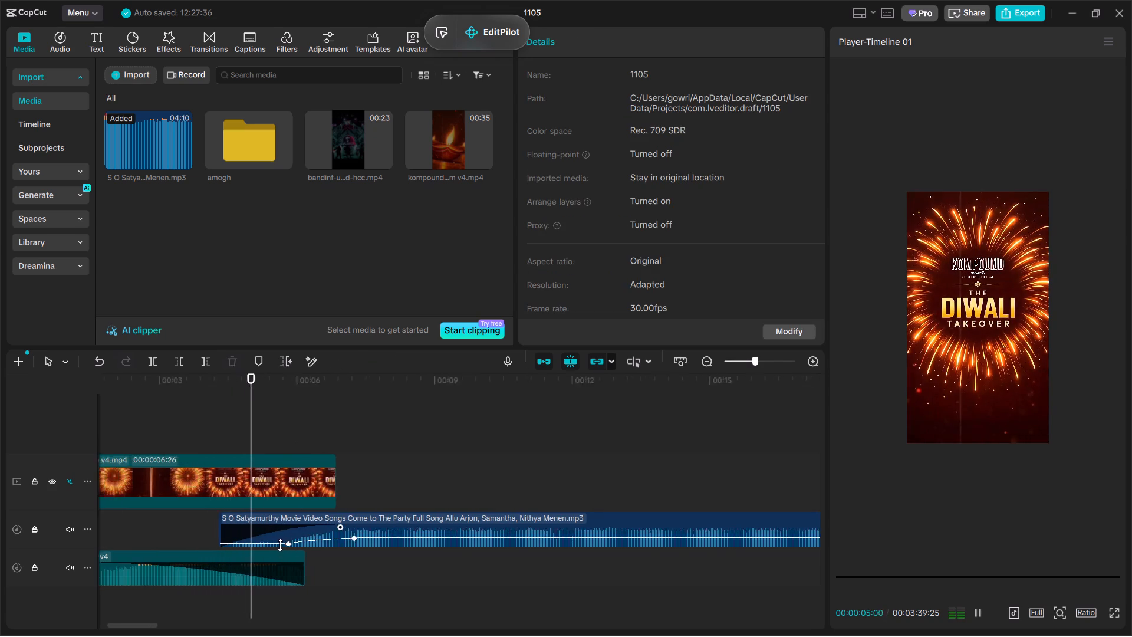
ctrl+scroll(280, 545, up, 6)
scroll(299, 566, up, 1)
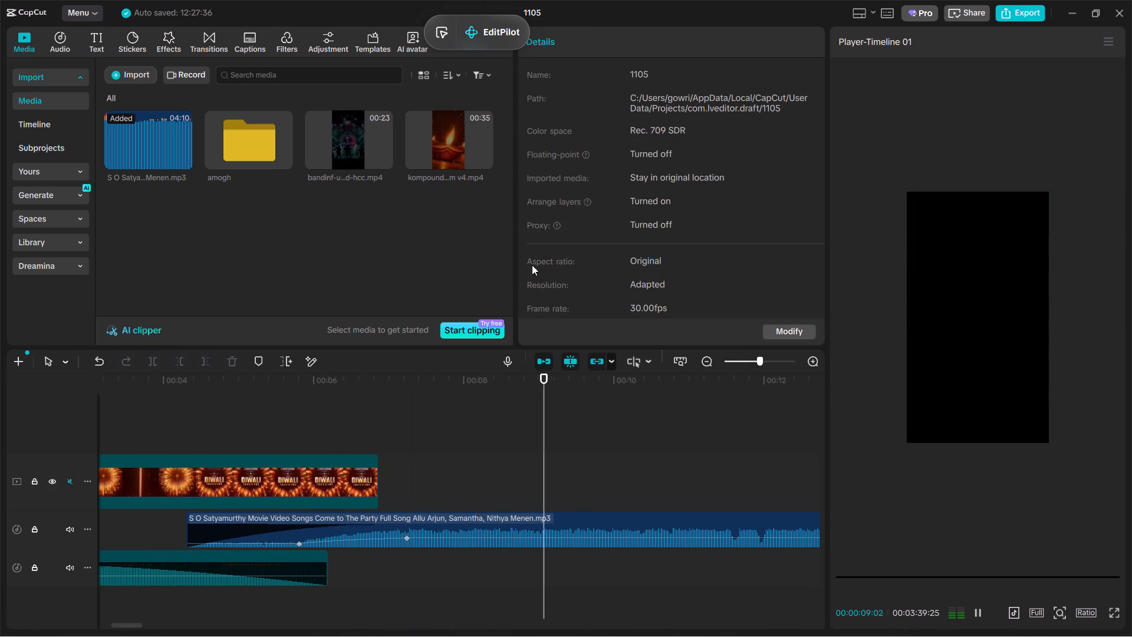
ctrl+scroll(511, 538, down, 5)
ctrl+scroll(604, 534, up, 3)
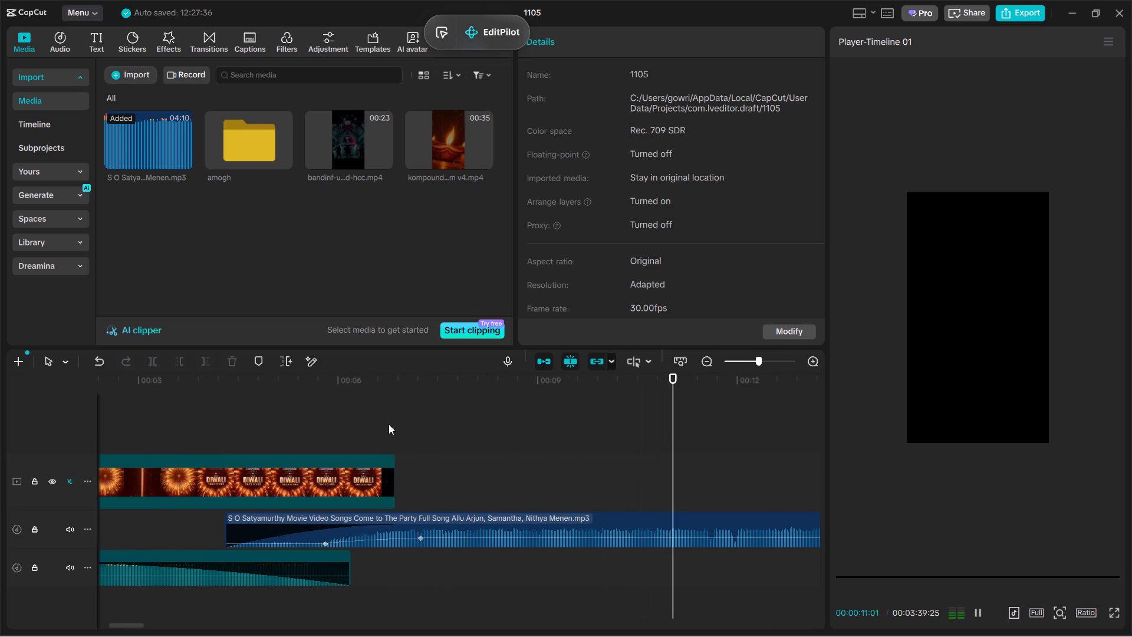
click(345, 416)
key(space)
Open the amogh folder and preview its clips to choose the first shot after the intro.
double_click(226, 158)
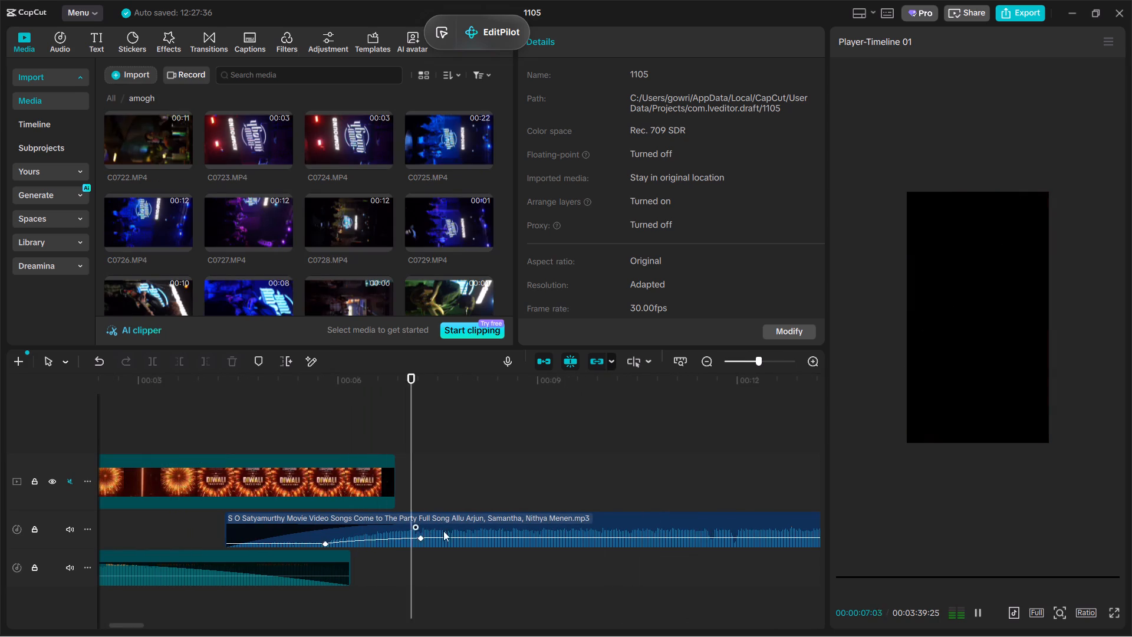
click(394, 432)
click(245, 209)
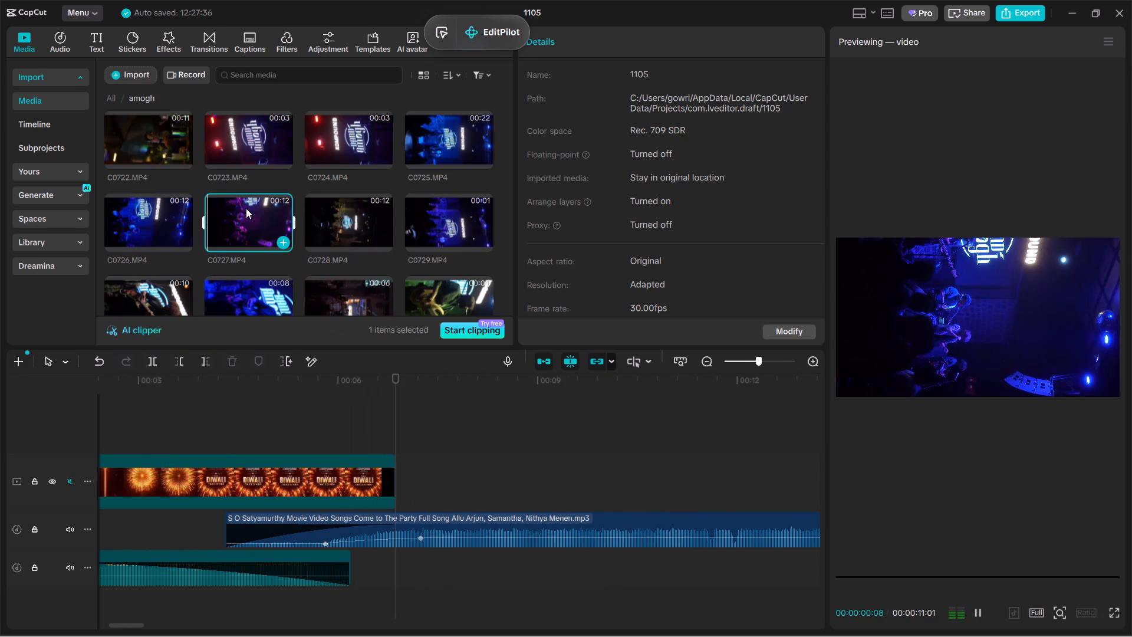
click(351, 220)
scroll(351, 221, down, 1)
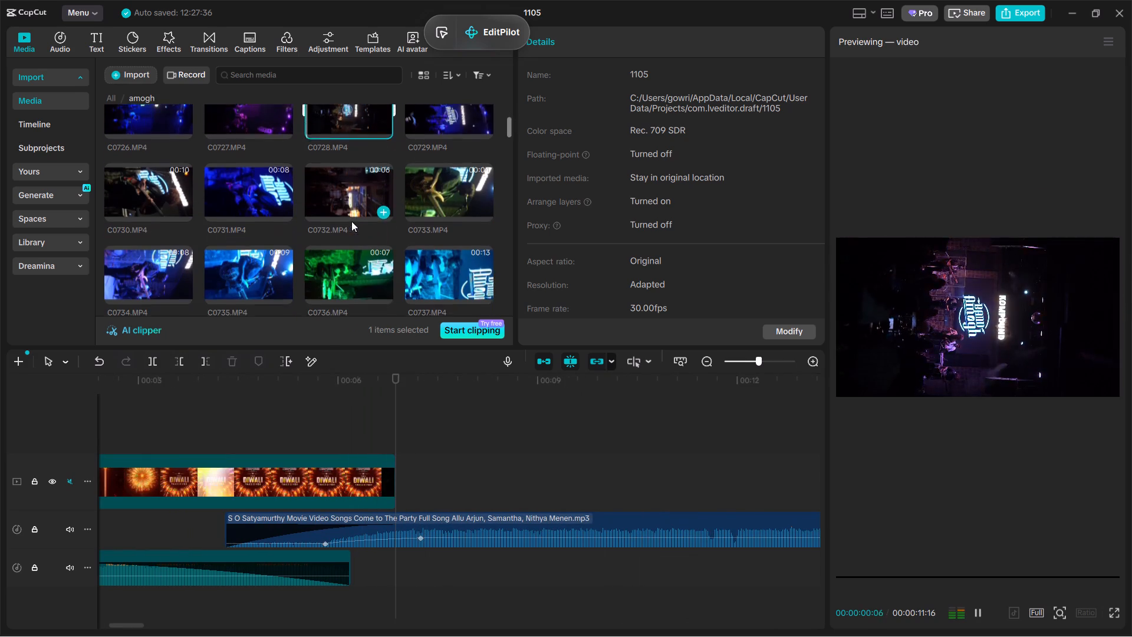
scroll(351, 221, down, 1)
click(353, 205)
scroll(373, 207, down, 1)
click(450, 178)
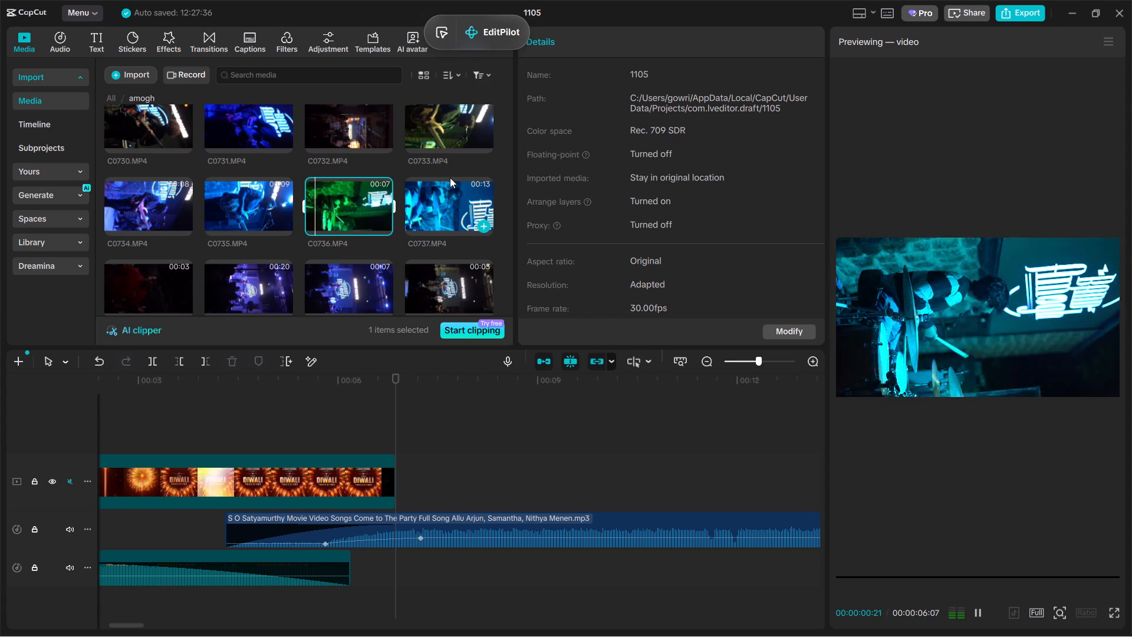
scroll(450, 178, down, 1)
click(449, 139)
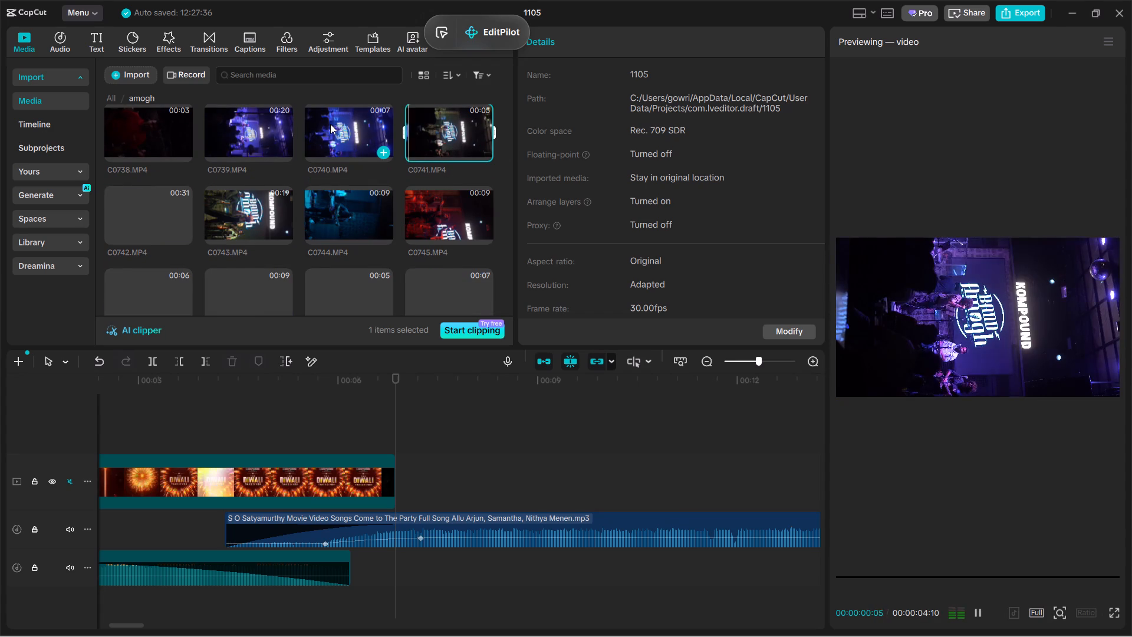
click(330, 124)
click(236, 129)
scroll(236, 129, down, 1)
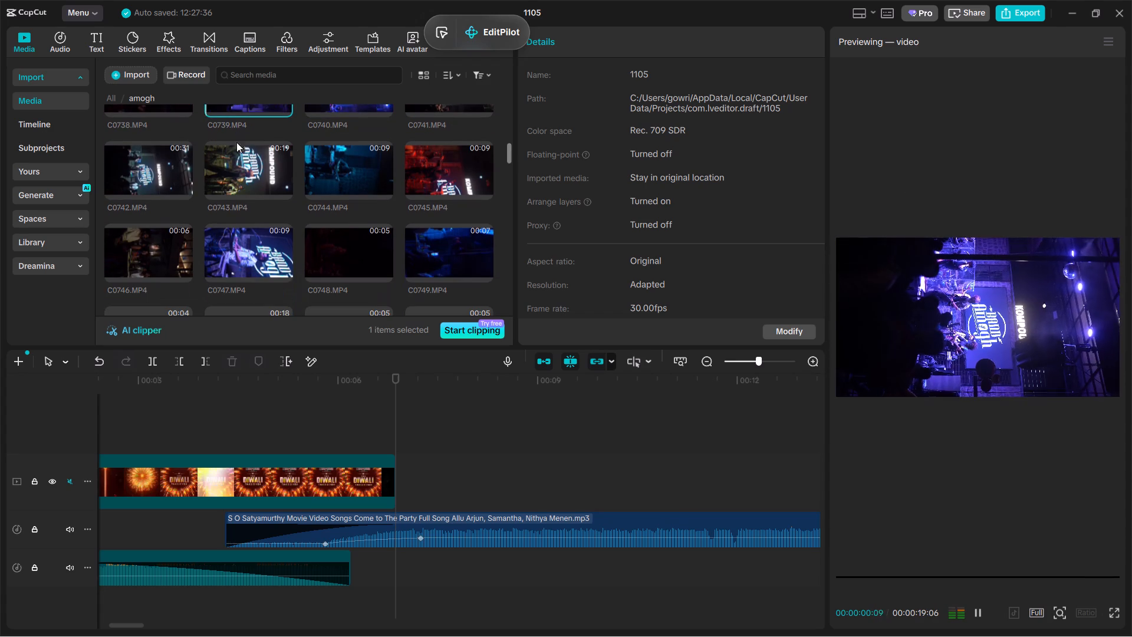
click(231, 257)
click(333, 254)
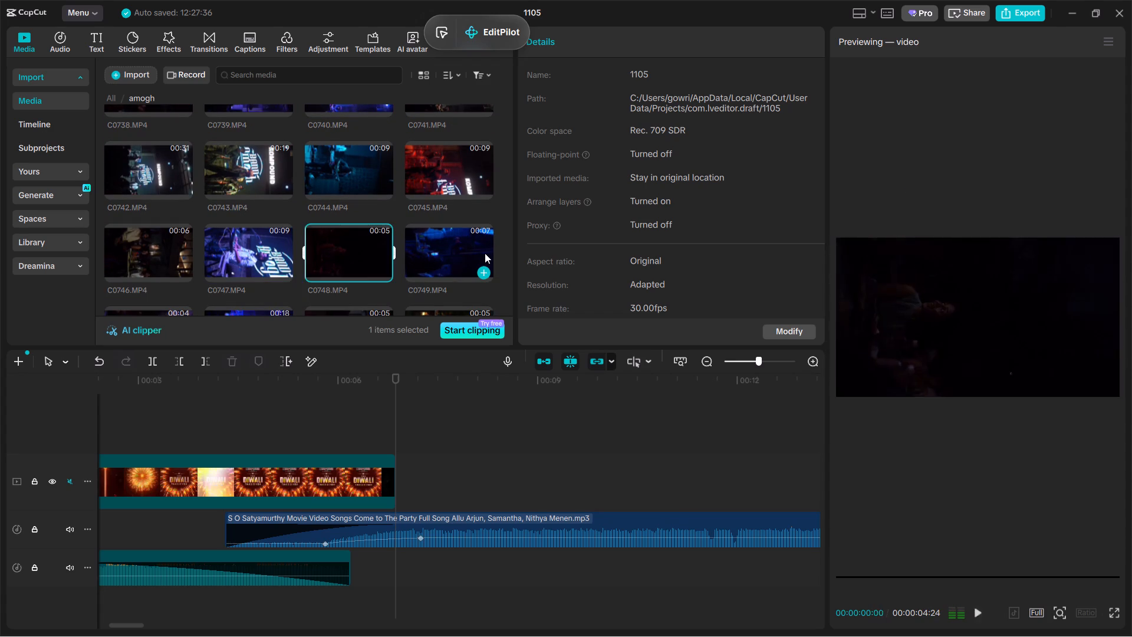
Place clip C0749.MP4 on the main video track directly after the Diwali intro and play it.
click(476, 251)
scroll(455, 249, down, 1)
drag(455, 242, 442, 487)
scroll(446, 488, down, 1)
click(380, 435)
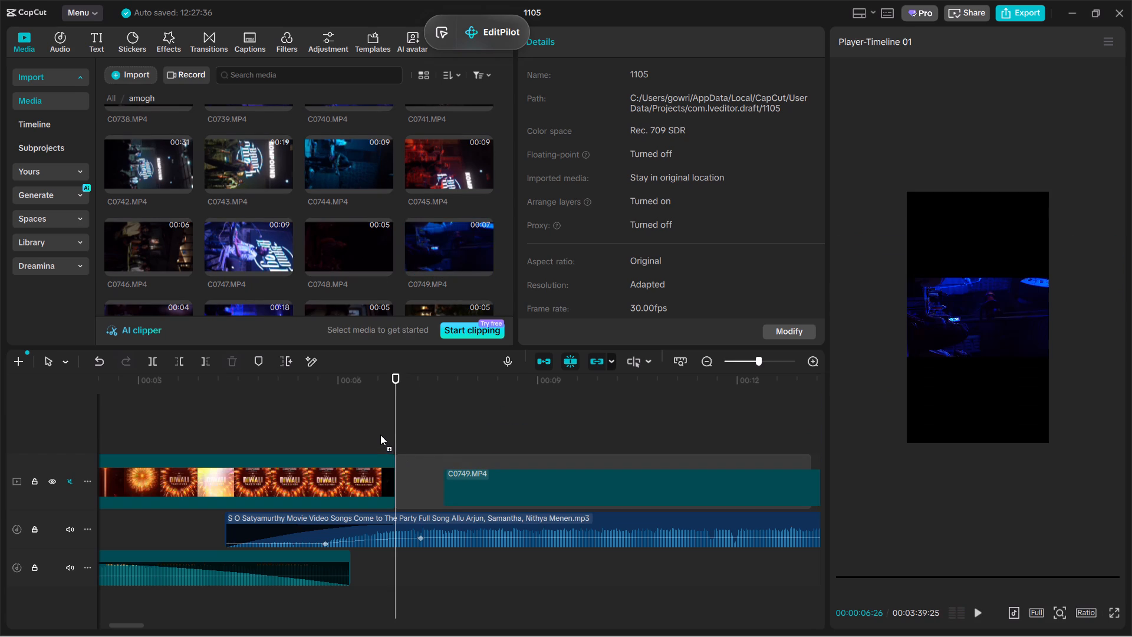
double_click(380, 435)
key(space)
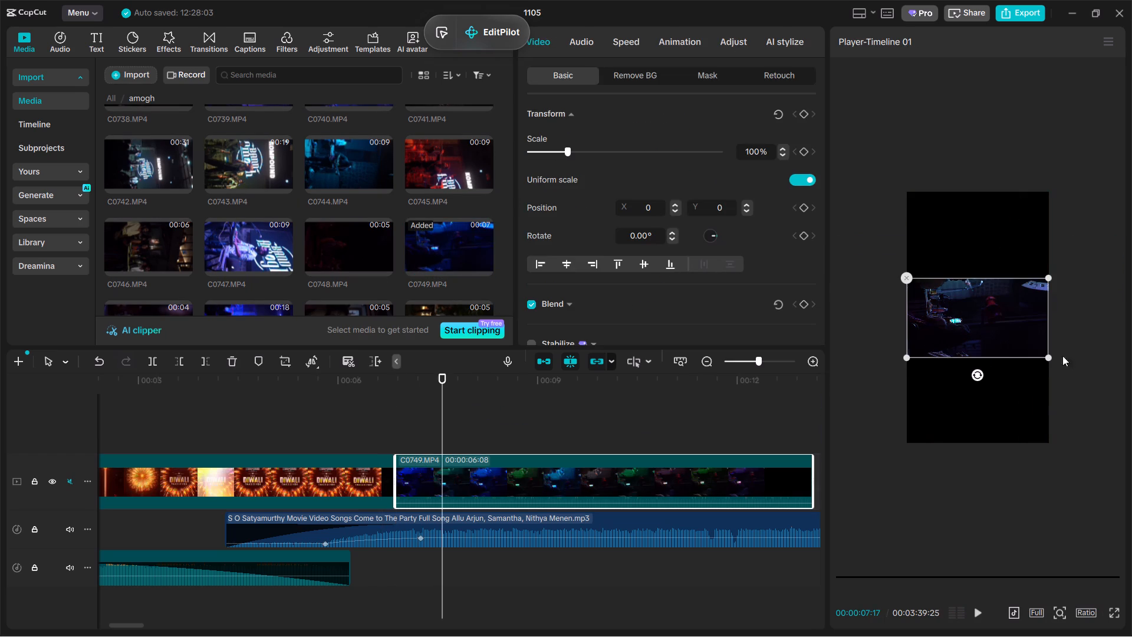
Rotate the C0749.MP4 clip to -90° so it stands upright in the vertical frame.
drag(971, 376, 1131, 334)
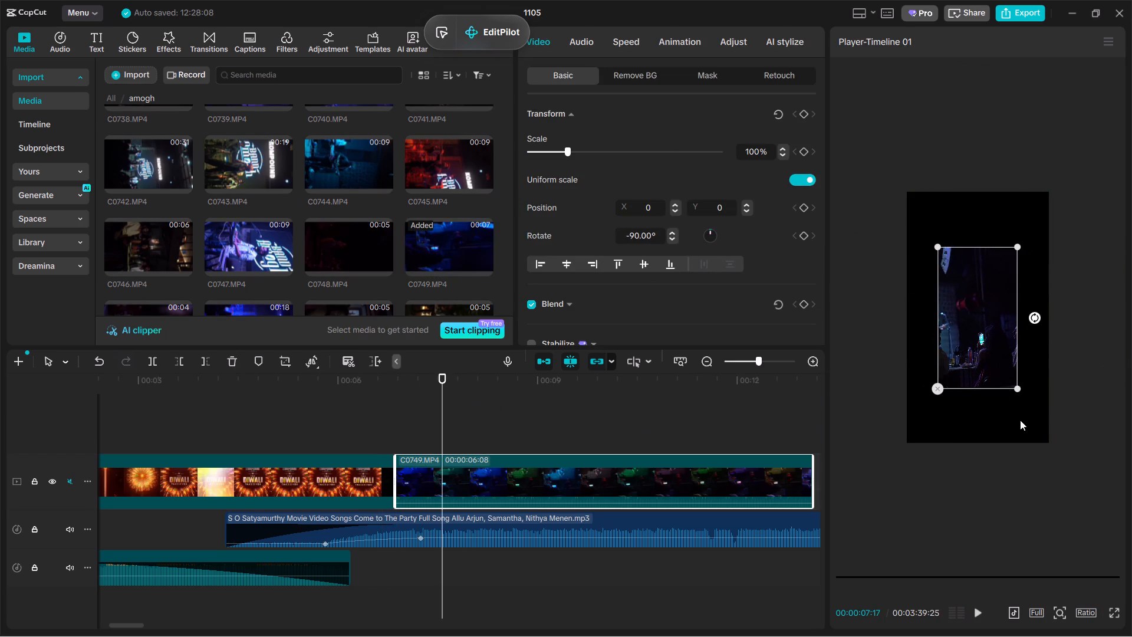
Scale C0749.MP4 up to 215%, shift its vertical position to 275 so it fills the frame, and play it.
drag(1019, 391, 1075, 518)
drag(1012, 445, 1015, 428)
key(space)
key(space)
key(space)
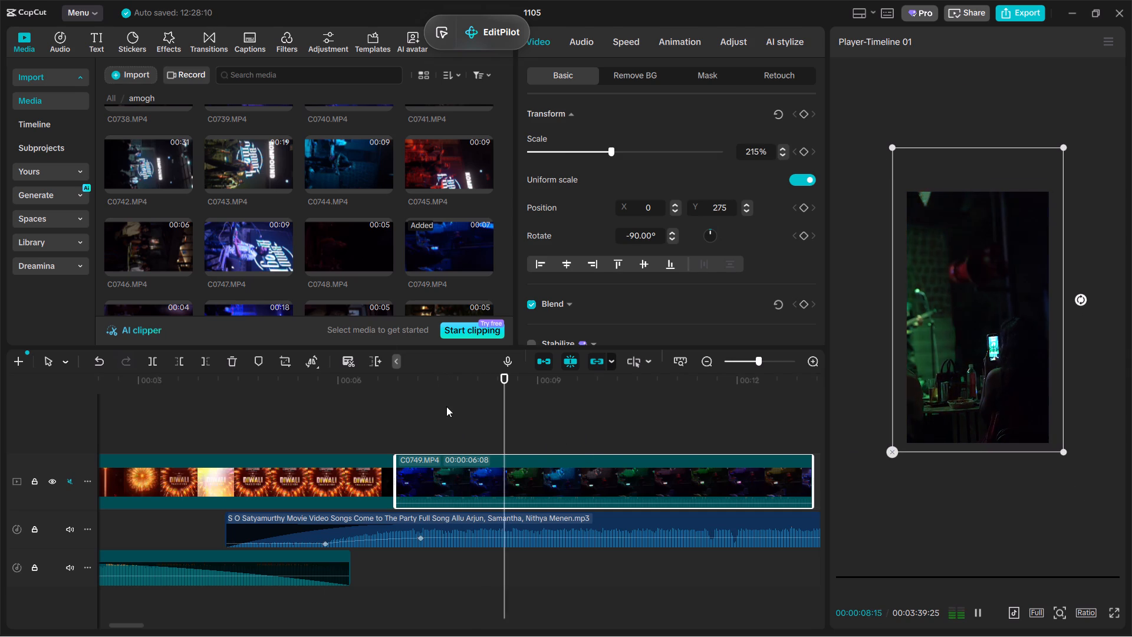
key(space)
Preview C0752.MP4 as an alternative, turn off linkage and delete C0749.MP4 from the main video track.
scroll(266, 306, down, 1)
click(251, 232)
click(322, 215)
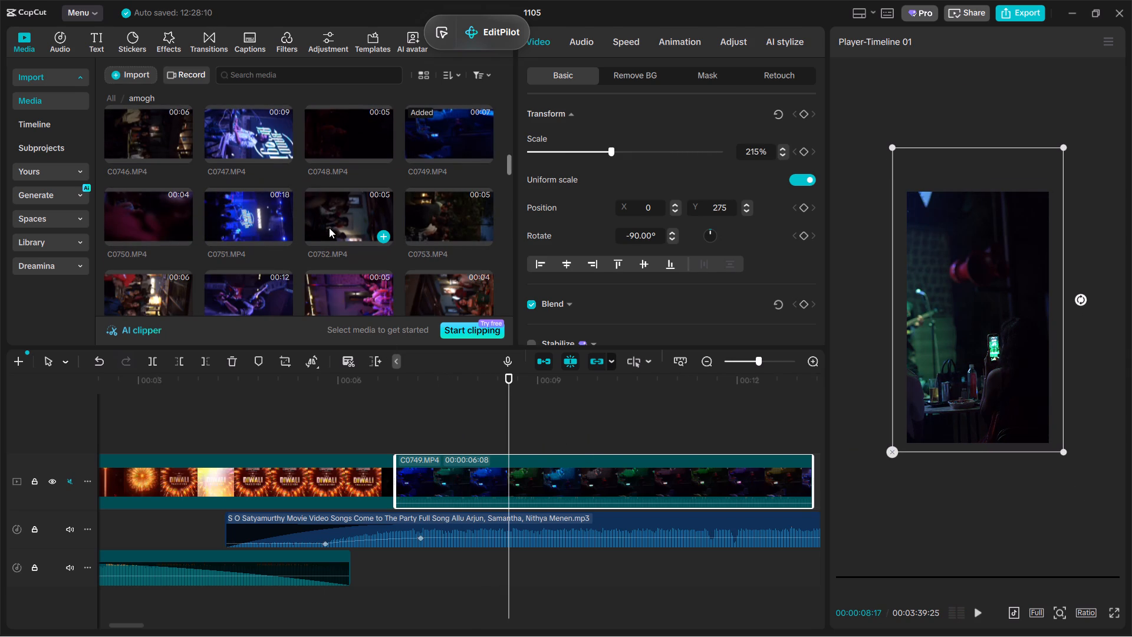
scroll(329, 228, down, 1)
click(329, 228)
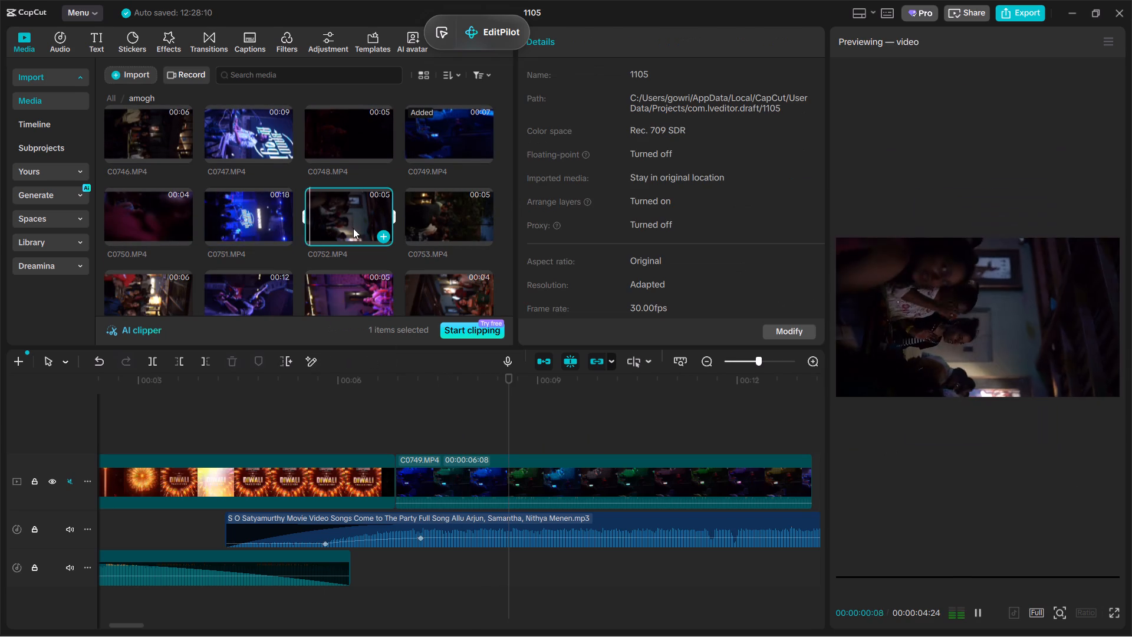
click(521, 488)
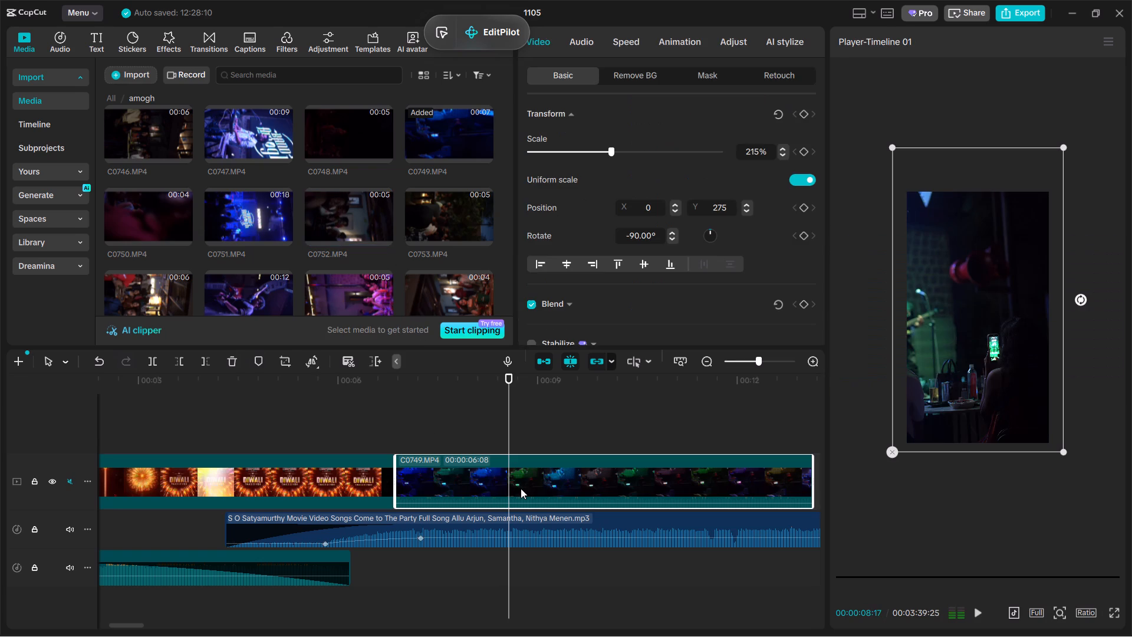
key(BackSpace)
click(597, 362)
key(BackSpace)
Preview C0752, C0753 and C0756, and place C0756.MP4 on the main track directly after the Diwali intro.
click(349, 222)
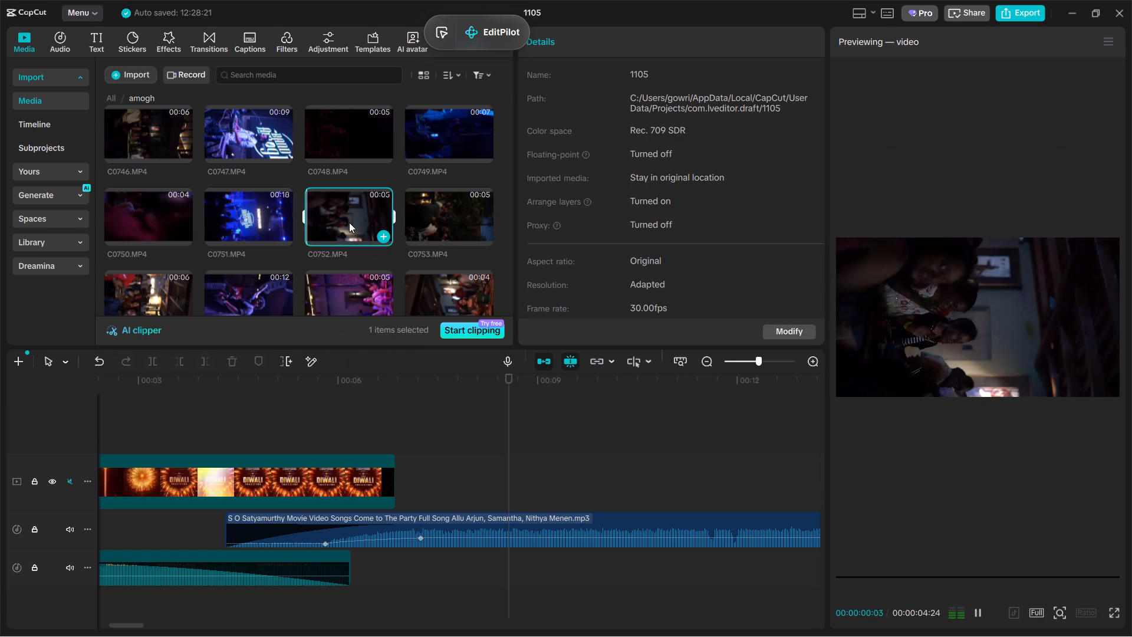
click(462, 216)
scroll(460, 216, down, 1)
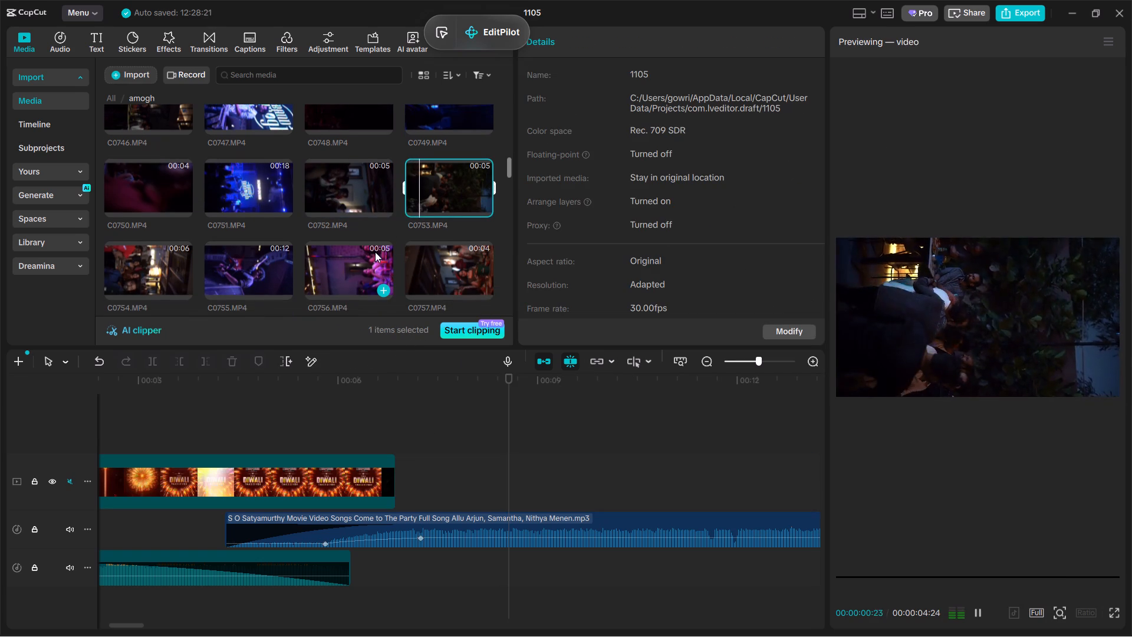
click(356, 267)
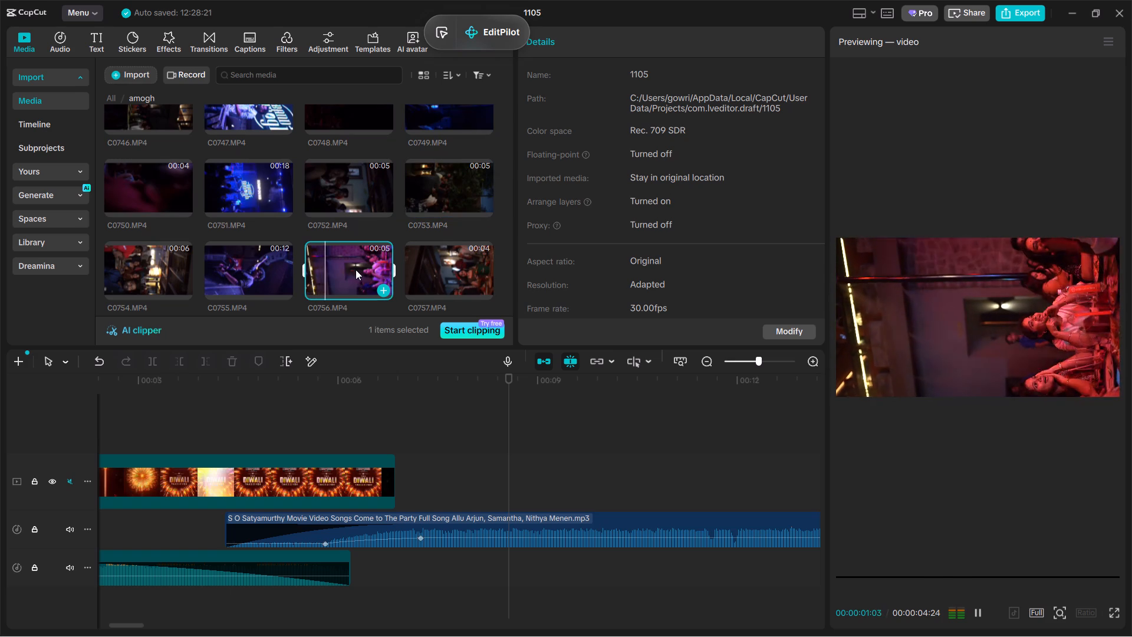
drag(356, 270, 473, 484)
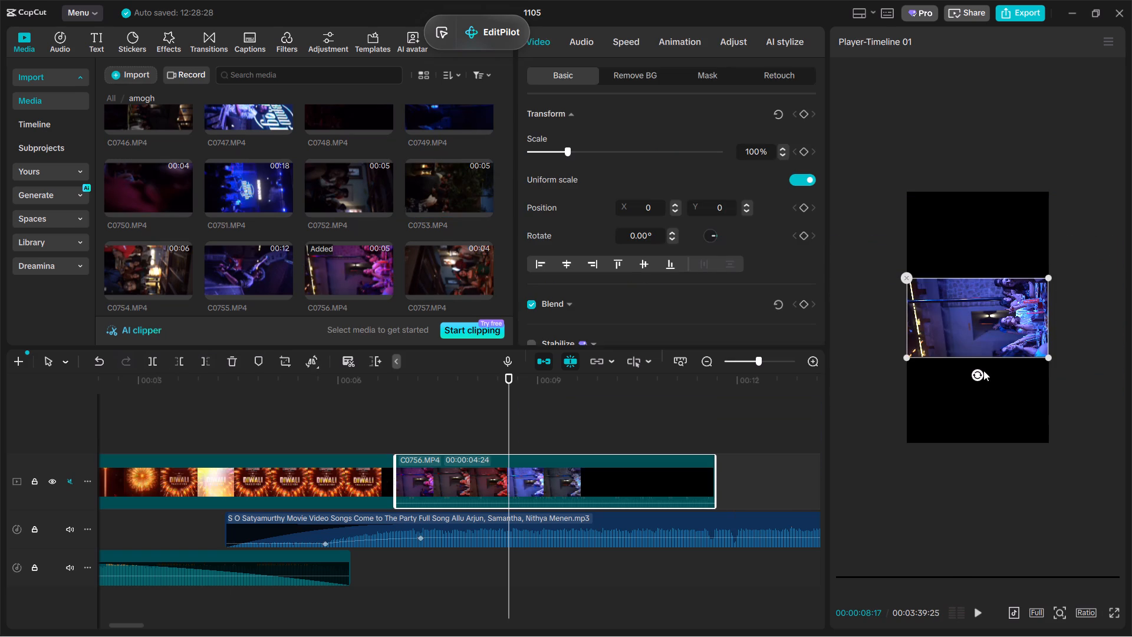
Rotate C0756.MP4 to 90°, scale it to 201% to fill the vertical frame, and play it.
drag(983, 370, 903, 329)
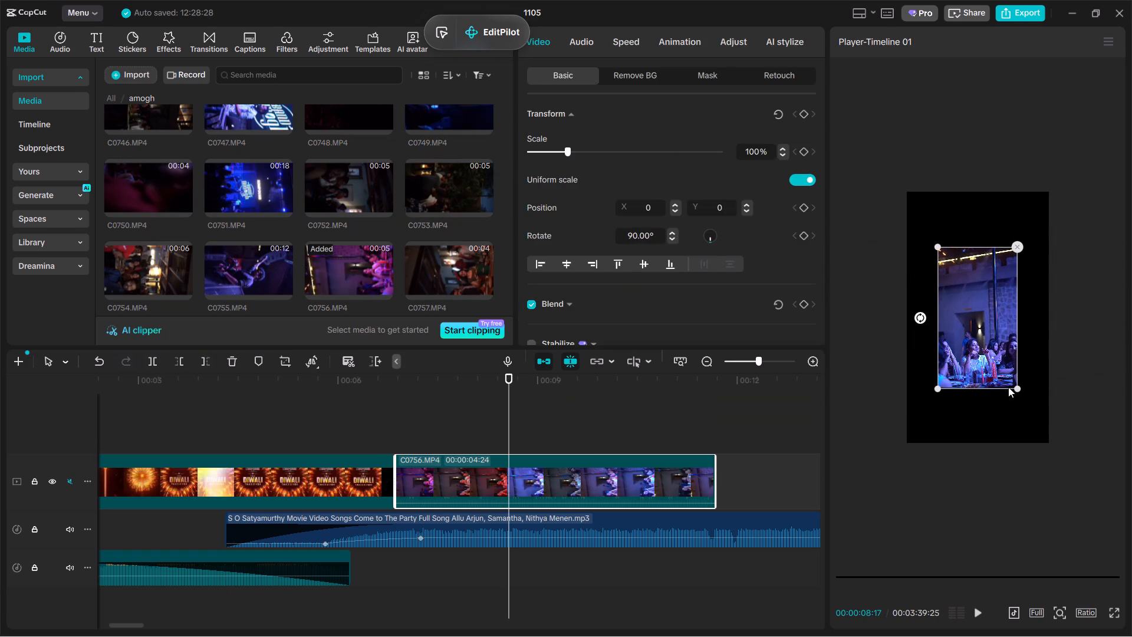
drag(1018, 394, 1055, 529)
key(space)
key(space)
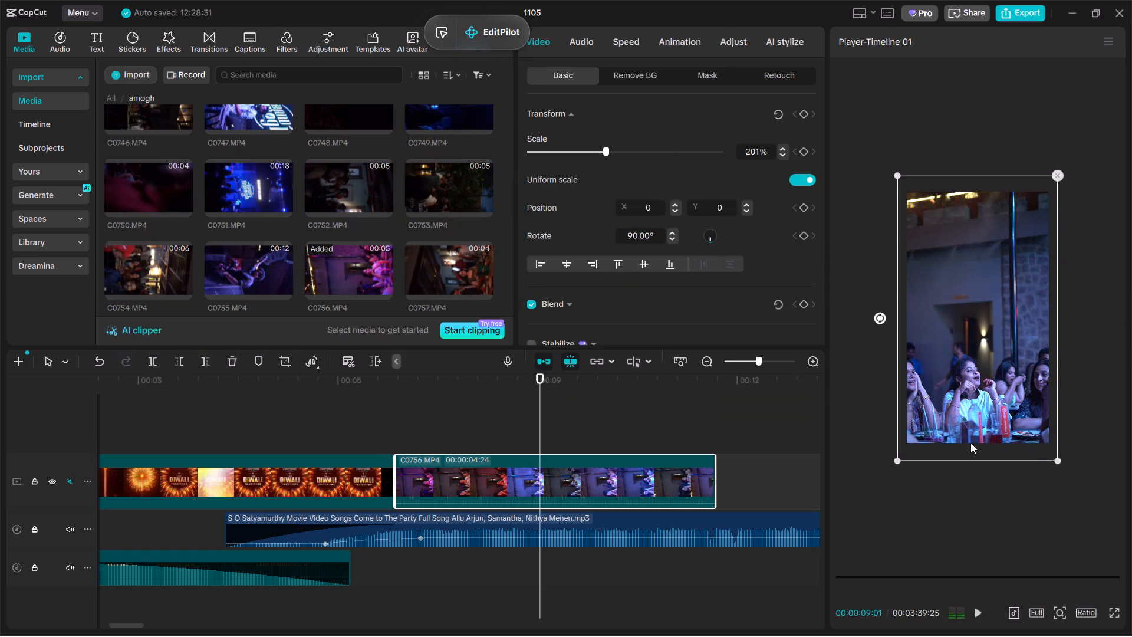
key(space)
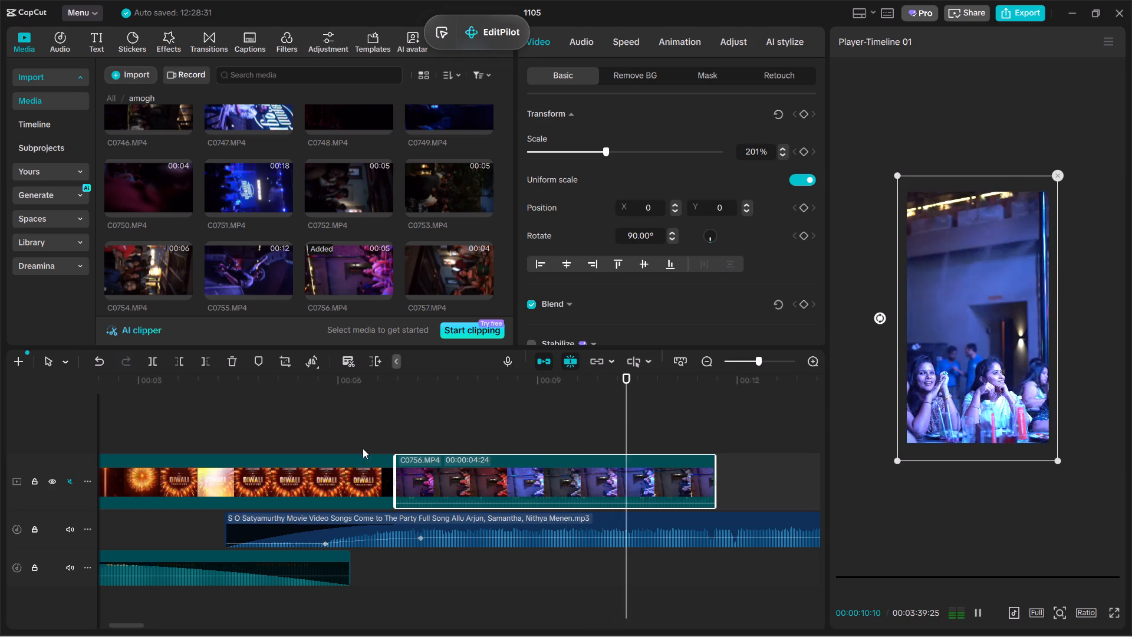
key(space)
Preview C0757, C0754, C0758 and C0759, and place C0759.MP4 on the main track directly after C0756.MP4.
click(464, 265)
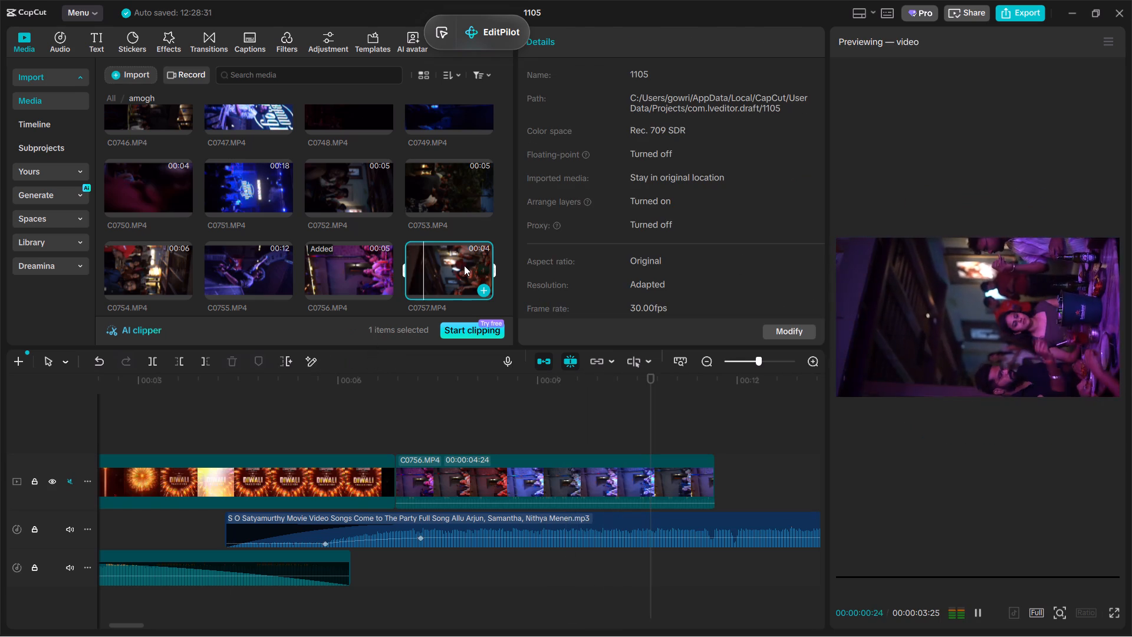
click(137, 272)
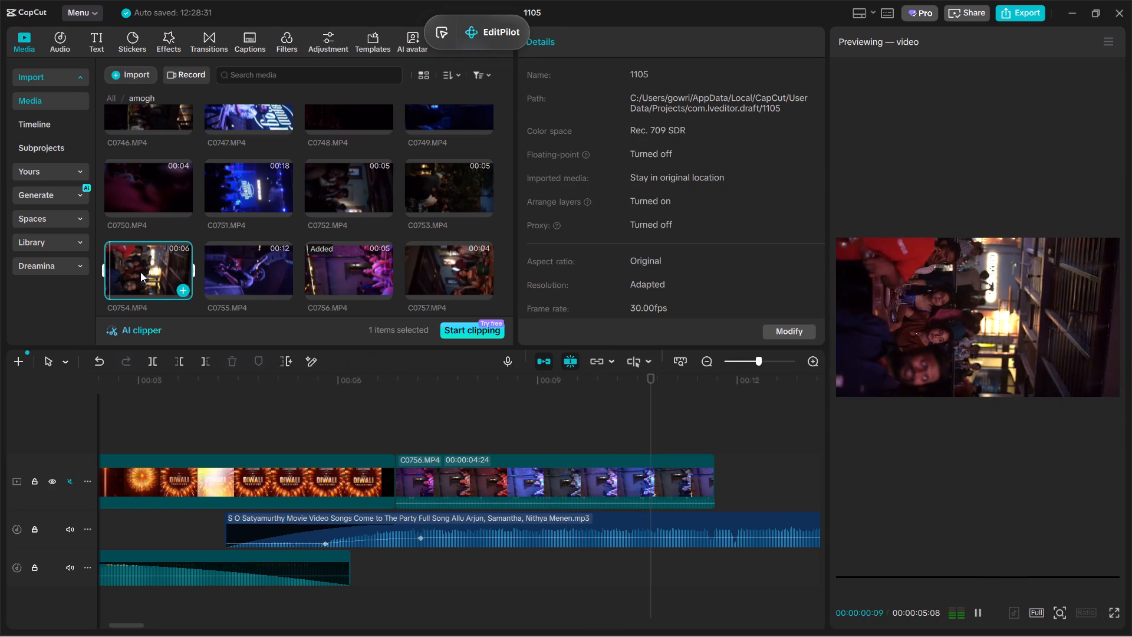
scroll(142, 270, down, 1)
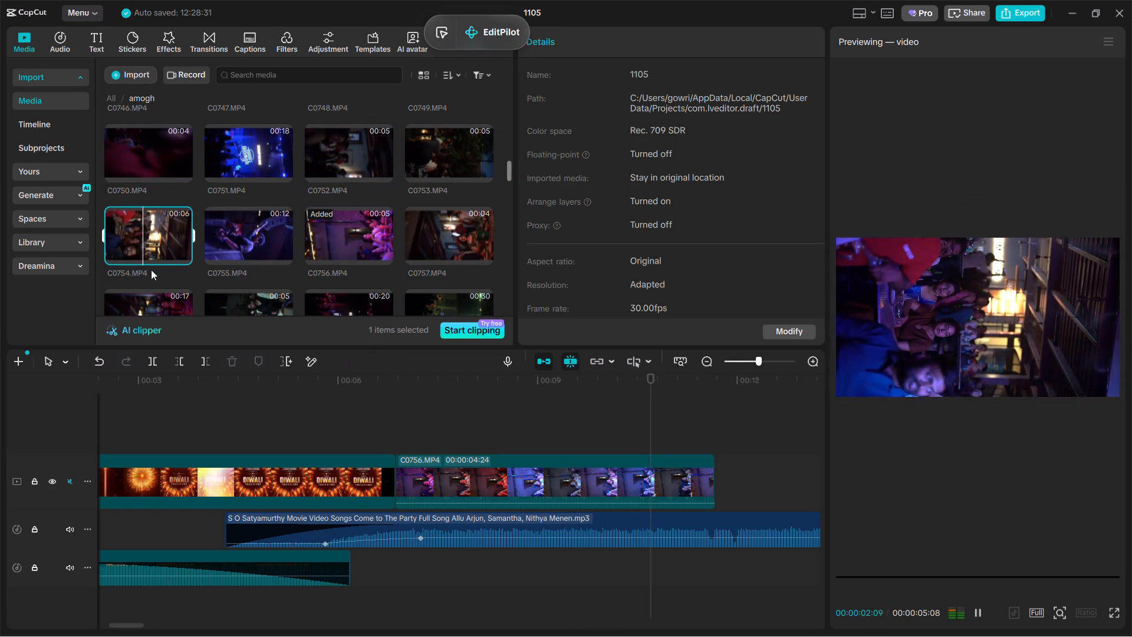
scroll(151, 270, down, 1)
click(156, 300)
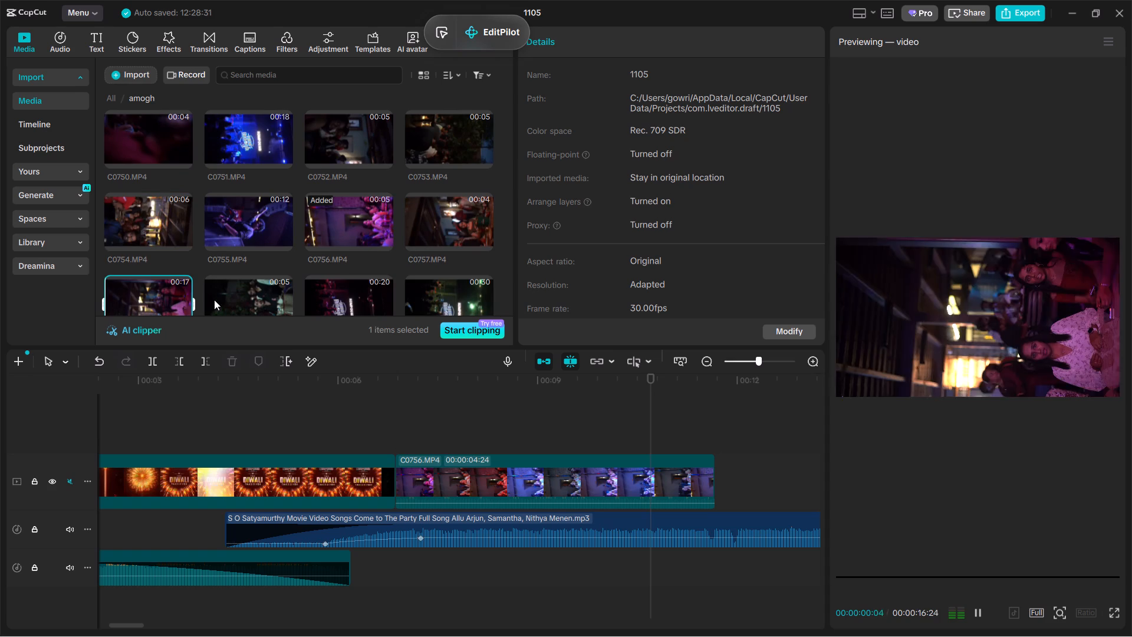
click(241, 300)
scroll(241, 300, down, 1)
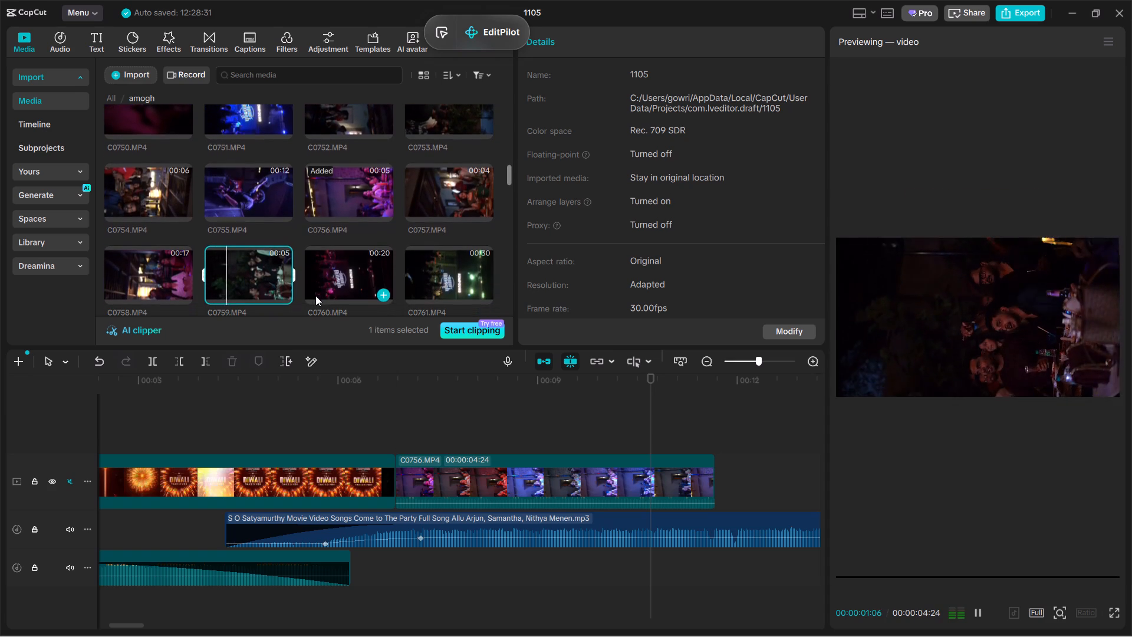
key(space)
drag(243, 272, 742, 490)
Preview C0760 and C0765, and insert C0764.MP4 on the main track between C0756.MP4 and C0759.MP4.
click(353, 267)
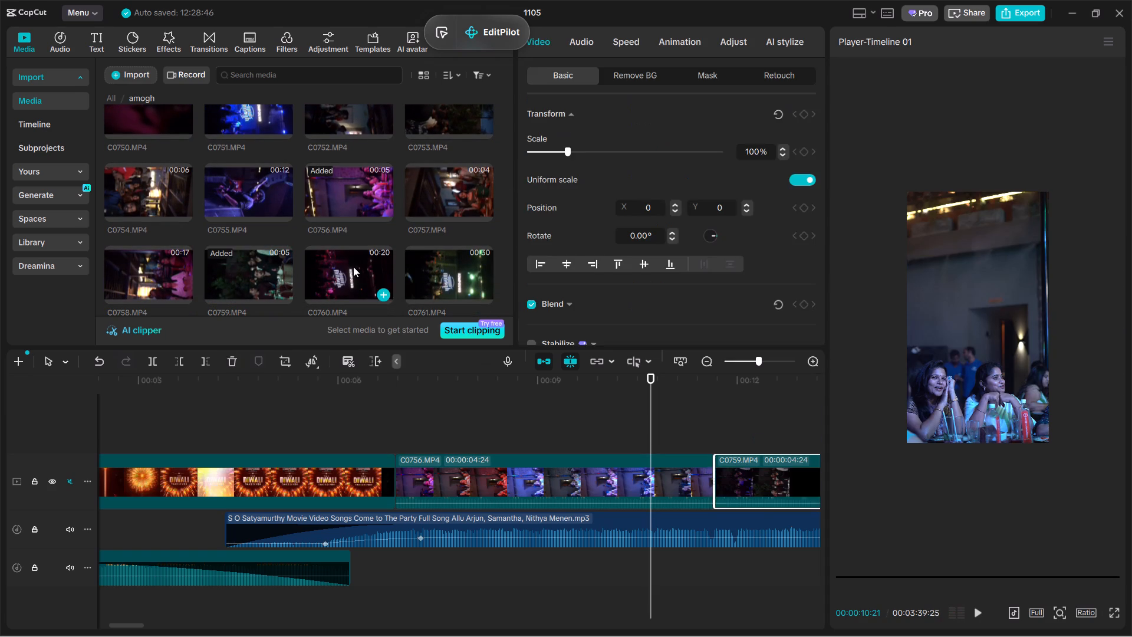
scroll(442, 277, down, 1)
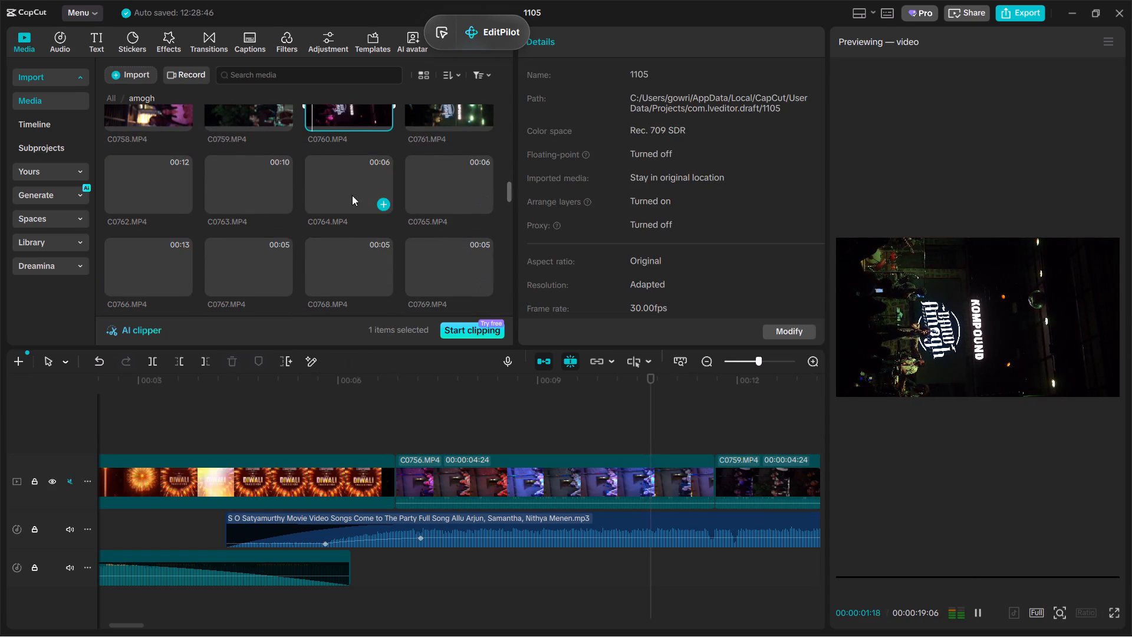
click(443, 193)
click(360, 180)
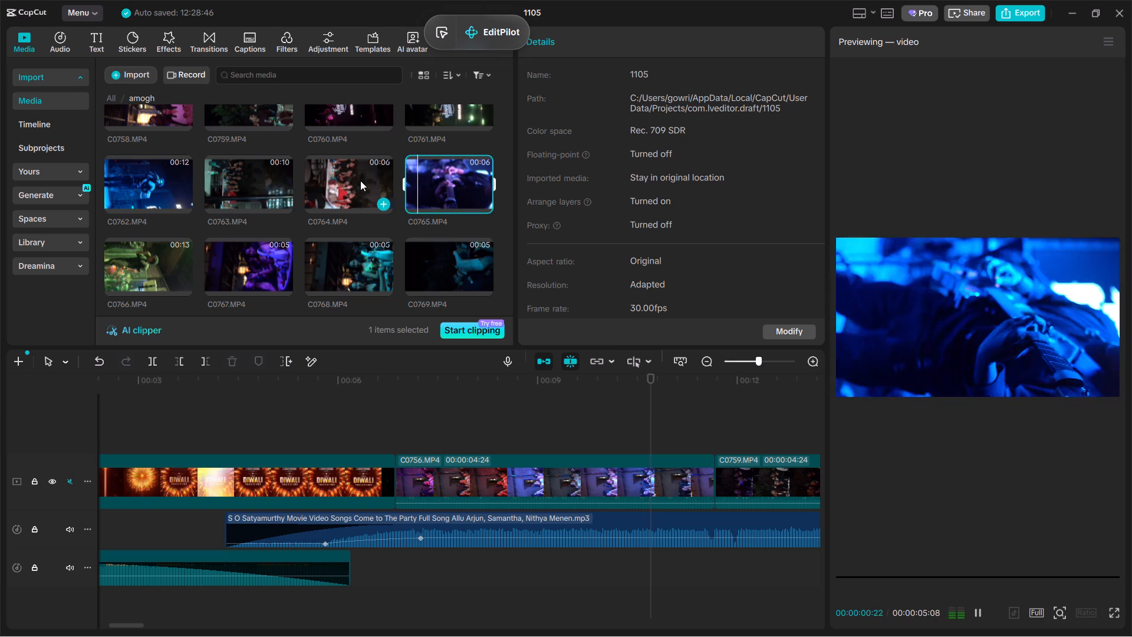
drag(360, 180, 706, 469)
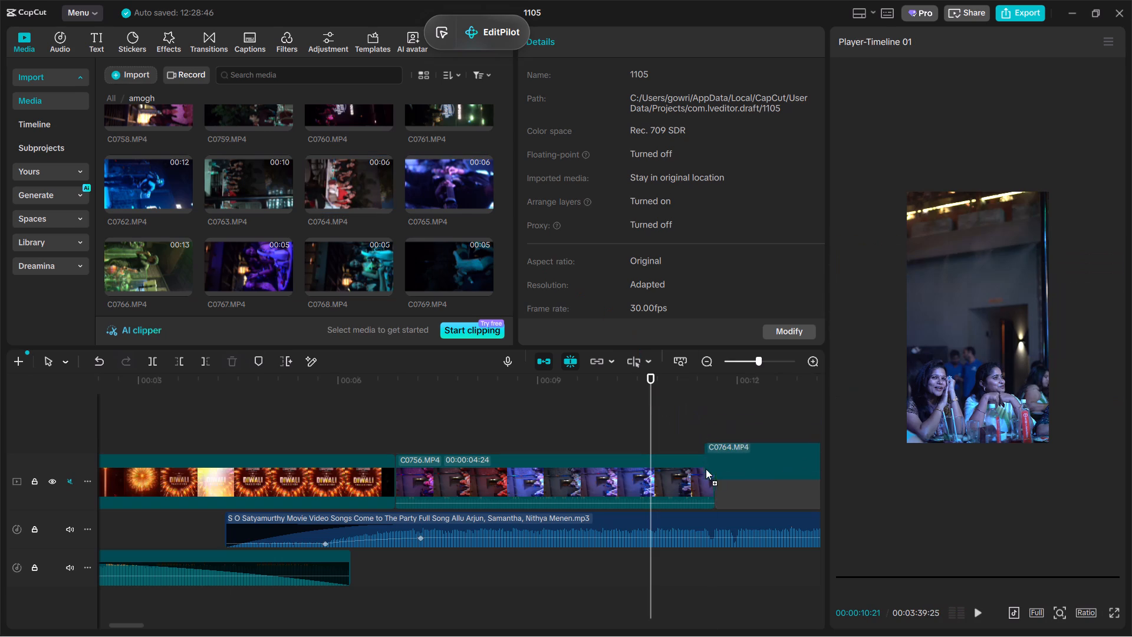
drag(706, 469, 712, 482)
Play C0756.MP4 and trim off everything after 00:00:07:29.
scroll(436, 436, down, 1)
click(436, 442)
key(space)
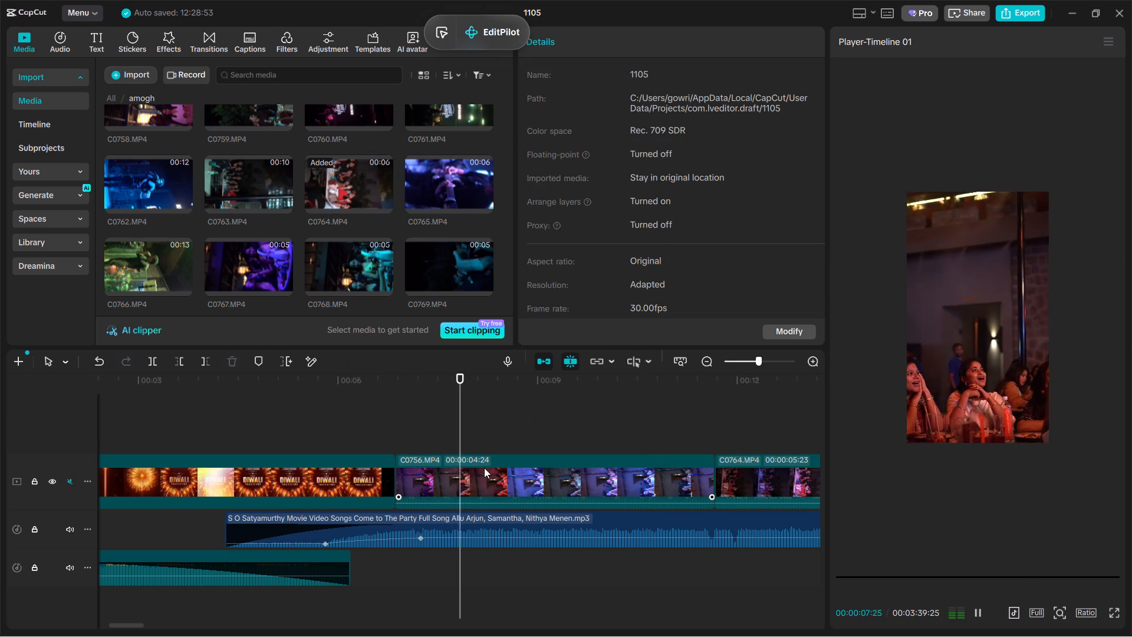
key(space)
click(484, 468)
click(201, 359)
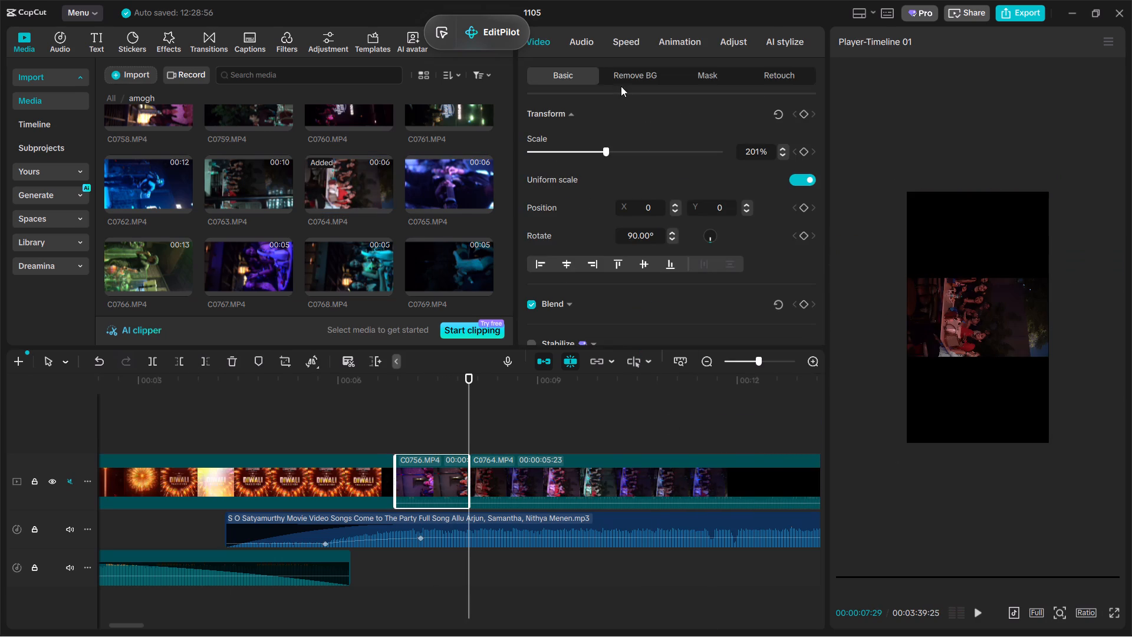
Replay C0756.MP4, trim away its opening part, and extend its end so the clip lasts about 0.6 s.
click(399, 446)
key(space)
key(space)
click(414, 471)
key(space)
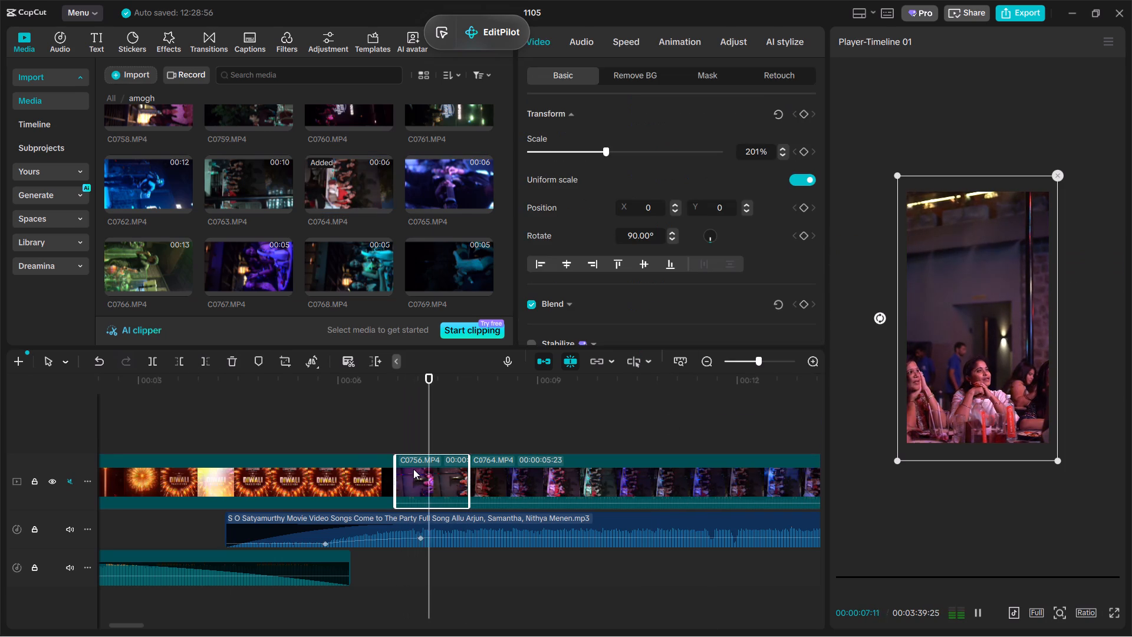
key(space)
key(space)
key(space)
click(172, 362)
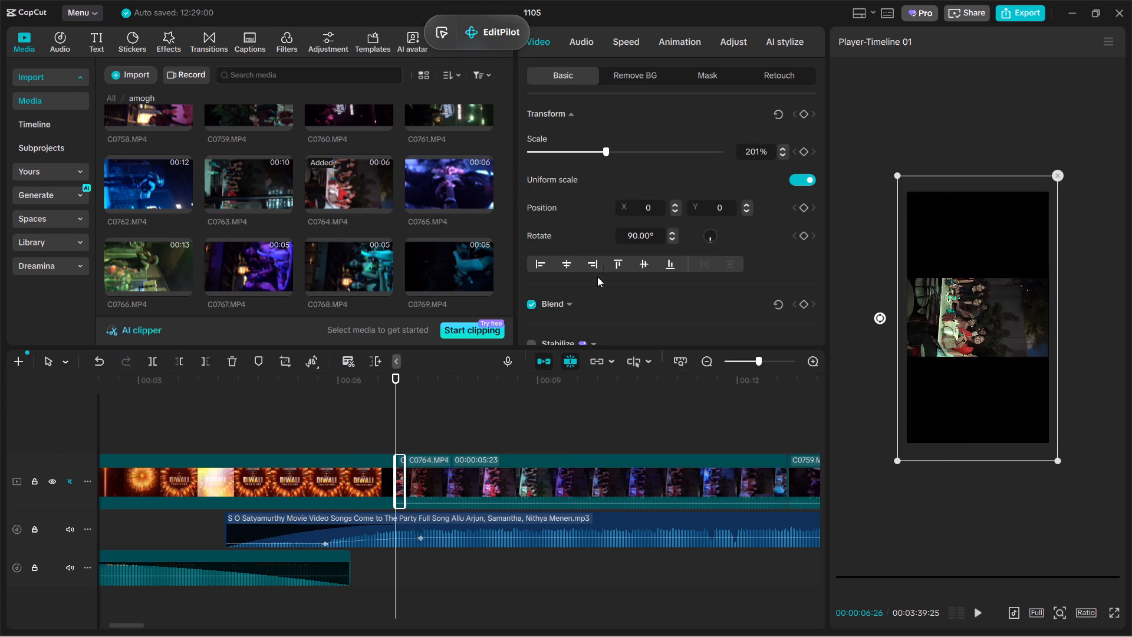
drag(406, 471, 430, 488)
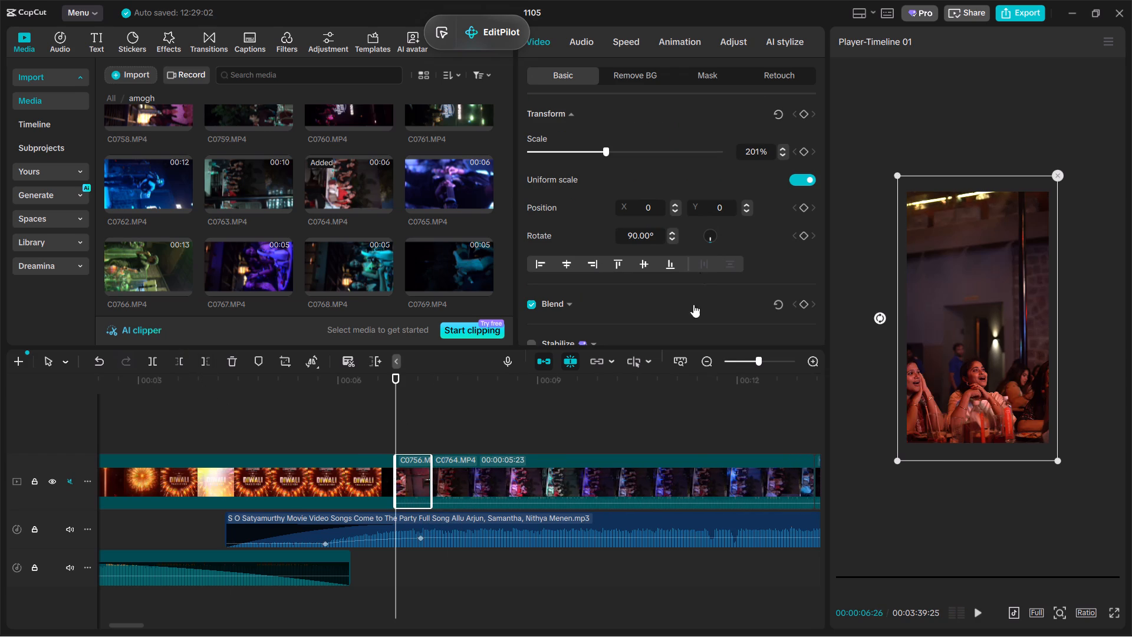
Slow the C0756.MP4 clip to 0.51x speed and play it back.
click(622, 44)
click(552, 138)
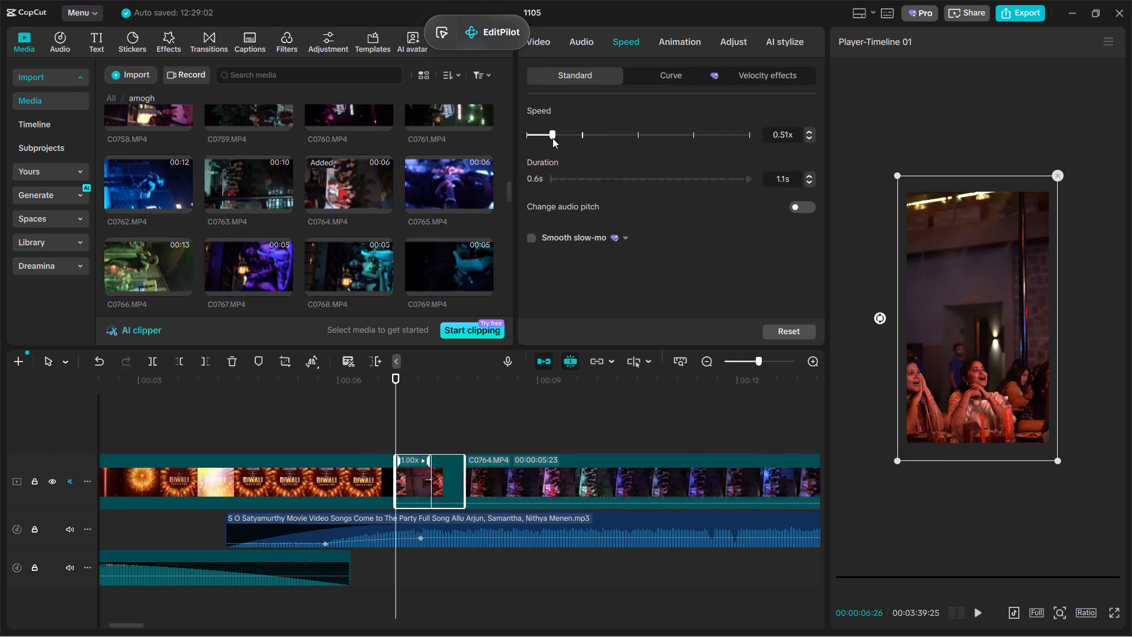
key(space)
key(space)
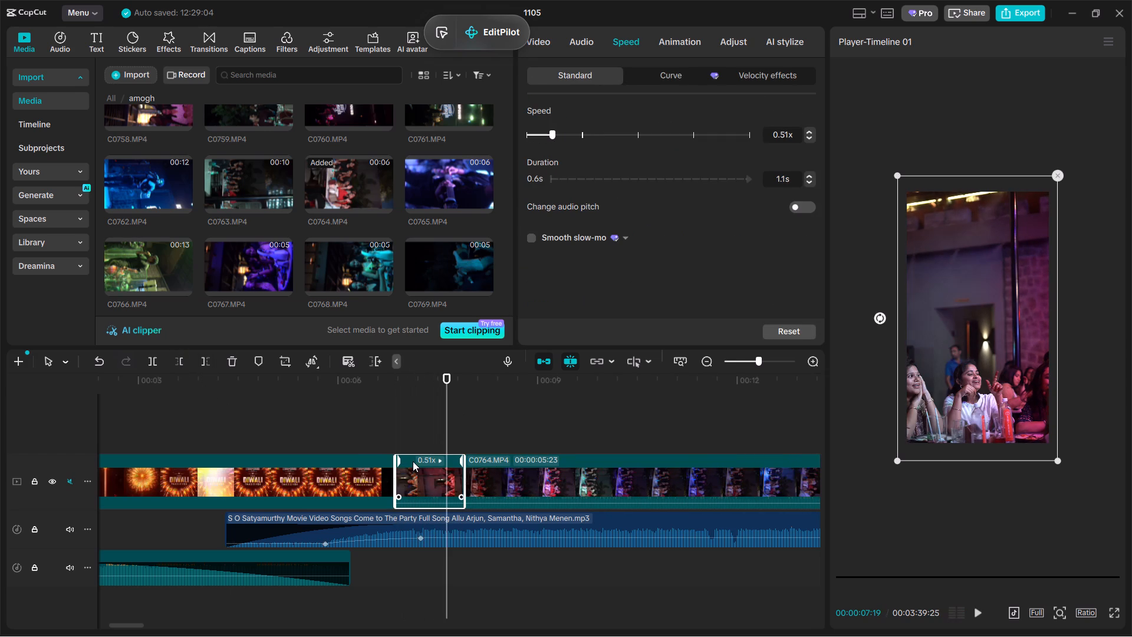
key(space)
key(space)
key(space)
Rotate C0764.MP4 to -90° and scale it to 210% so it stands upright and fills the frame.
click(500, 480)
key(space)
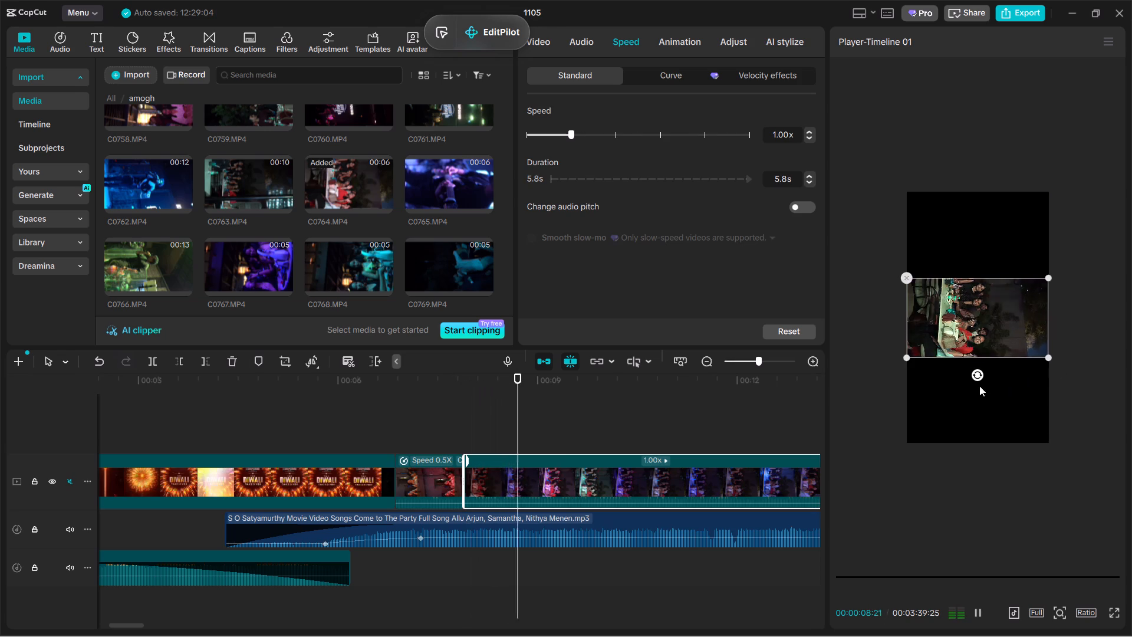
key(space)
drag(978, 377, 1116, 310)
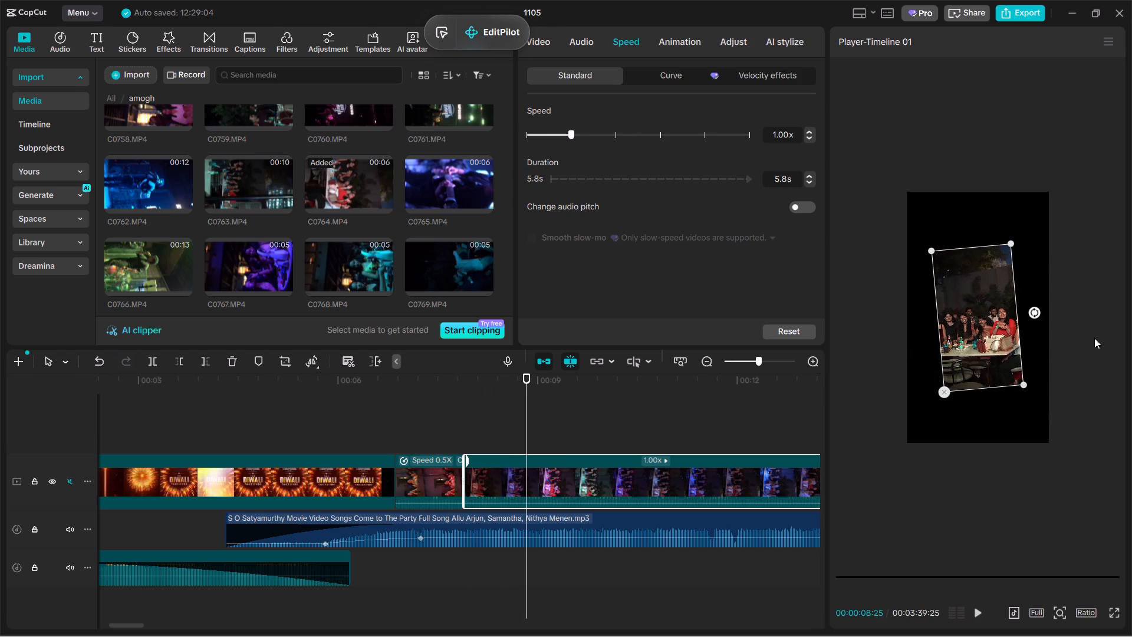
drag(1038, 312, 1041, 317)
drag(1016, 390, 1062, 507)
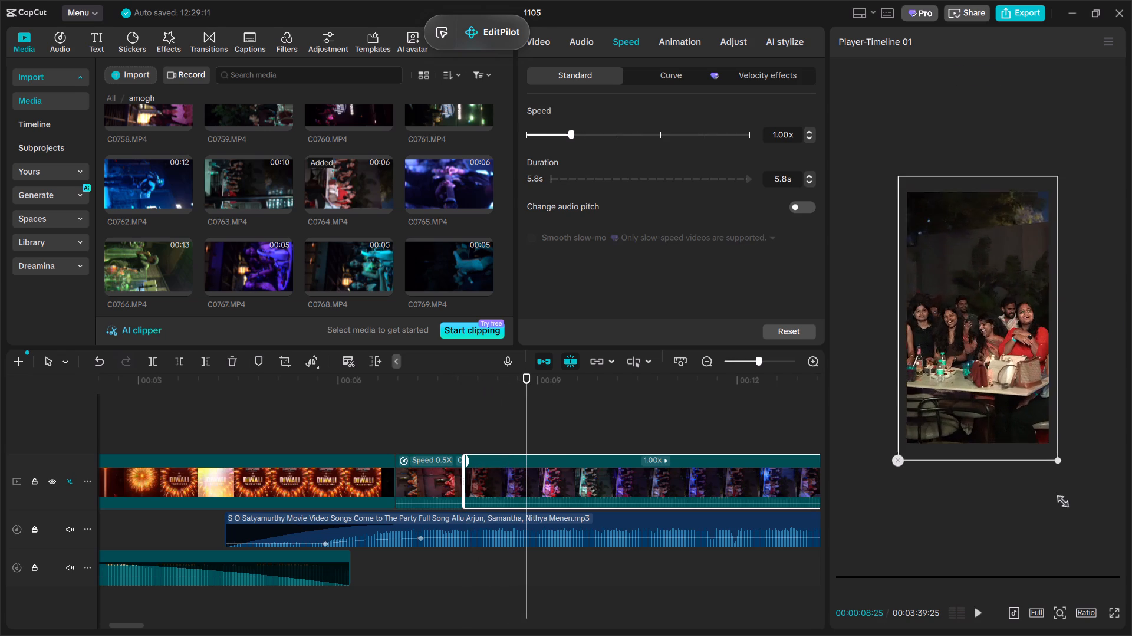
drag(1062, 507, 1064, 514)
Play through C0764.MP4, trim off its beginning up to 00:00:10:20 to leave 3 seconds, and play the result.
key(space)
key(space)
key(space)
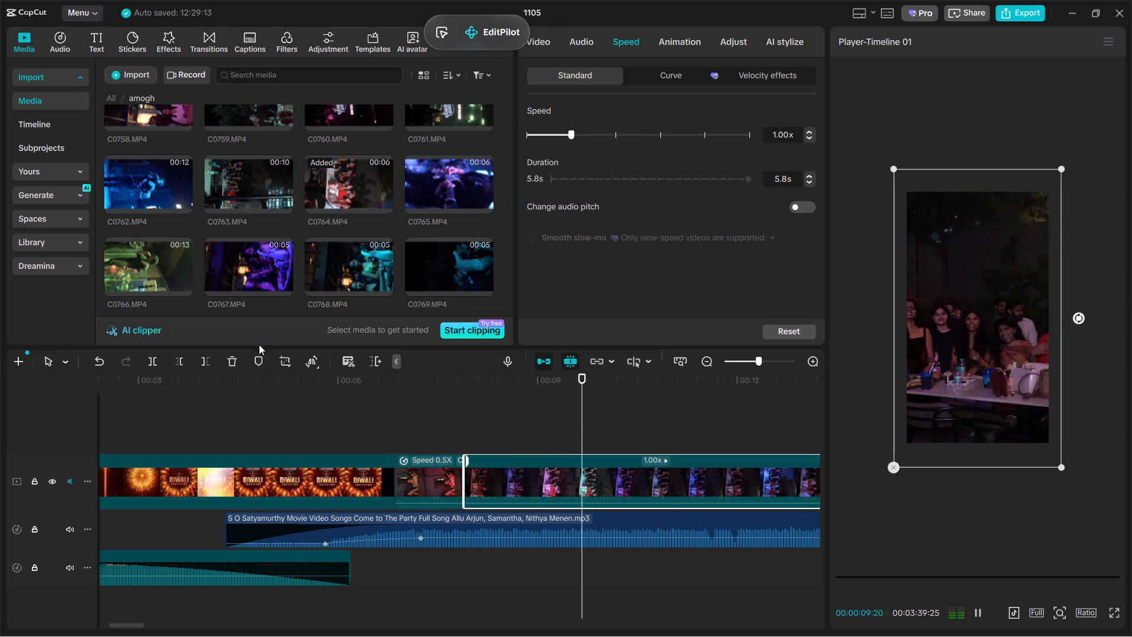
key(space)
key(space)
key(space)
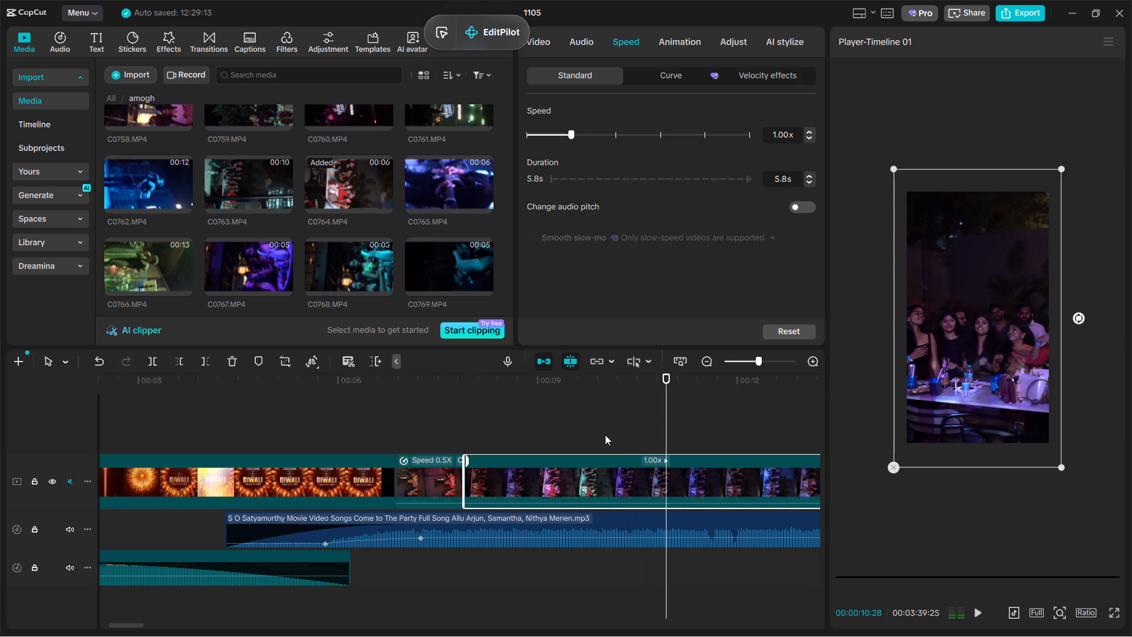
click(624, 439)
key(space)
click(644, 474)
key(space)
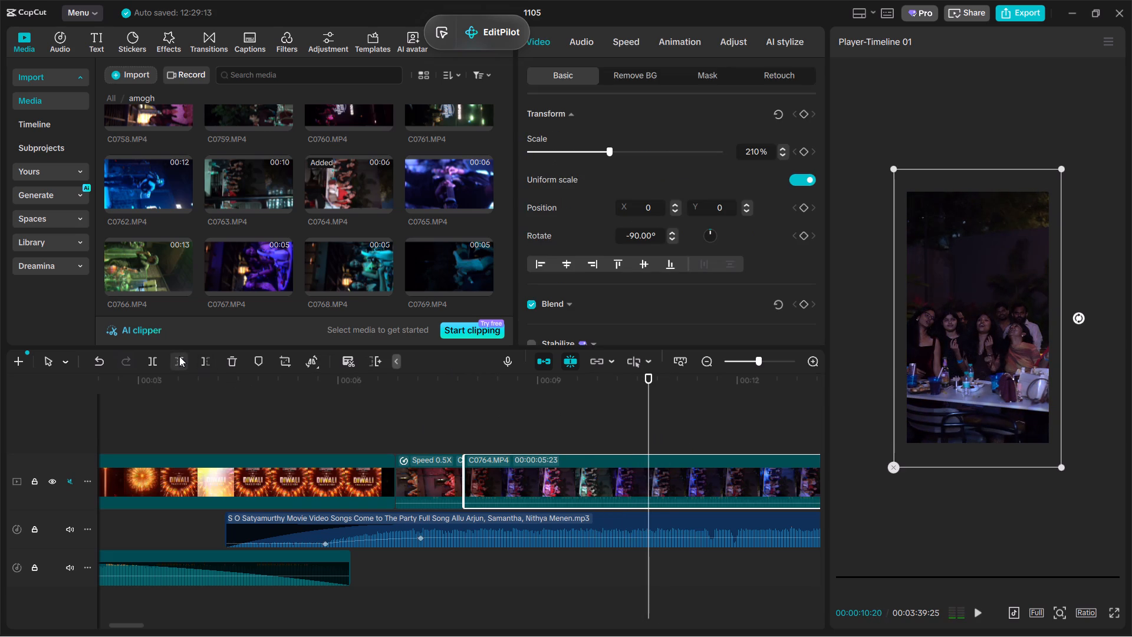
click(179, 356)
key(space)
key(space)
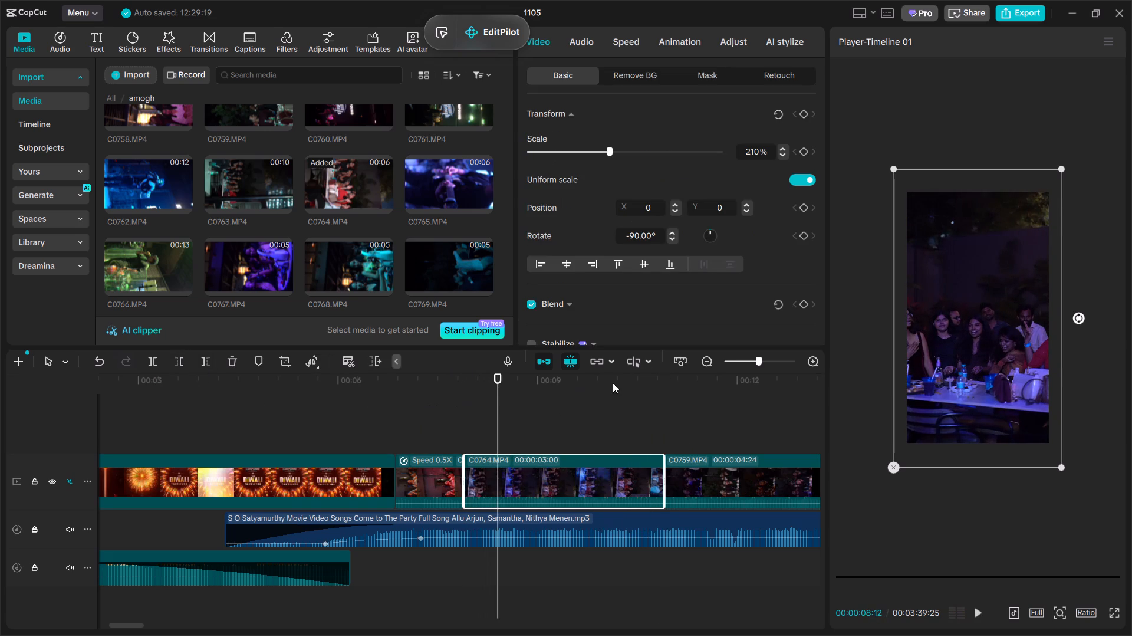
Slow C0764.MP4 to 0.47x speed and enable Smooth slow-mo with Optical flow.
key(space)
key(space)
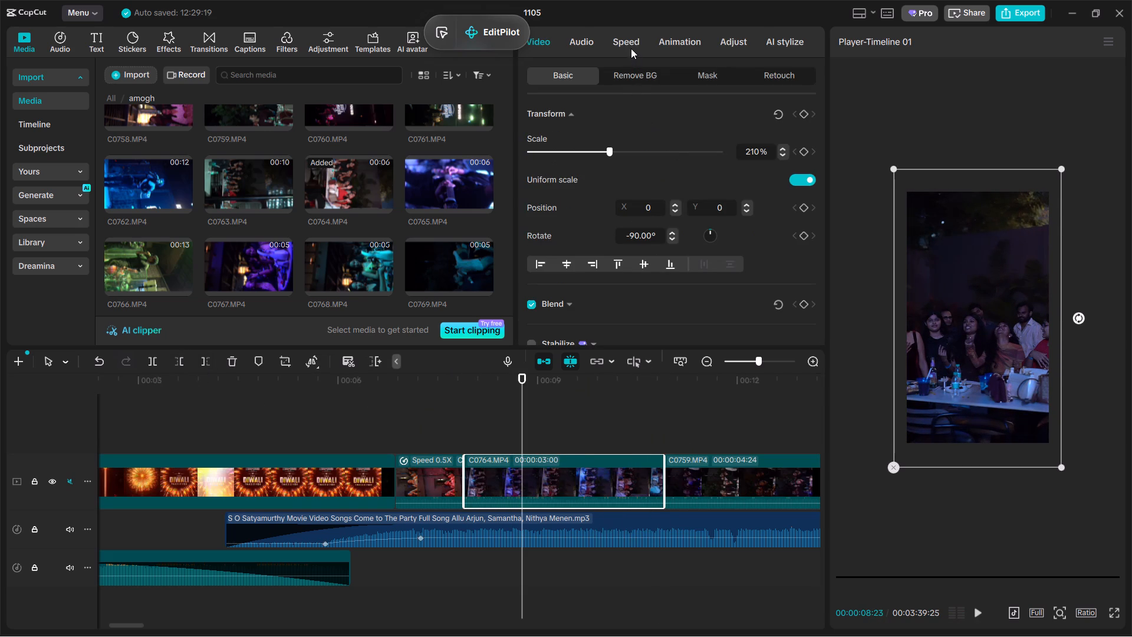
click(631, 45)
drag(552, 134, 545, 134)
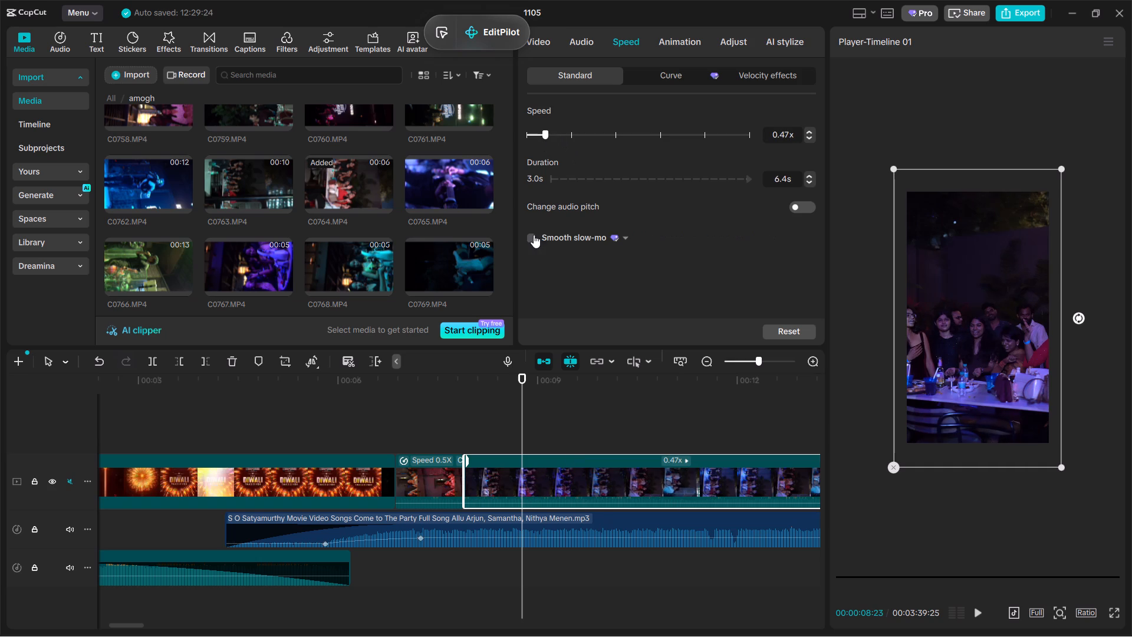
click(534, 235)
click(565, 267)
click(569, 336)
Play C0764.MP4 and trim off everything after 00:00:09:02 so the slowed clip lasts 1.2 s.
key(space)
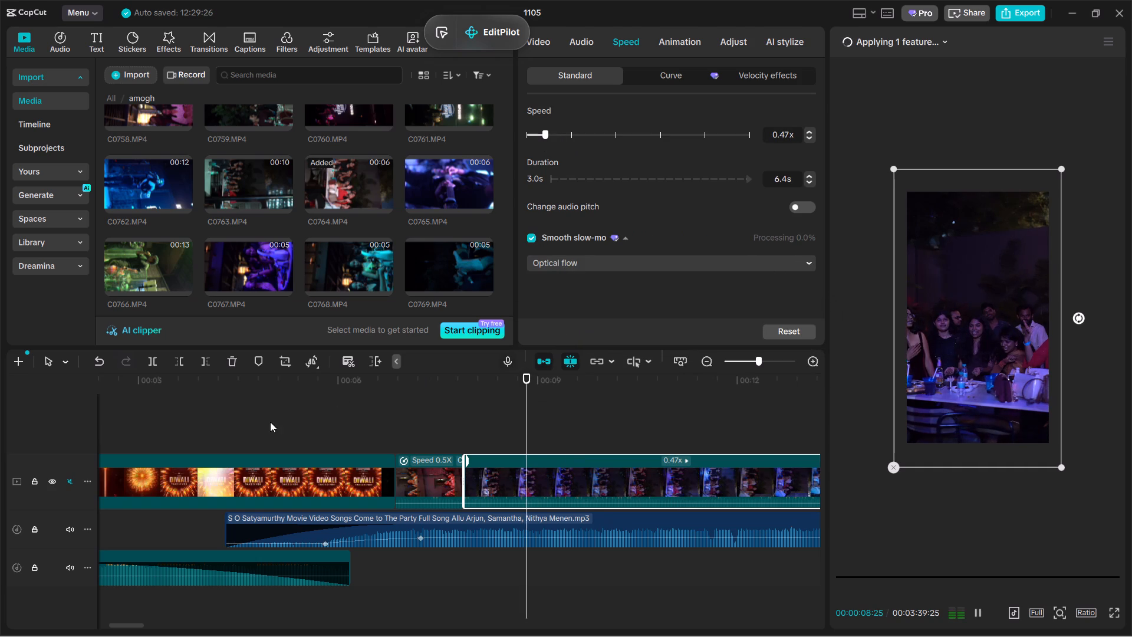
key(space)
click(204, 359)
ctrl+scroll(502, 467, down, 4)
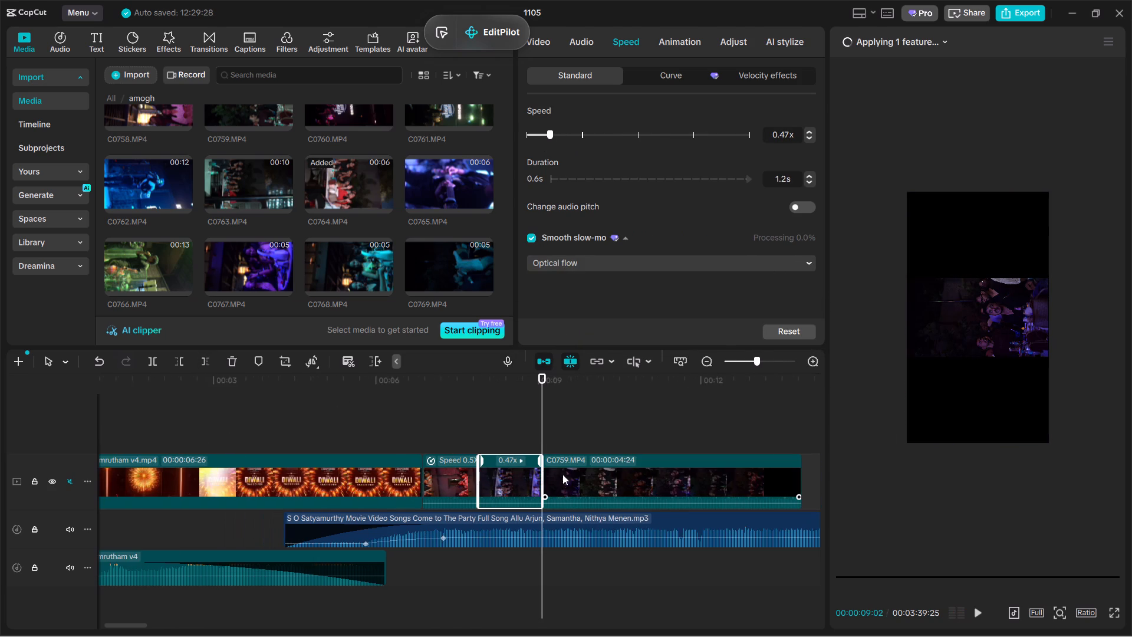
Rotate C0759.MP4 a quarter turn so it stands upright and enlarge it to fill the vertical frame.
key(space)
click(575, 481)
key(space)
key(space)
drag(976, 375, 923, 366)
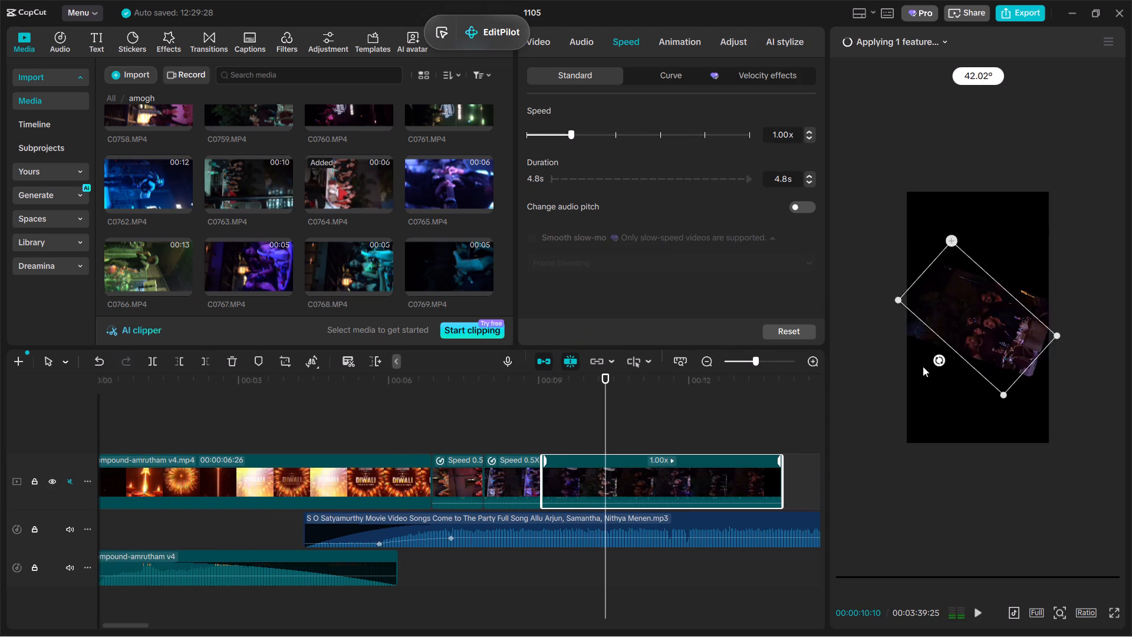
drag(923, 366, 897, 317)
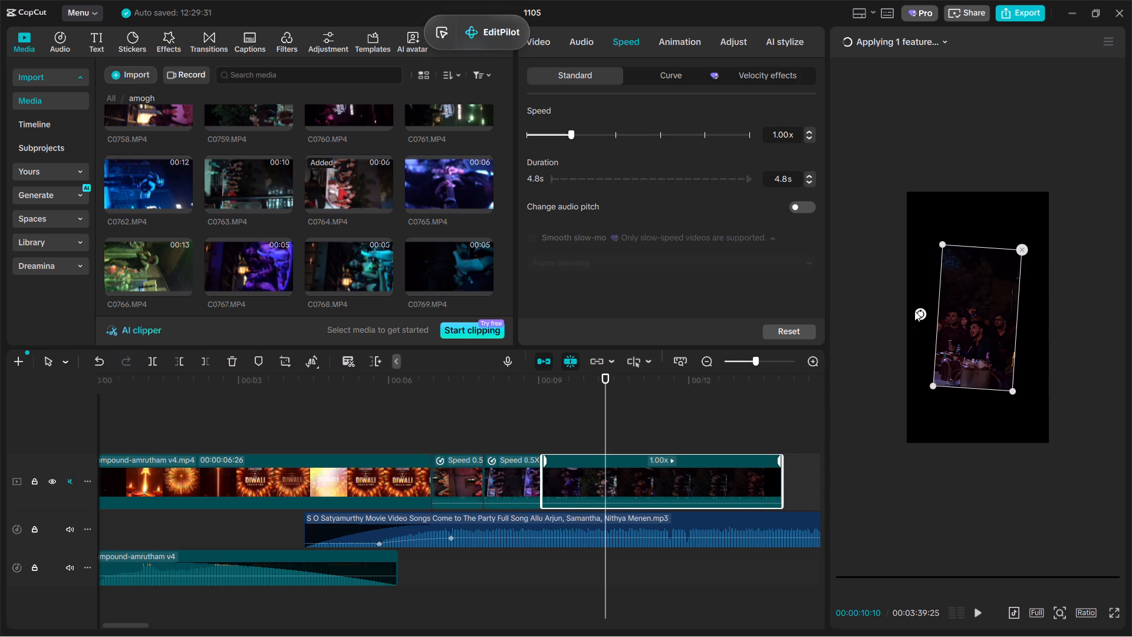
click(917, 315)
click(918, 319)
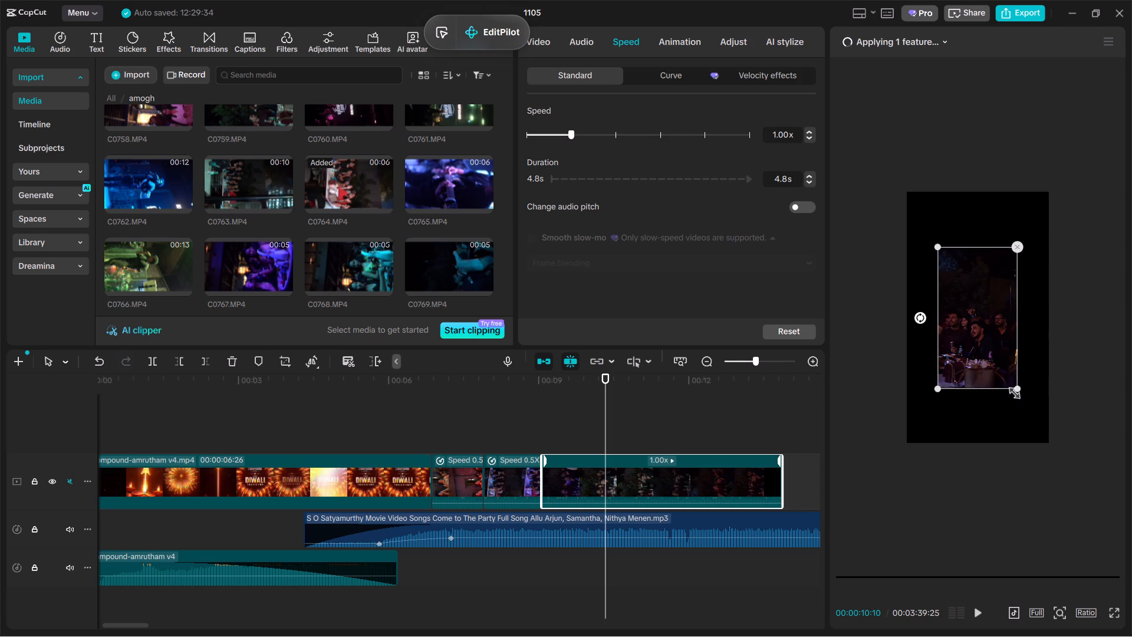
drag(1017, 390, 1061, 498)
Play through C0759.MP4 and delete it from the timeline.
key(space)
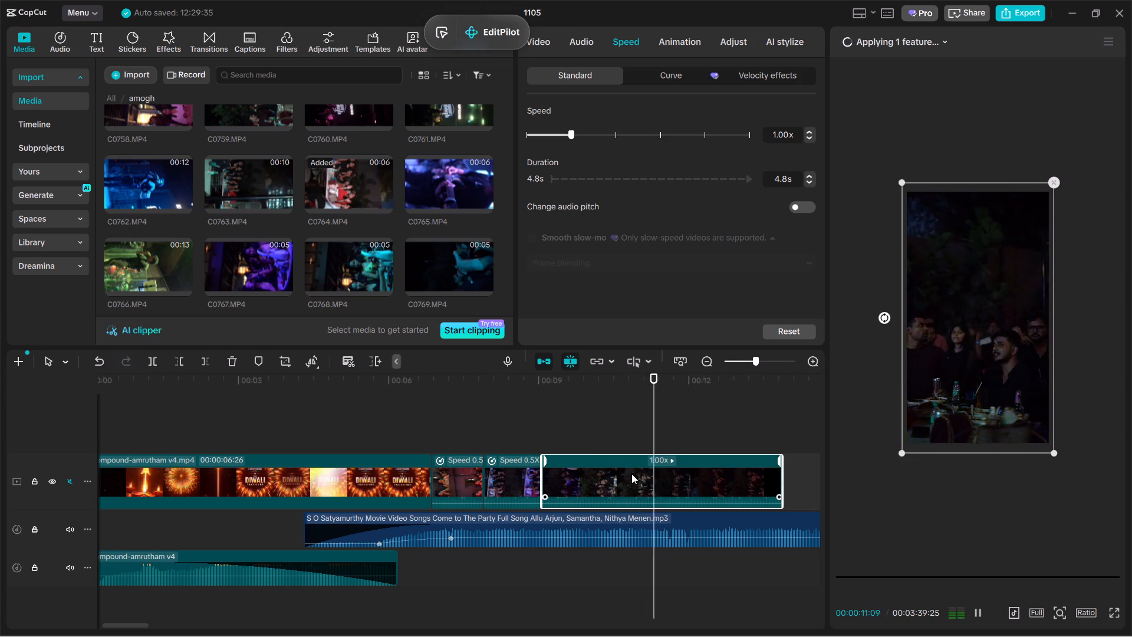
key(space)
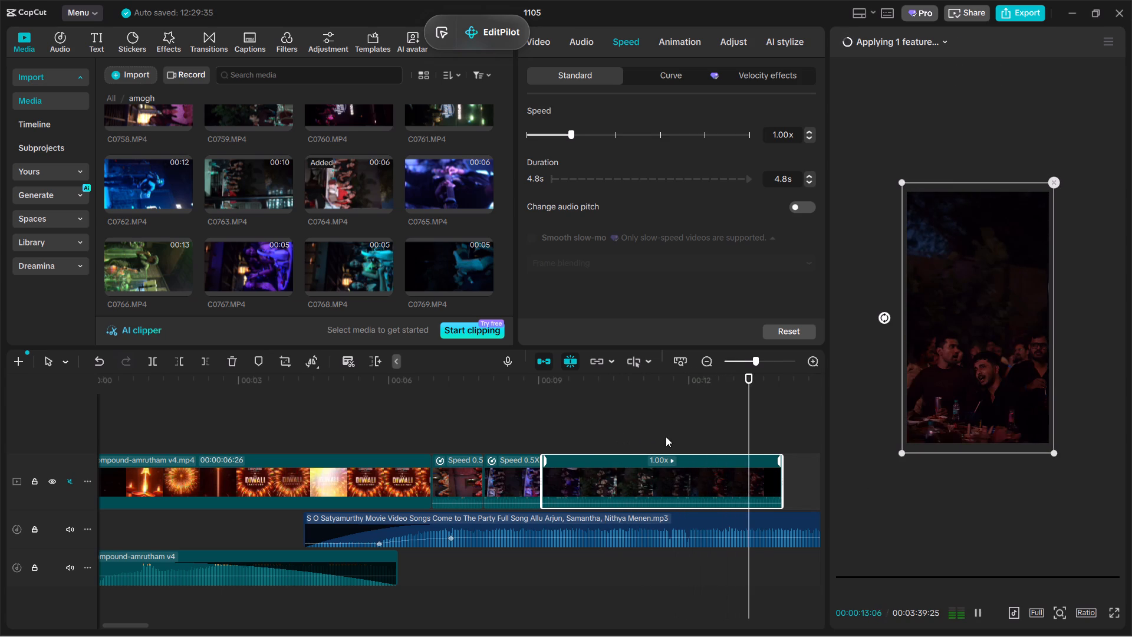
key(space)
key(space)
key(BackSpace)
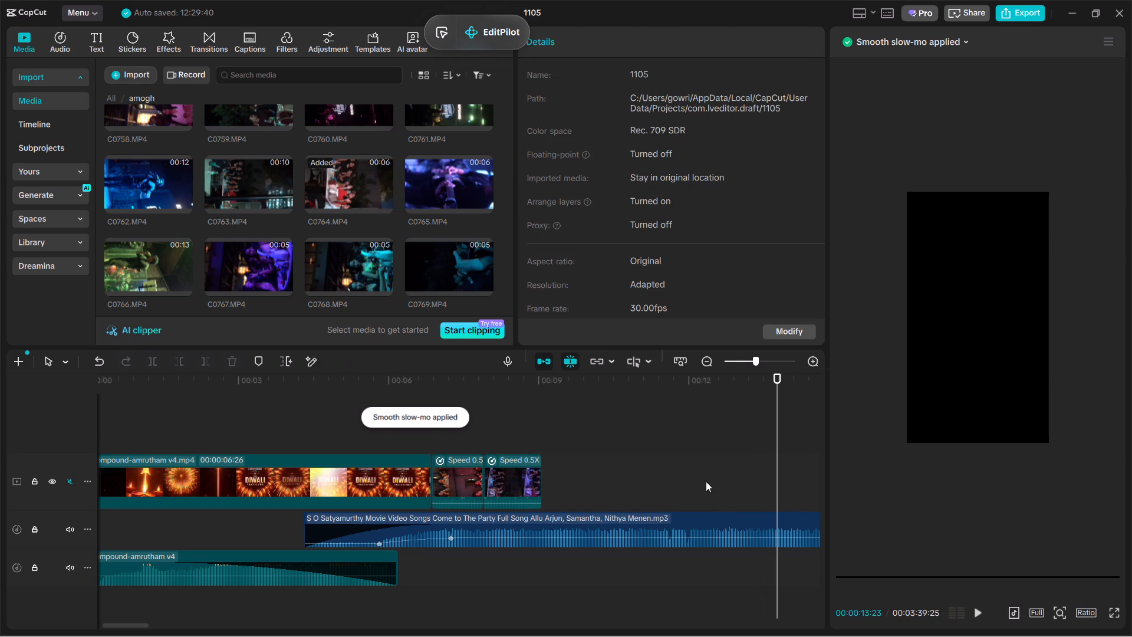
Replay the slowed C0756.MP4 and C0764.MP4 clips from about 00:00:07:00 to check them against the song.
click(433, 425)
click(420, 434)
text(b)
key(space)
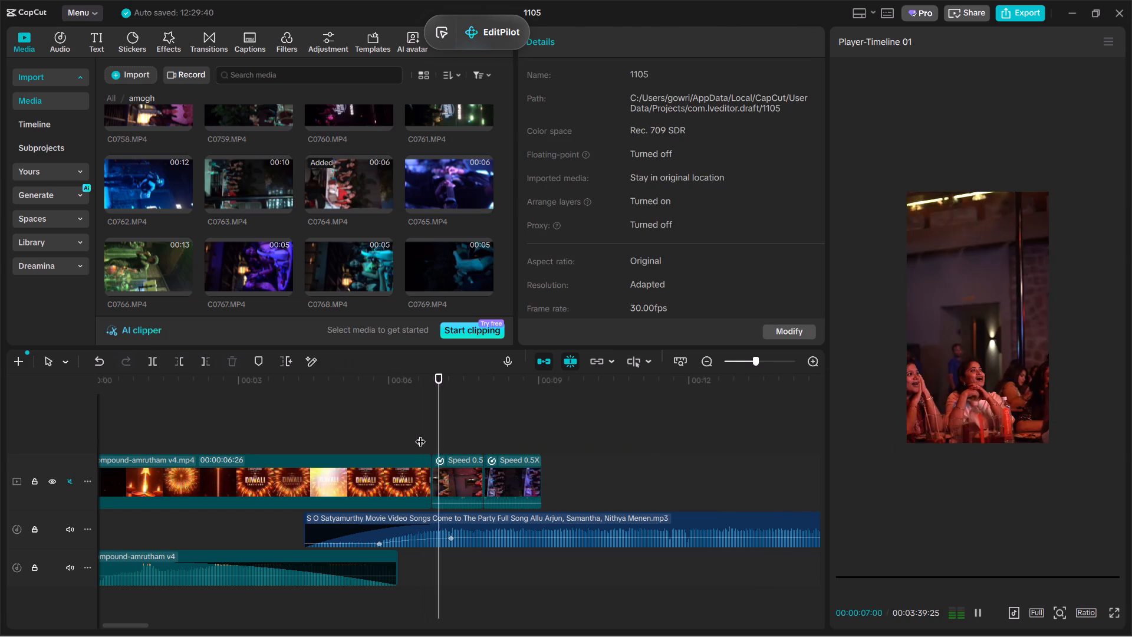
ctrl+scroll(420, 434, up, 10)
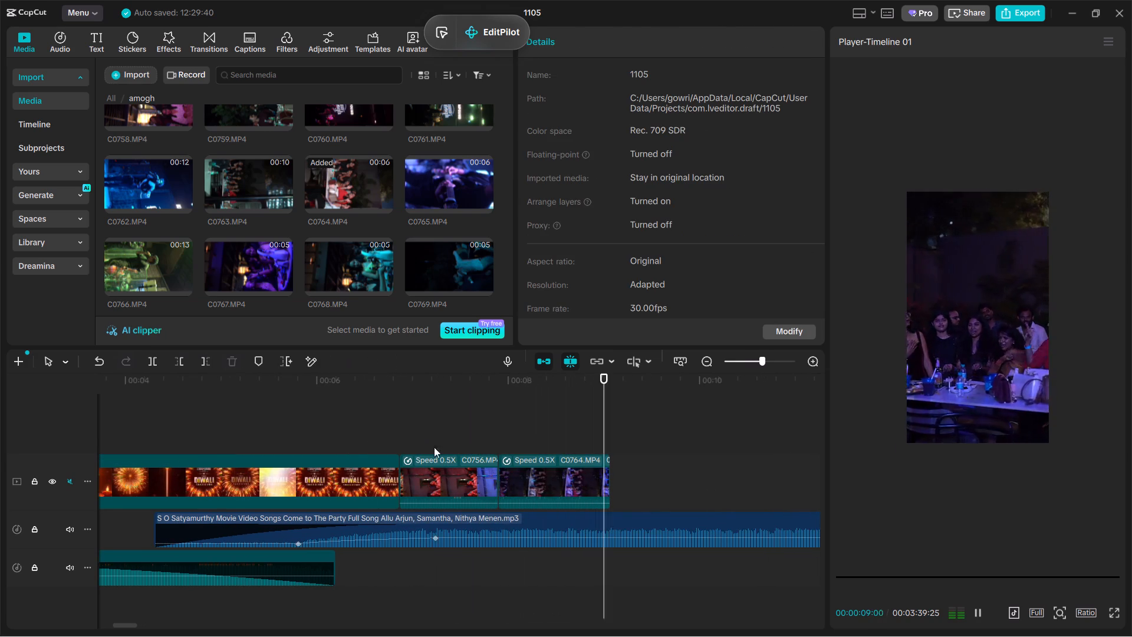
key(space)
double_click(607, 435)
Preview C0768.MP4, C0767.MP4 and C0769.MP4 in the amogh folder to choose the next clip.
click(356, 301)
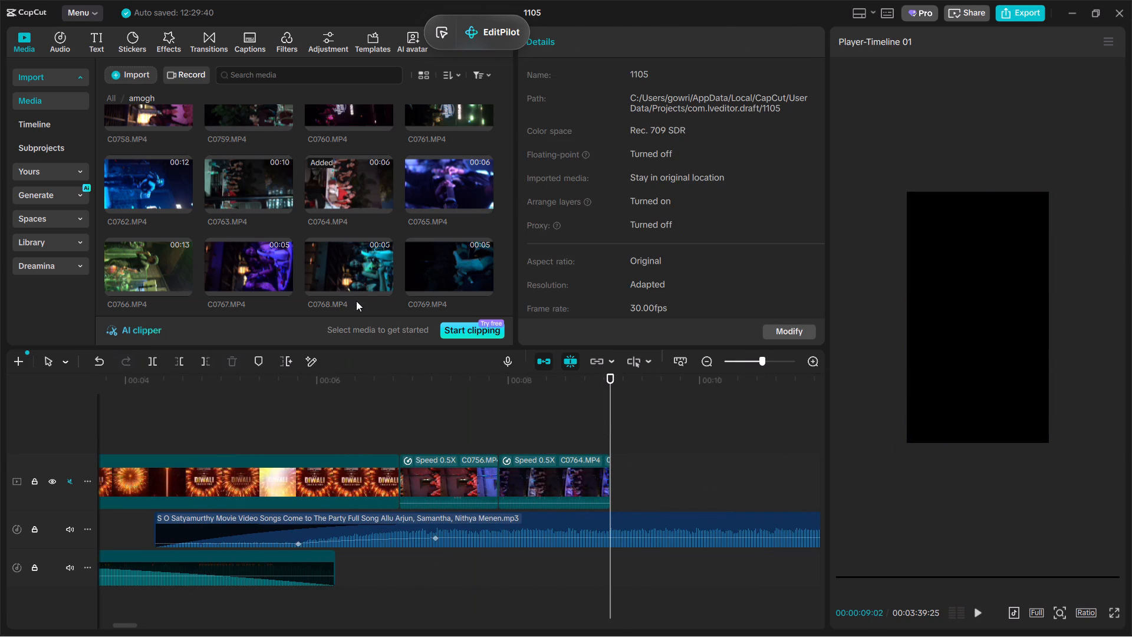
click(357, 280)
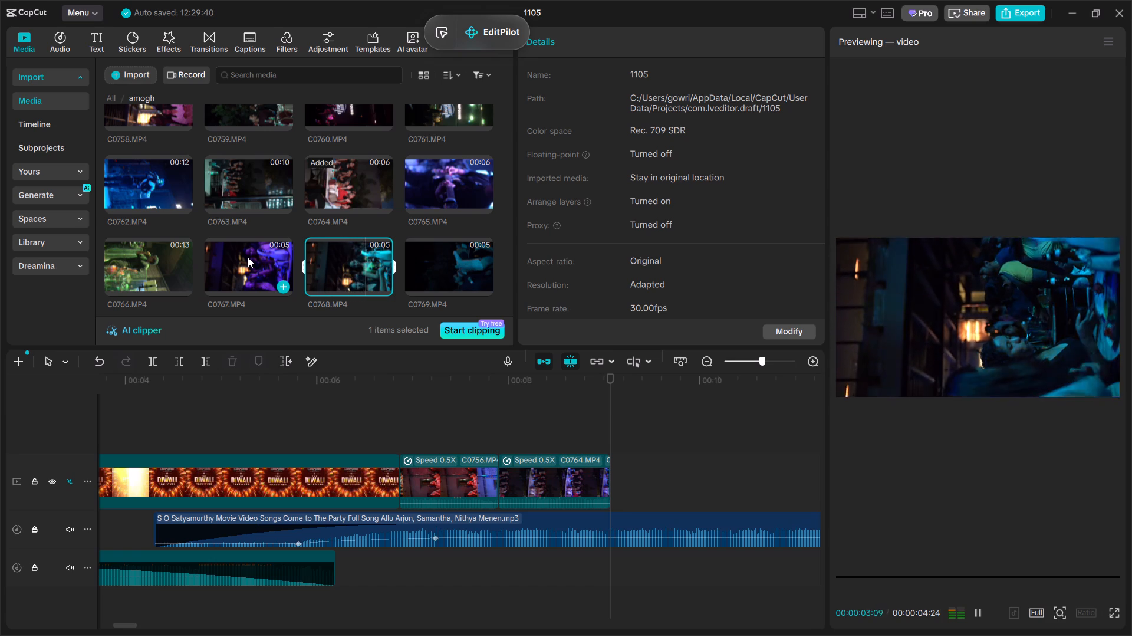
scroll(248, 257, up, 1)
scroll(248, 257, down, 1)
scroll(248, 257, up, 1)
scroll(248, 257, down, 1)
scroll(248, 257, up, 1)
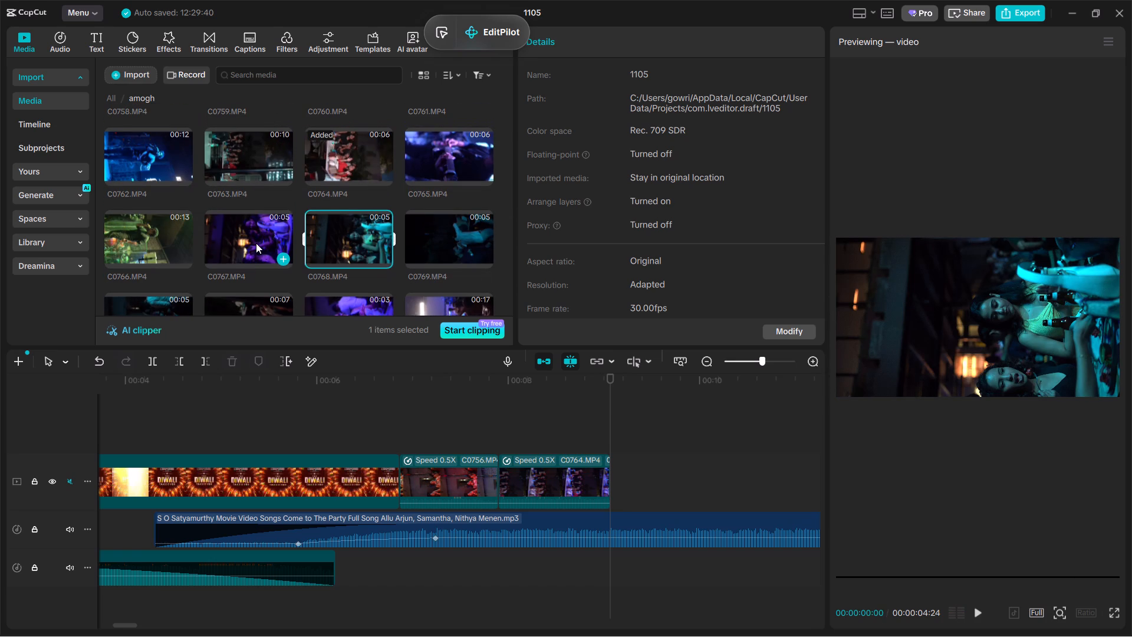
click(256, 243)
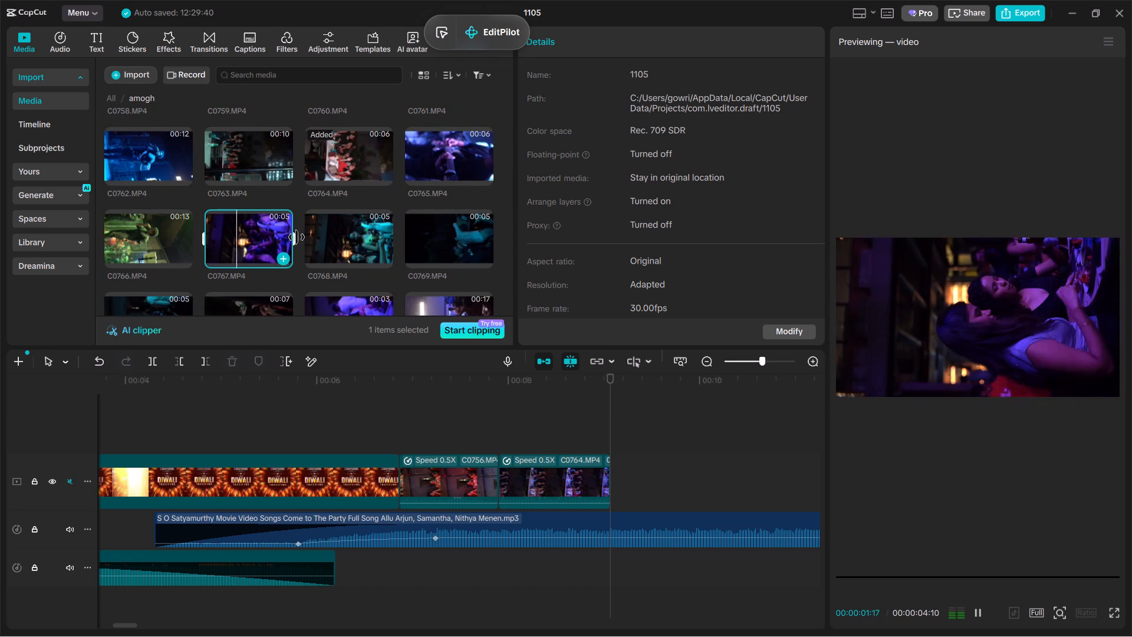
scroll(1115, 255, down, 1)
scroll(1106, 290, up, 1)
scroll(1105, 306, down, 1)
scroll(1105, 306, up, 1)
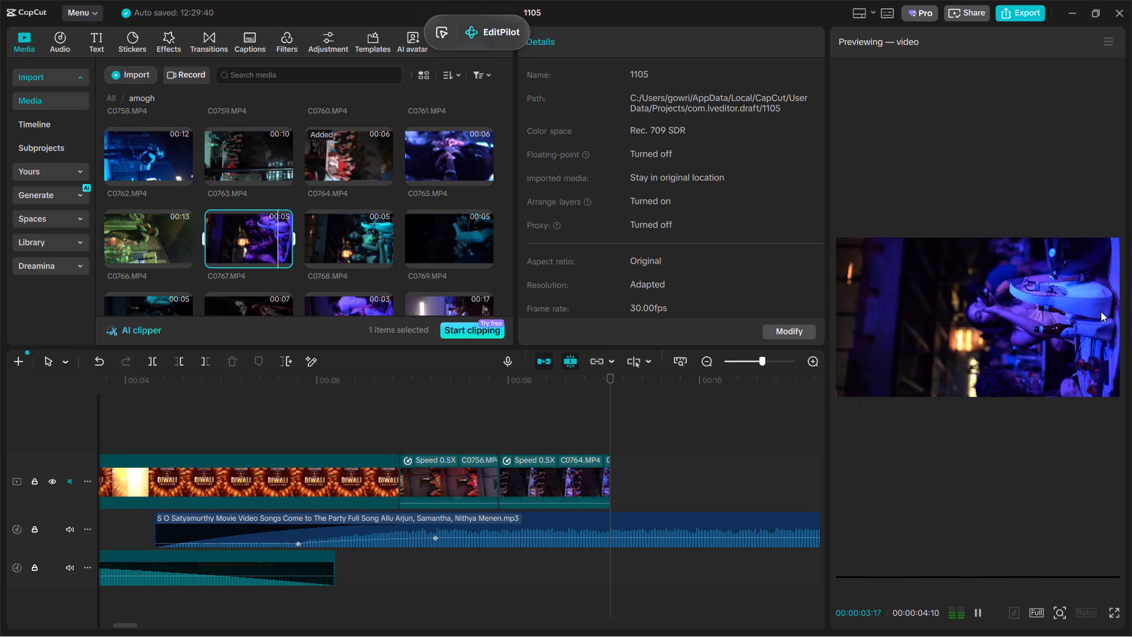
click(439, 246)
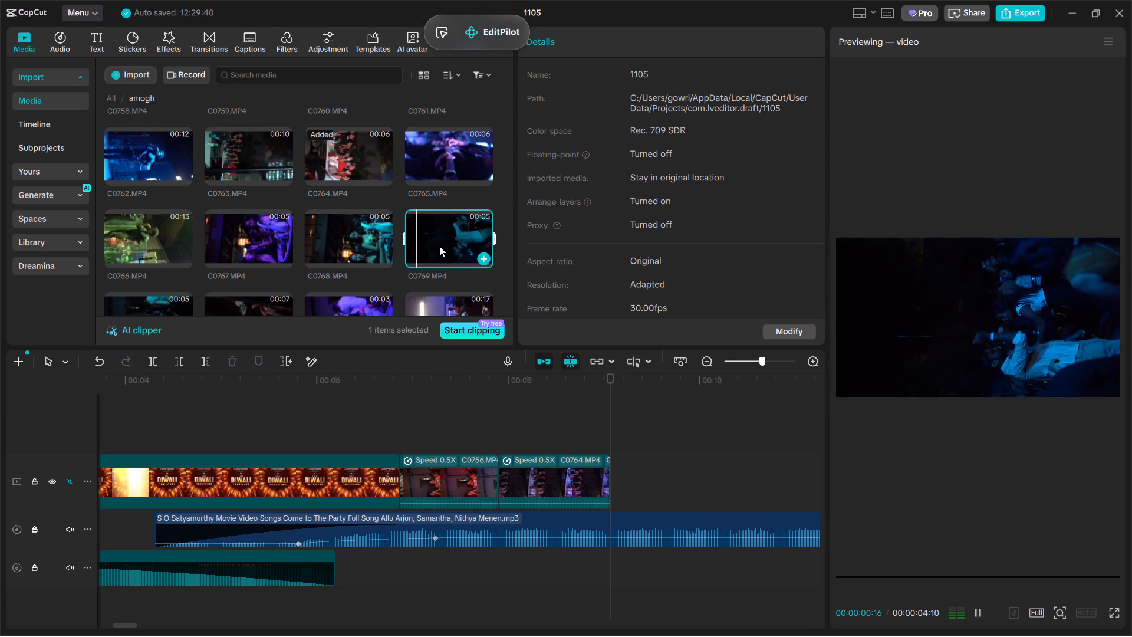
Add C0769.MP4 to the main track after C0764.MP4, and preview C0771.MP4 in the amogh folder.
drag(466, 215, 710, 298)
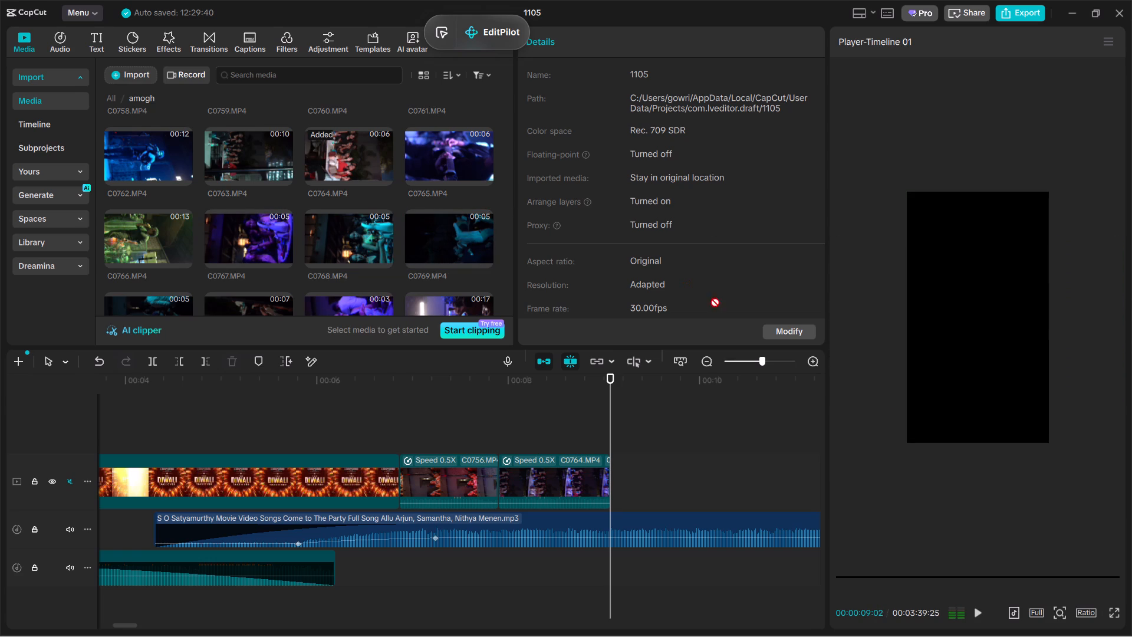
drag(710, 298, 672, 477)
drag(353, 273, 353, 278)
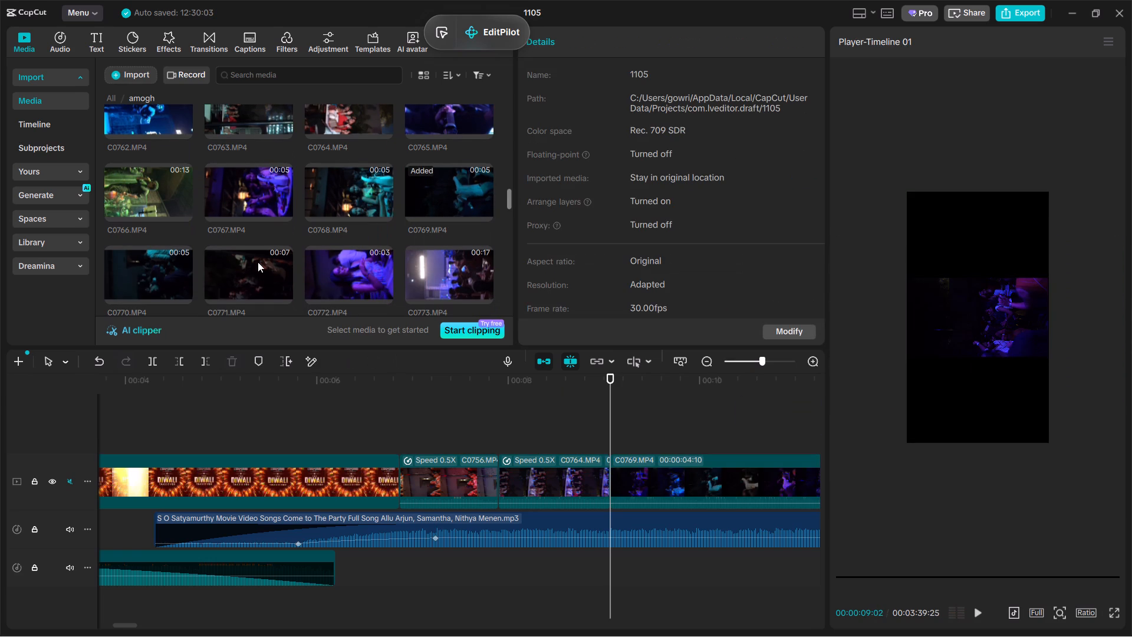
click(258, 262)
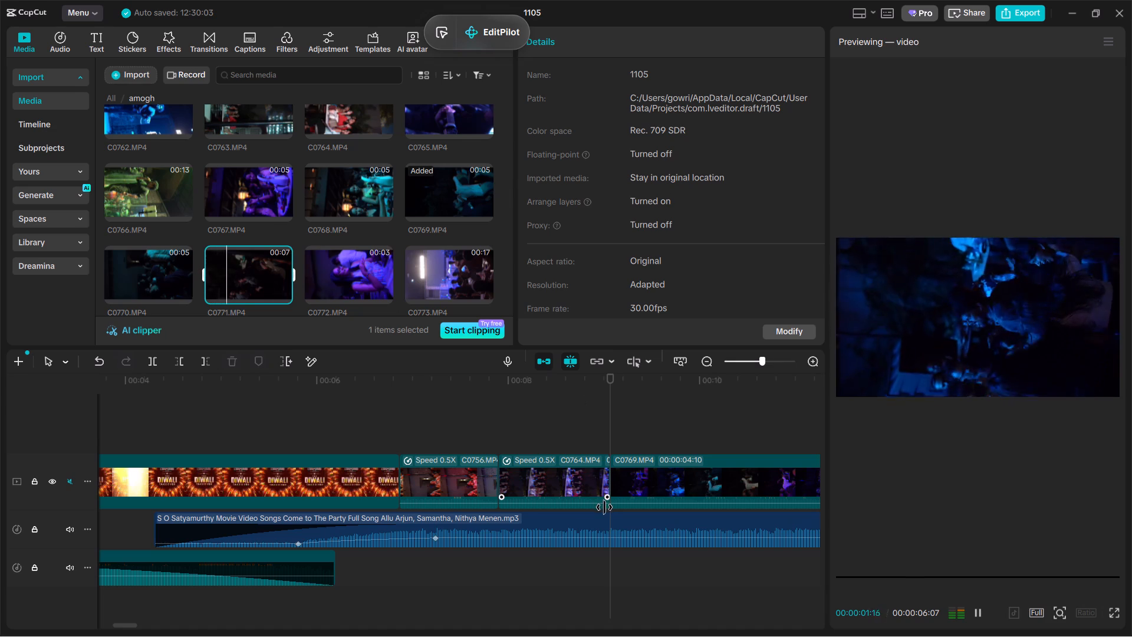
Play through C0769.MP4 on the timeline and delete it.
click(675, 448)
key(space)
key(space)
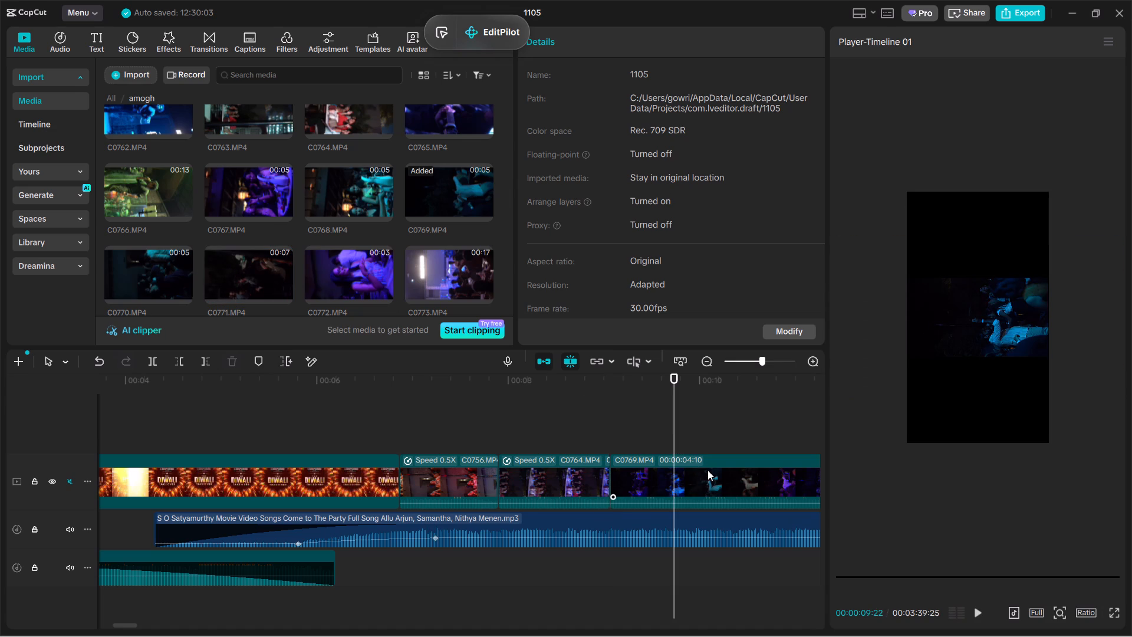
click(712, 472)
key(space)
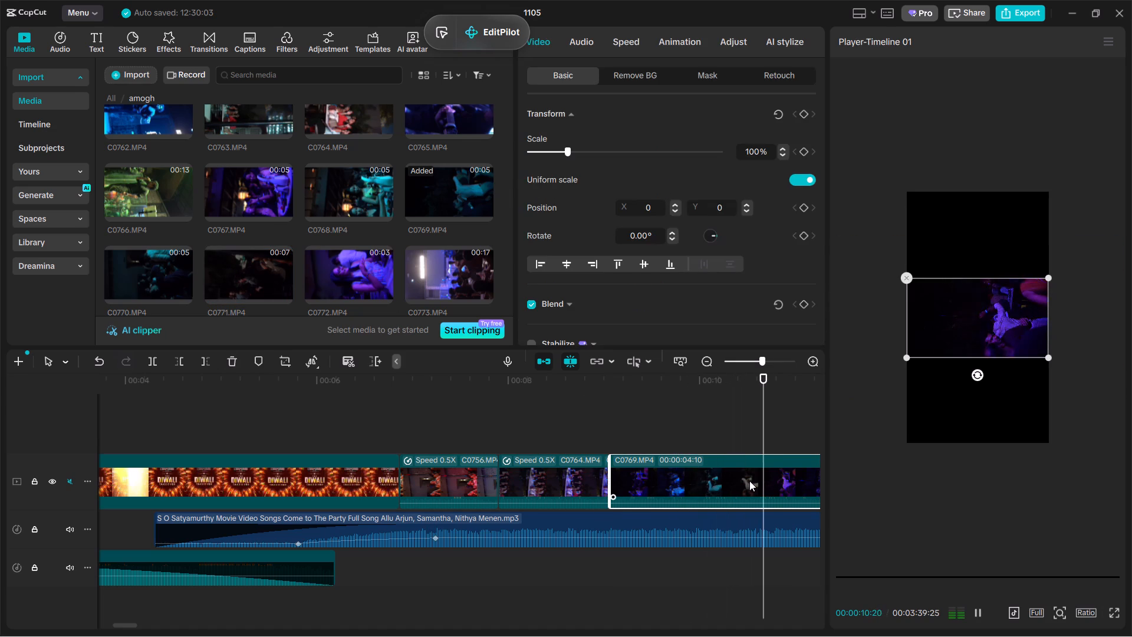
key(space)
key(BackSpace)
Add C0771.MP4 to the main track after C0764.MP4, and preview C0772.MP4 and C0770.MP4 in the amogh folder.
click(228, 257)
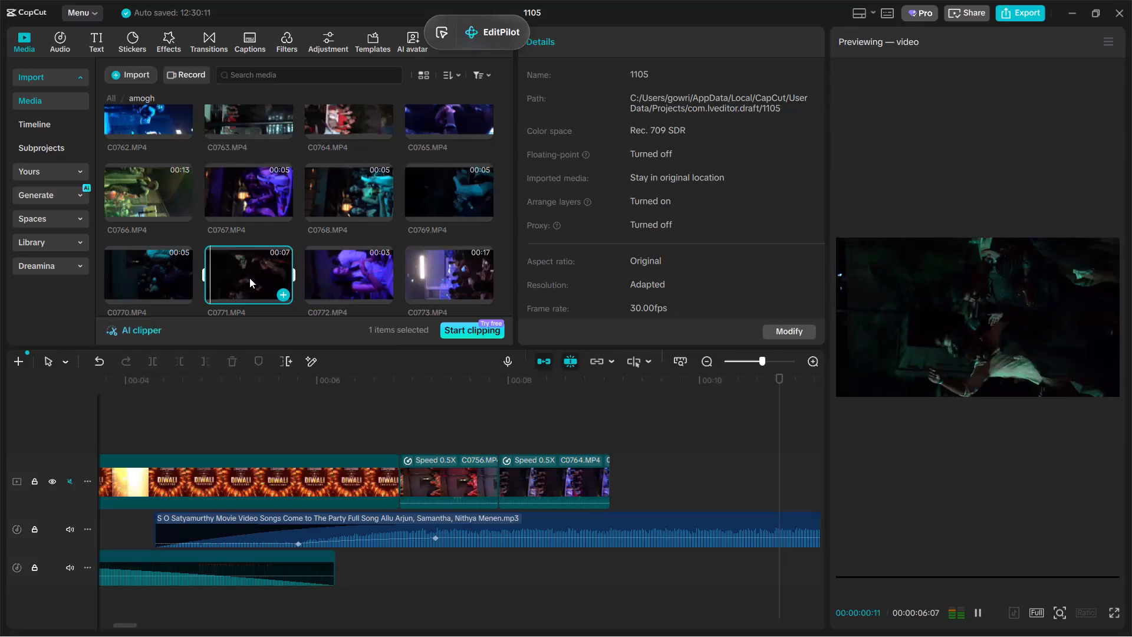
drag(248, 275, 693, 505)
click(379, 267)
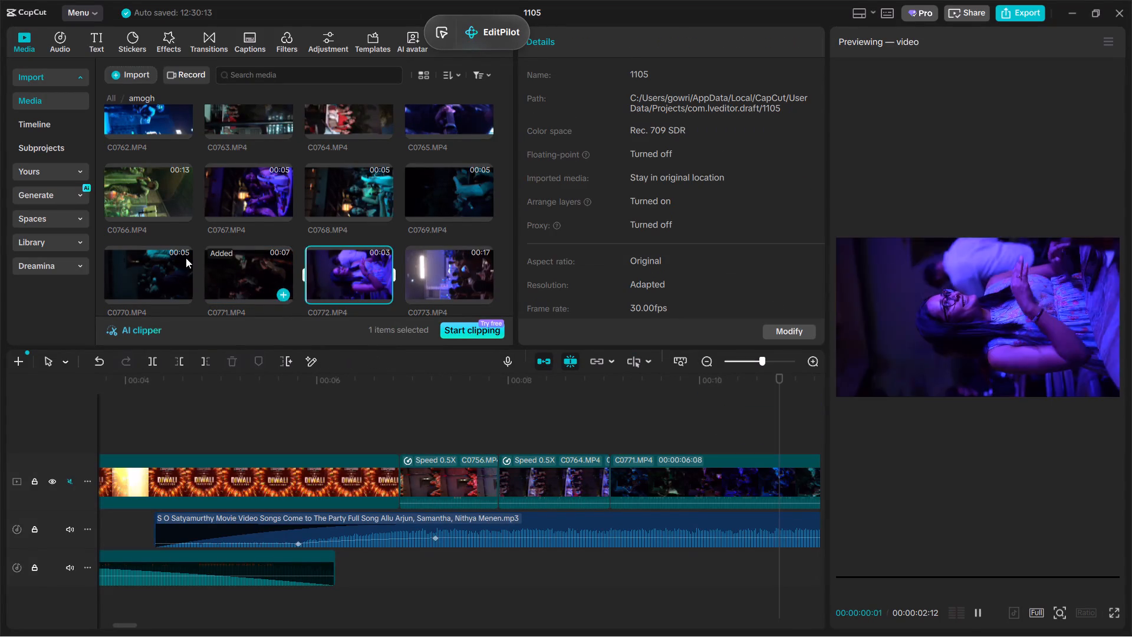
click(147, 272)
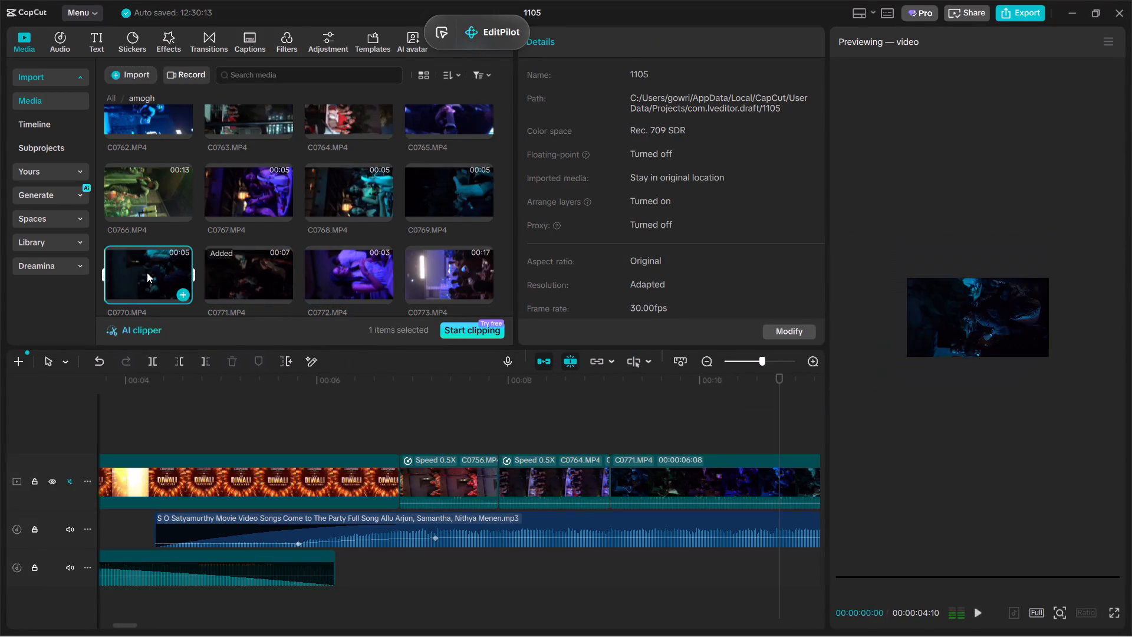
Rotate C0771.MP4 to 90° and scale it to 192% so it stands upright and fills the frame.
click(674, 472)
click(678, 451)
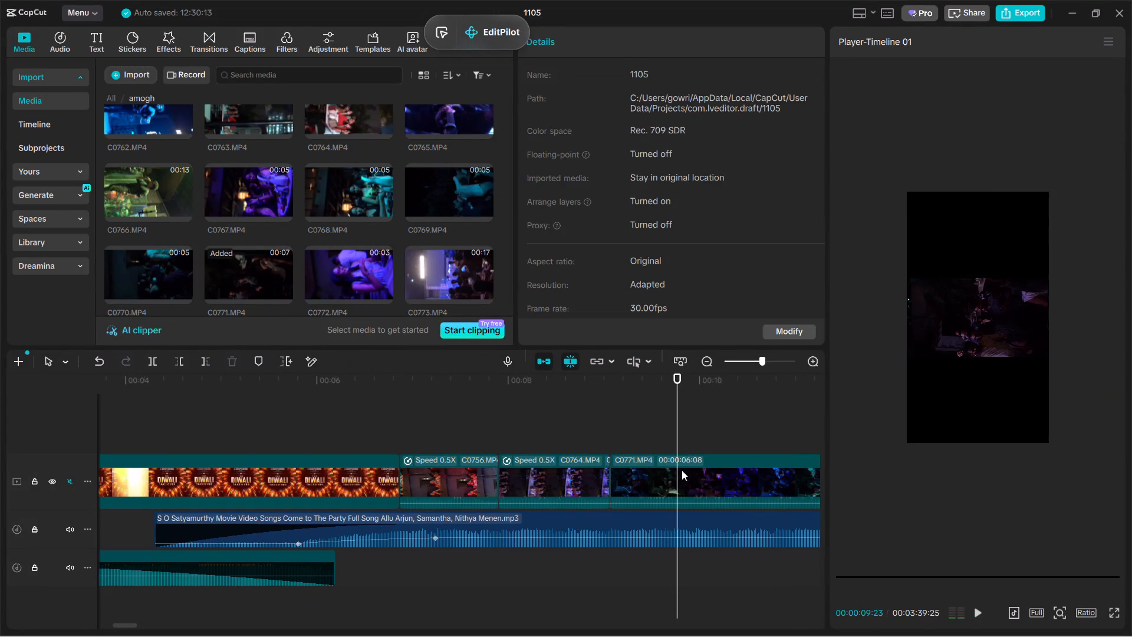
click(682, 470)
drag(974, 377, 914, 316)
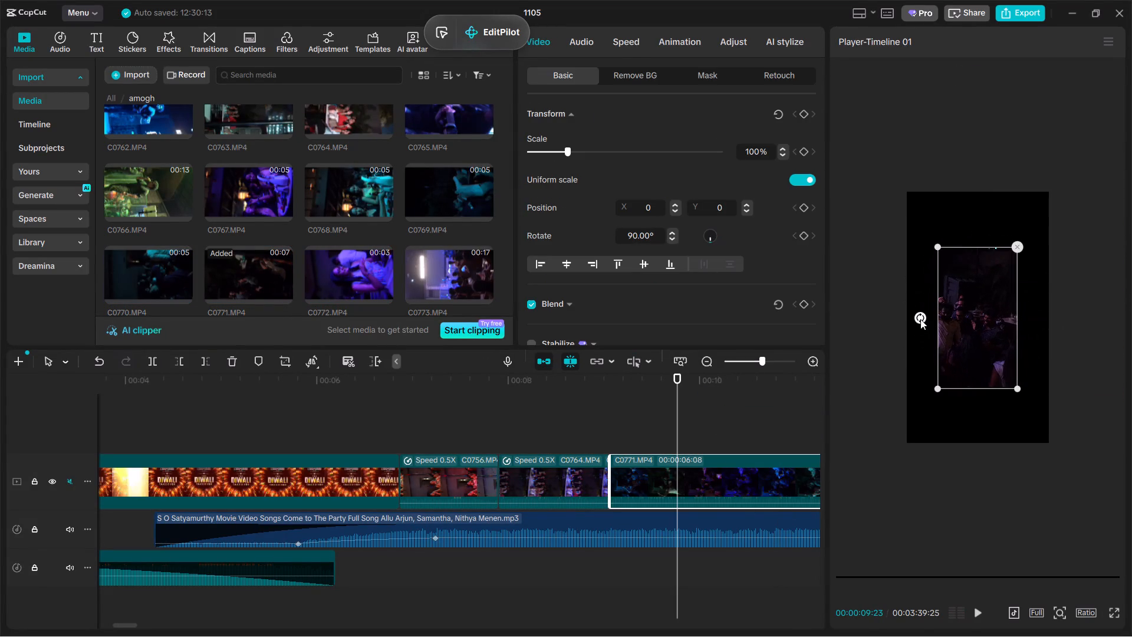
drag(1022, 392, 1078, 488)
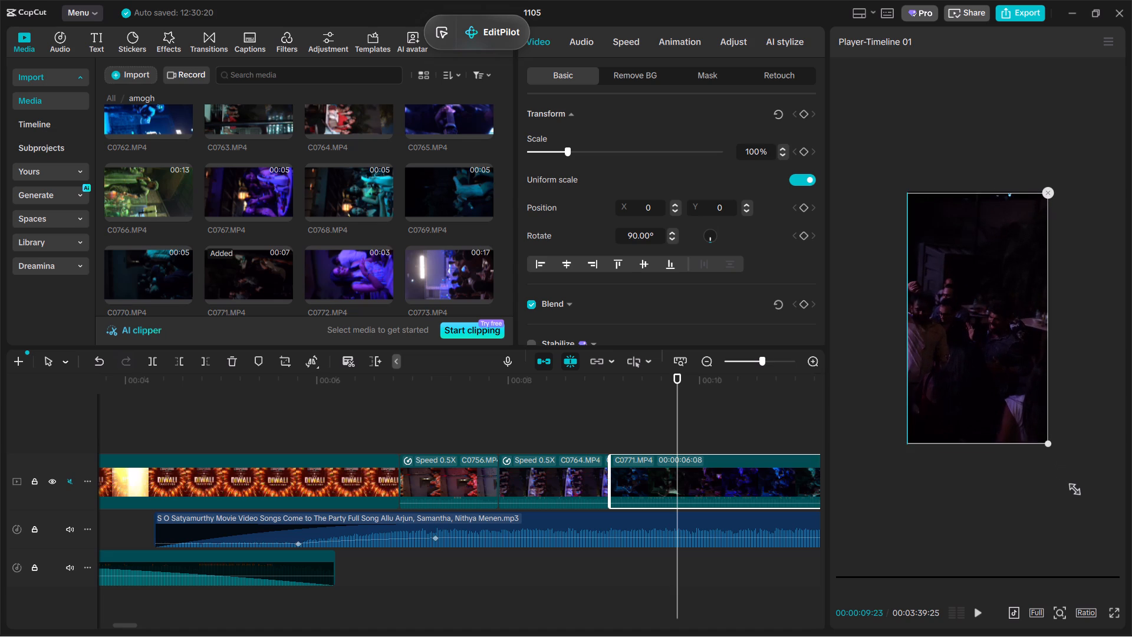
drag(1078, 488, 1082, 495)
Play C0771.MP4, trim off its beginning up to 00:00:10:14, and cut its end at 00:00:10:02 to leave 1 second.
key(space)
key(space)
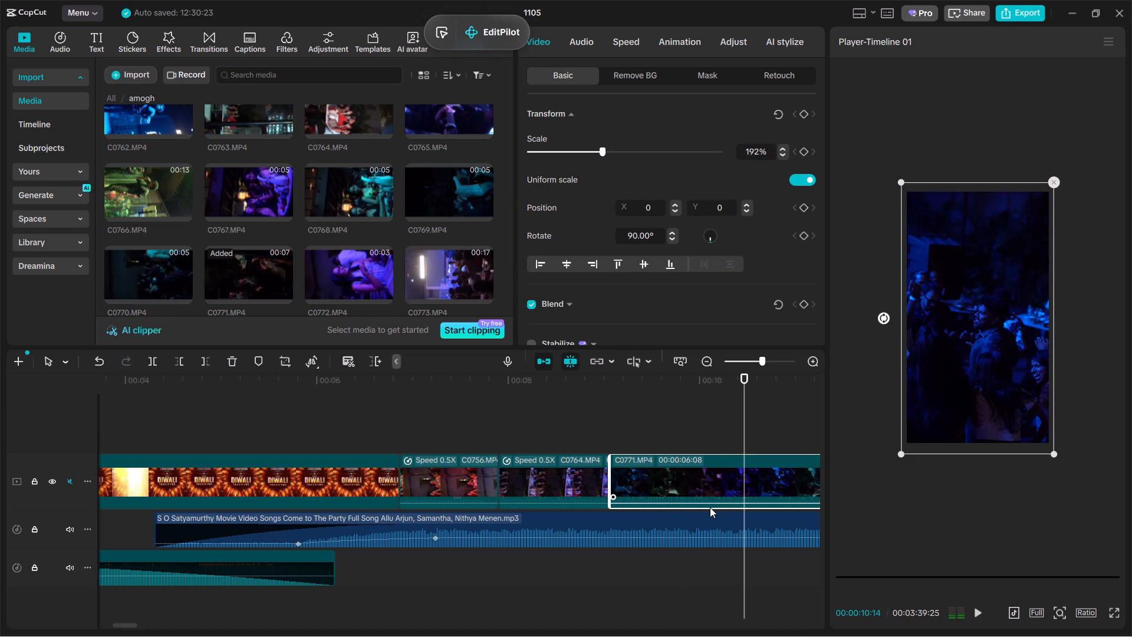
click(185, 359)
key(space)
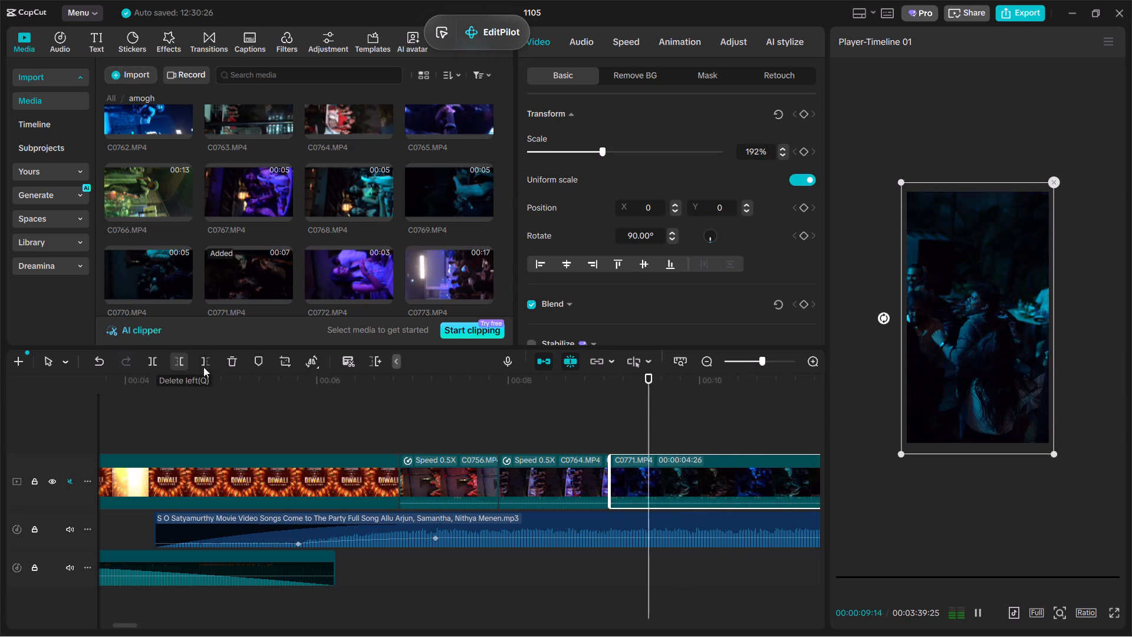
key(space)
key(space)
key(space)
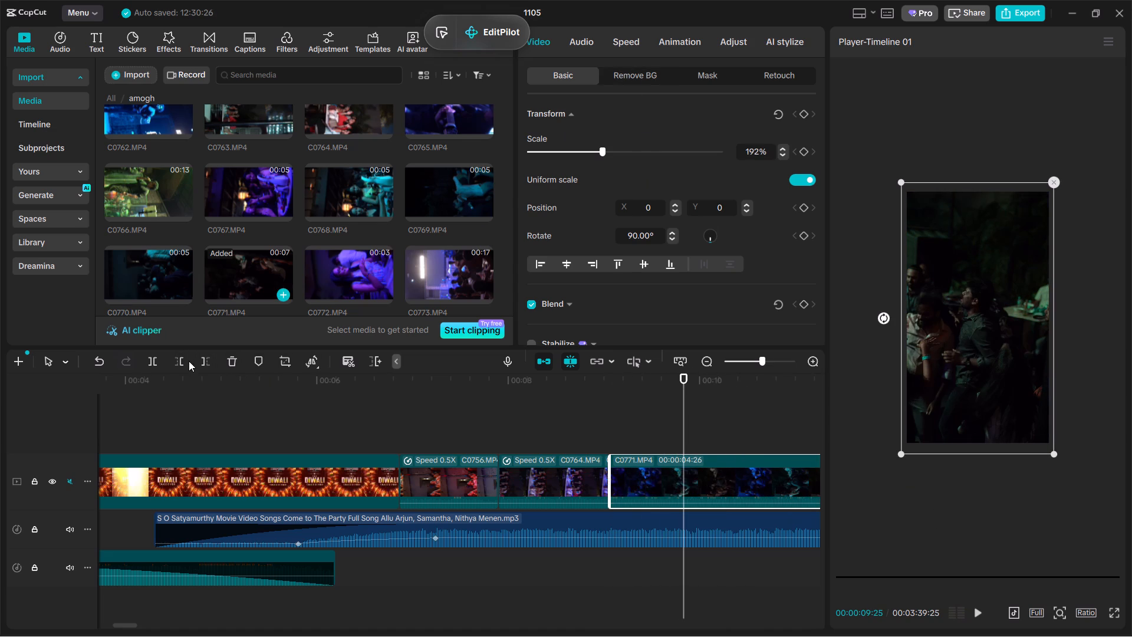
key(space)
key(space)
click(208, 364)
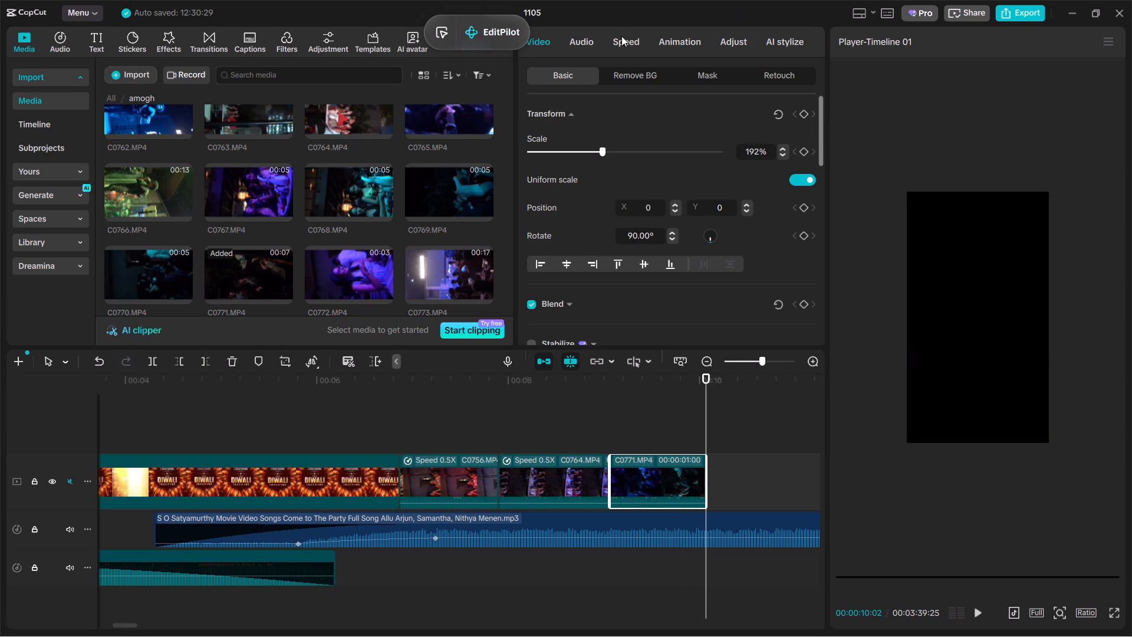
Slow C0771.MP4 to 0.51x speed and enable Smooth slow-mo with Optical flow.
click(621, 52)
drag(565, 139, 552, 142)
click(530, 241)
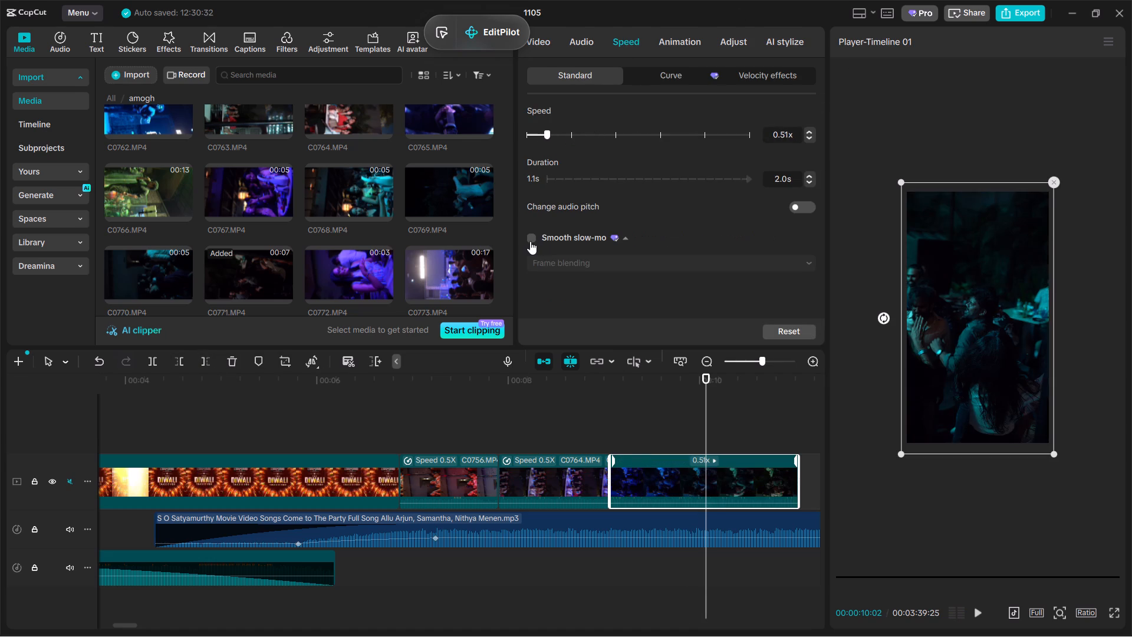
click(544, 272)
click(583, 264)
click(595, 333)
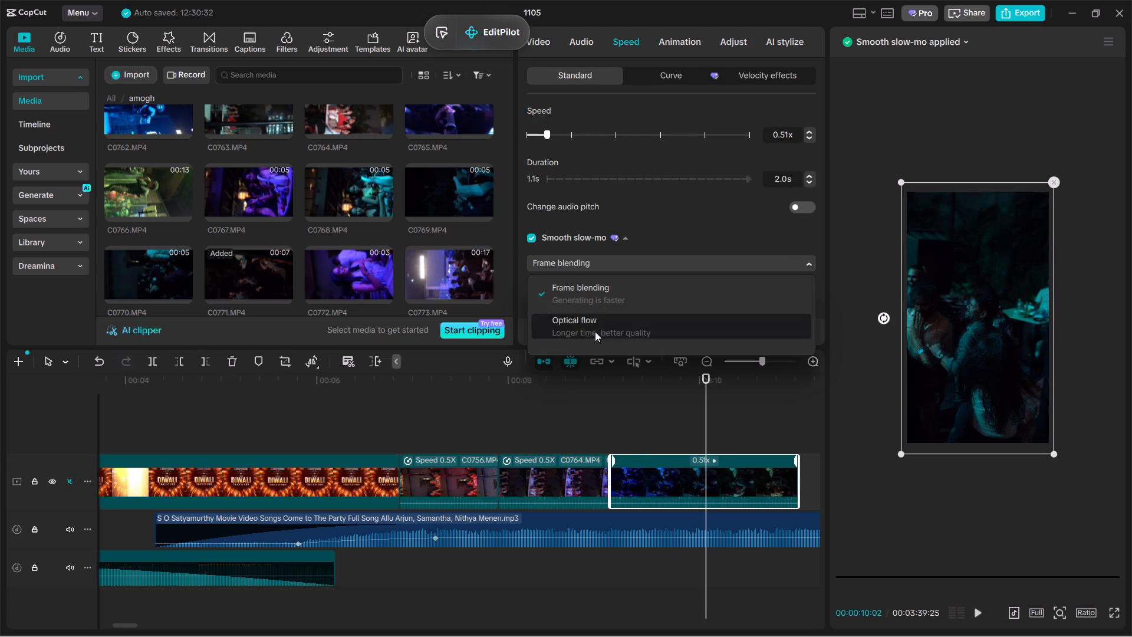
Cut off the end of the slowed C0771.MP4 at 00:00:10:02.
click(211, 365)
Play back the sequence from the end of the Diwali intro through C0771.MP4 to check the cuts against the song.
click(374, 451)
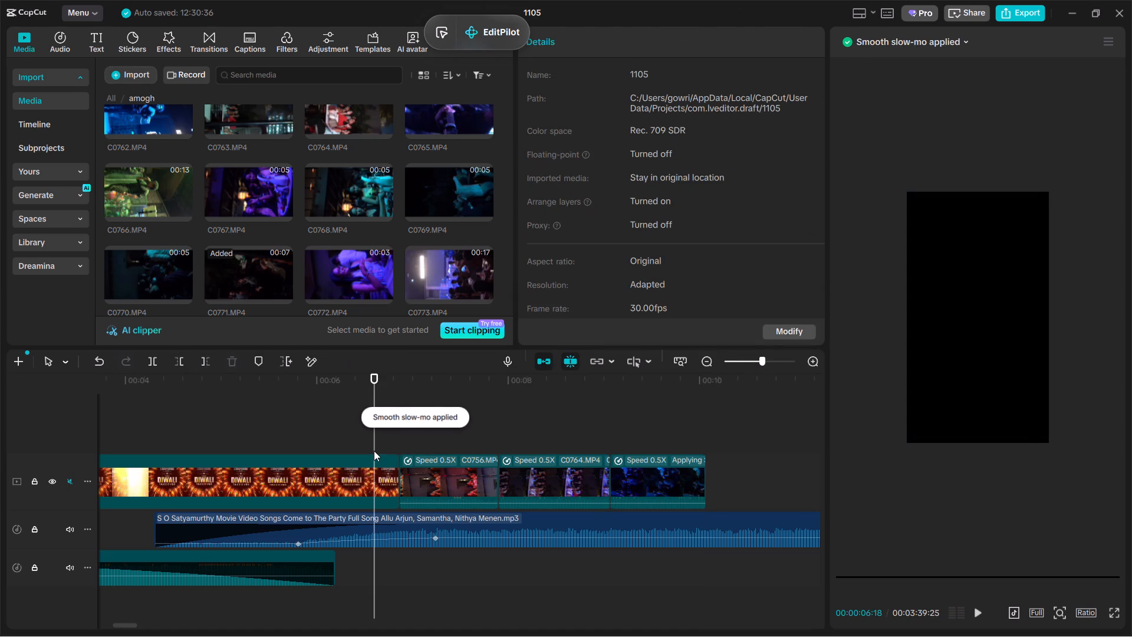
key(space)
ctrl+scroll(374, 451, down, 7)
click(374, 451)
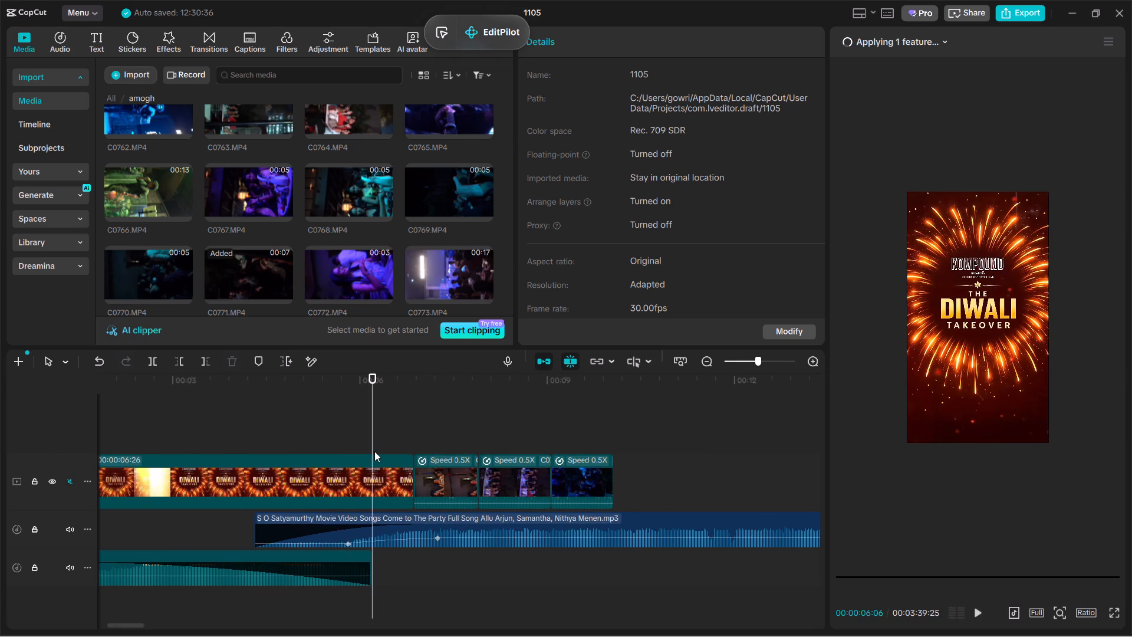
key(space)
key(space)
click(390, 443)
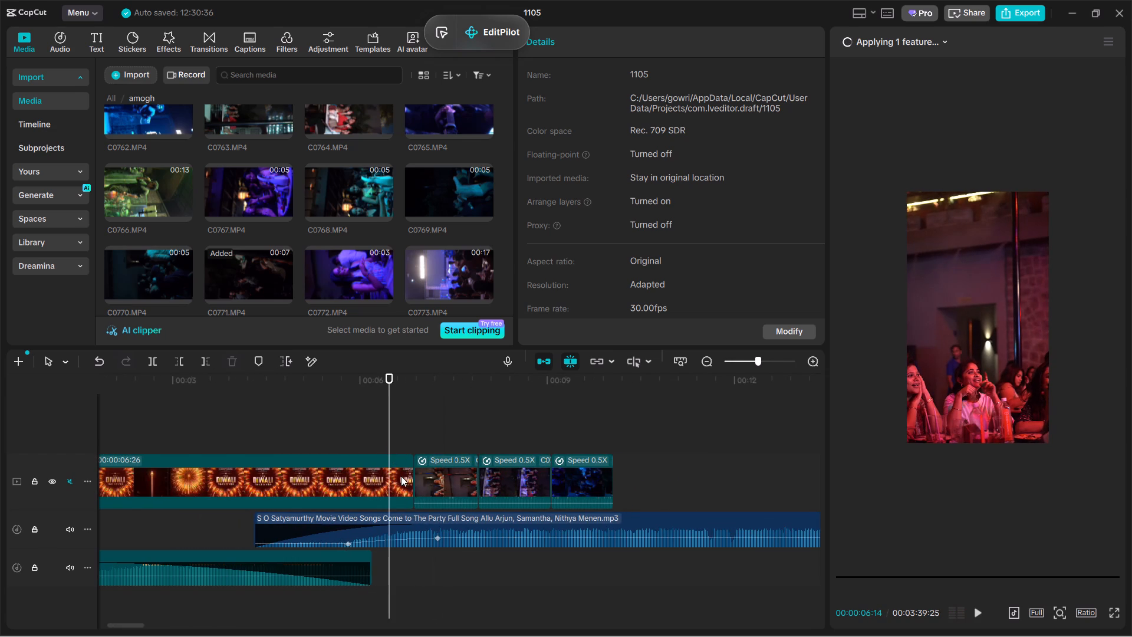
key(space)
key(space)
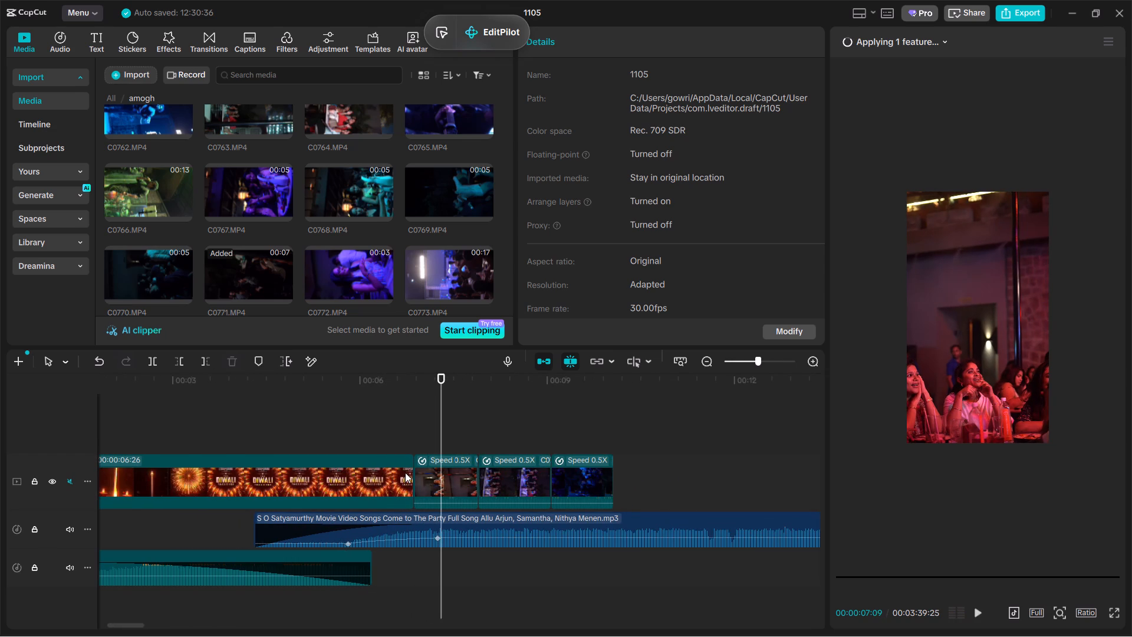
key(space)
ctrl+scroll(405, 472, up, 4)
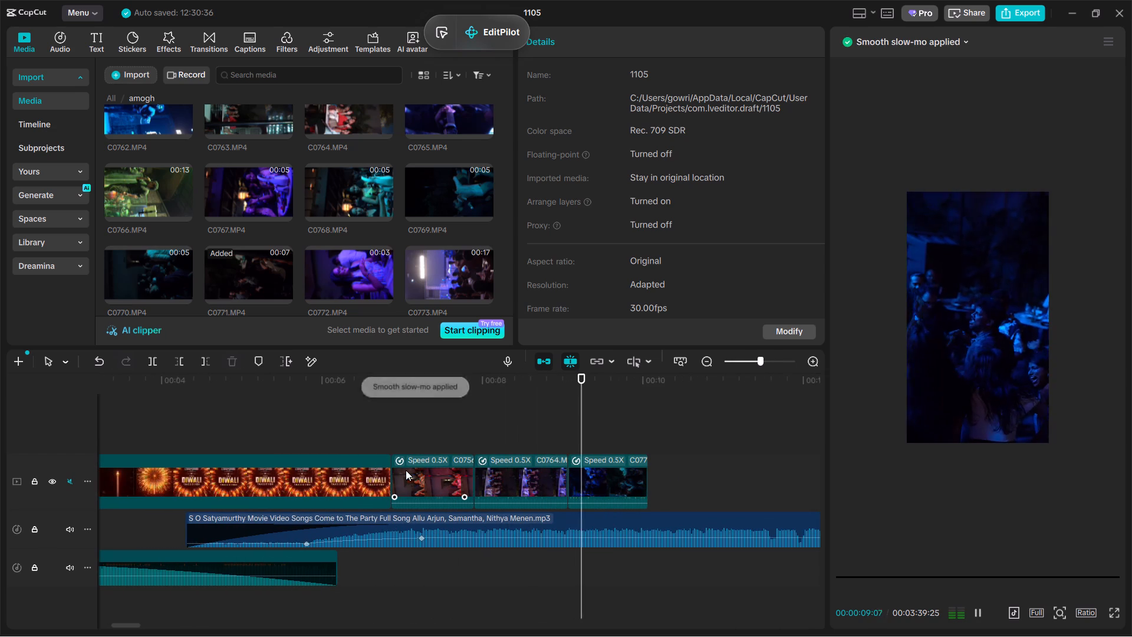
key(space)
key(space)
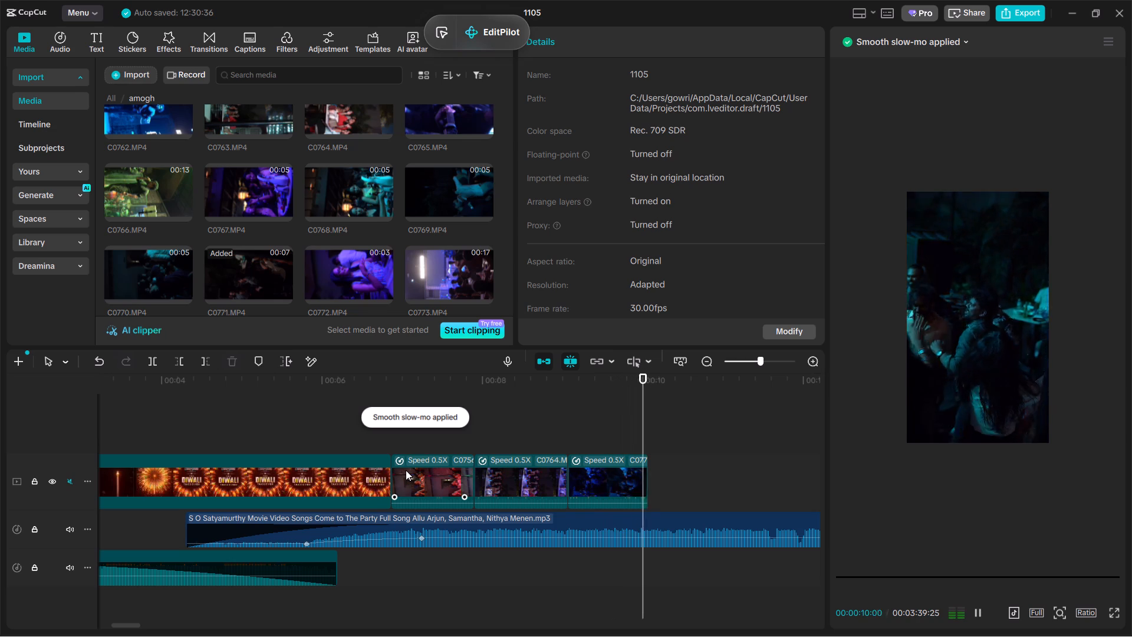
key(space)
Add C0765.MP4 from the amogh folder to the main track after C0771.MP4.
scroll(474, 188, up, 1)
click(449, 117)
scroll(449, 117, up, 1)
drag(449, 117, 794, 294)
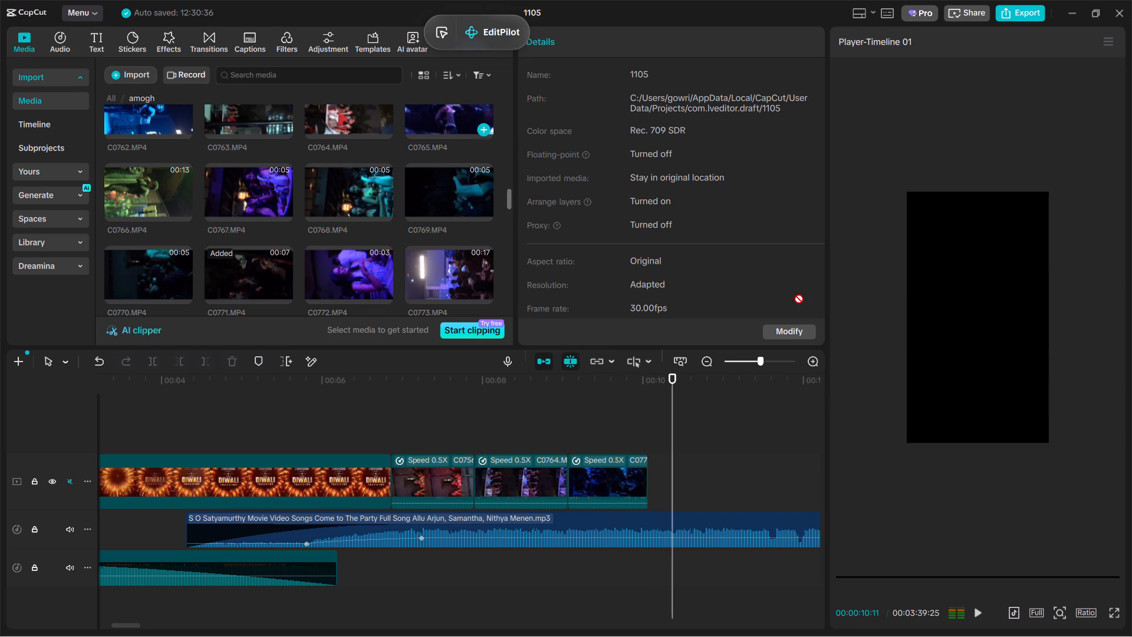
drag(794, 294, 707, 477)
Rotate C0765.MP4 to -90° and scale it to 212% so it stands upright and fills the frame.
drag(982, 375, 1131, 302)
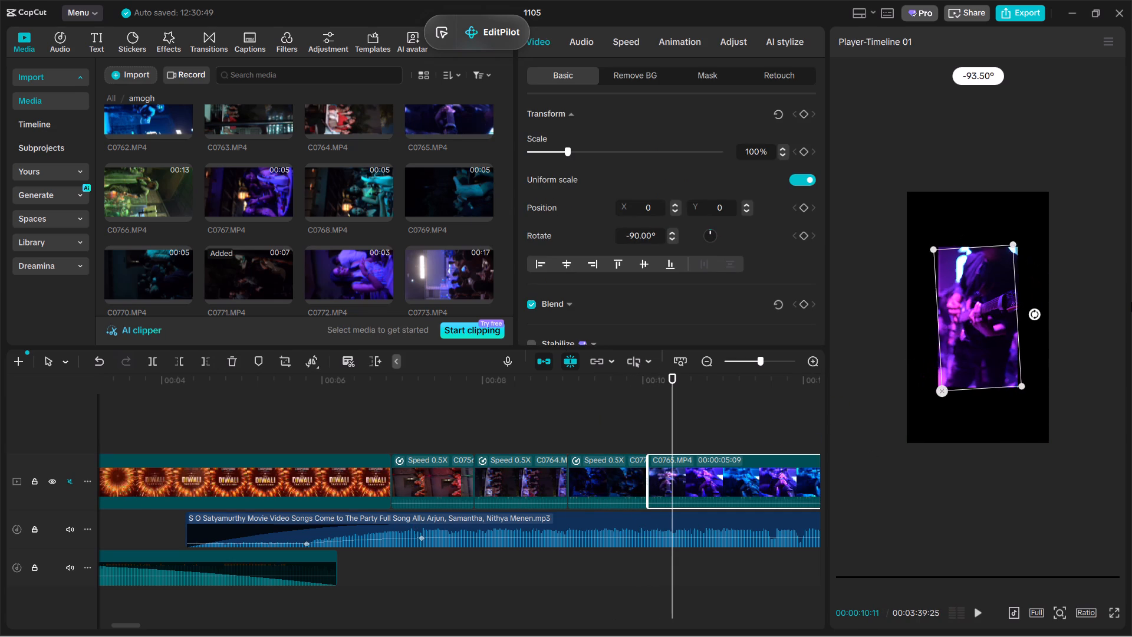
drag(1131, 302, 1131, 306)
drag(1021, 388, 1066, 516)
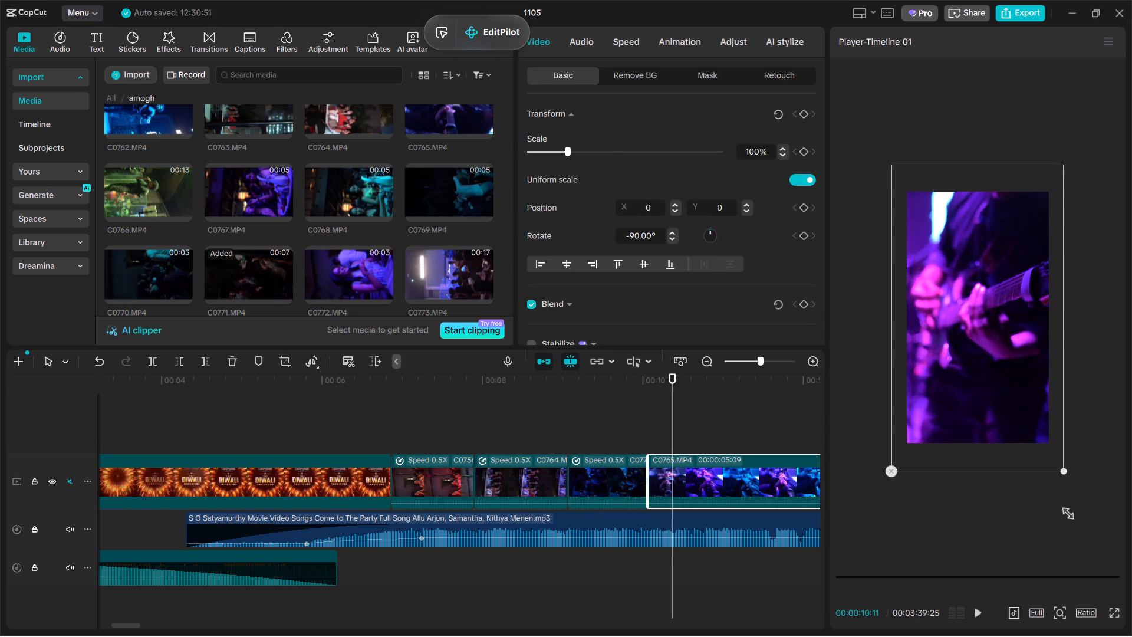
drag(1066, 516, 1063, 512)
Apply the Flash in speed curve to C0765.MP4, with its drop near the clip's start and the slow section at about 0.54x.
click(623, 41)
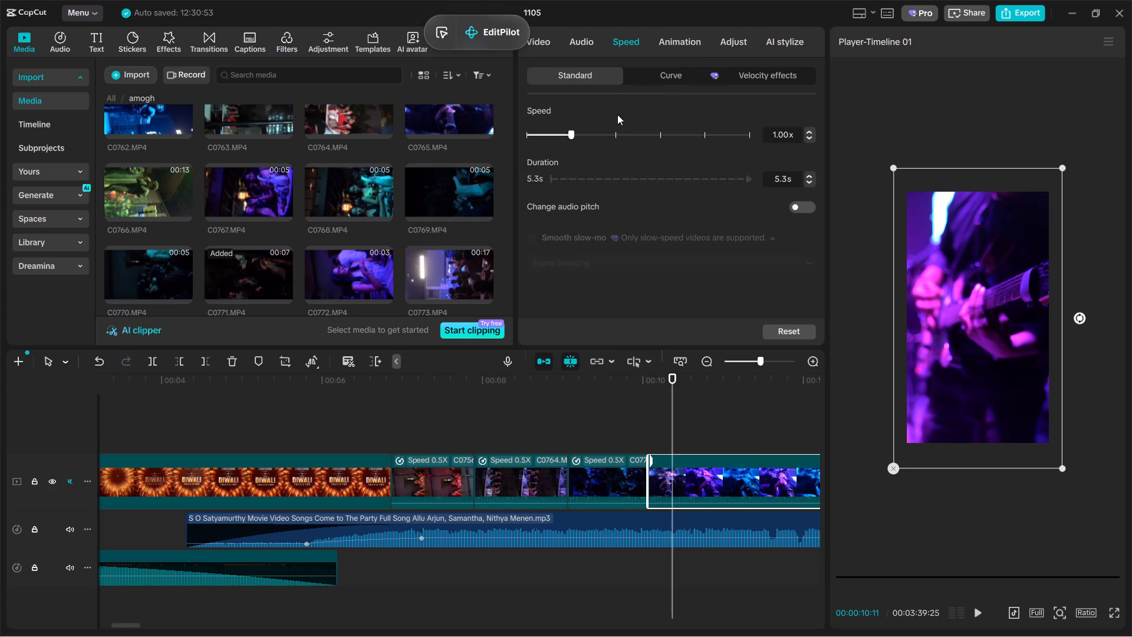
click(677, 76)
click(611, 180)
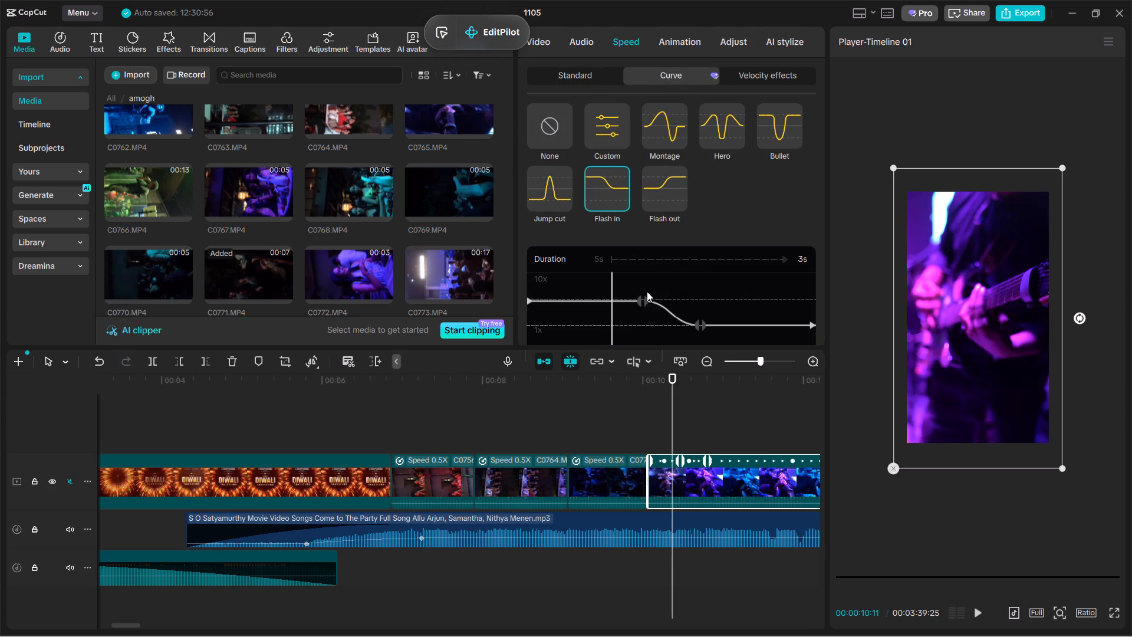
click(647, 293)
drag(645, 297, 553, 305)
scroll(697, 313, down, 1)
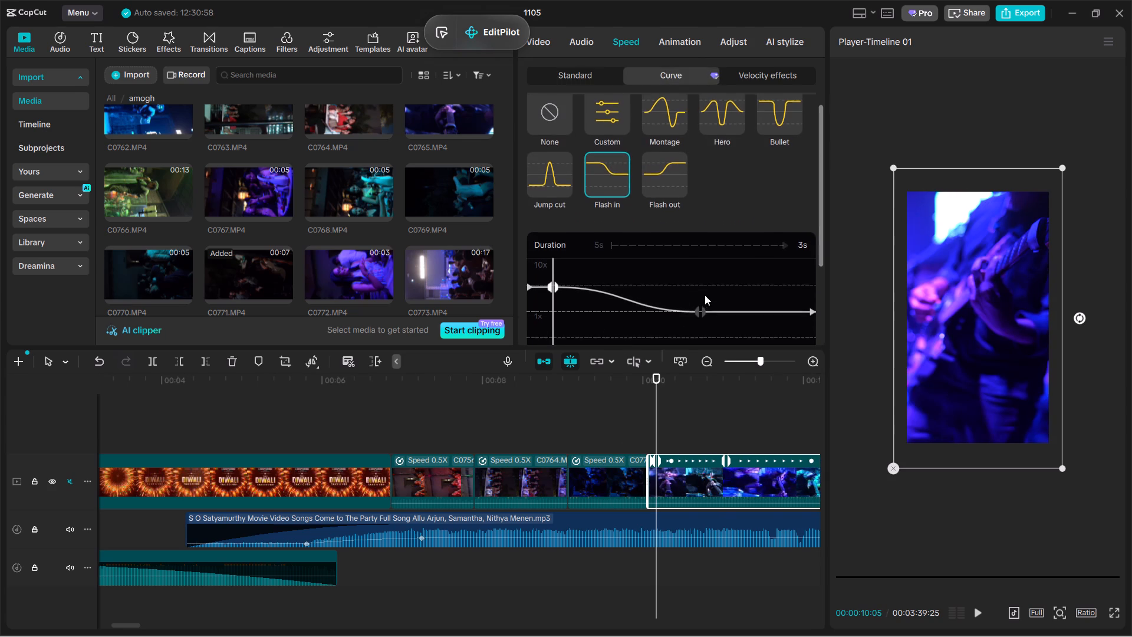
scroll(698, 311, down, 1)
drag(700, 311, 566, 337)
scroll(558, 342, down, 1)
drag(811, 313, 820, 342)
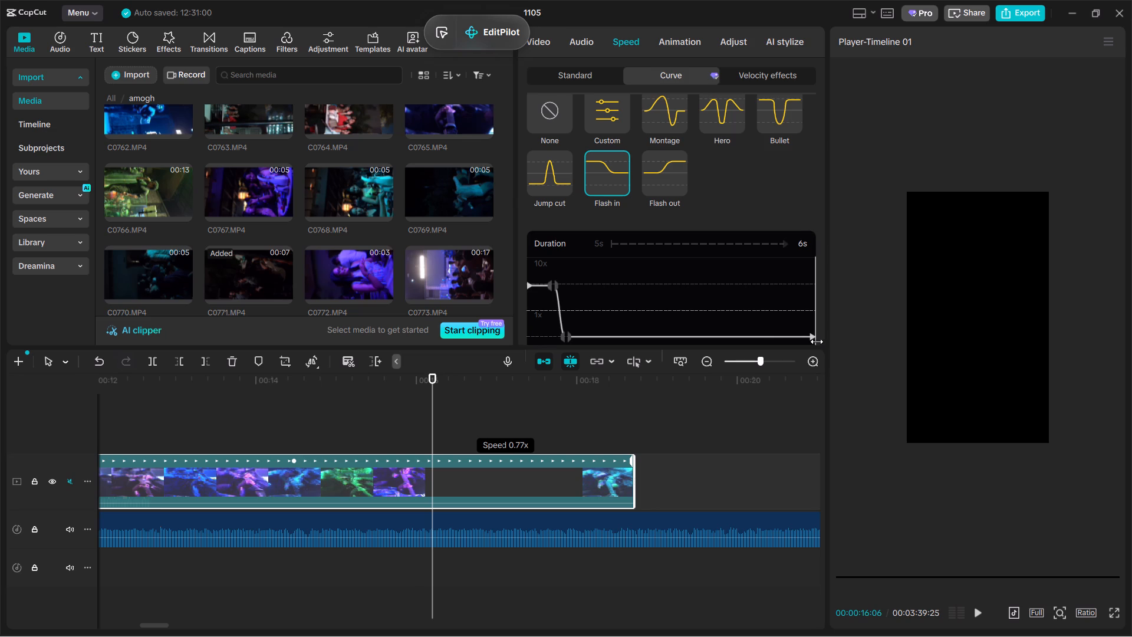
scroll(660, 306, down, 1)
click(660, 306)
drag(660, 304, 467, 337)
Play up to the end point in C0765.MP4, cut off the rest at 00:00:11:20, and replay the shortened clip.
click(457, 470)
ctrl+scroll(457, 470, down, 1)
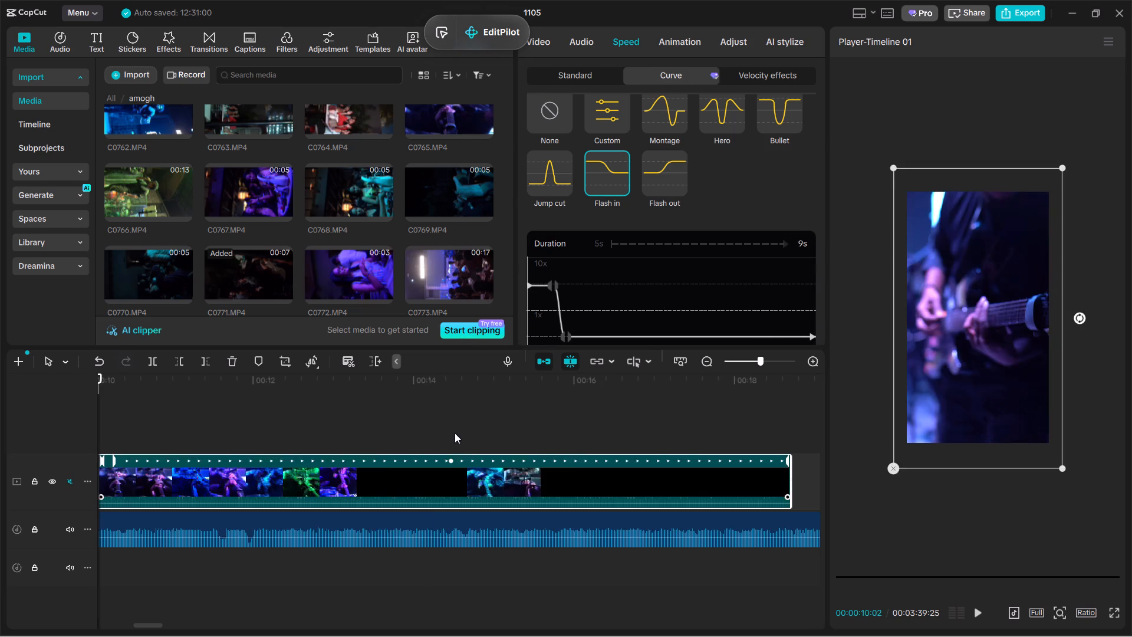
click(455, 433)
drag(454, 432, 502, 477)
key(space)
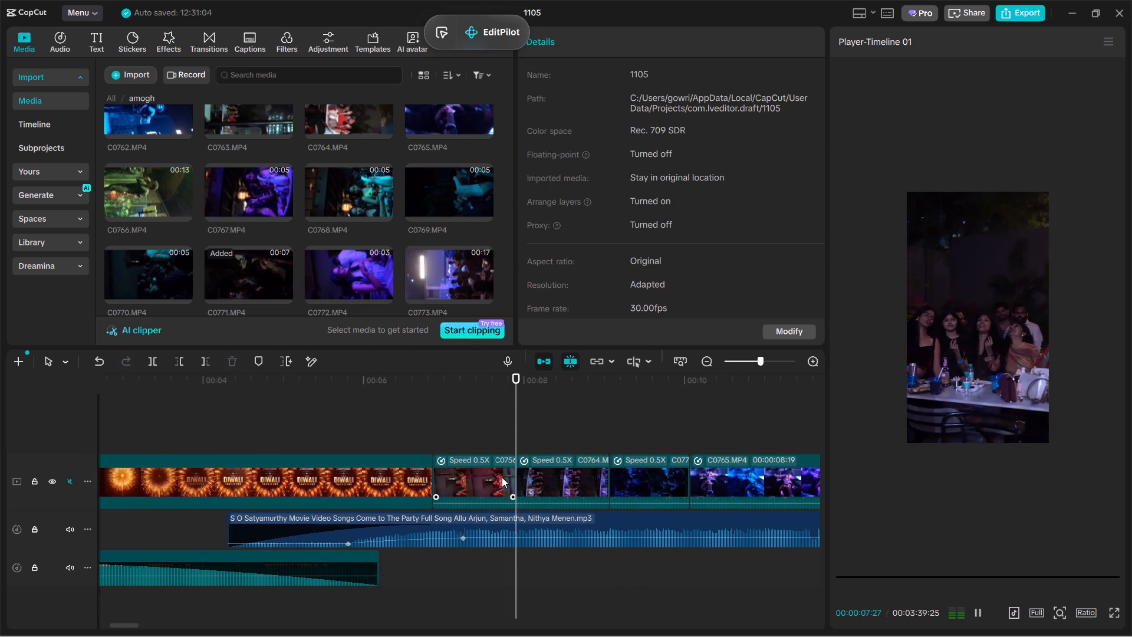
ctrl+scroll(508, 465, down, 7)
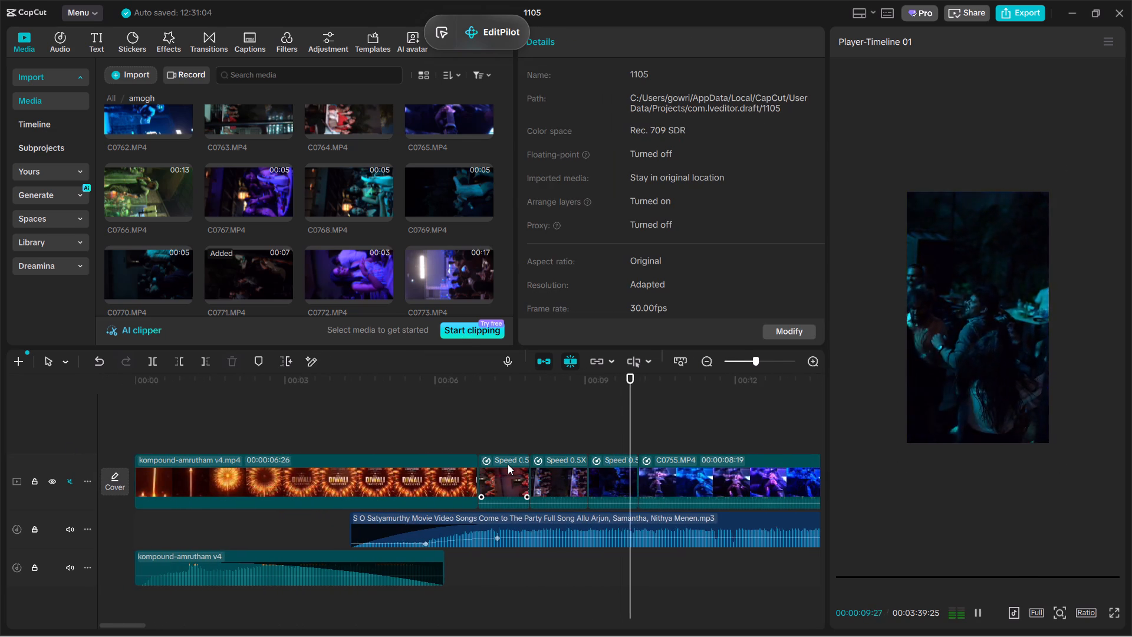
ctrl+scroll(508, 464, up, 6)
key(space)
click(679, 476)
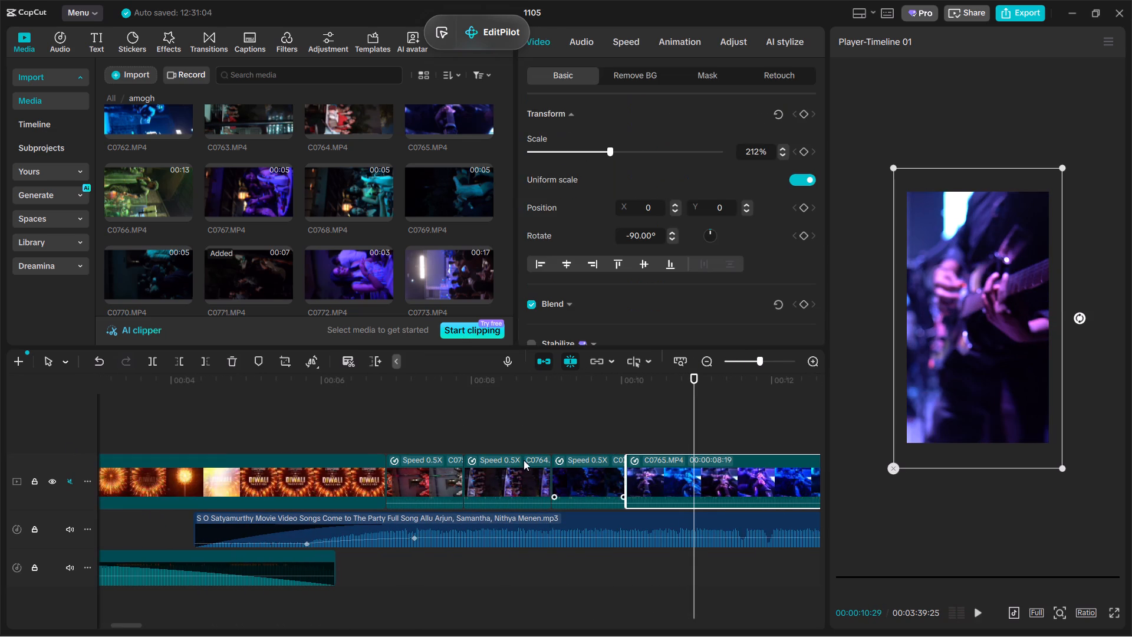
key(space)
key(space)
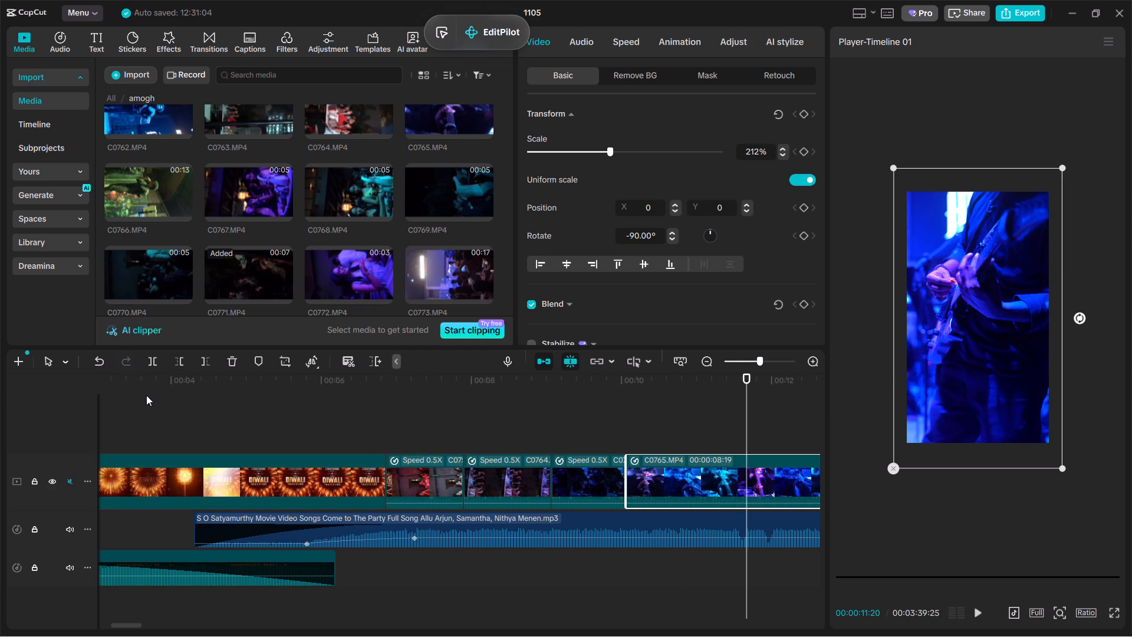
click(203, 363)
click(580, 439)
key(space)
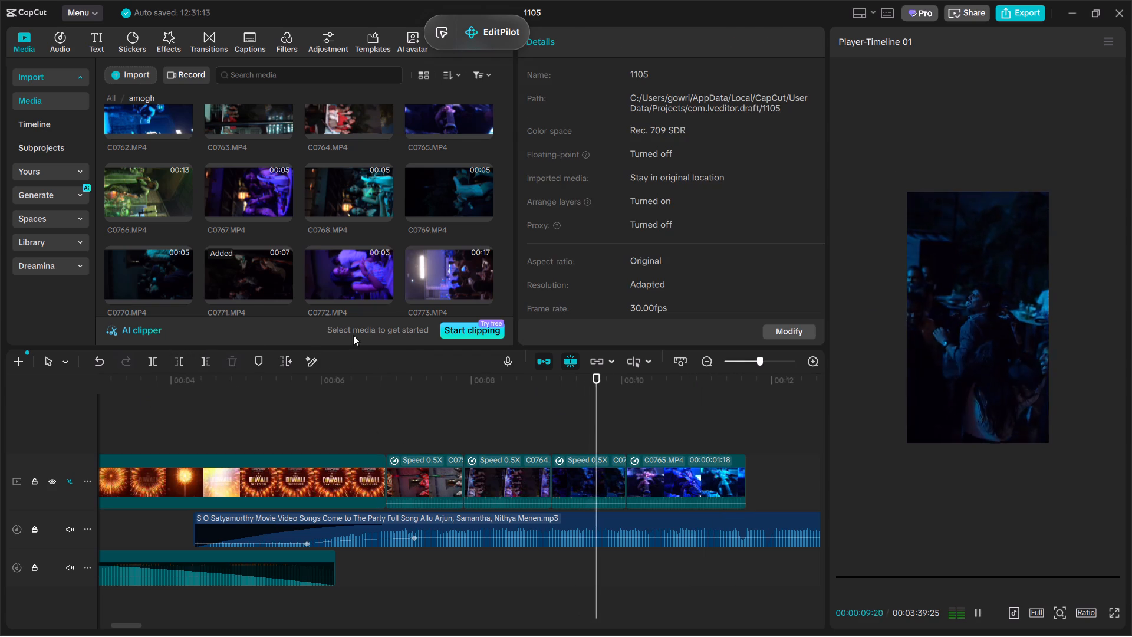
key(space)
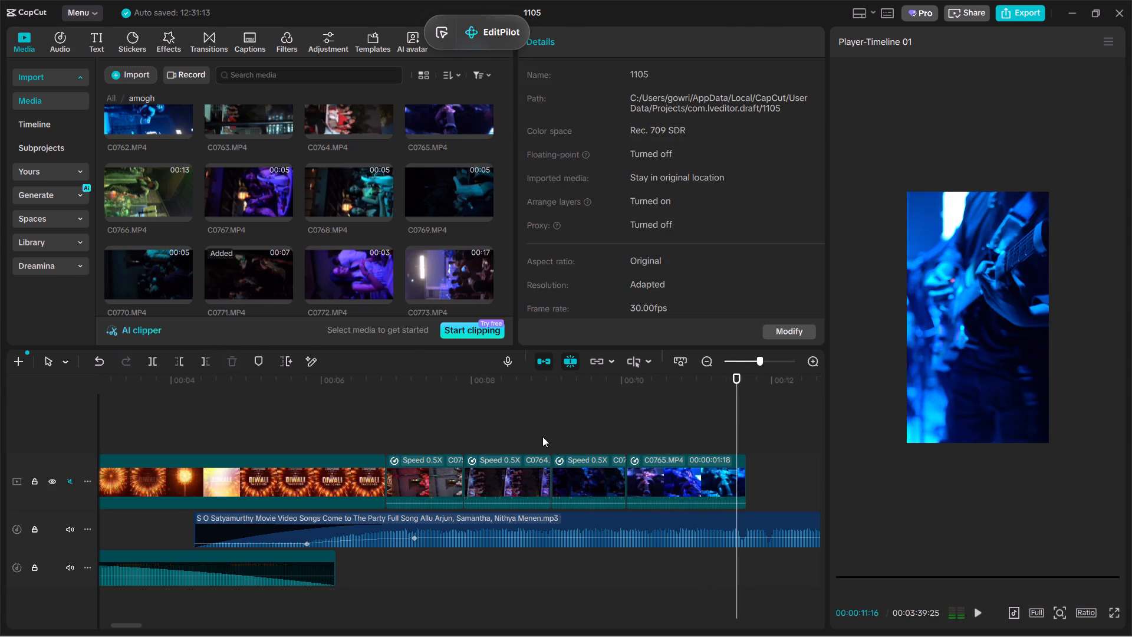
Move both Flash in curve points of C0765.MP4 closer to the clip's start and play the result.
click(659, 435)
click(686, 483)
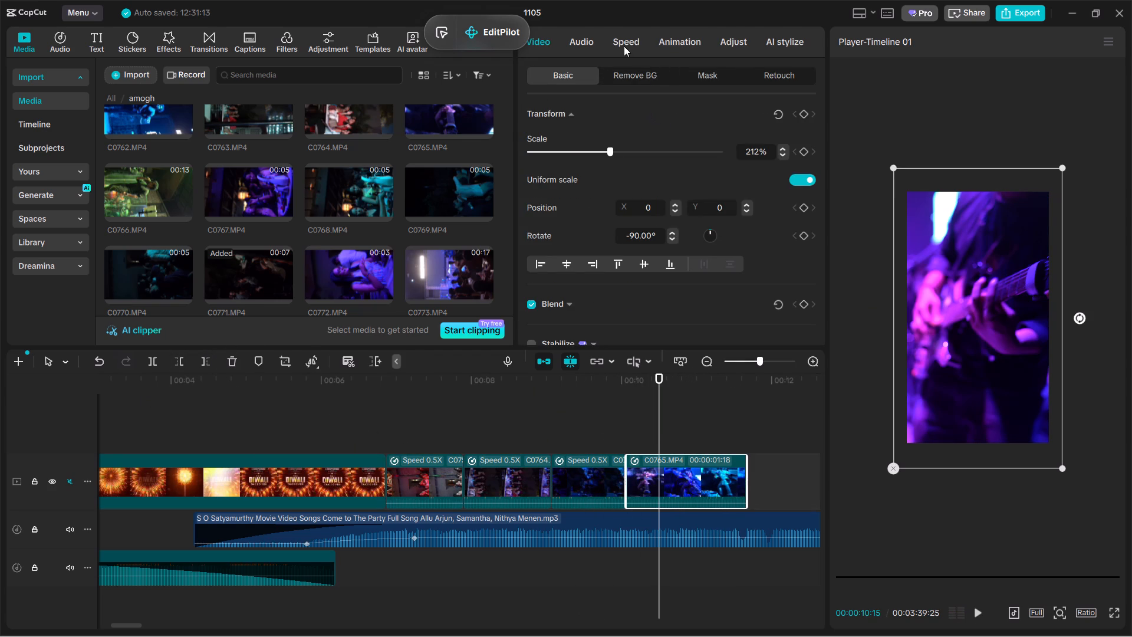
click(624, 46)
scroll(667, 233, down, 1)
drag(565, 317, 547, 316)
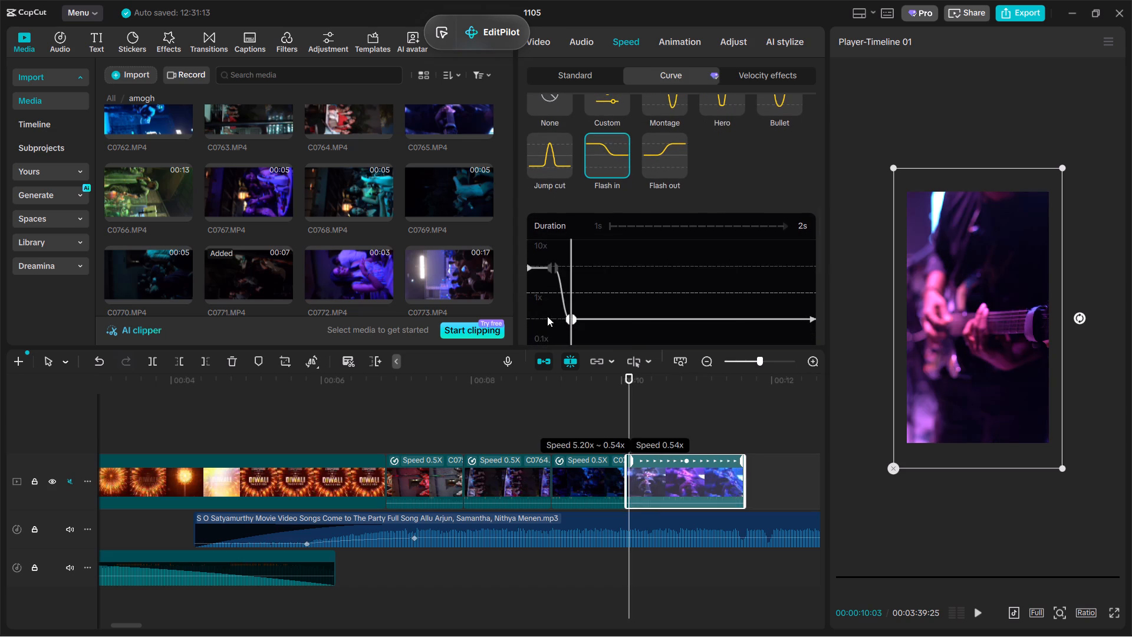
drag(547, 316, 547, 316)
drag(552, 266, 542, 265)
scroll(545, 265, down, 1)
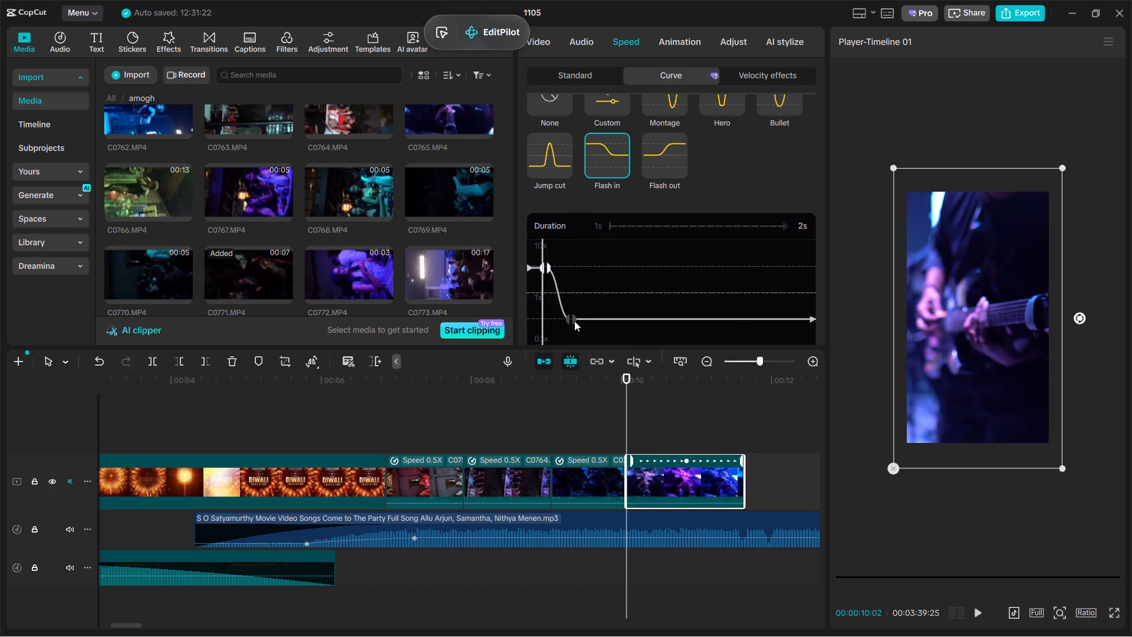
drag(570, 320, 554, 317)
drag(624, 294, 500, 294)
scroll(624, 294, down, 1)
key(space)
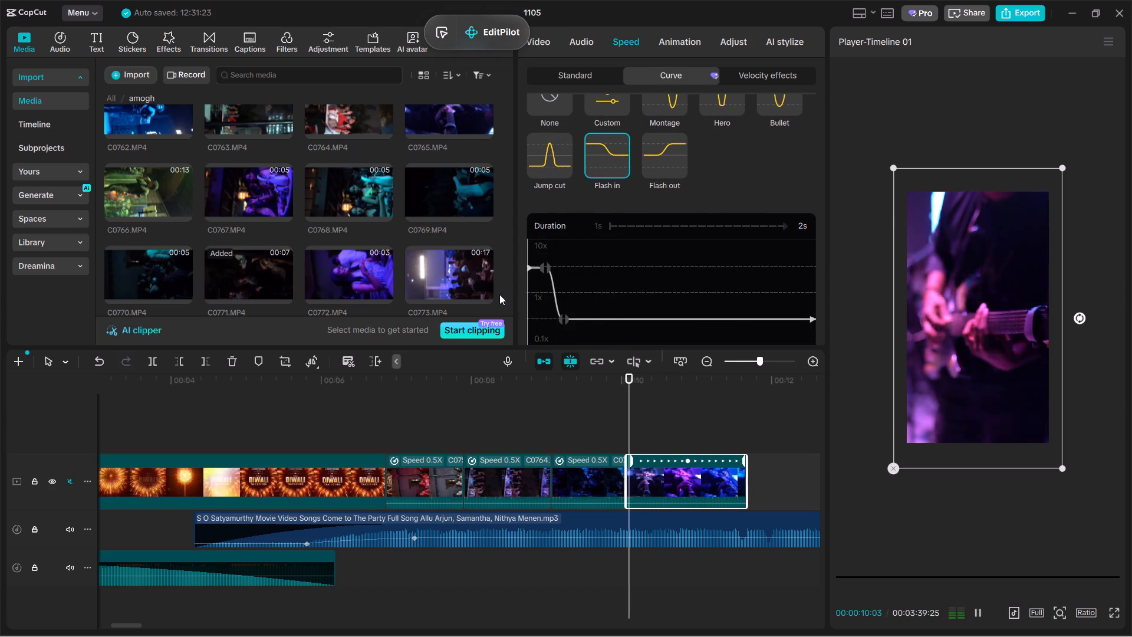
key(space)
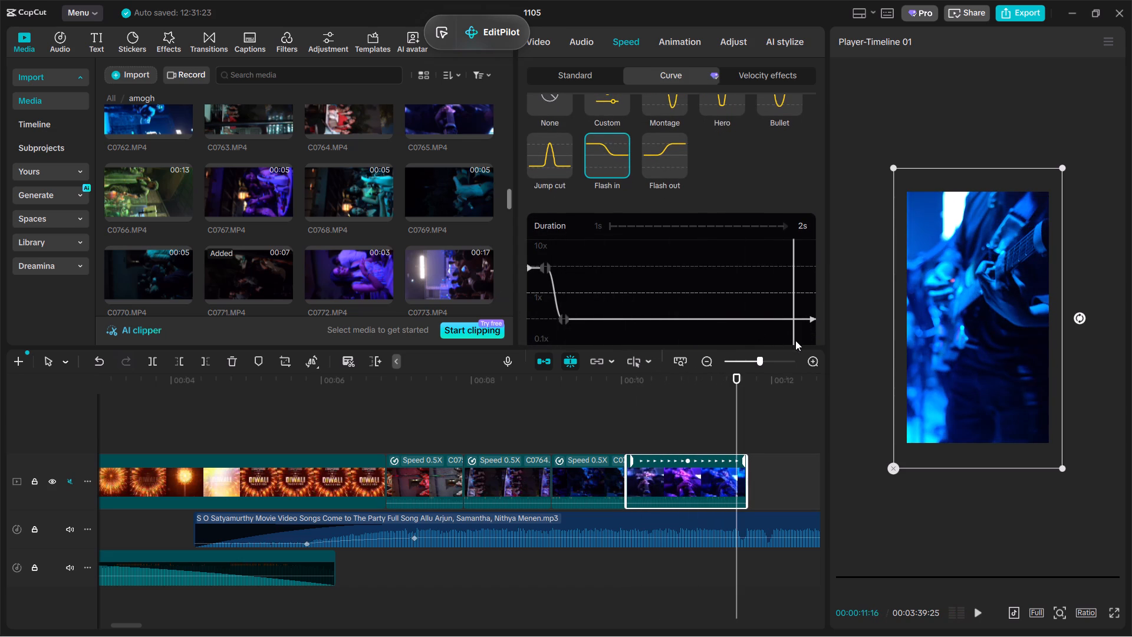
Enable Smooth slow-mo on C0765.MP4 with Optical flow.
scroll(745, 299, down, 2)
click(538, 291)
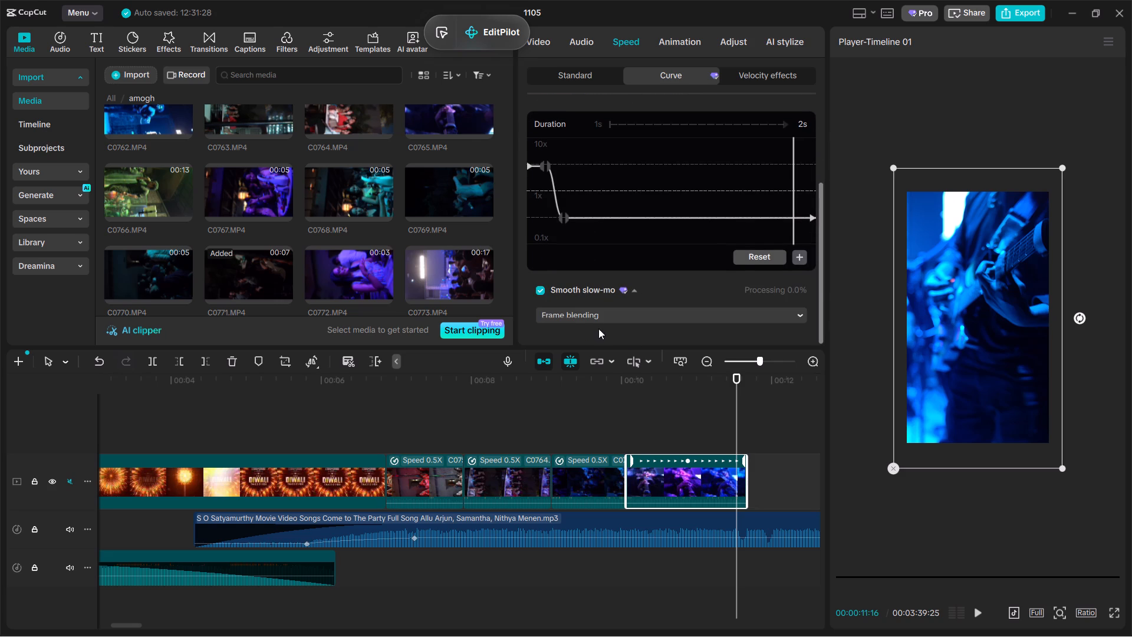
click(606, 310)
click(631, 373)
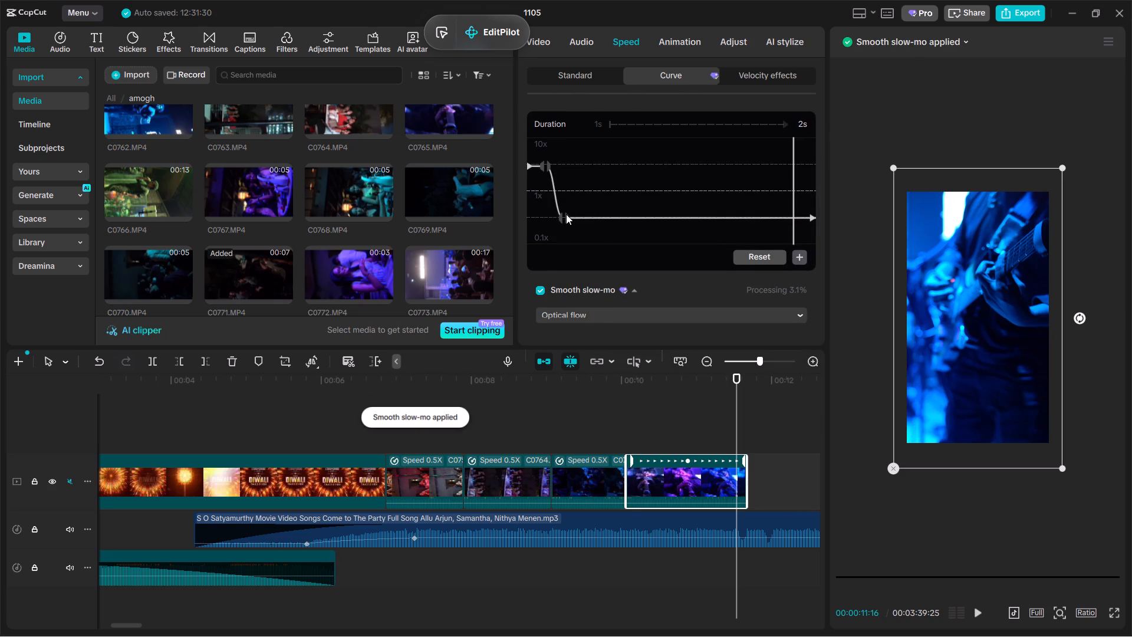
Lower the second and end points of C0765.MP4's speed curve to the same slower speed, and play the clip.
drag(566, 214, 565, 225)
drag(560, 217, 561, 225)
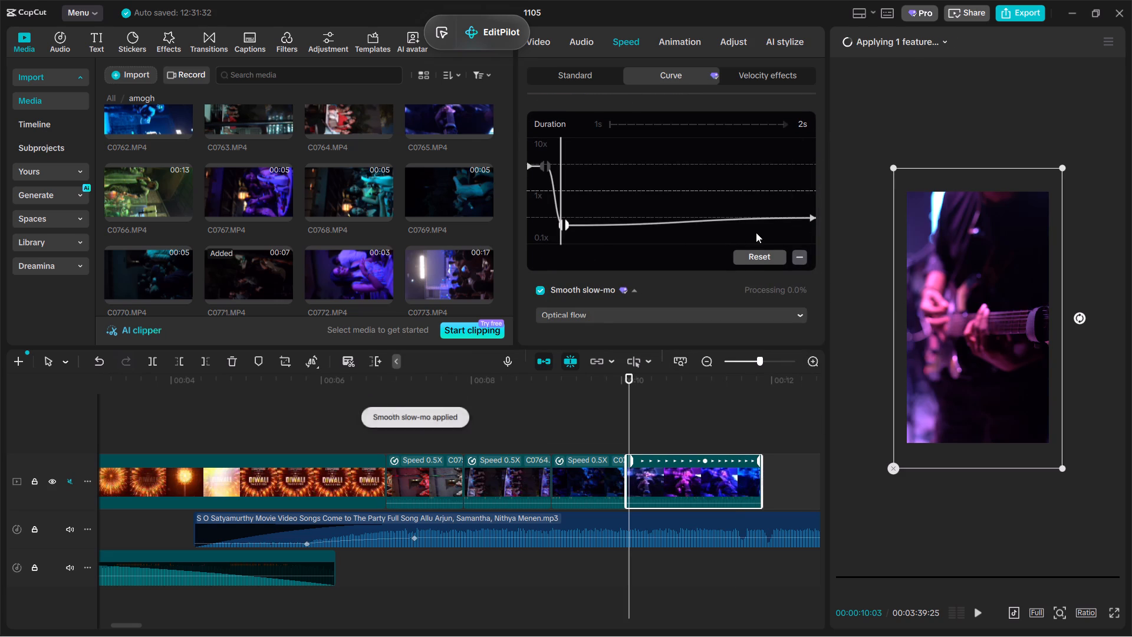
click(811, 219)
click(778, 199)
drag(778, 199, 419, 210)
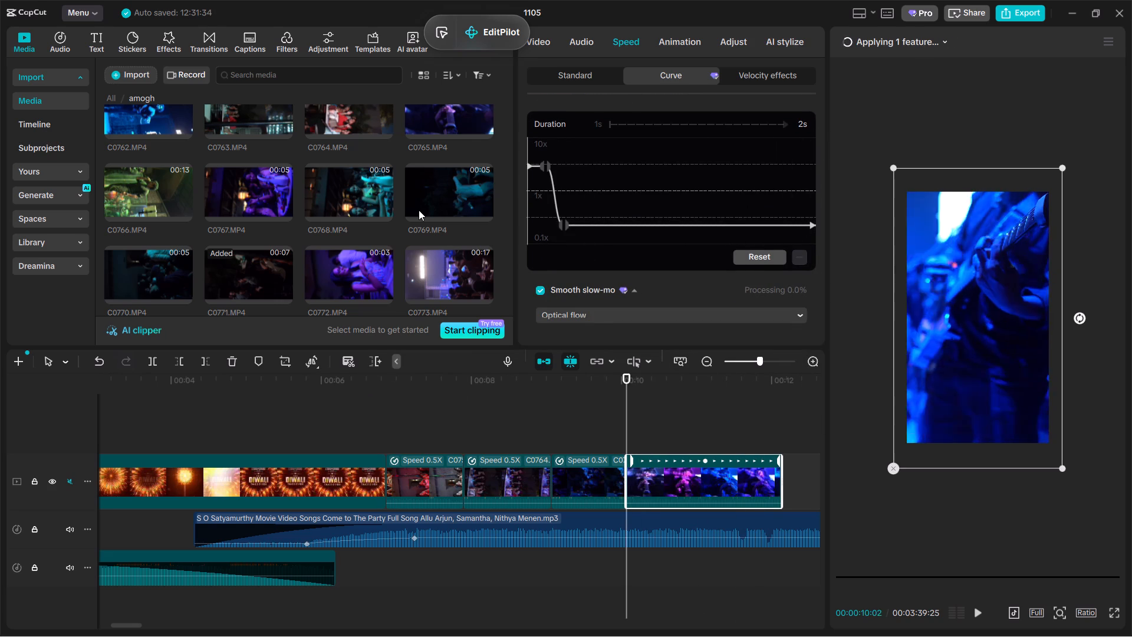
drag(419, 210, 417, 210)
key(space)
key(space)
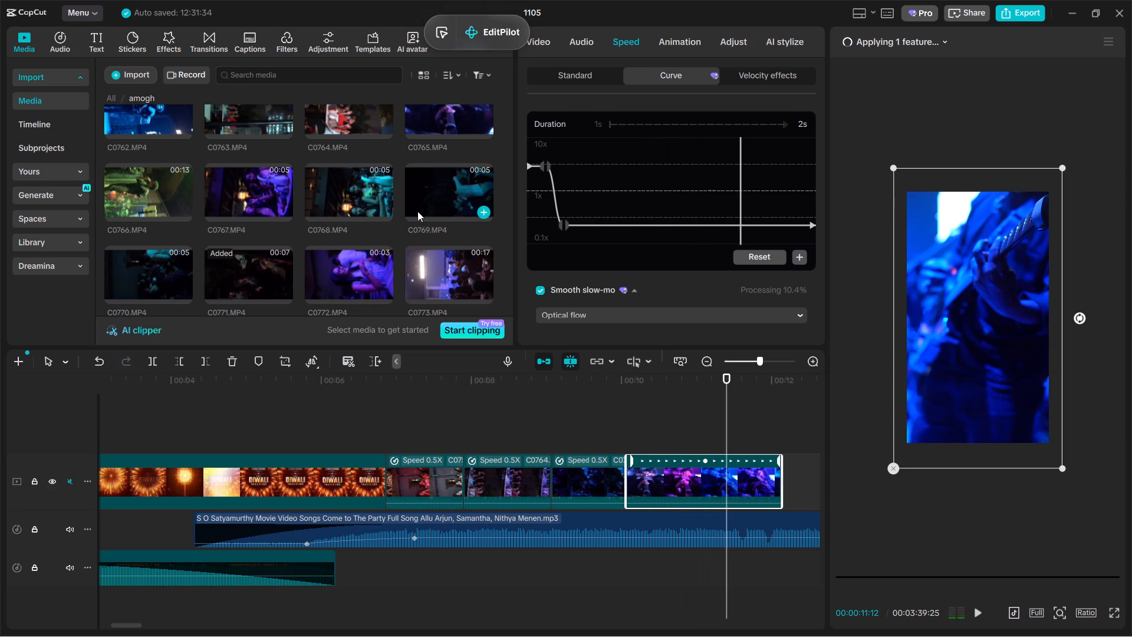
key(space)
key(space)
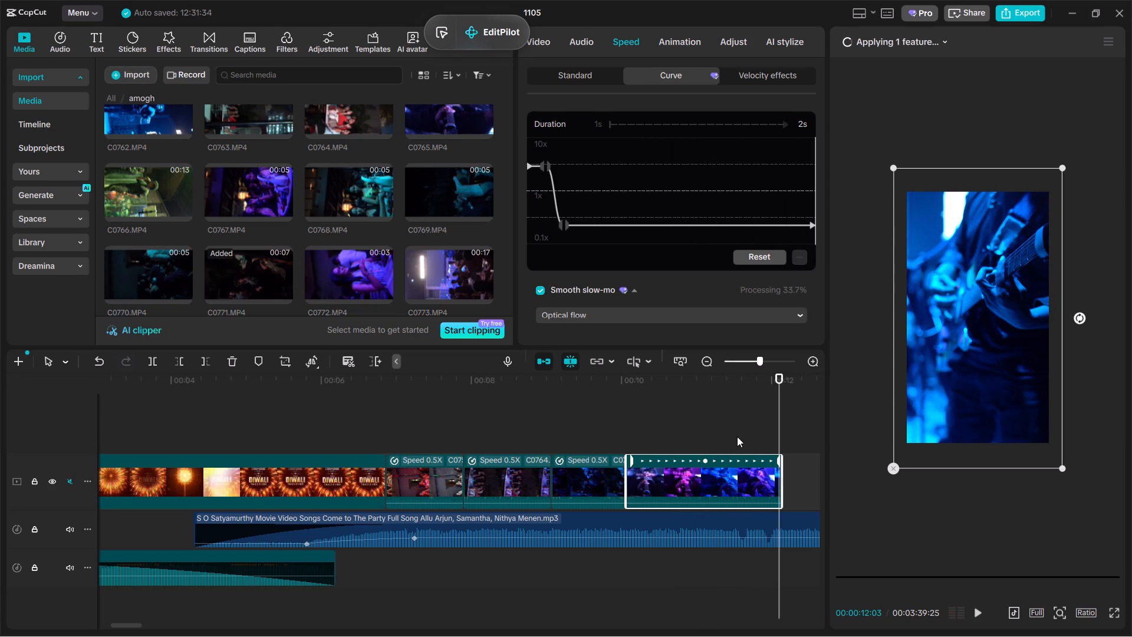
Trim the end of C0765.MP4 back to 00:00:11:20.
click(718, 431)
key(space)
key(space)
click(753, 490)
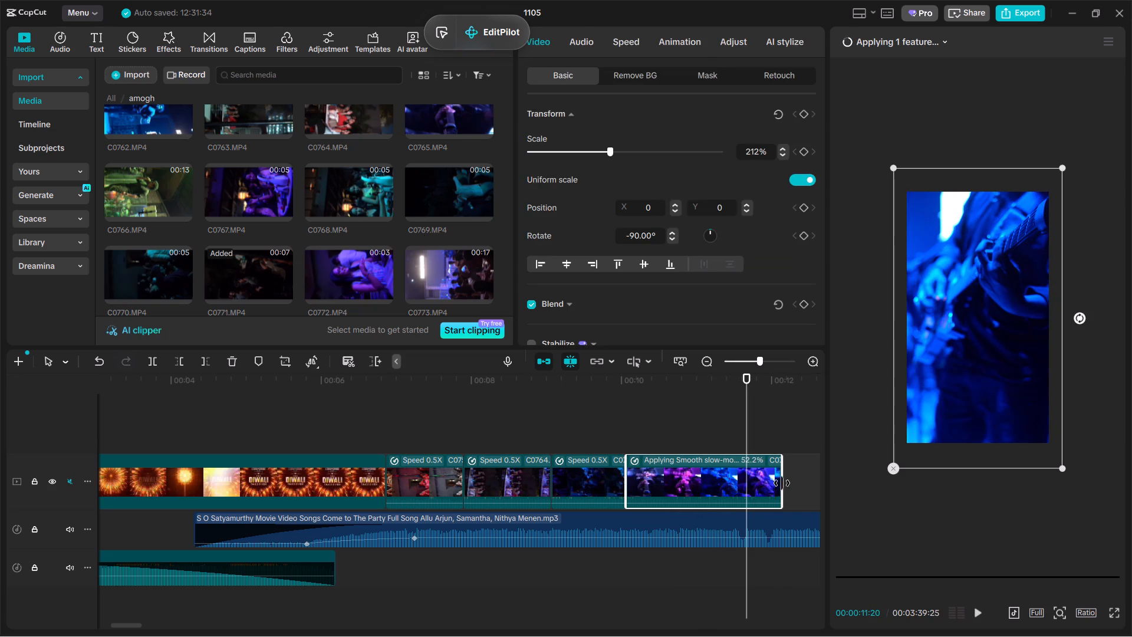
drag(782, 482, 745, 484)
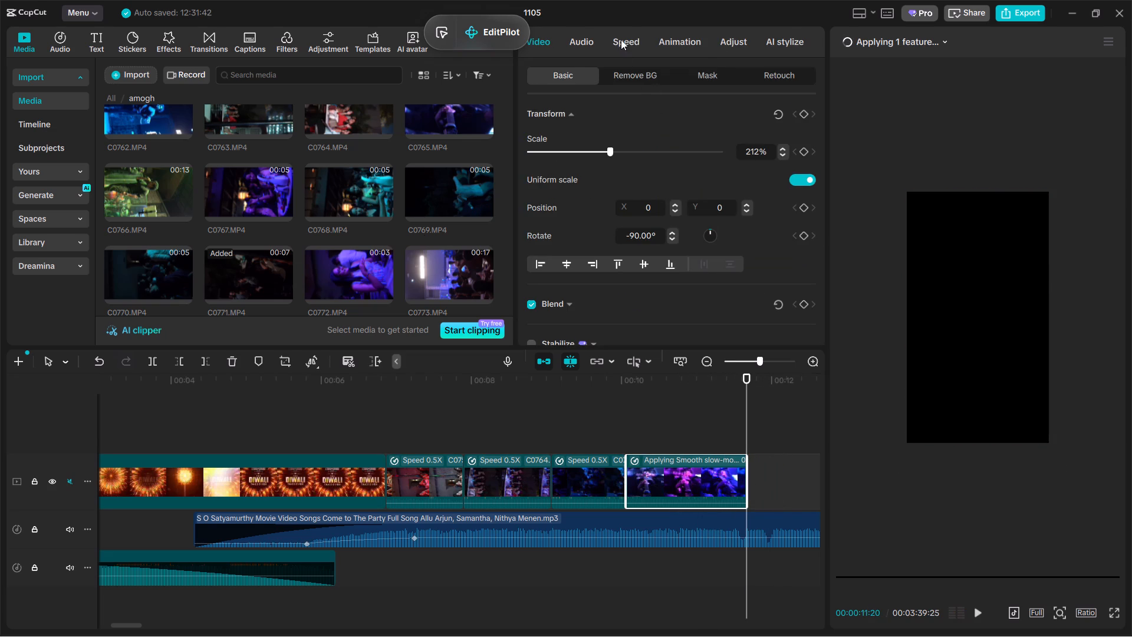
Play C0765.MP4 from its start at 00:00:10:02 to check the adjusted speed ramp.
click(621, 40)
click(639, 426)
drag(638, 428, 631, 432)
click(631, 432)
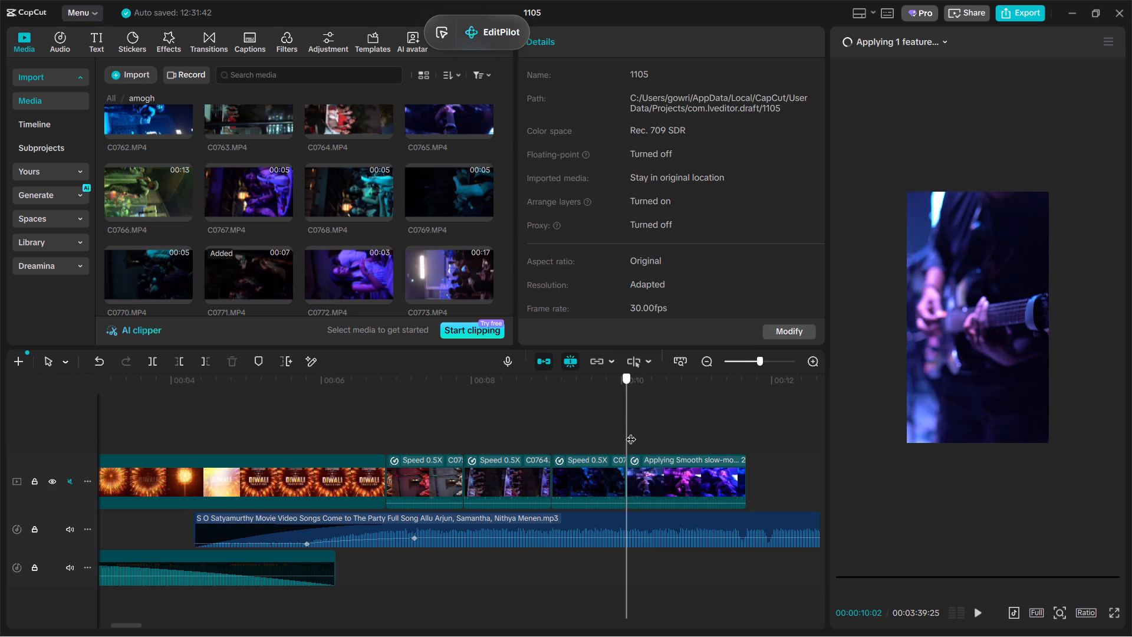
key(space)
key(space)
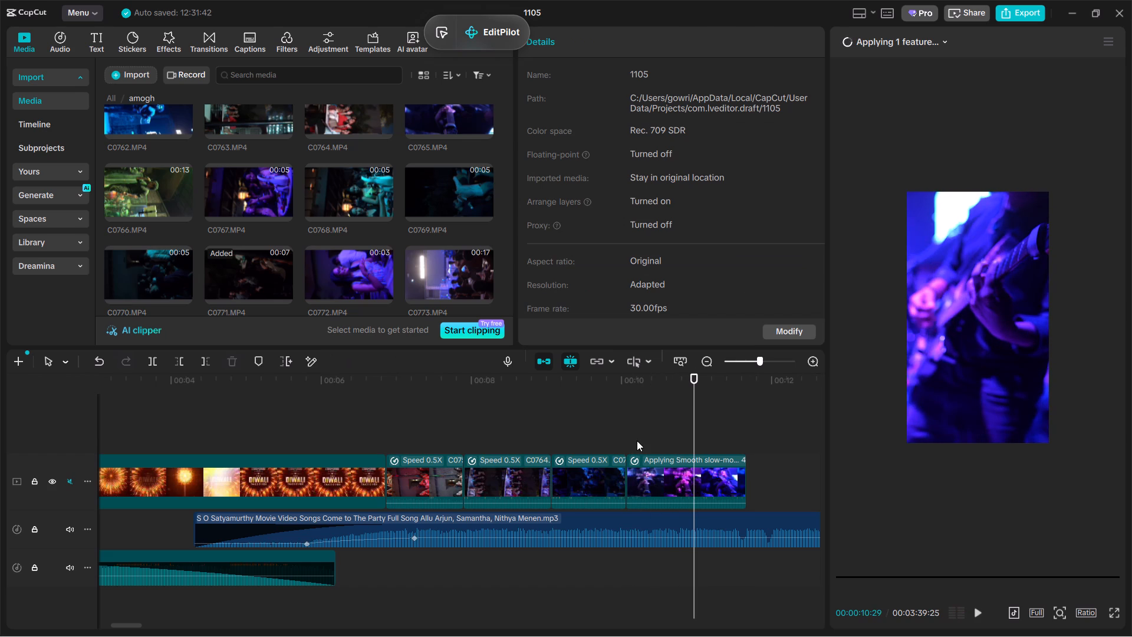
Select C0765.MP4, show its speed curve, and replay the ramp from the start of the clip.
click(637, 441)
key(space)
click(662, 486)
key(space)
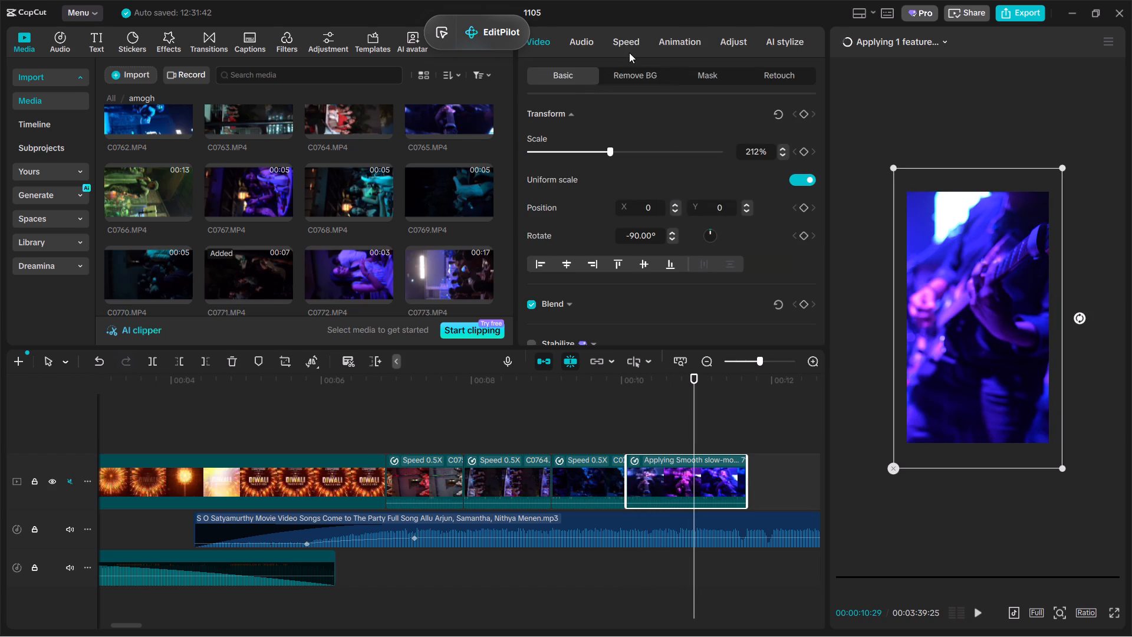
click(629, 52)
click(574, 193)
drag(574, 193, 555, 202)
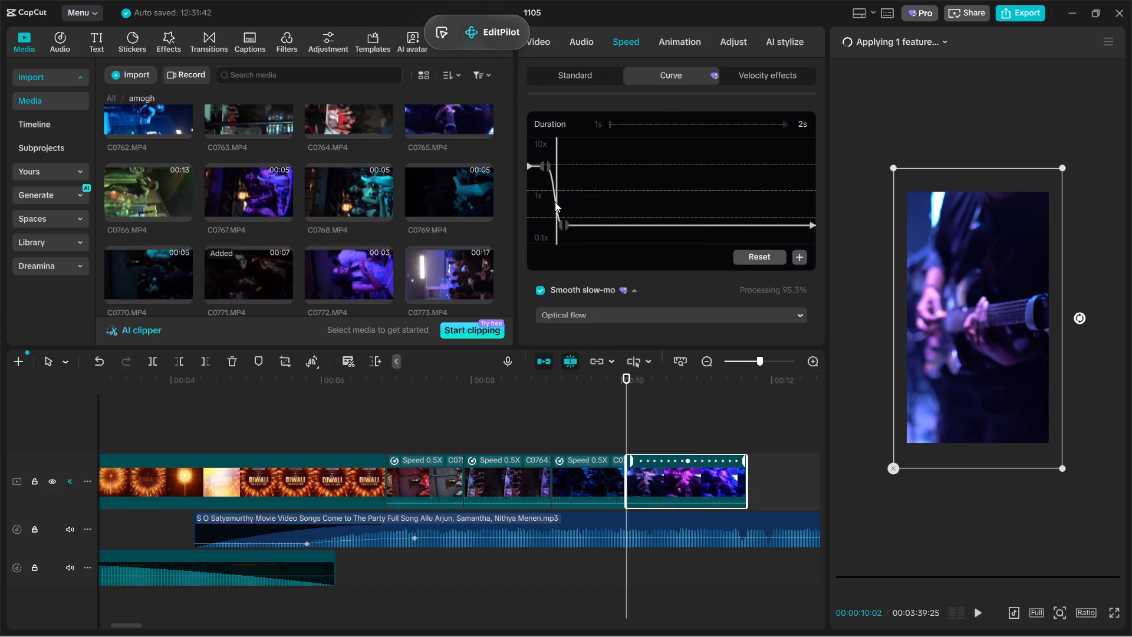
drag(555, 202, 552, 203)
key(space)
key(space)
Move the second point of C0765.MP4's speed curve later for a more gradual slowdown, and play the clip.
drag(565, 225, 587, 225)
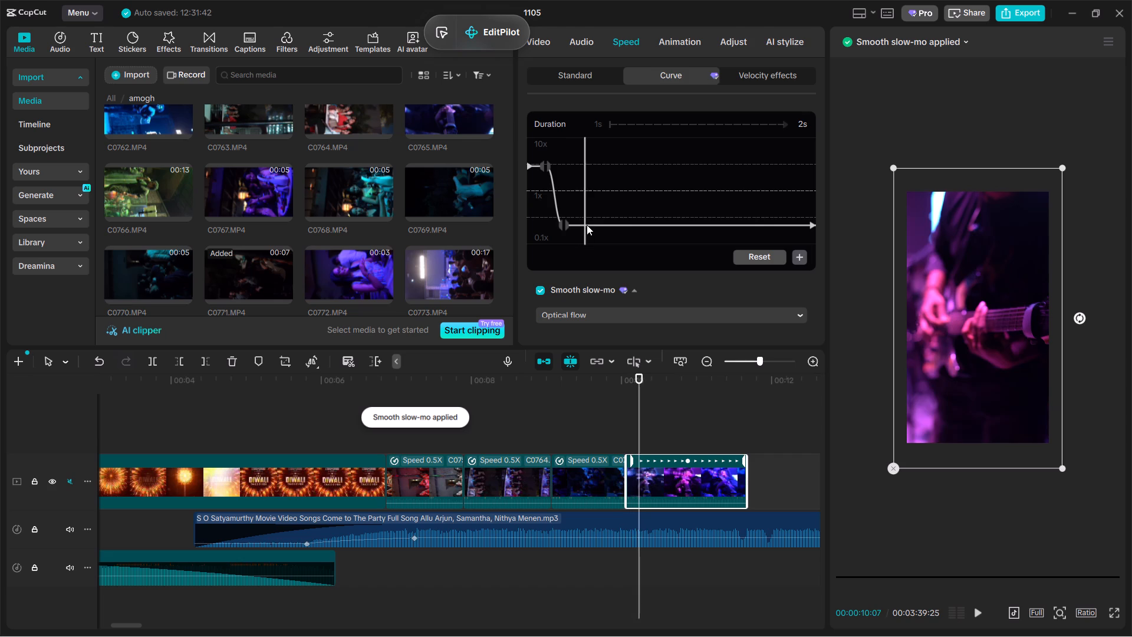
drag(587, 225, 588, 225)
drag(561, 222, 587, 230)
drag(557, 225, 526, 230)
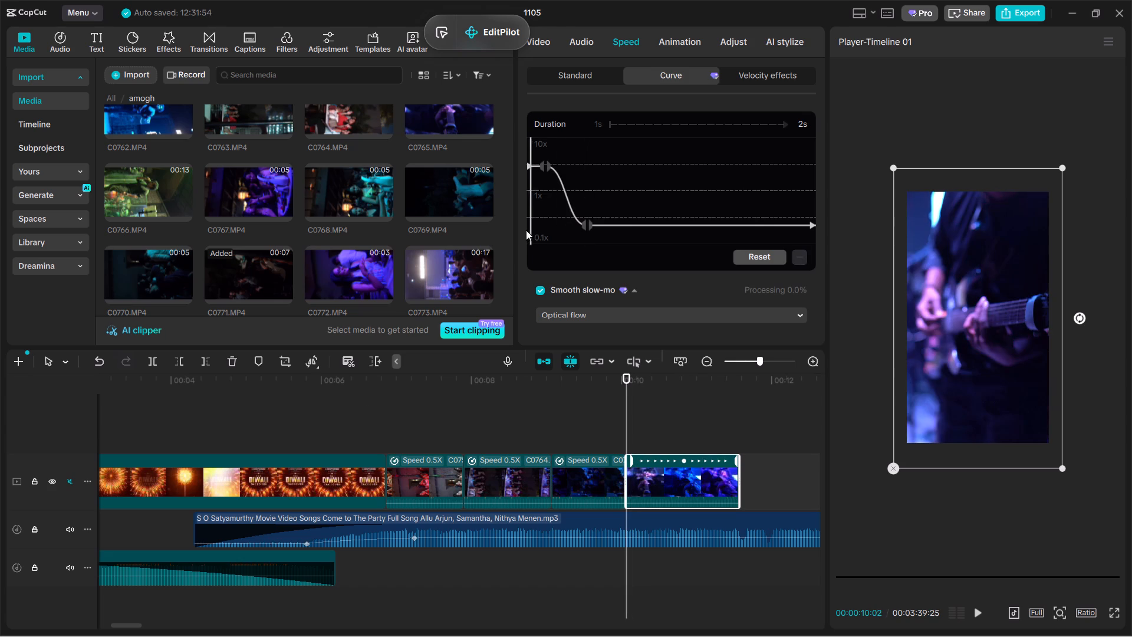
drag(526, 230, 525, 230)
key(space)
key(space)
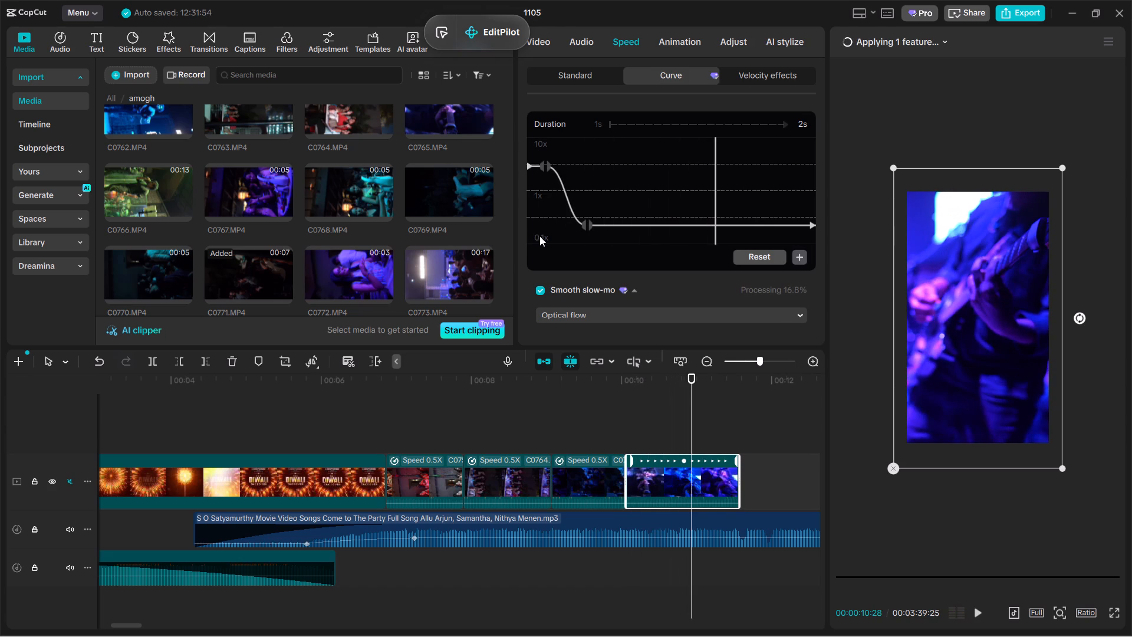
key(space)
key(space)
key(space)
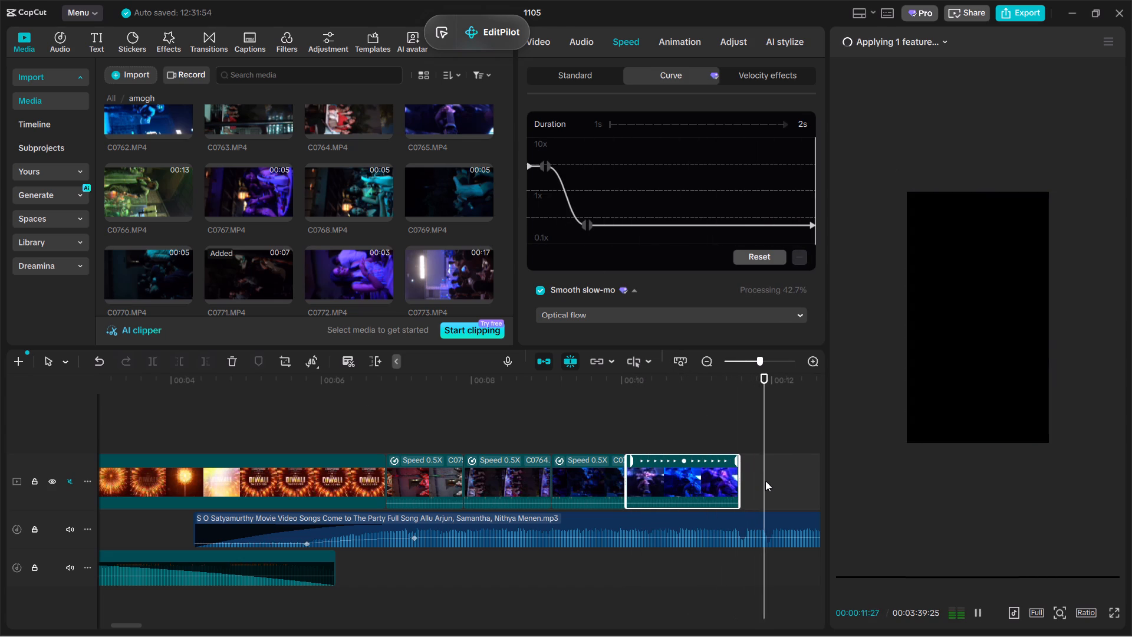
Play the ending of C0765.MP4 against the song to check the reworked speed ramp.
click(745, 434)
drag(745, 434, 707, 436)
ctrl+scroll(730, 459, down, 5)
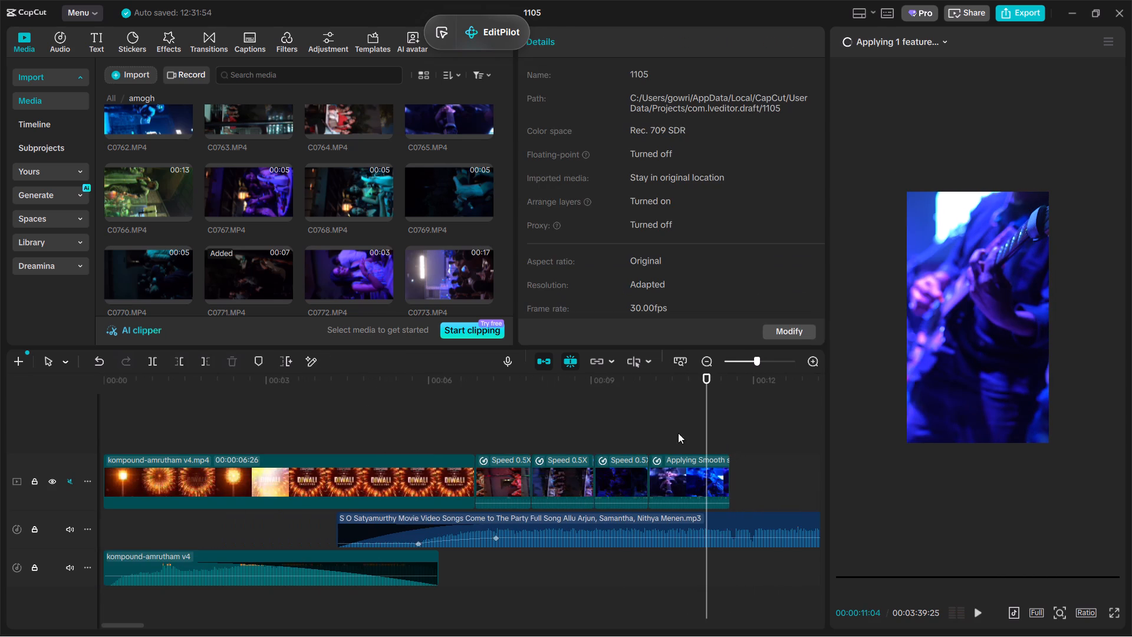
click(641, 432)
key(space)
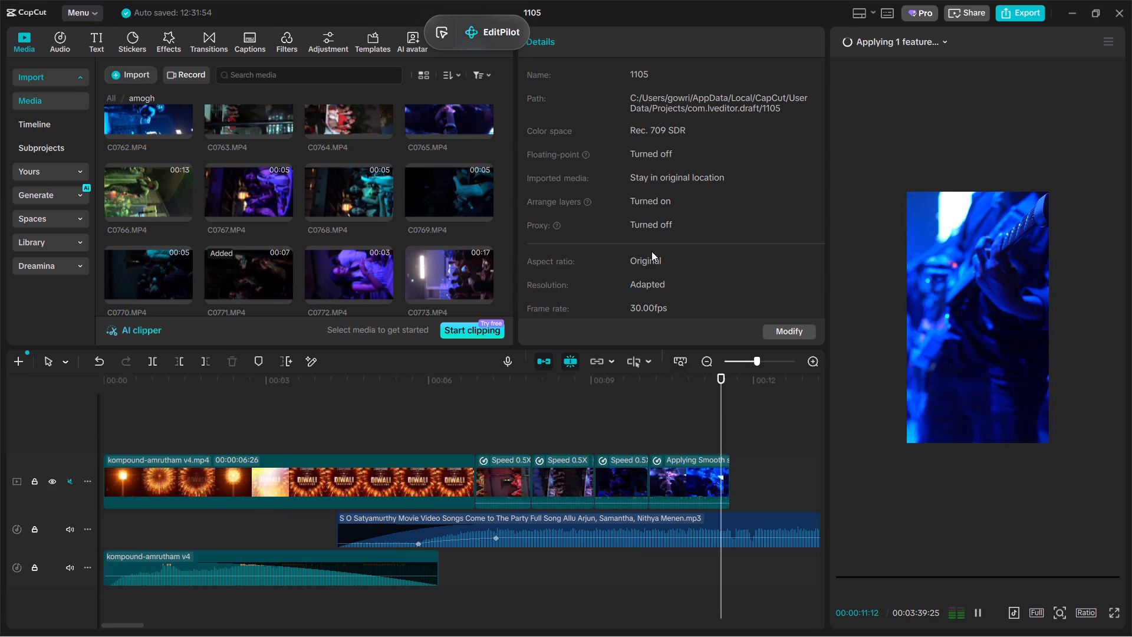
key(space)
Preview clips in the amogh folder and add C0766.MP4 to the main track directly after C0765.MP4.
scroll(272, 229, down, 1)
scroll(243, 191, down, 1)
click(243, 191)
scroll(167, 268, down, 1)
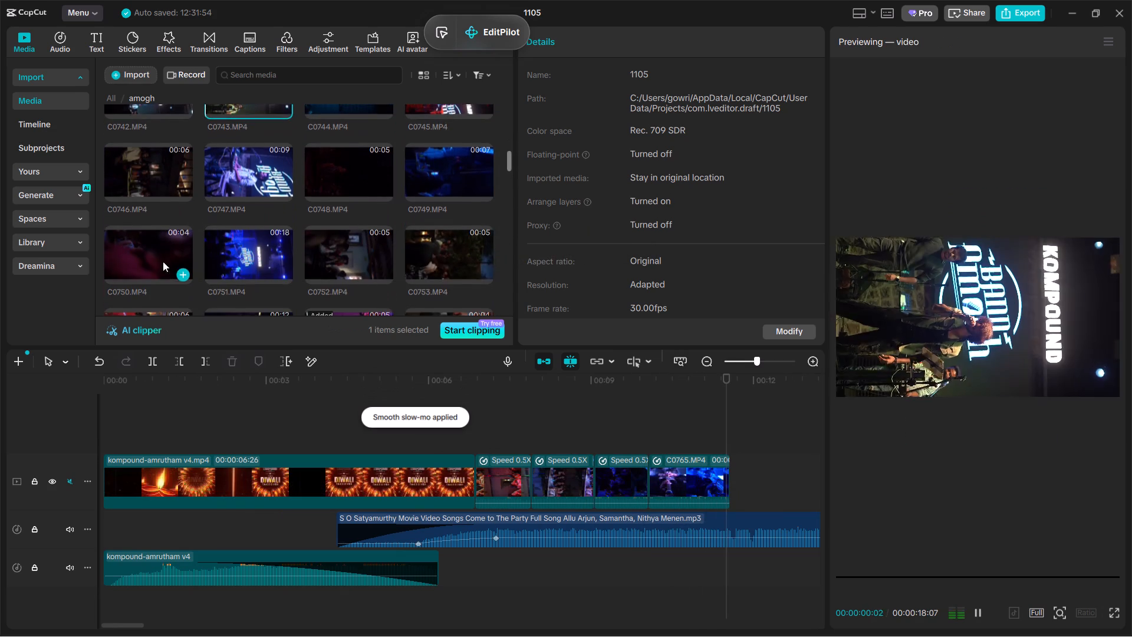
scroll(154, 247, down, 1)
click(149, 235)
scroll(149, 235, down, 1)
click(147, 232)
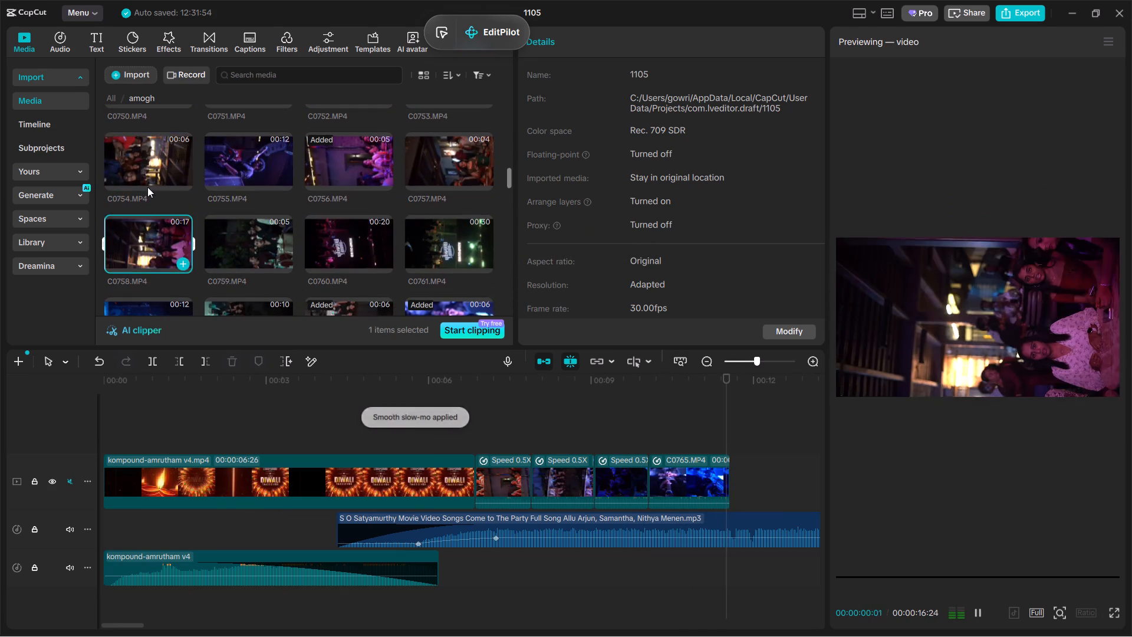
scroll(147, 180, down, 1)
click(166, 238)
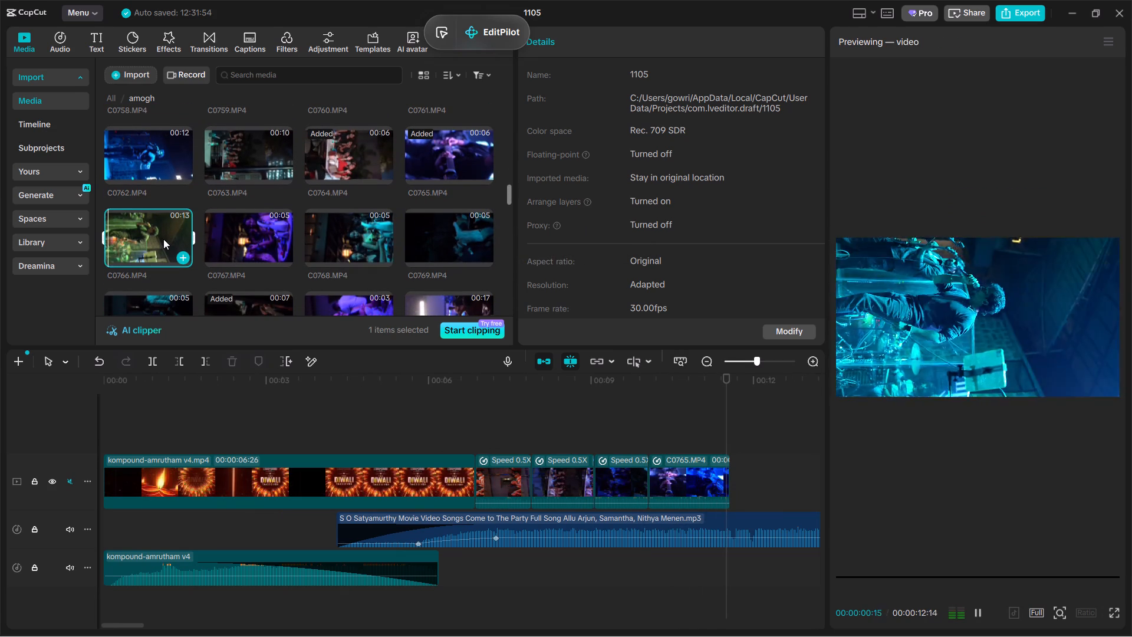
drag(163, 239, 751, 481)
Rotate C0766.MP4 to -90°, scale it to 219%, and shift it up to Y 326.
click(727, 419)
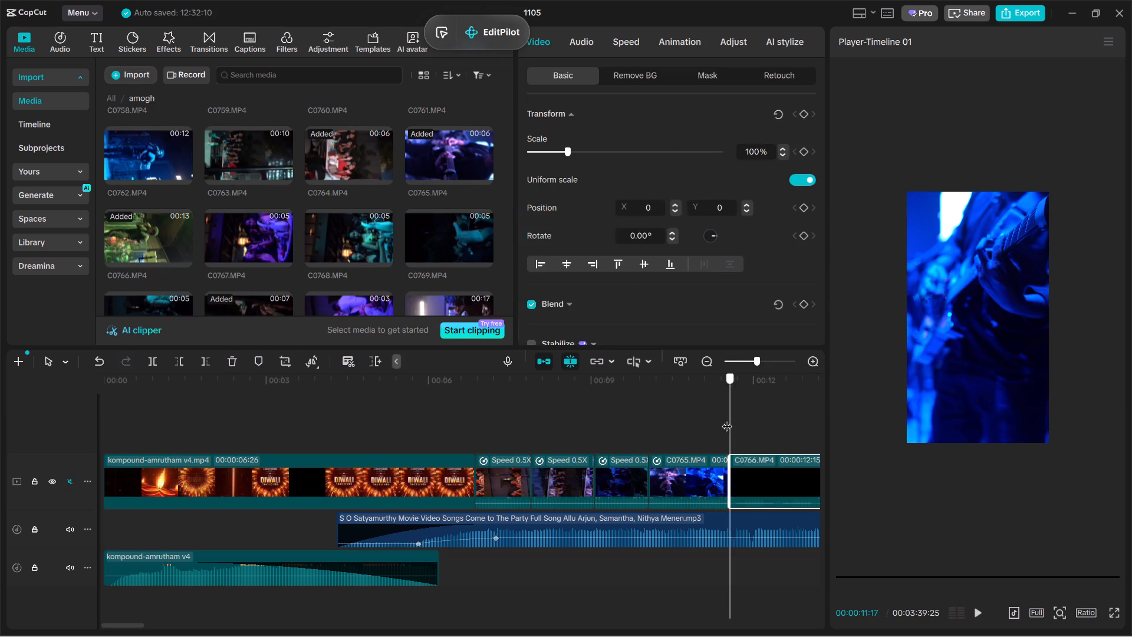
drag(727, 418, 780, 438)
drag(970, 378, 1131, 337)
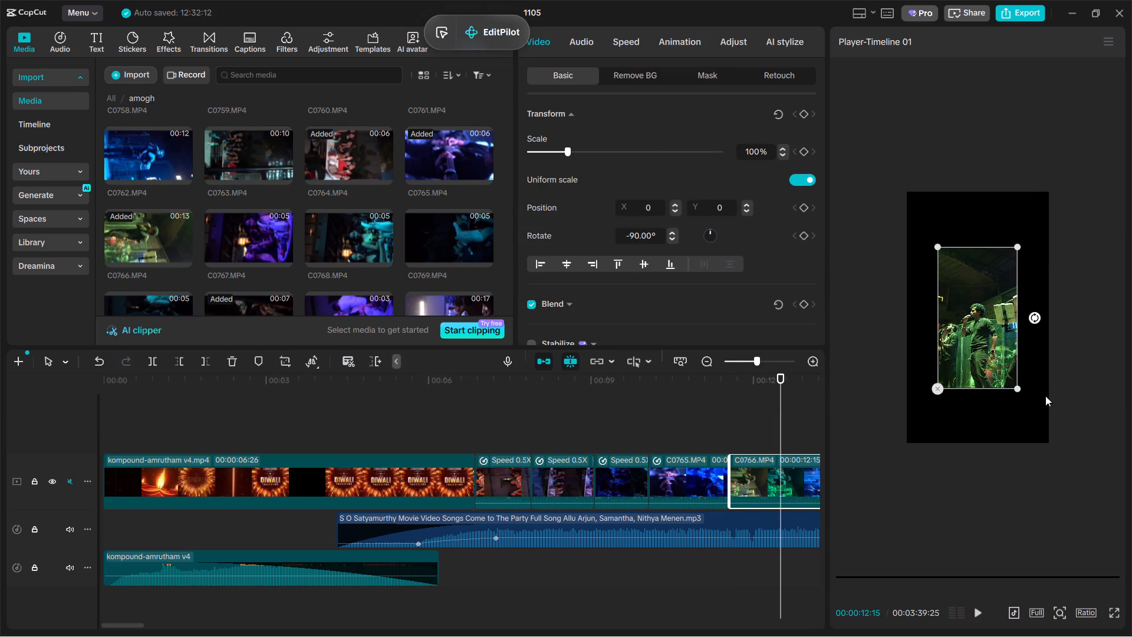
drag(1015, 390, 1066, 524)
drag(995, 415, 999, 394)
key(space)
key(space)
Scrub through C0766.MP4 to examine which part of the singer footage to keep.
click(759, 457)
click(756, 446)
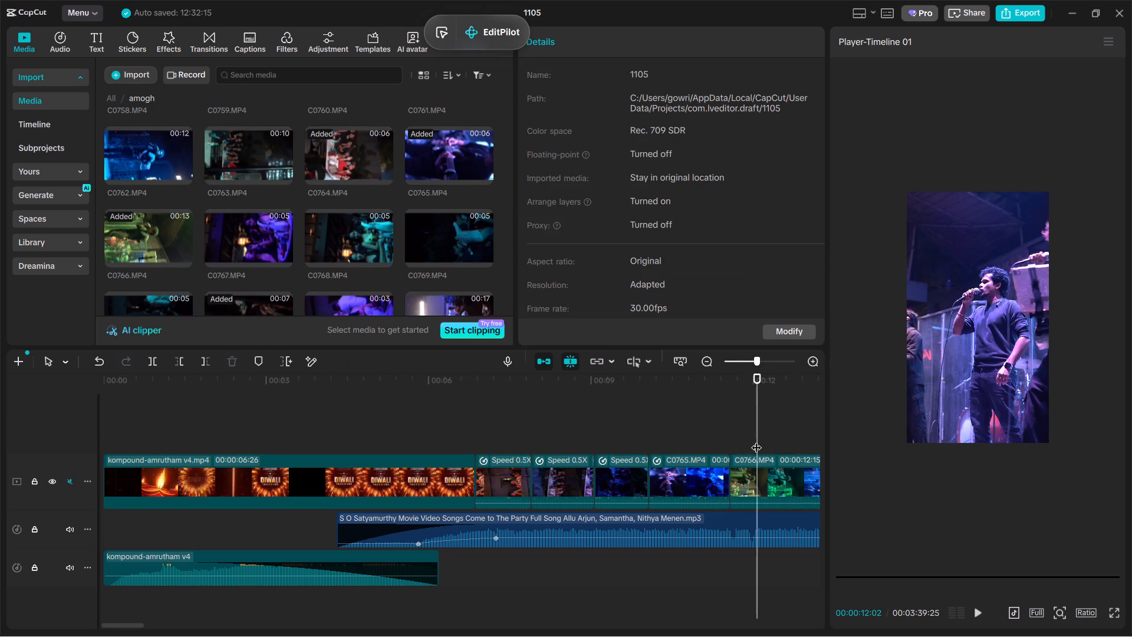
click(756, 440)
drag(757, 440, 801, 481)
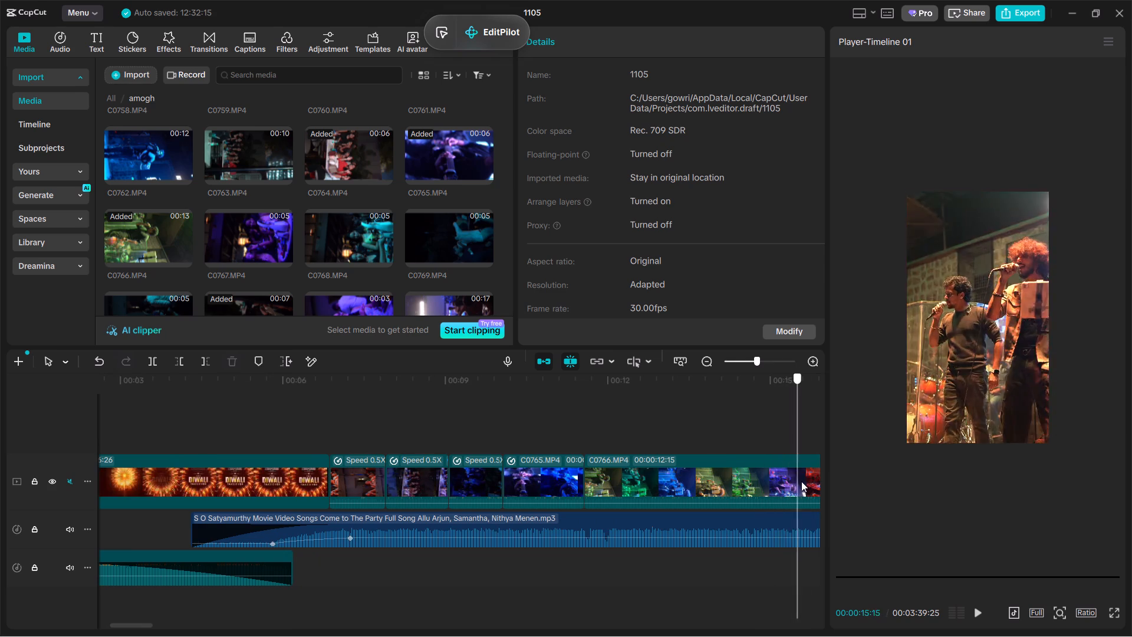
drag(801, 481, 840, 501)
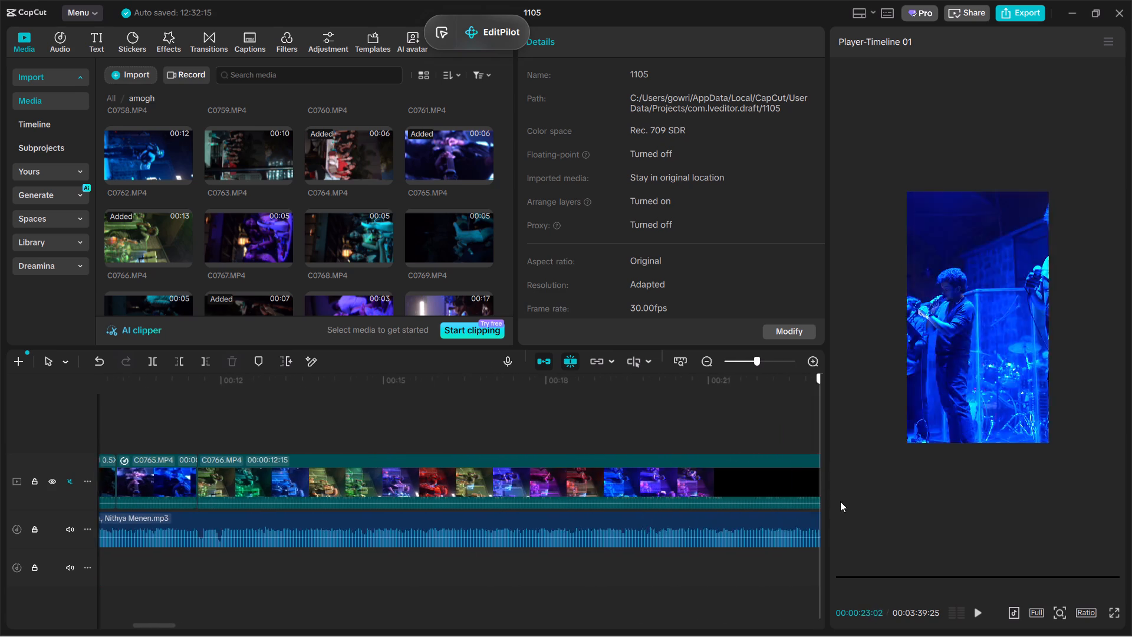
drag(840, 501, 443, 478)
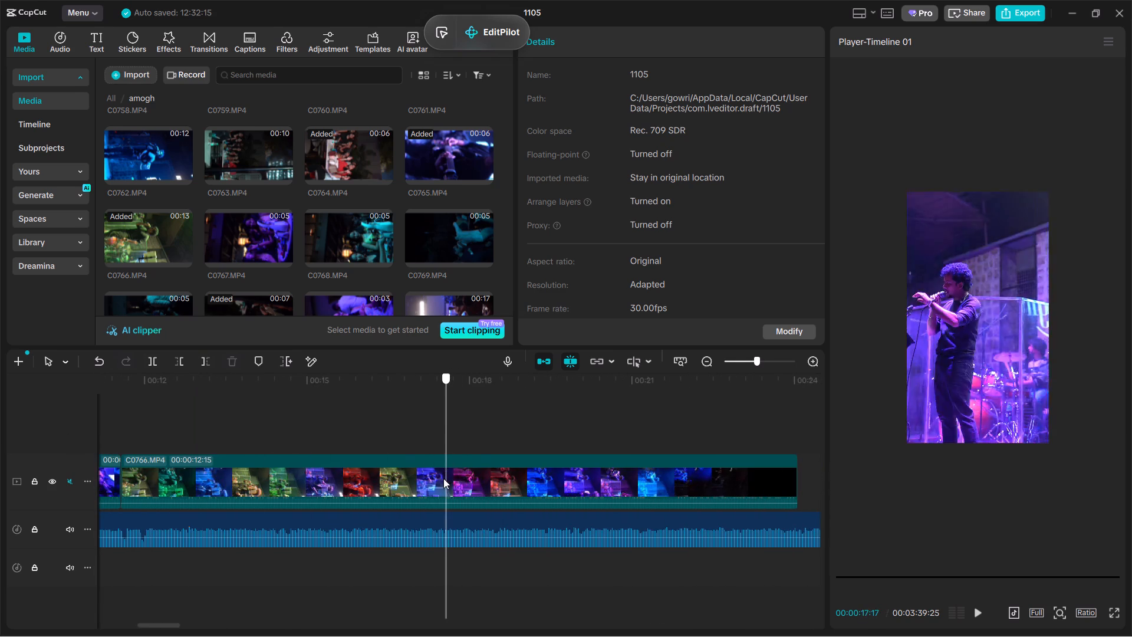
drag(443, 478, 413, 500)
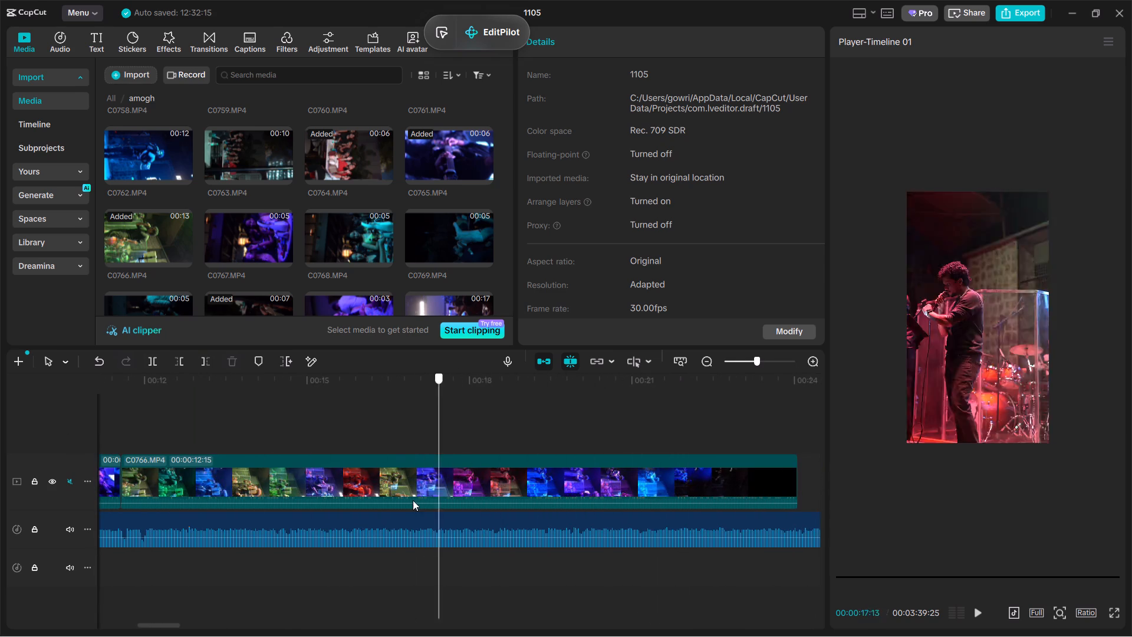
drag(413, 500, 222, 486)
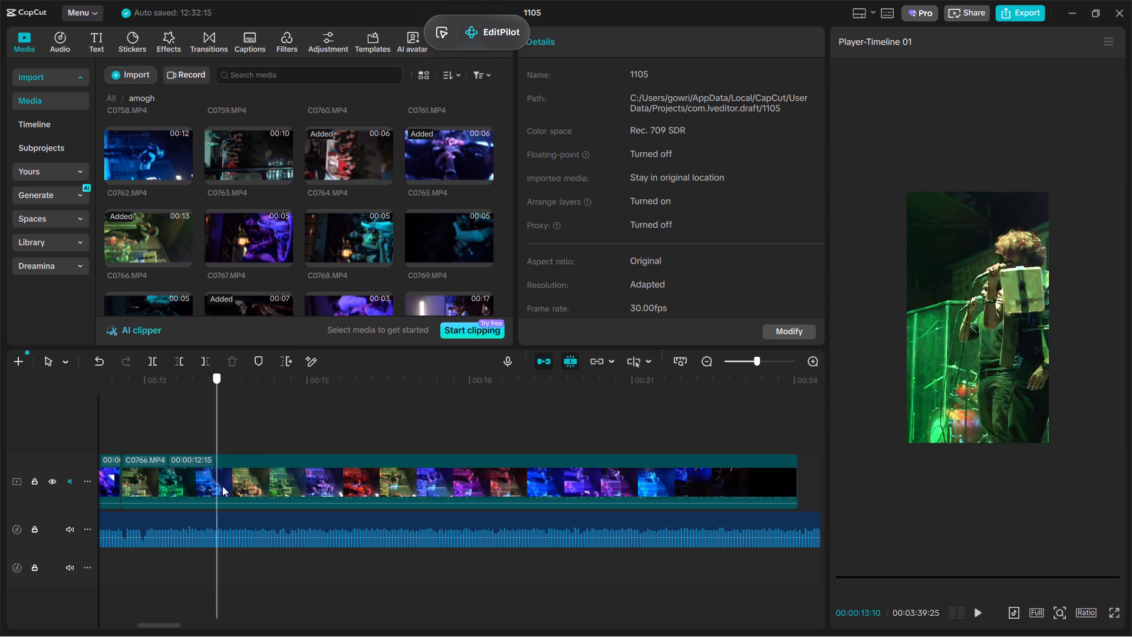
drag(222, 486, 245, 494)
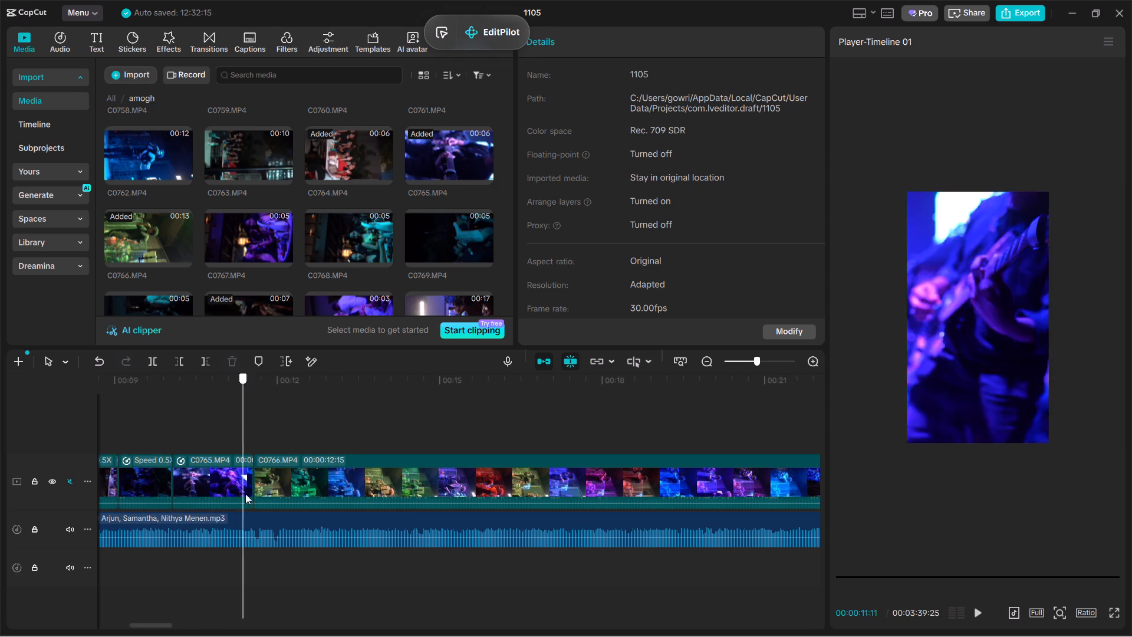
Play the opening of C0766.MP4 and cut away everything after 00:00:12:15.
drag(245, 494, 269, 494)
key(space)
key(space)
click(313, 485)
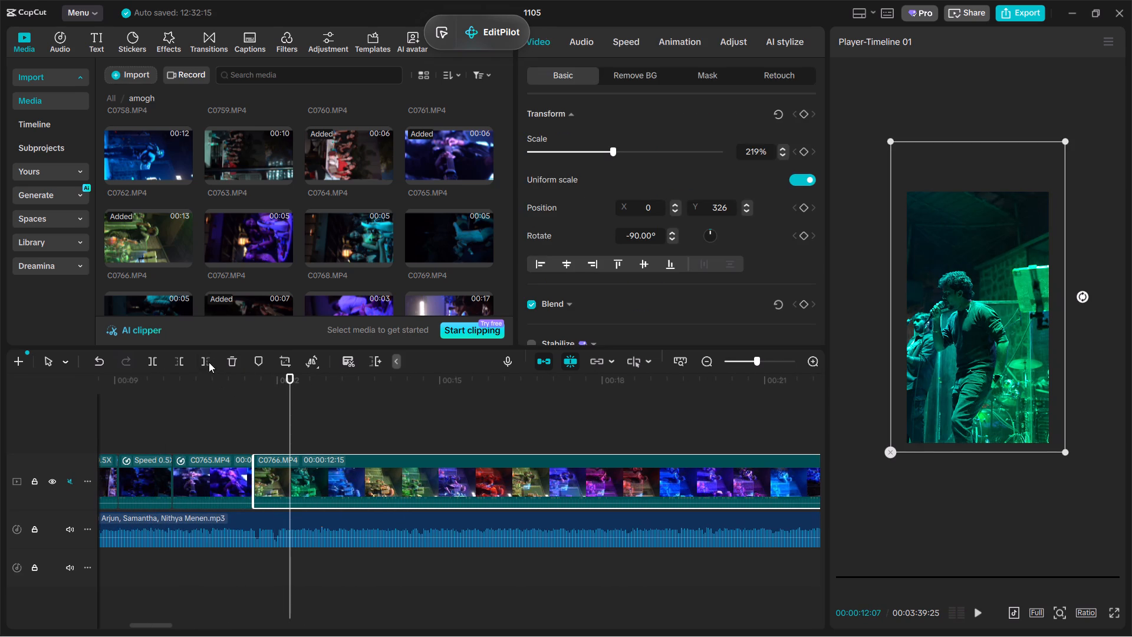
key(space)
key(space)
click(208, 362)
Slow C0766.MP4 to 0.39x and enable Smooth slow-mo with Optical flow.
click(616, 45)
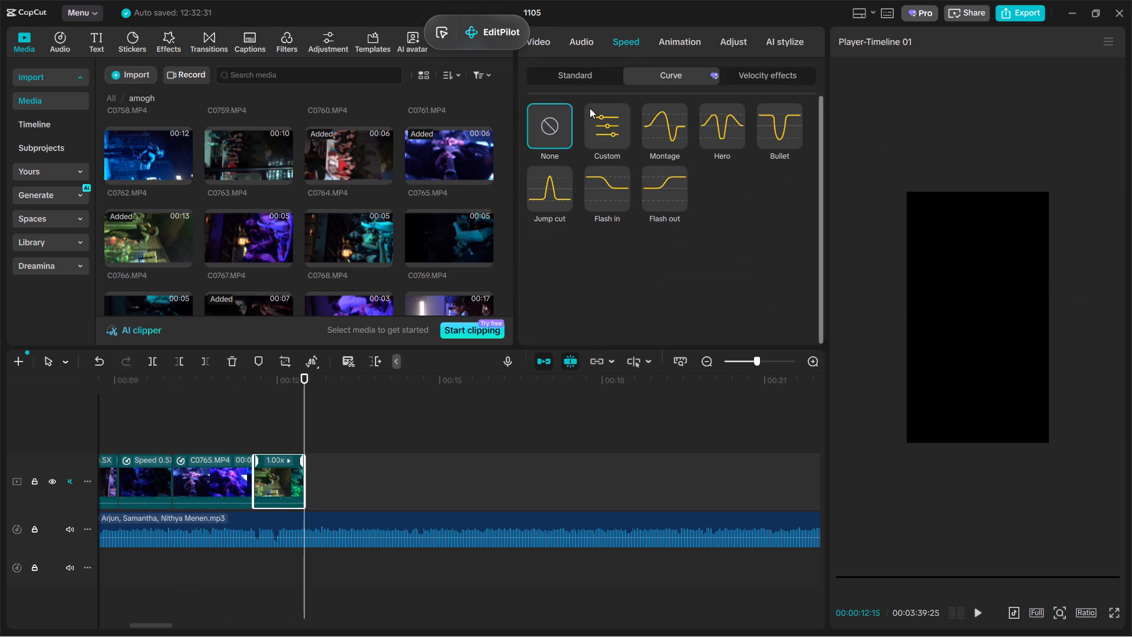
click(580, 63)
click(580, 80)
drag(558, 134, 552, 131)
drag(552, 132, 545, 133)
click(529, 237)
click(542, 258)
click(570, 314)
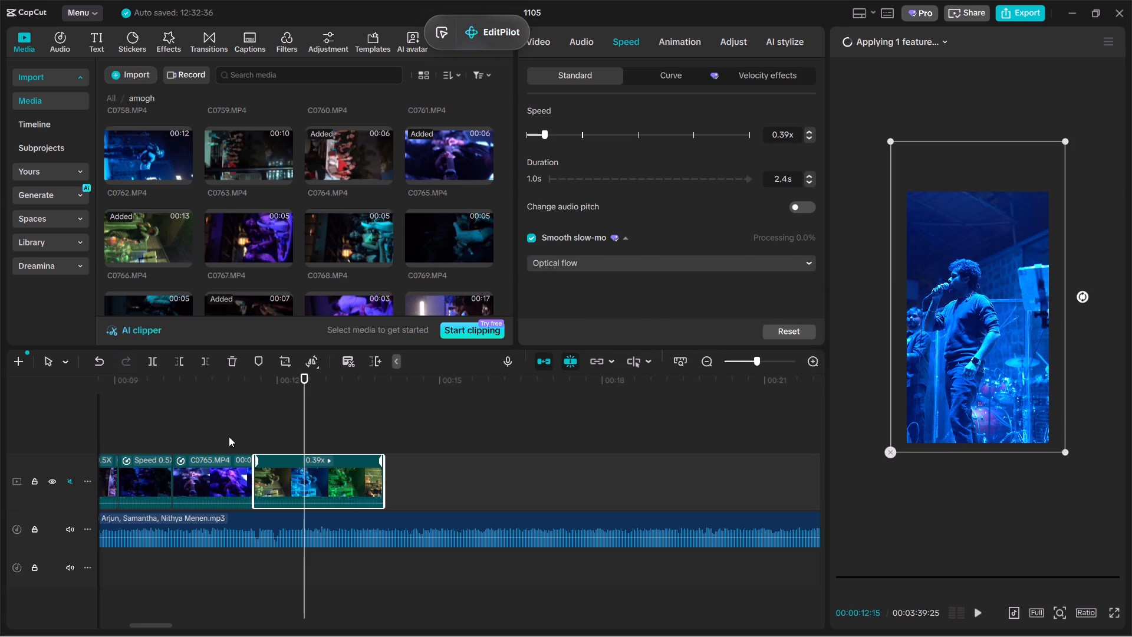
Play the slowed C0766.MP4, enlarge it to 330%, and reposition it to X 640, Y 460.
click(223, 429)
key(space)
key(space)
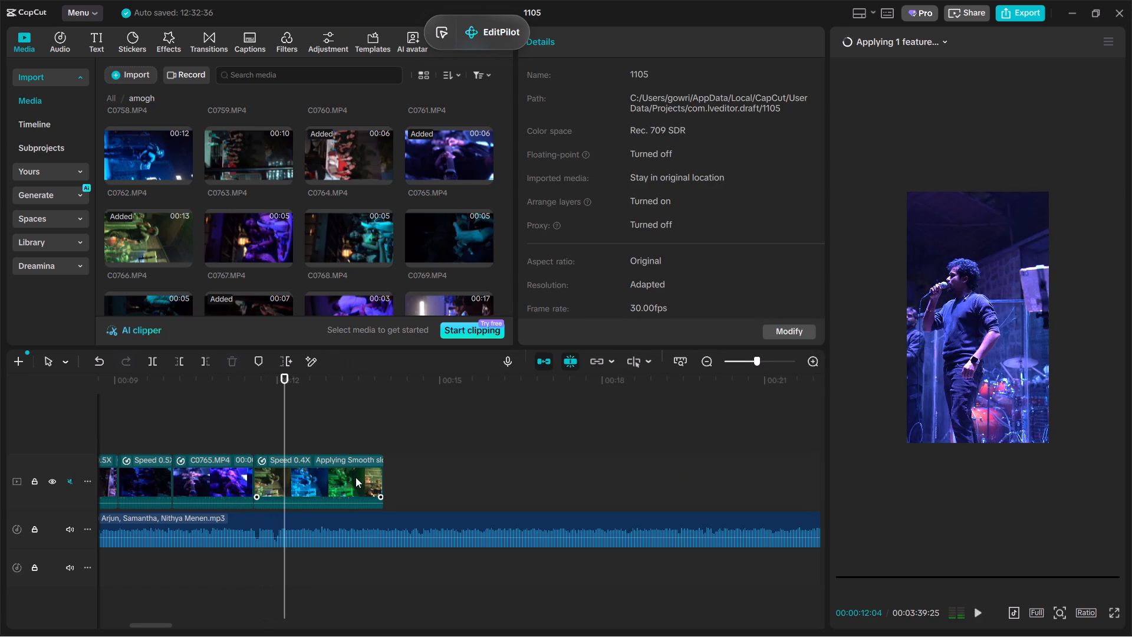
click(369, 475)
drag(1067, 454, 1100, 590)
drag(921, 470, 949, 465)
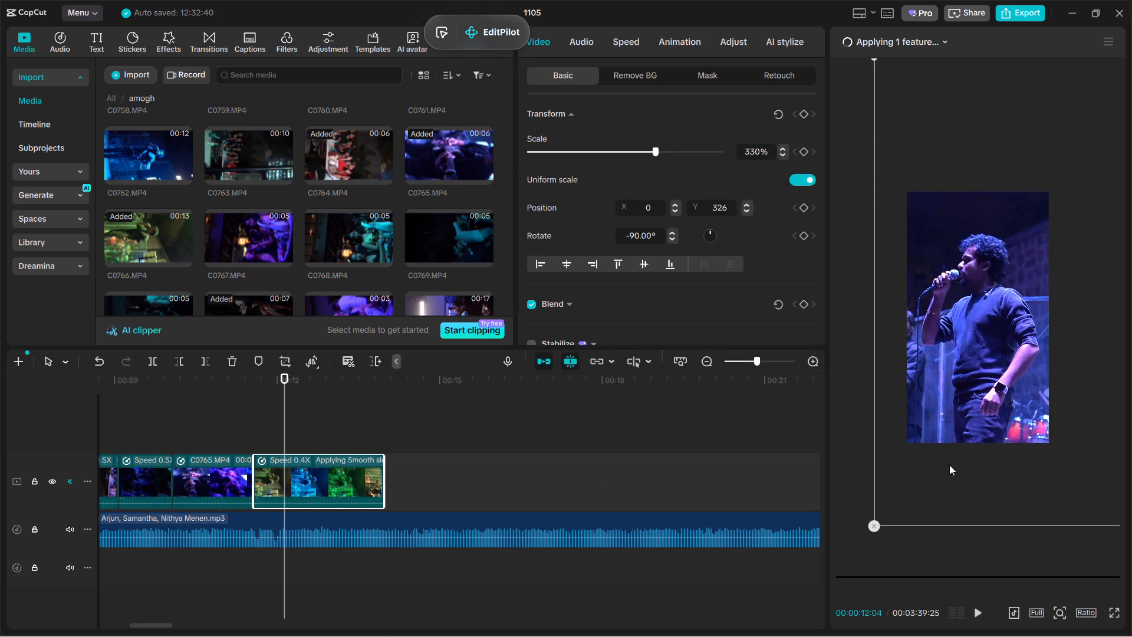
drag(949, 465, 963, 461)
Trim the start of C0766.MP4 forward to about 00:00:12:00 and play the cut from C0765.MP4.
click(167, 432)
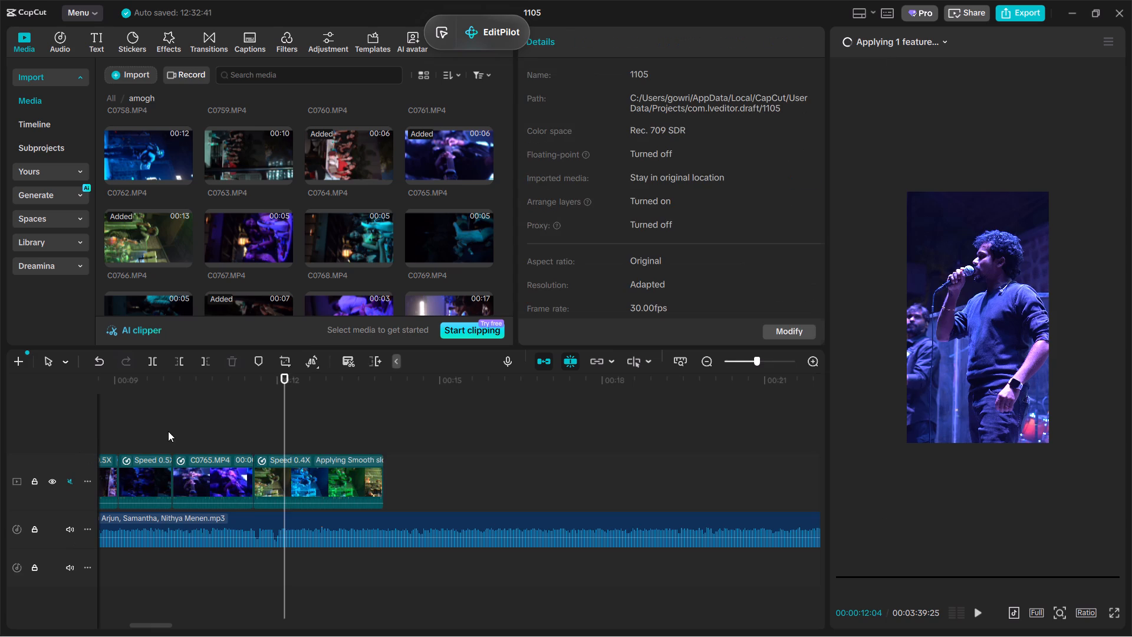
key(space)
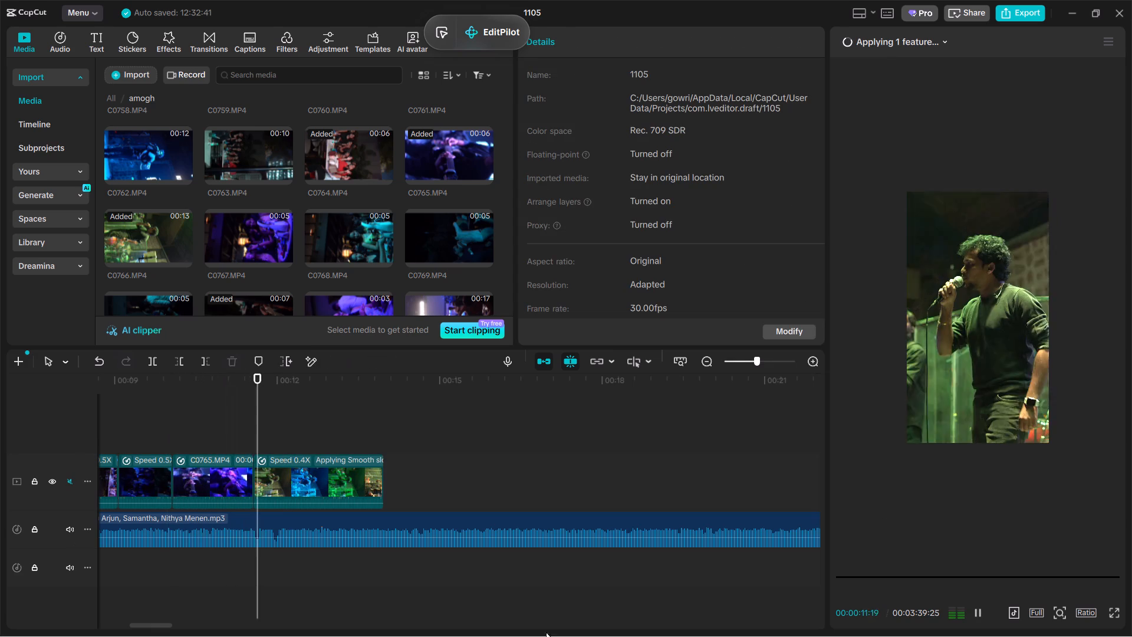
key(space)
click(346, 500)
drag(254, 477, 282, 492)
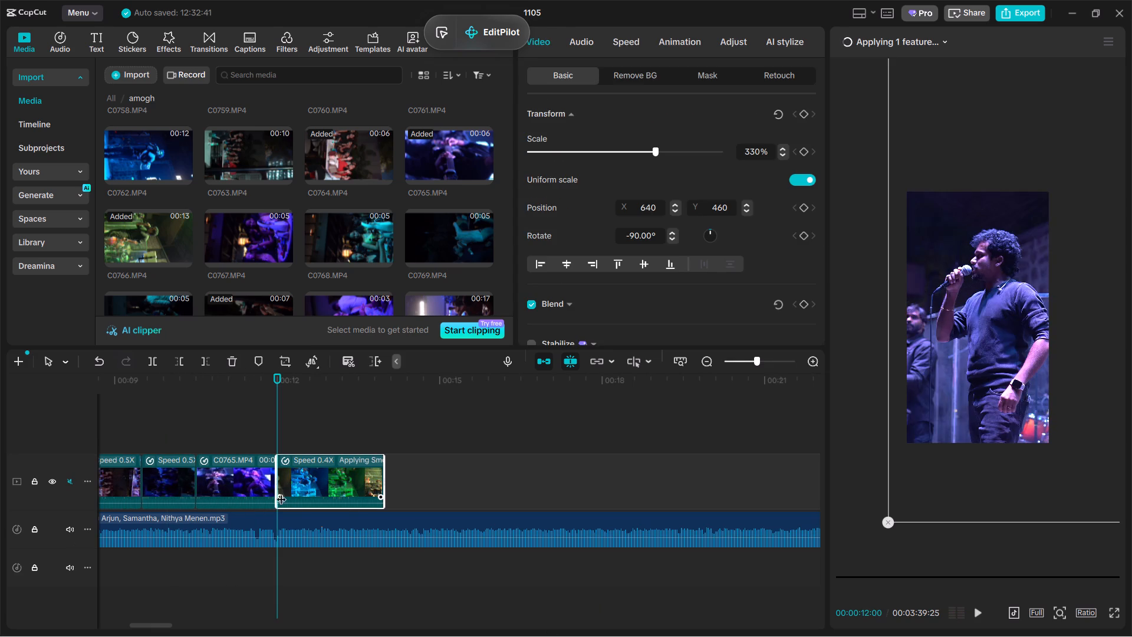
click(242, 415)
key(space)
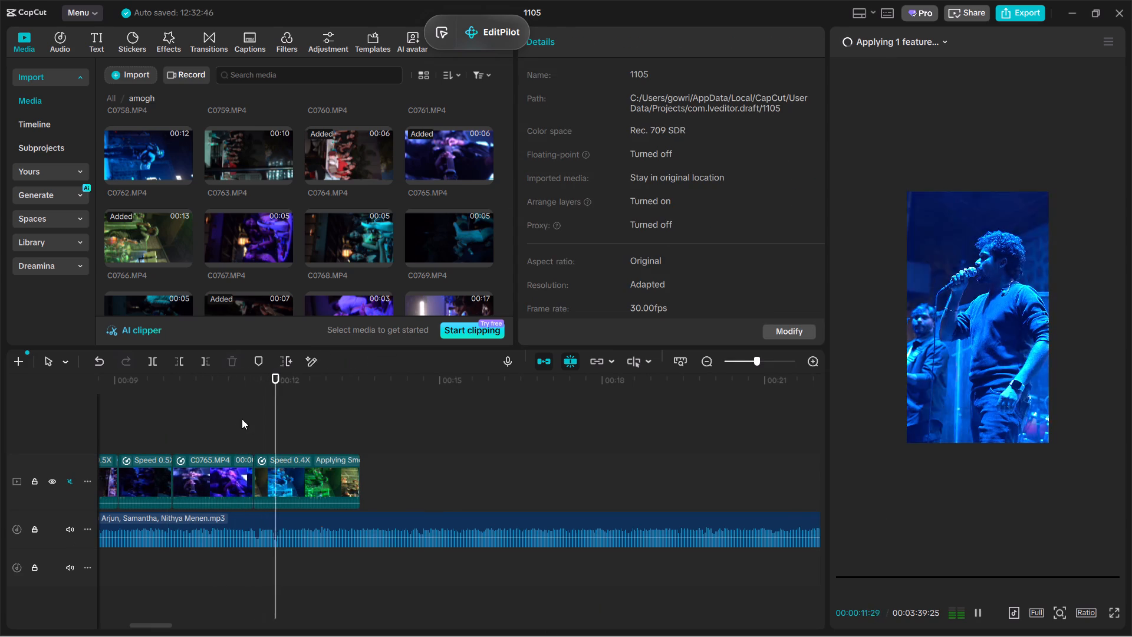
key(space)
Reposition C0766.MP4 in the frame to X 528, Y 528.
click(284, 482)
drag(985, 353, 984, 353)
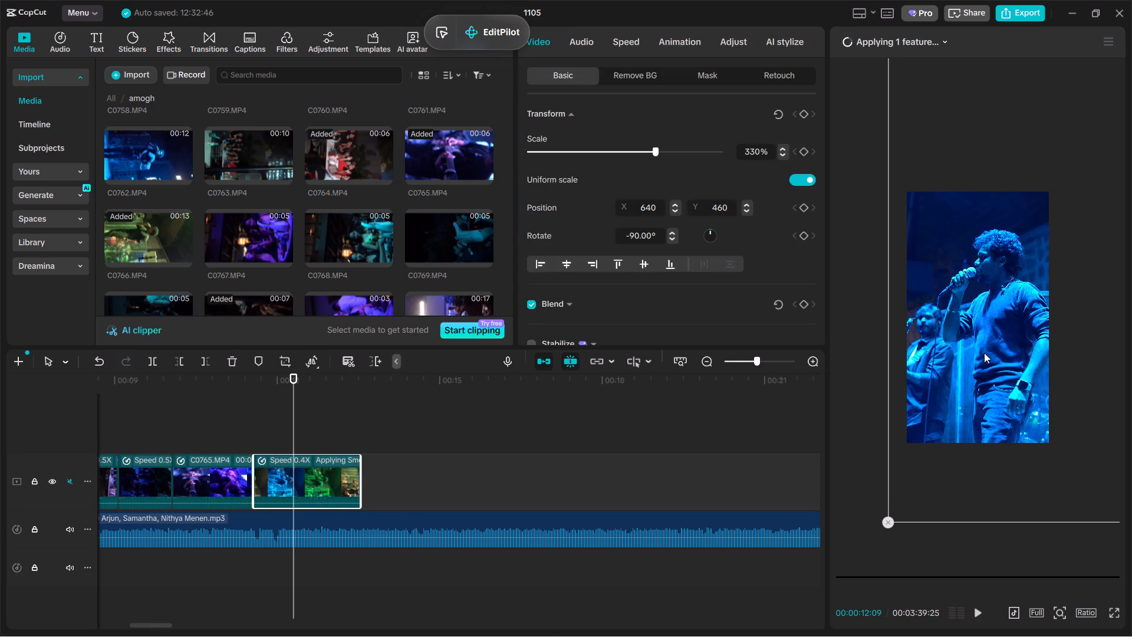
drag(984, 353, 977, 349)
click(618, 41)
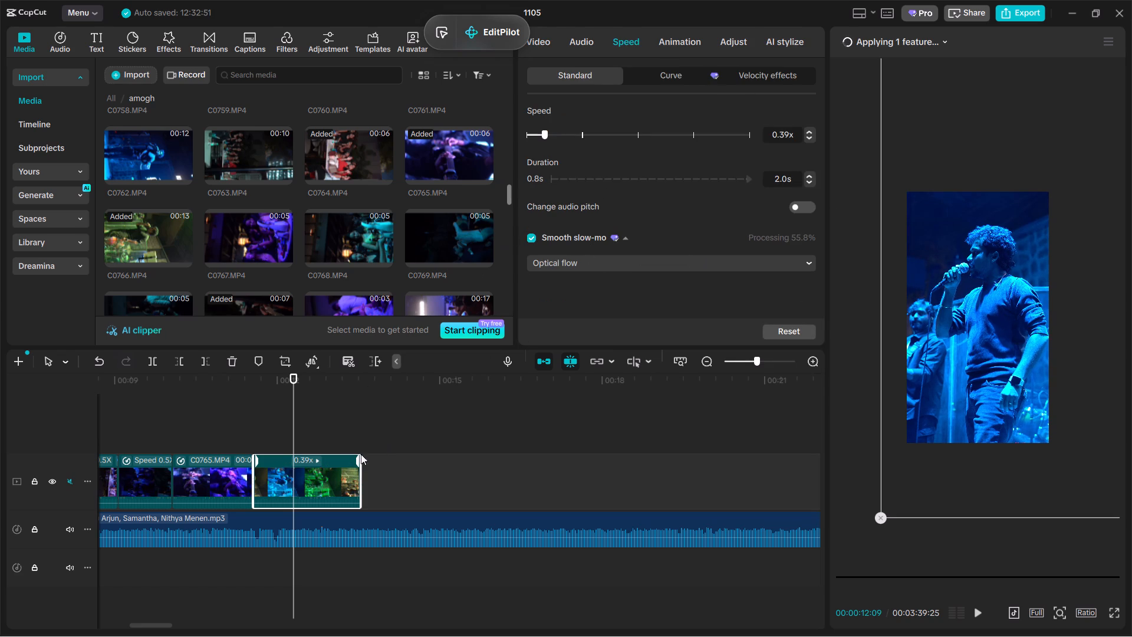
Play C0766.MP4 to find its end point and cut away everything after 00:00:12:15.
key(space)
key(space)
click(285, 442)
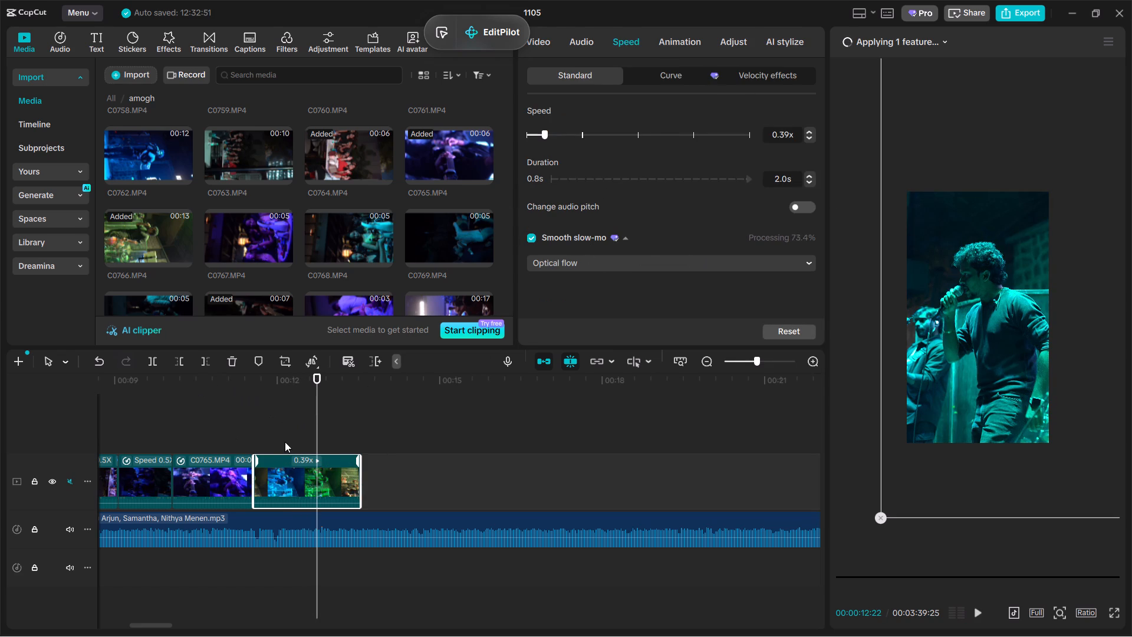
key(space)
key(space)
click(304, 495)
key(space)
key(space)
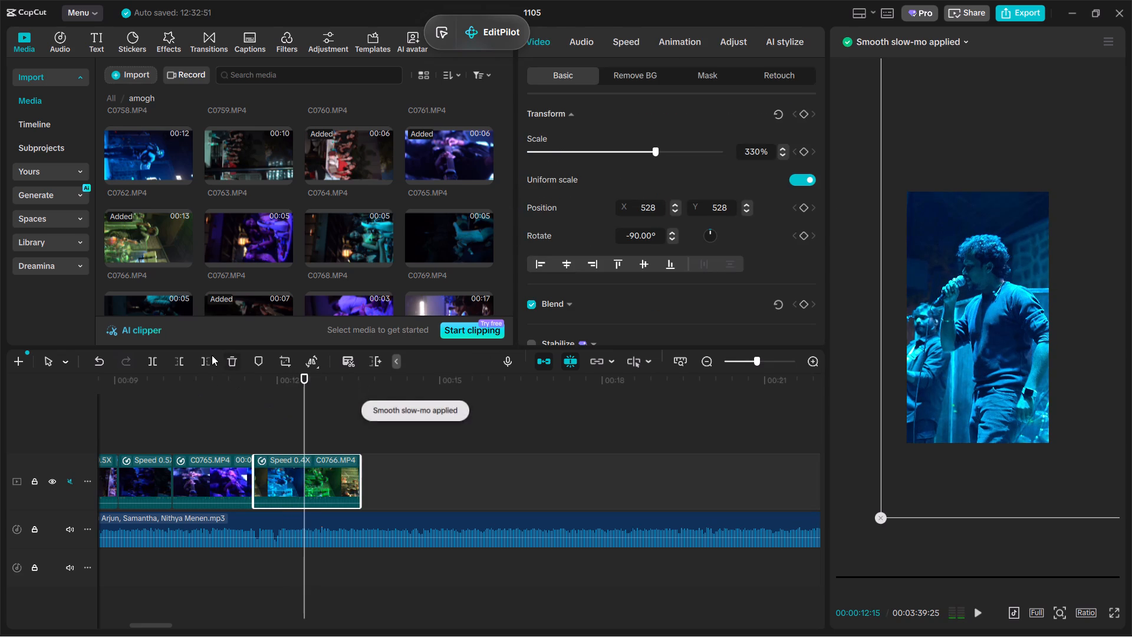
click(208, 356)
Preview the amogh clips from C0767.MP4 through C0781.MP4 to look for the next shot.
click(268, 228)
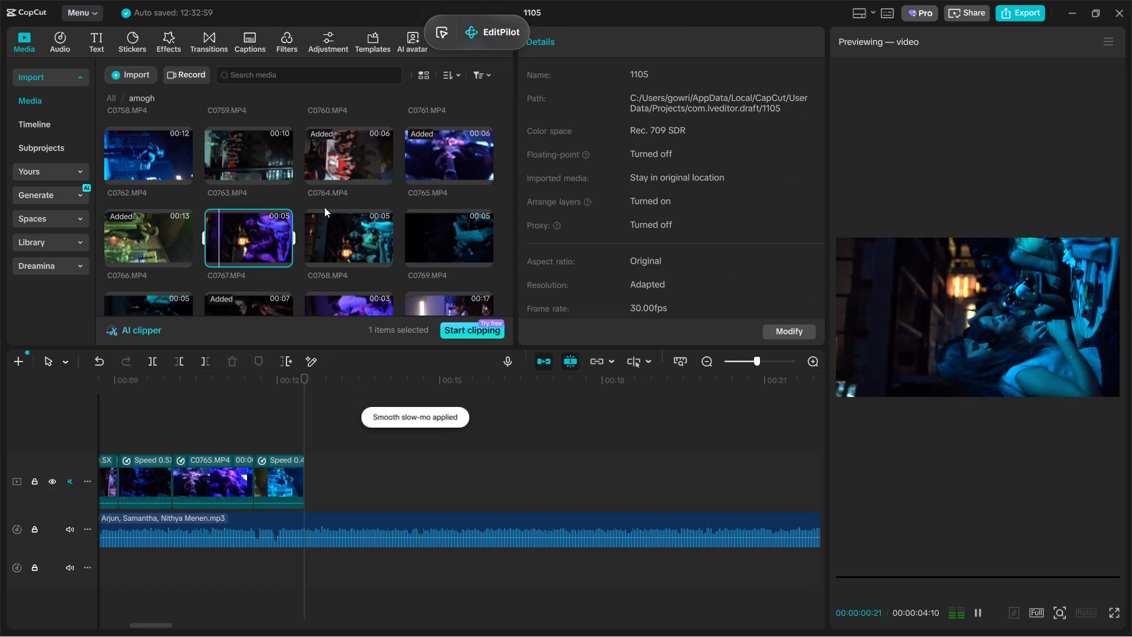
scroll(337, 215, down, 1)
click(369, 241)
scroll(369, 241, down, 1)
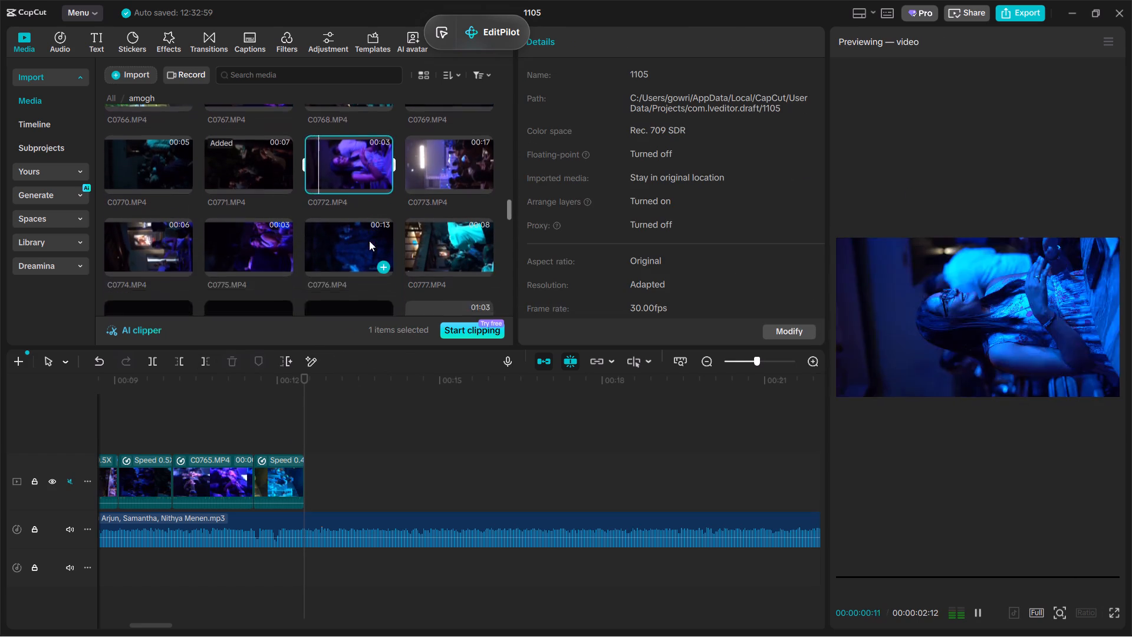
scroll(369, 241, down, 1)
click(364, 268)
click(433, 255)
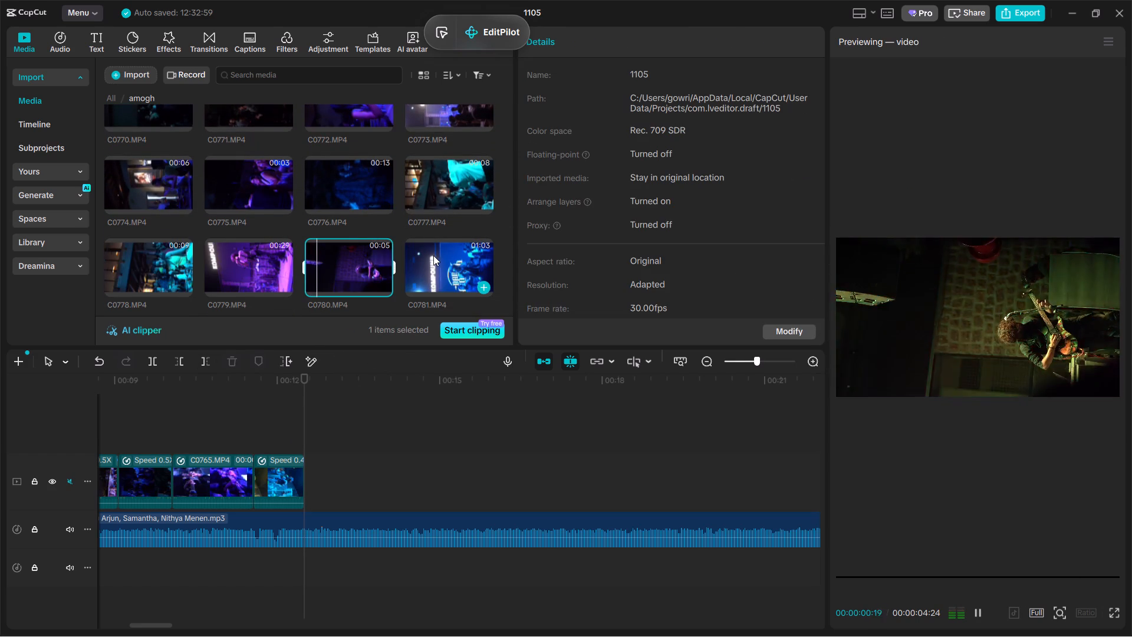
scroll(239, 262, down, 1)
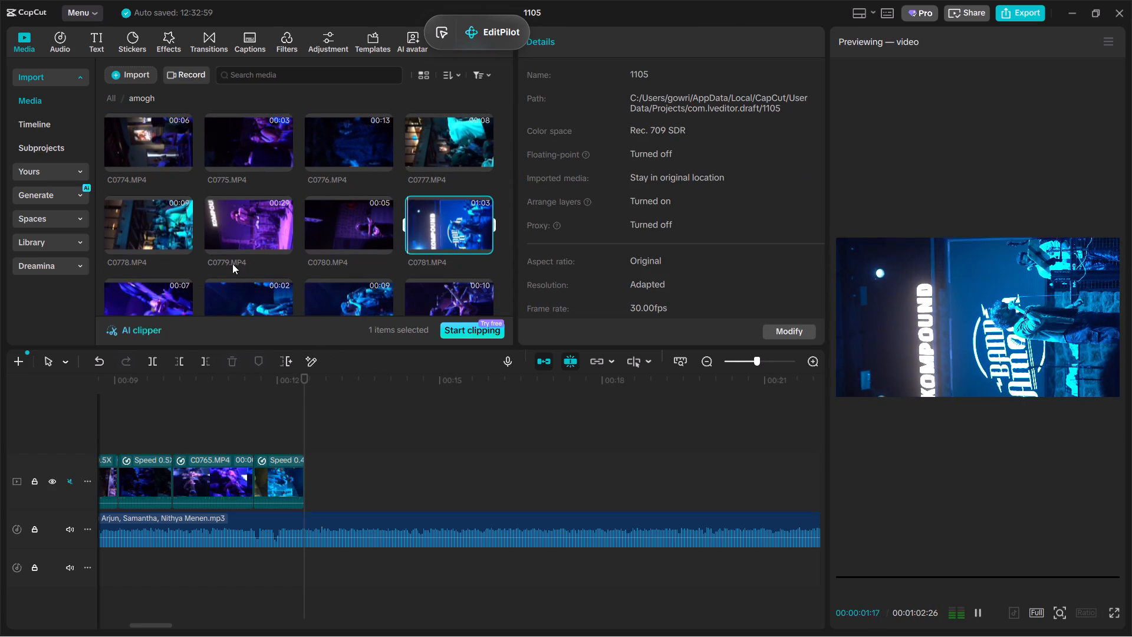
scroll(232, 264, down, 1)
Preview the amogh clips from C0782.MP4 through C0788.MP4 and look over the following footage for a usable shot.
click(163, 207)
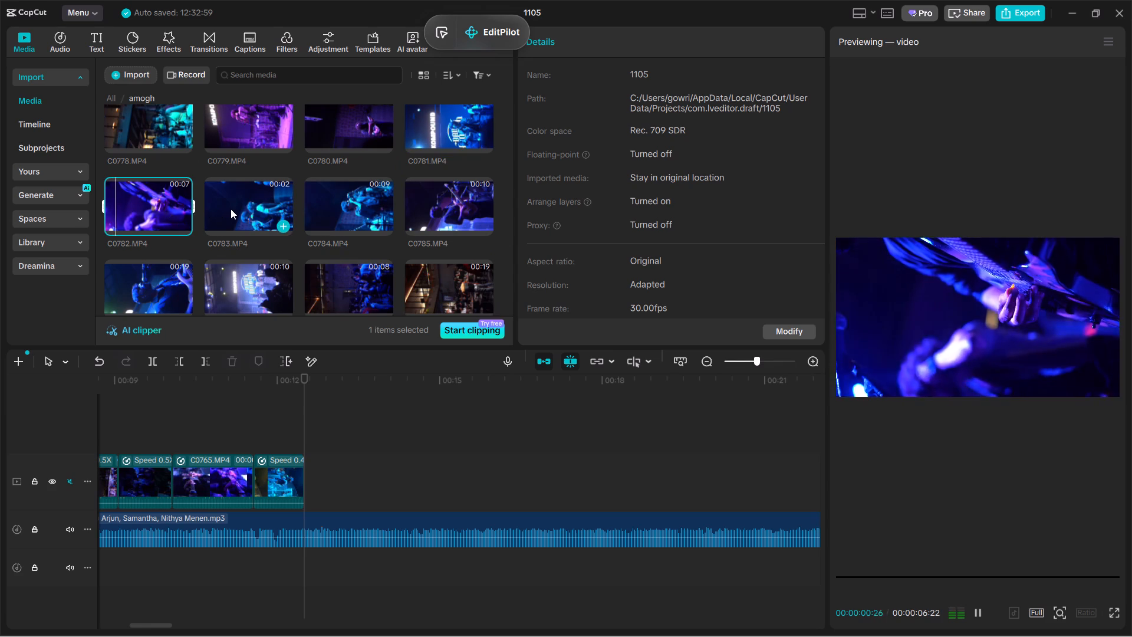
click(231, 209)
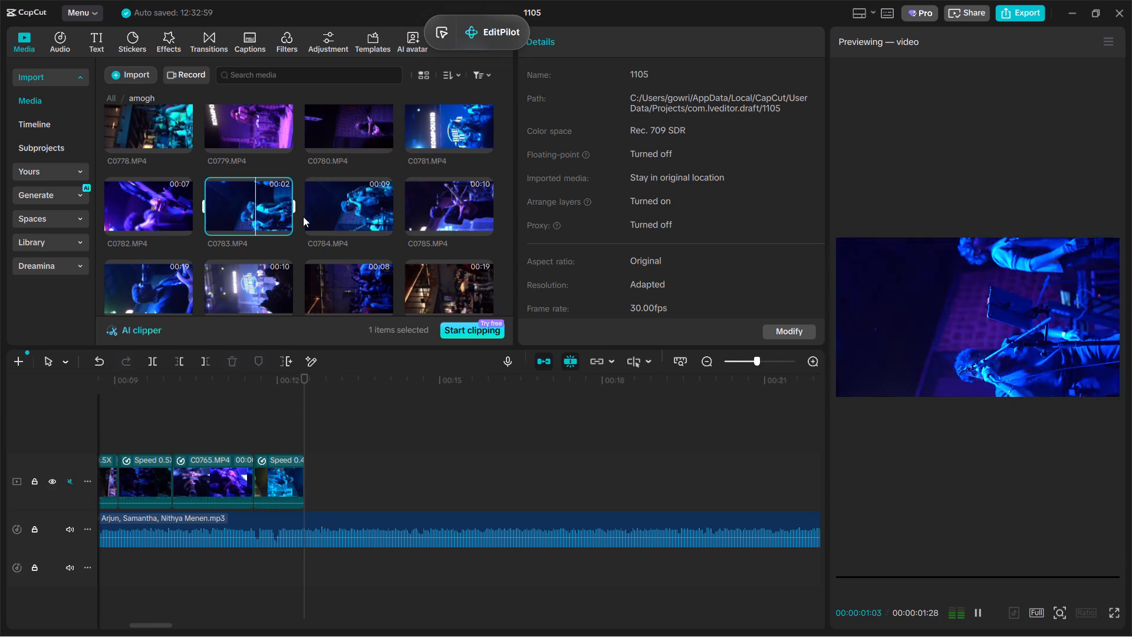
click(303, 216)
click(438, 205)
scroll(447, 268, down, 1)
click(449, 274)
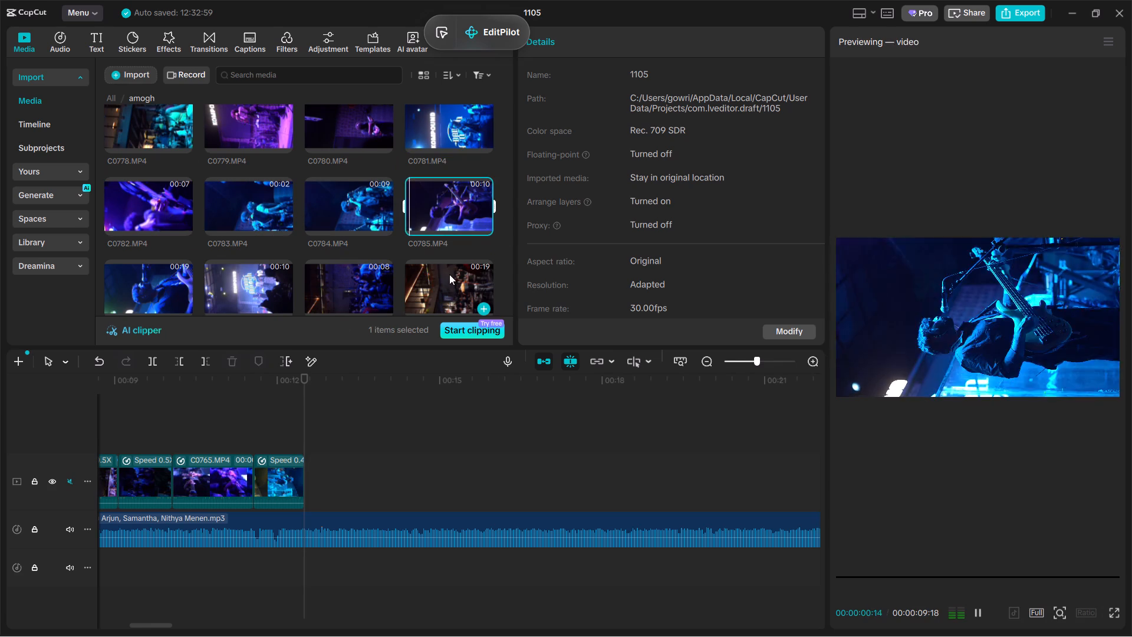
scroll(449, 274, down, 1)
click(340, 269)
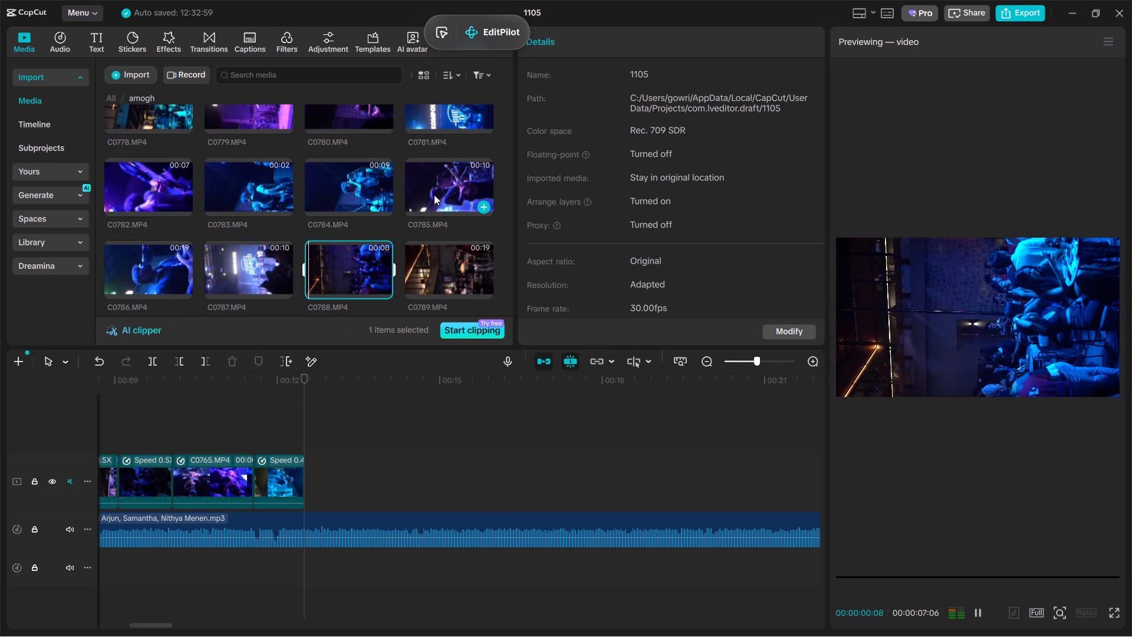
scroll(364, 218, down, 1)
click(225, 241)
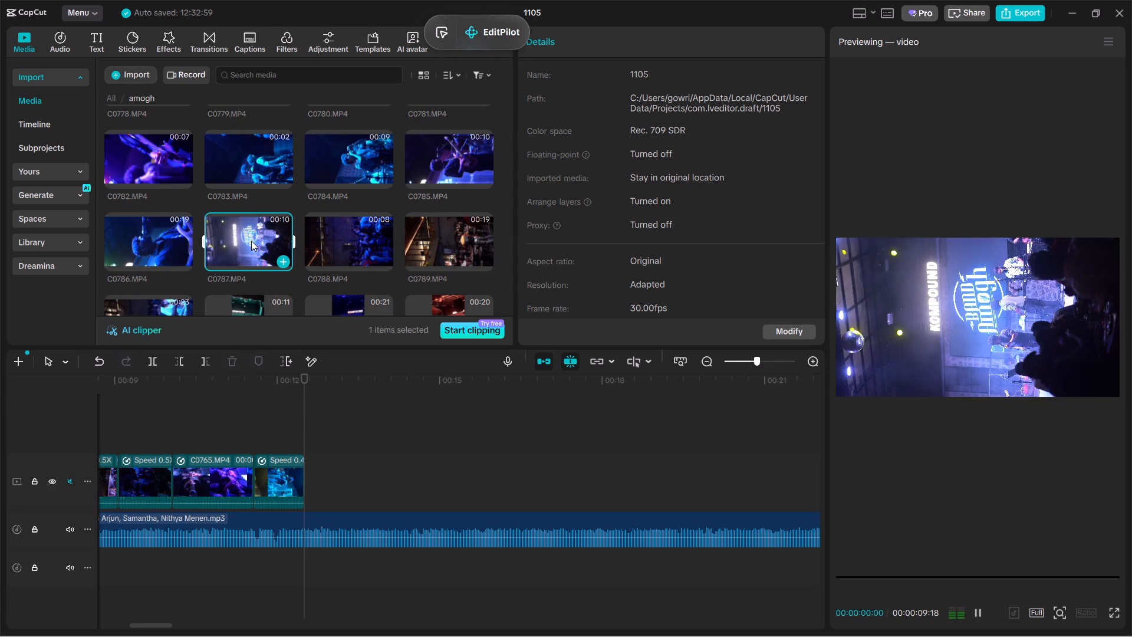
scroll(237, 241, down, 1)
click(159, 233)
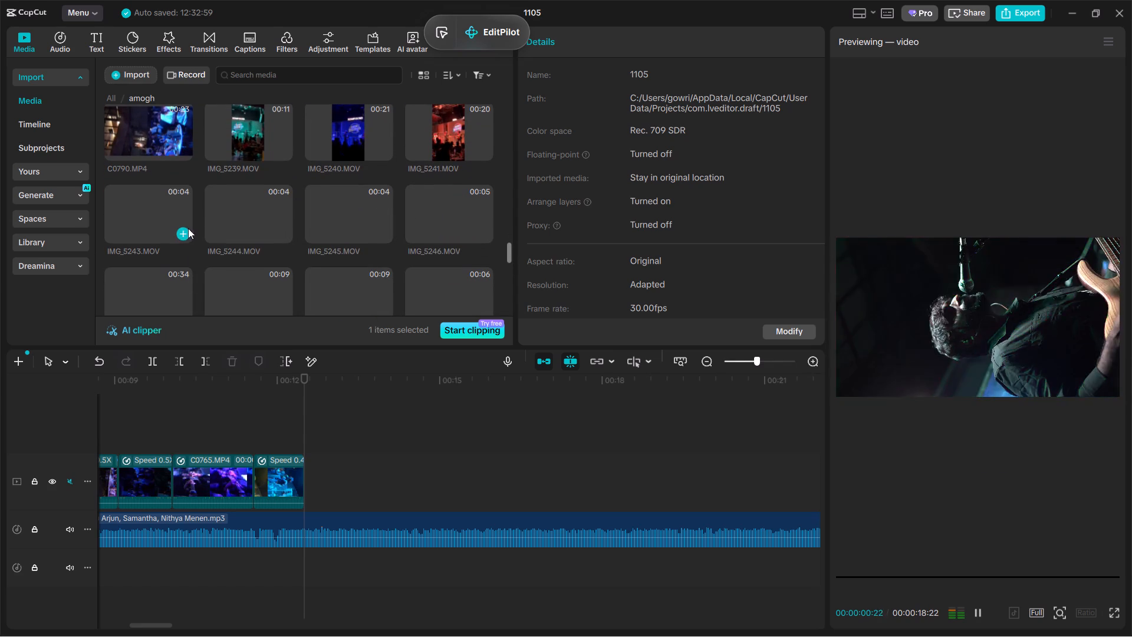
click(350, 216)
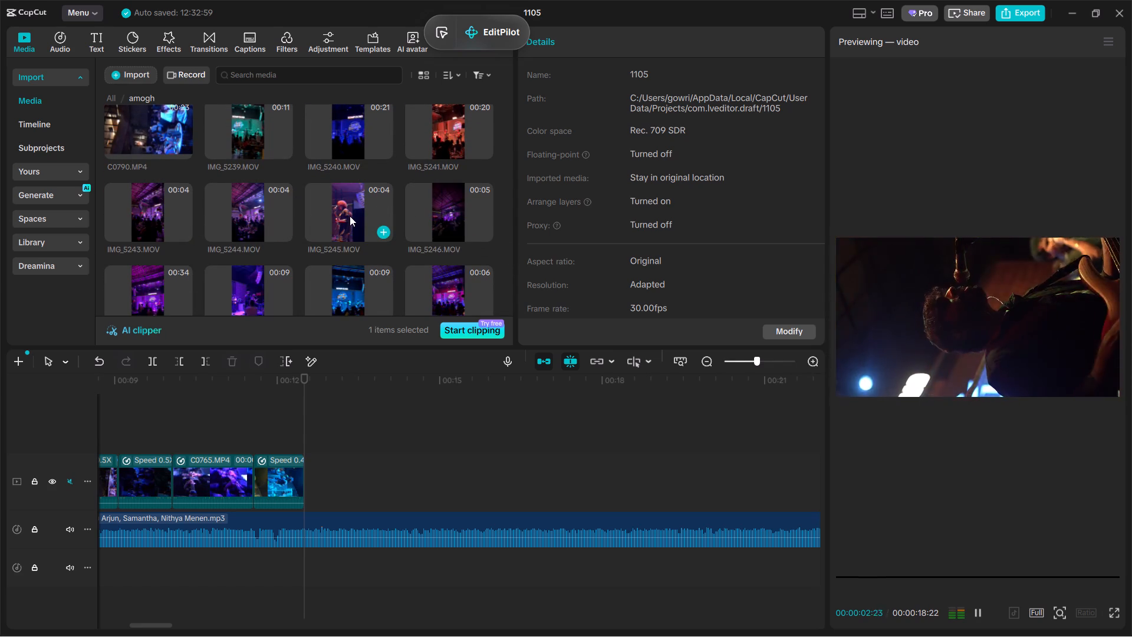
Append C0786.MP4 directly after C0766.MP4 on the main video track at 00:00:12:15.
click(152, 145)
drag(152, 146, 371, 467)
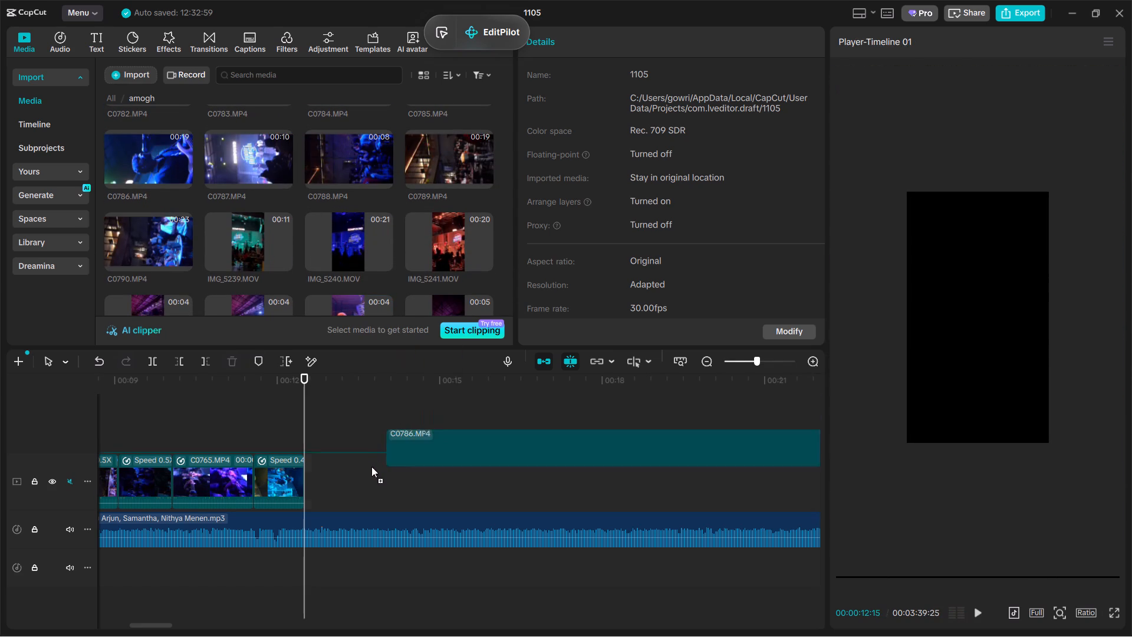
drag(371, 467, 350, 477)
Turn C0786.MP4 upright with a 90° rotation and enlarge it to 196% to fill the vertical frame.
drag(972, 374, 857, 342)
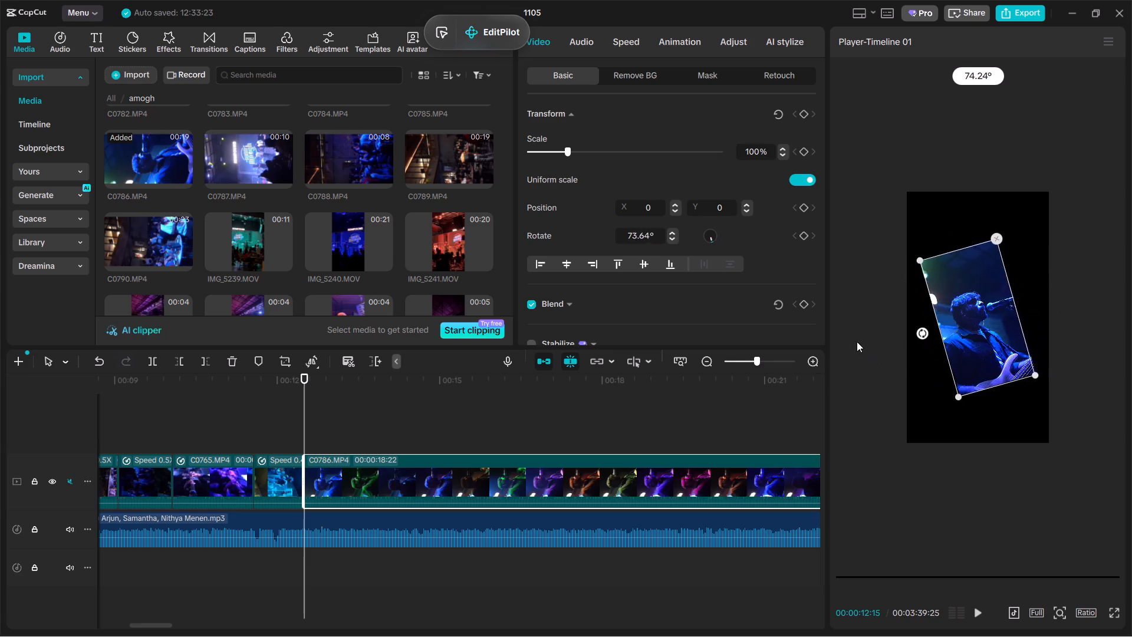
drag(857, 342, 850, 317)
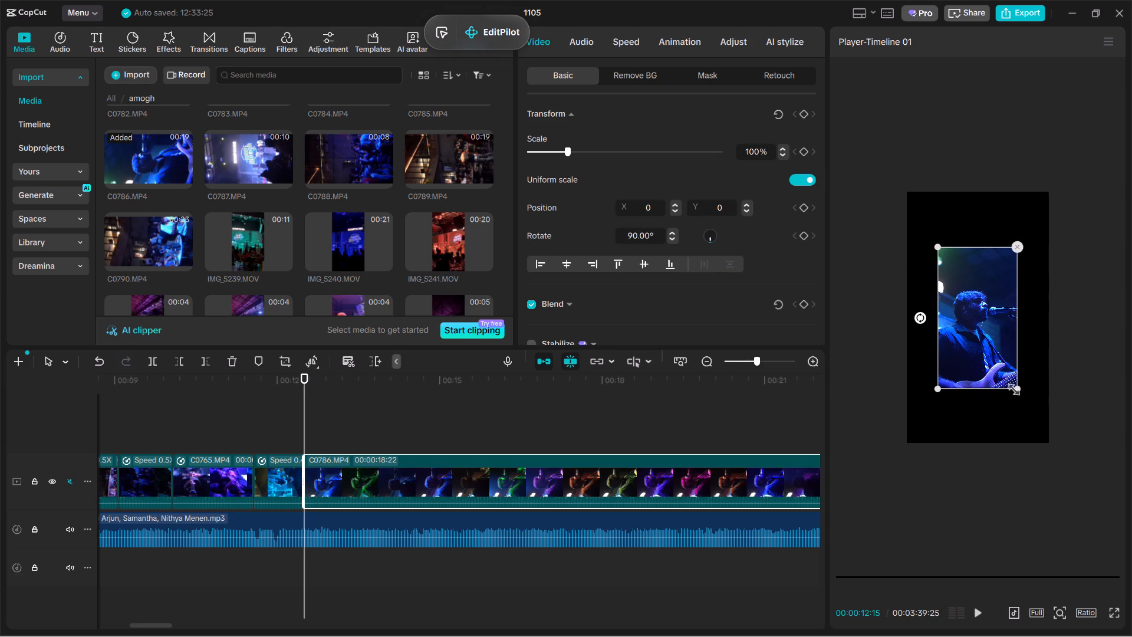
drag(1022, 388, 1077, 492)
Play the start of C0786.MP4 and cut away its opening, leaving a clip length of 00:00:18:06.
key(space)
key(space)
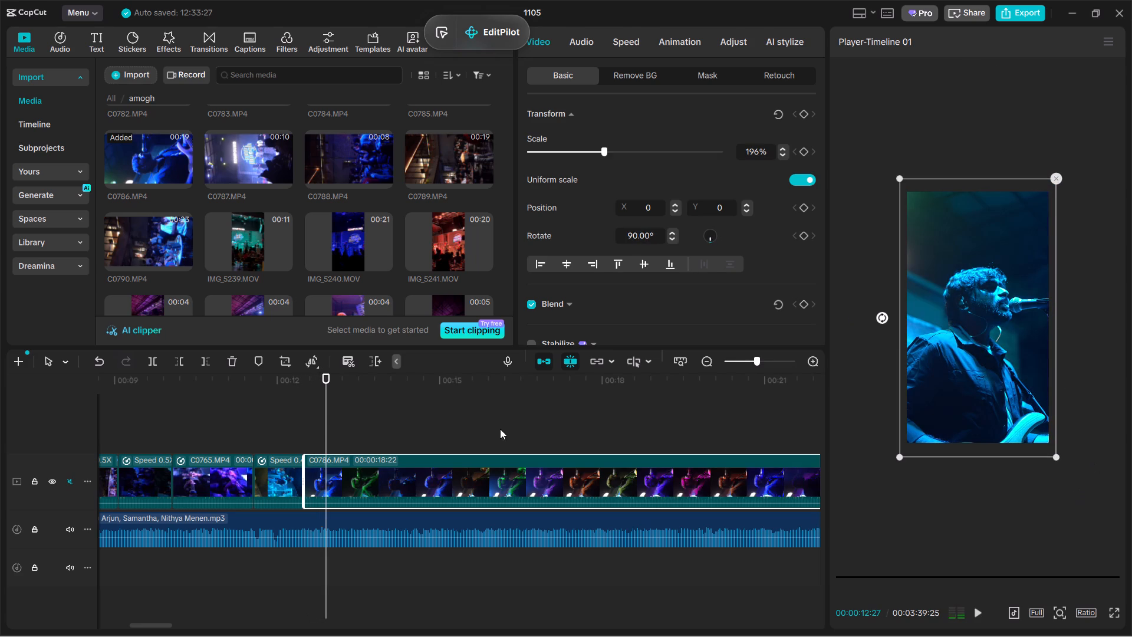
drag(327, 434, 334, 451)
click(177, 367)
Play C0786.MP4 in short bursts to find its end point and cut away everything after 00:00:13:17.
key(space)
key(space)
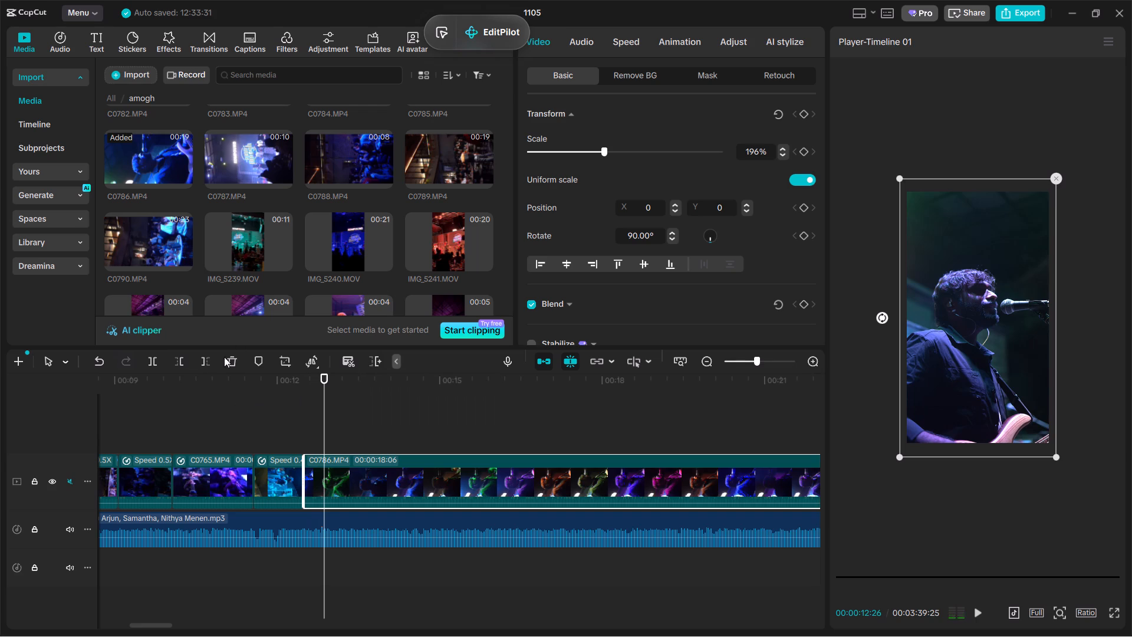
key(space)
key(space)
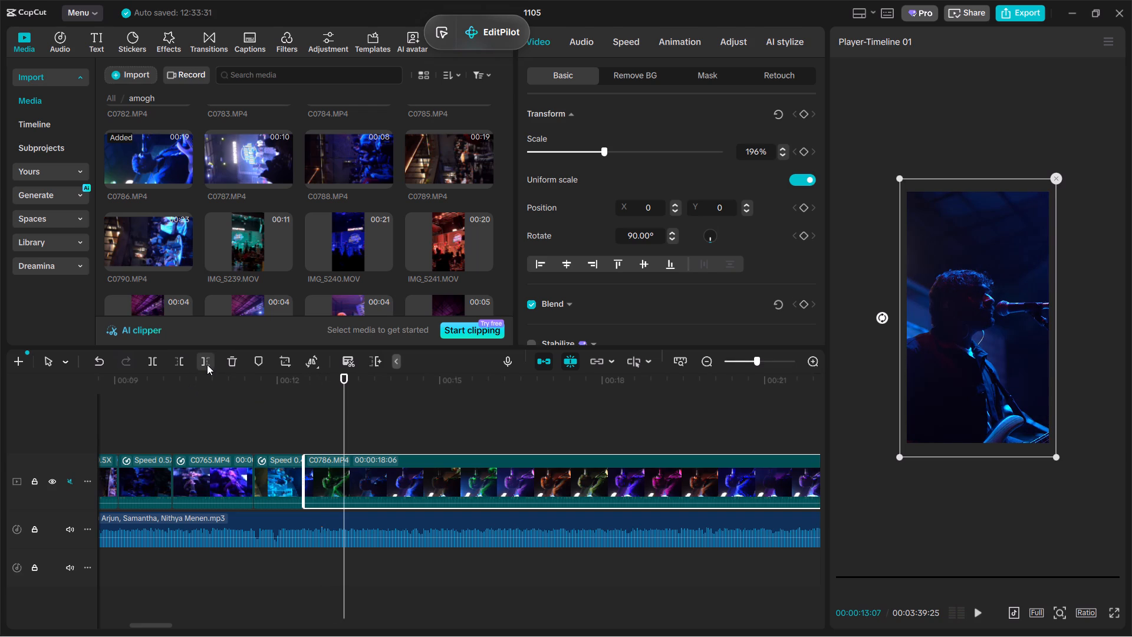
key(space)
key(space)
click(207, 365)
Slow C0786.MP4 to 0.41x and apply smooth slow-mo with the Optical flow method.
click(640, 41)
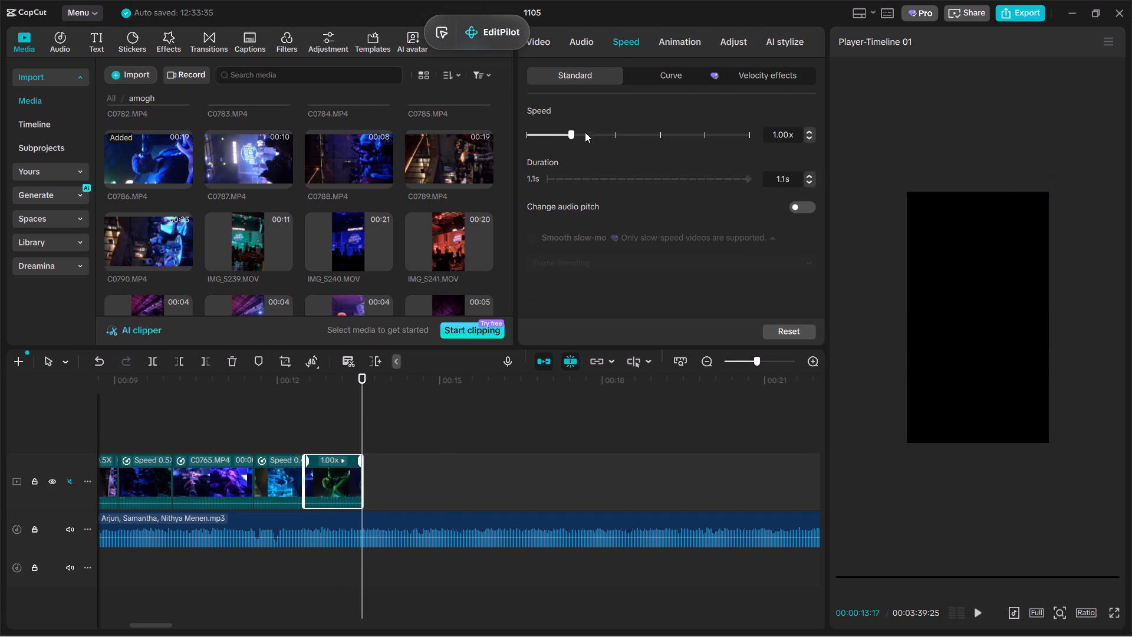
drag(555, 139, 542, 138)
click(526, 237)
click(533, 256)
click(531, 241)
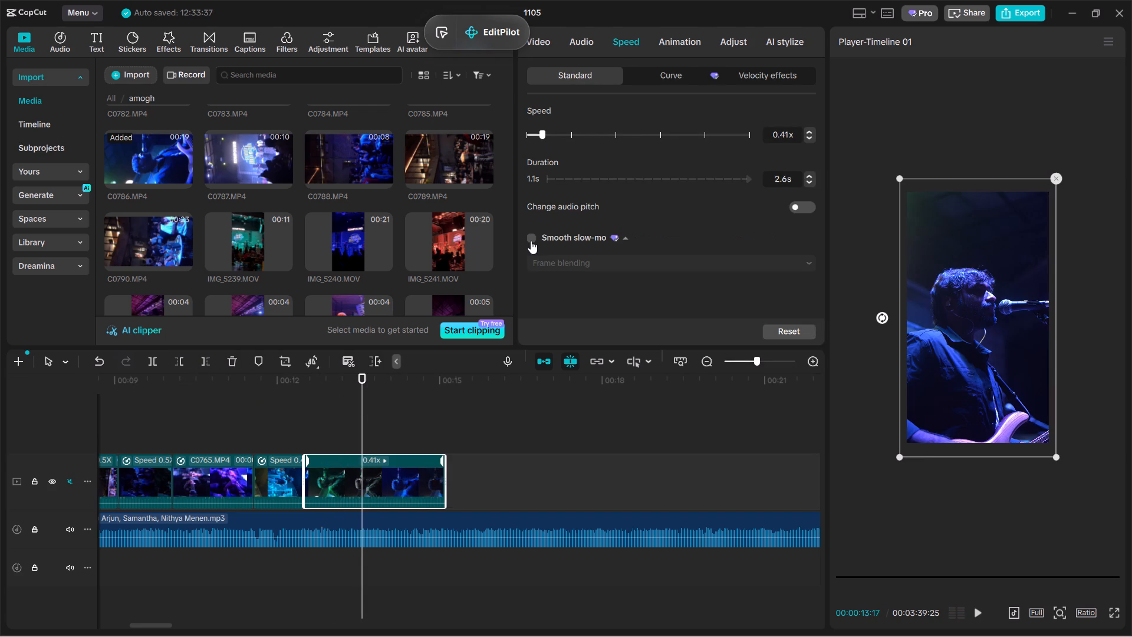
click(542, 261)
click(585, 341)
click(584, 324)
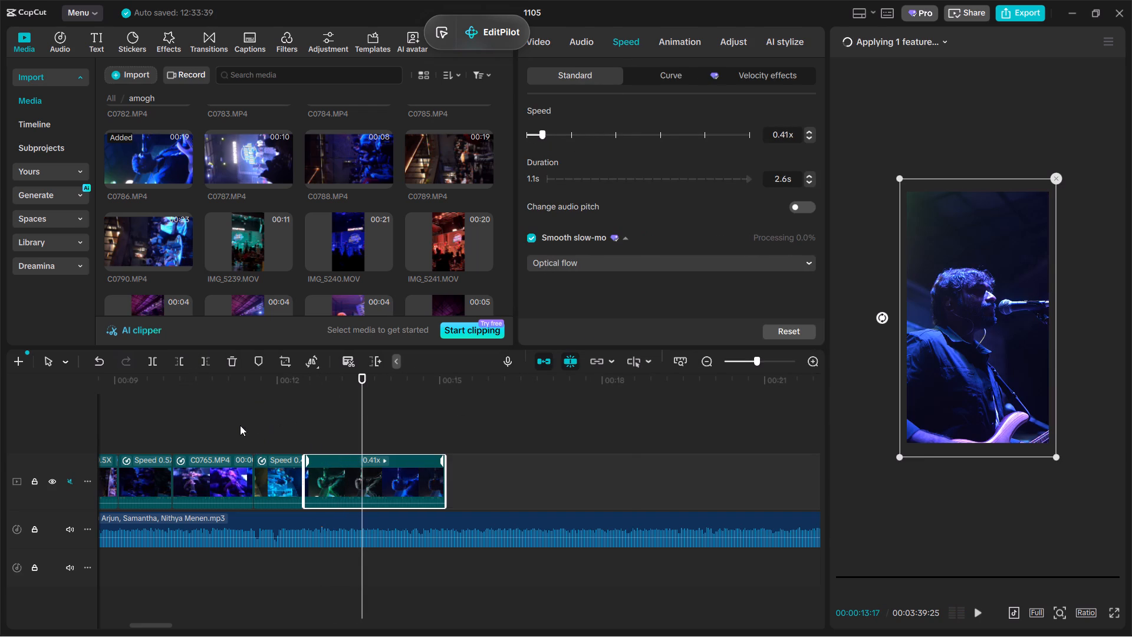
Play the slowed C0786.MP4 from its start and cut away everything after 00:00:13:15.
click(231, 421)
key(space)
ctrl+scroll(45, 363, down, 6)
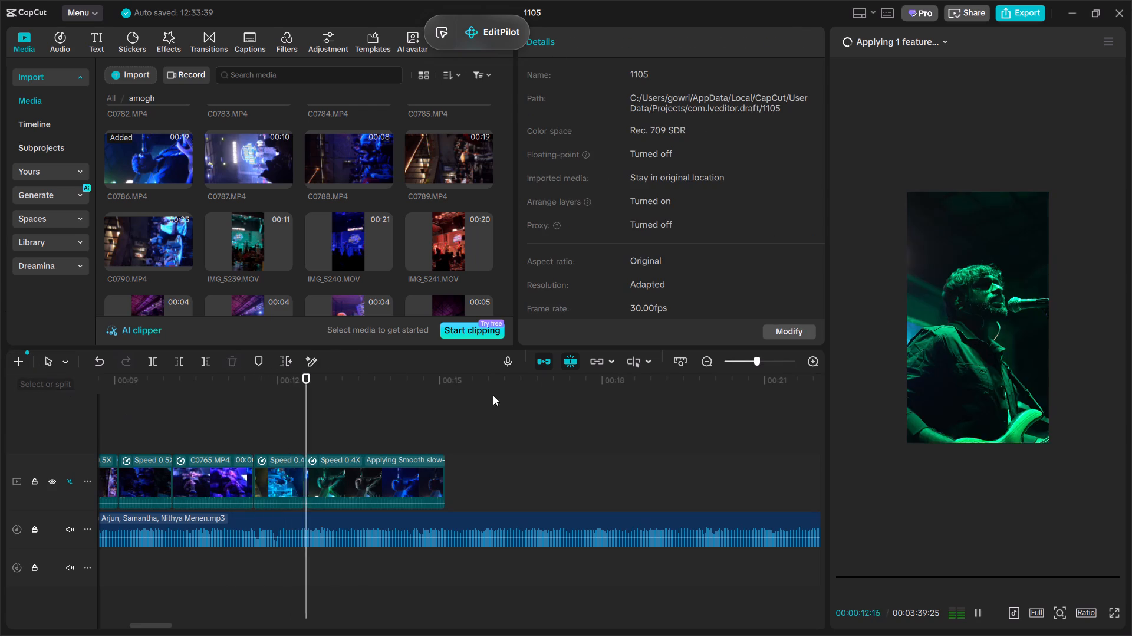
key(space)
key(space)
click(406, 471)
key(space)
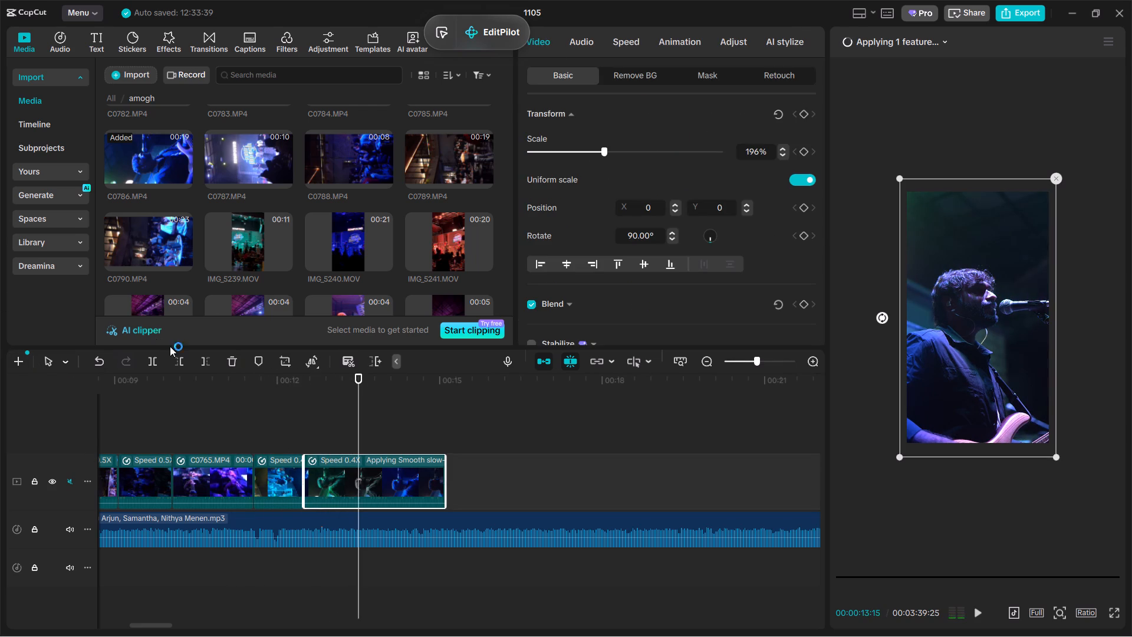
click(200, 367)
Append IMG_5240.MOV directly after C0786.MP4, opting out of further multiple-audio-track reminders for this project.
click(341, 248)
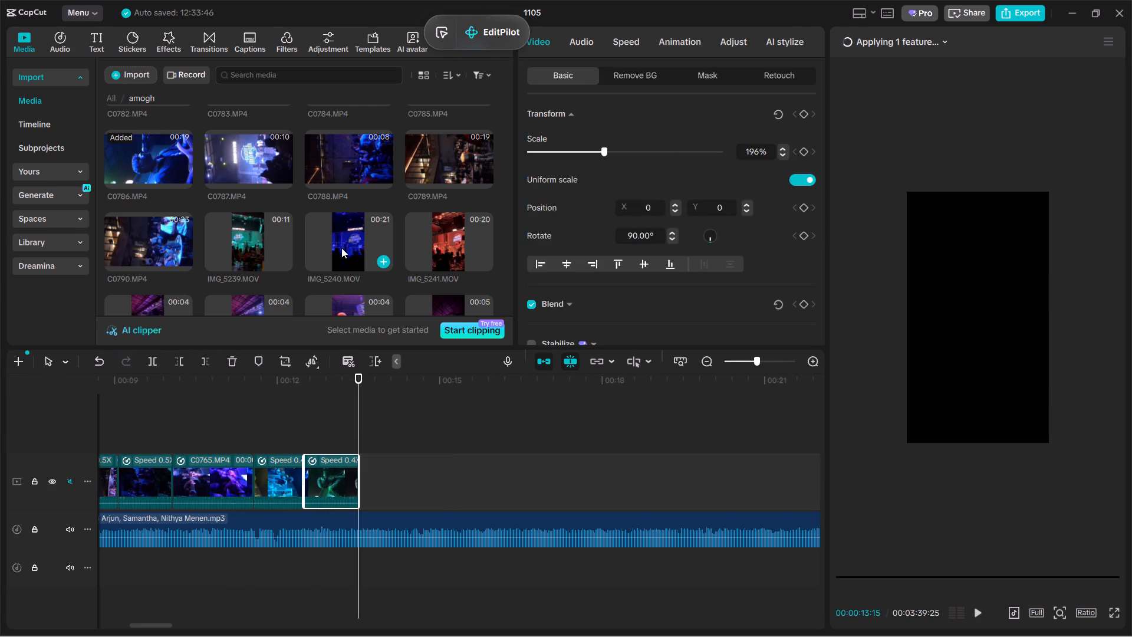
drag(345, 251, 391, 324)
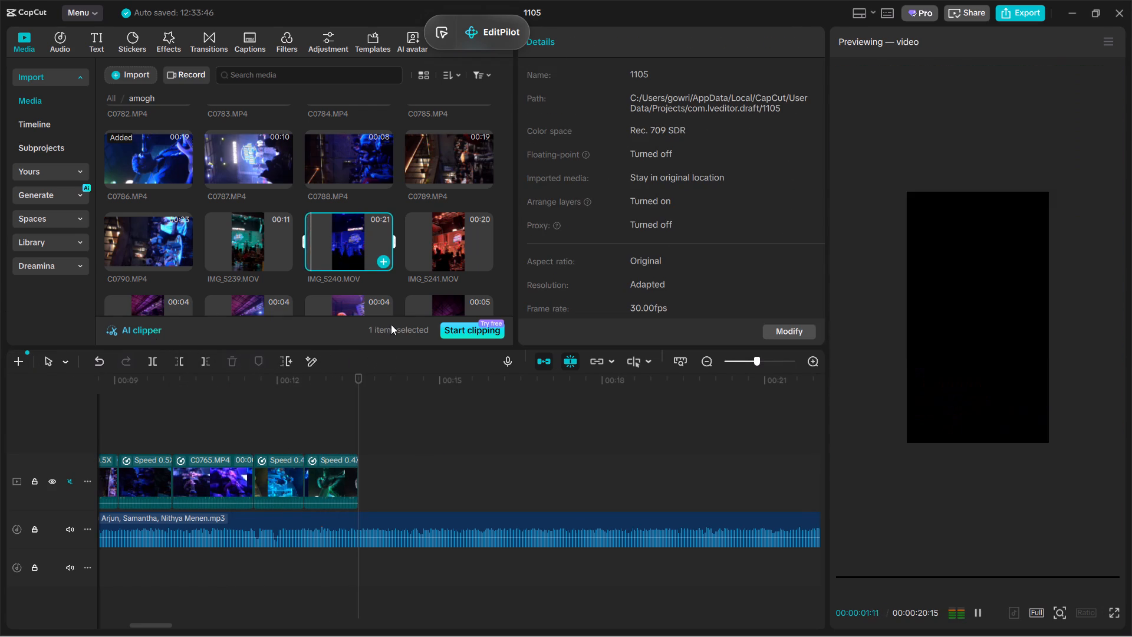
drag(391, 324, 410, 478)
click(611, 373)
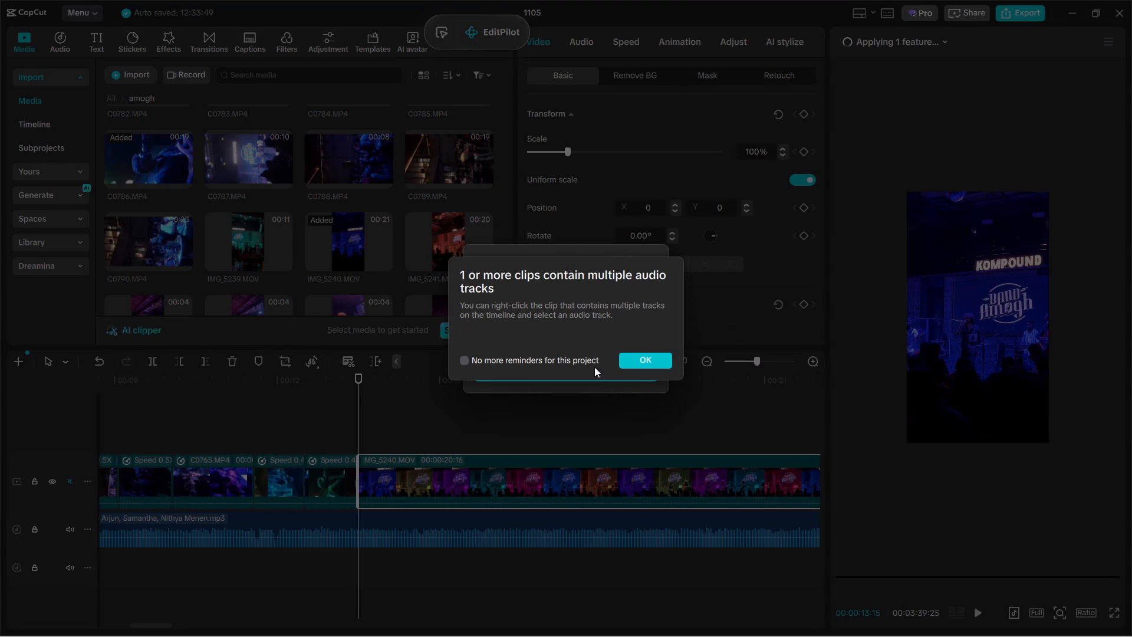
click(574, 358)
click(644, 363)
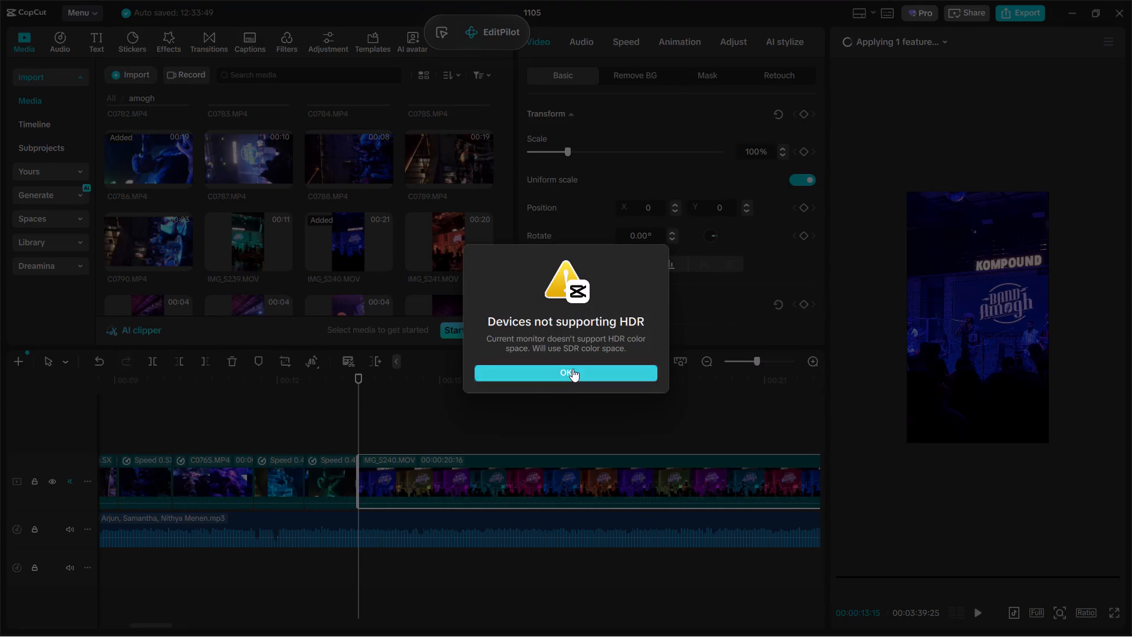
click(572, 369)
Enlarge IMG_5240.MOV to 136% and reposition it to X -269, Y 202 to frame the stage.
key(space)
key(space)
drag(1048, 446, 1067, 528)
drag(998, 420, 980, 407)
Play IMG_5240.MOV to find its start point and cut away the opening, leaving a clip length of 00:00:19:27.
key(space)
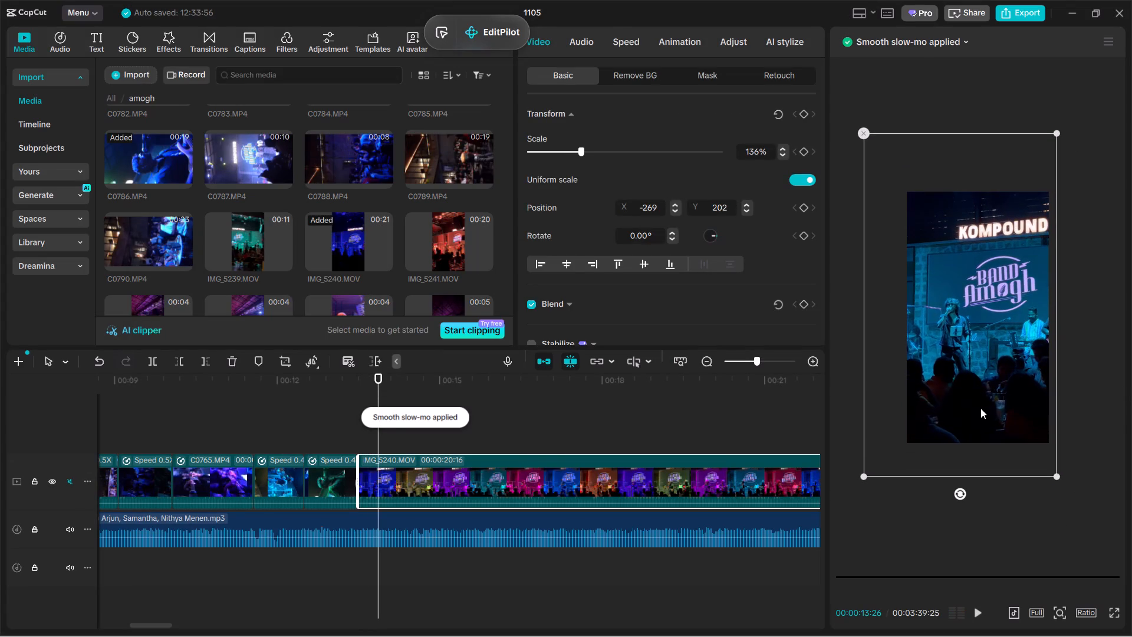
key(space)
drag(399, 435, 393, 438)
click(180, 366)
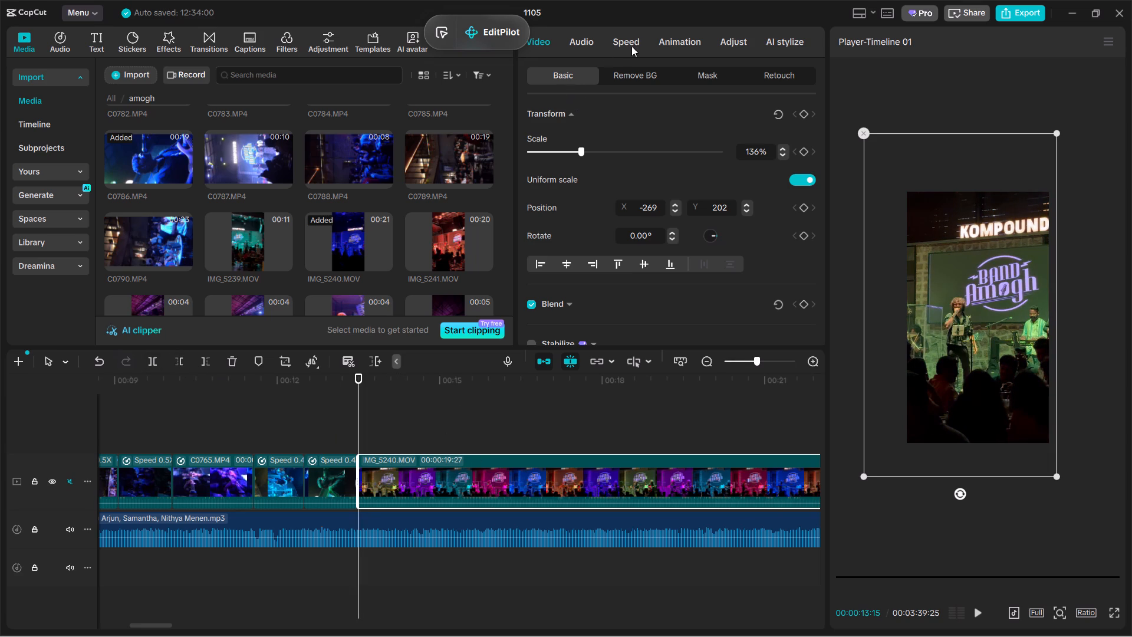
Apply the Flash in speed curve to IMG_5240.MOV, moving the drop close to the start and lowering the rest to slow speed below 1x.
click(642, 41)
click(670, 72)
click(608, 199)
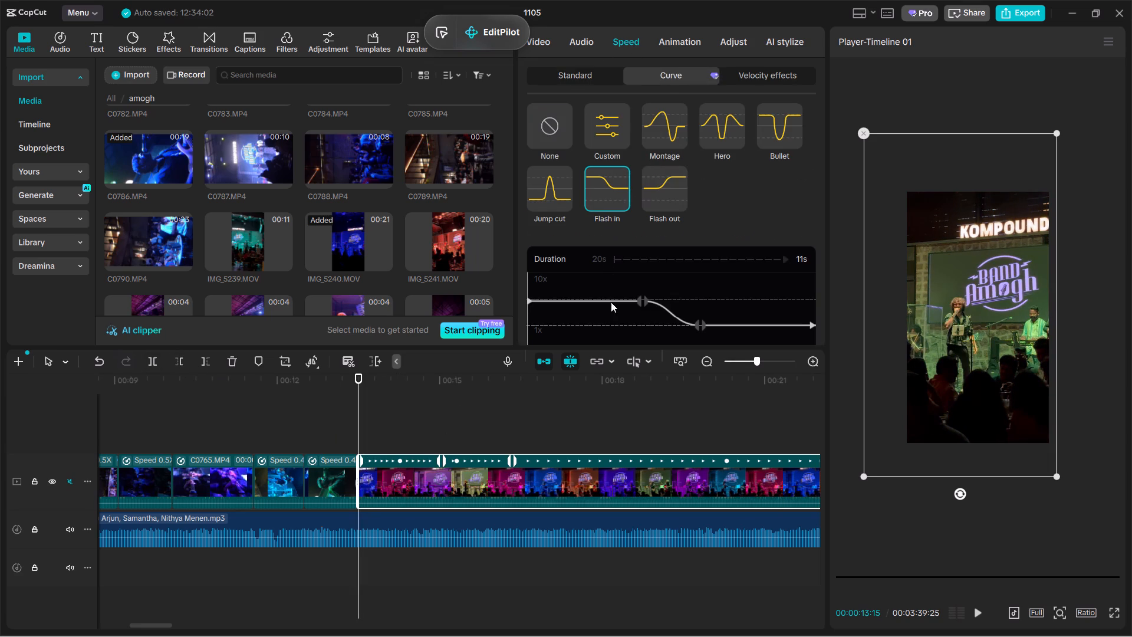
drag(642, 301, 568, 303)
scroll(680, 307, down, 1)
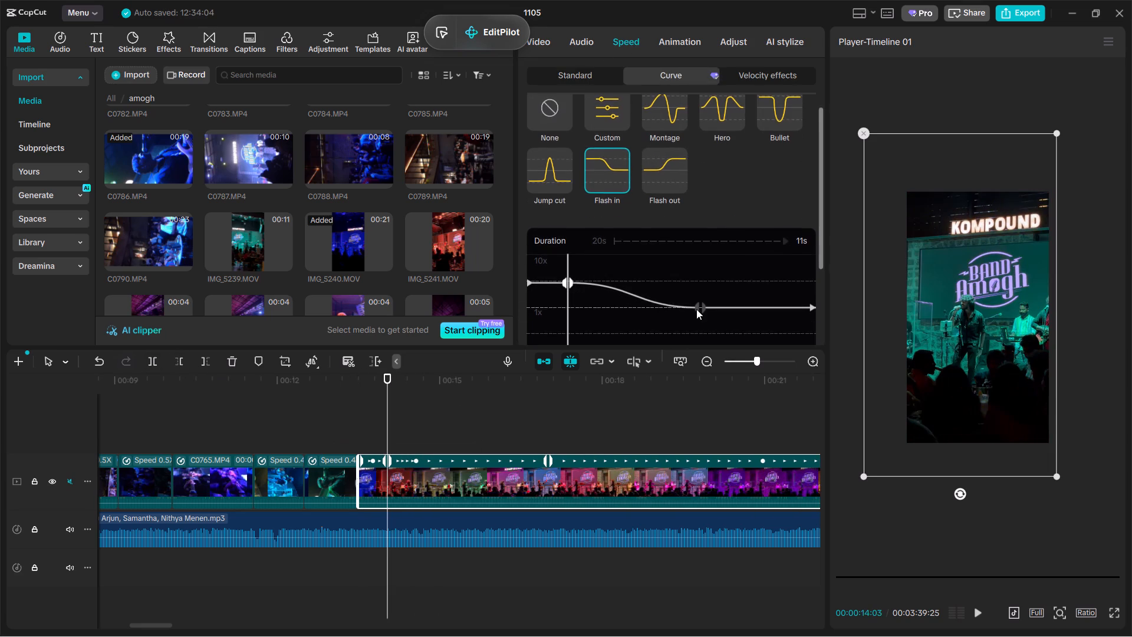
scroll(696, 309, down, 1)
drag(700, 305, 565, 334)
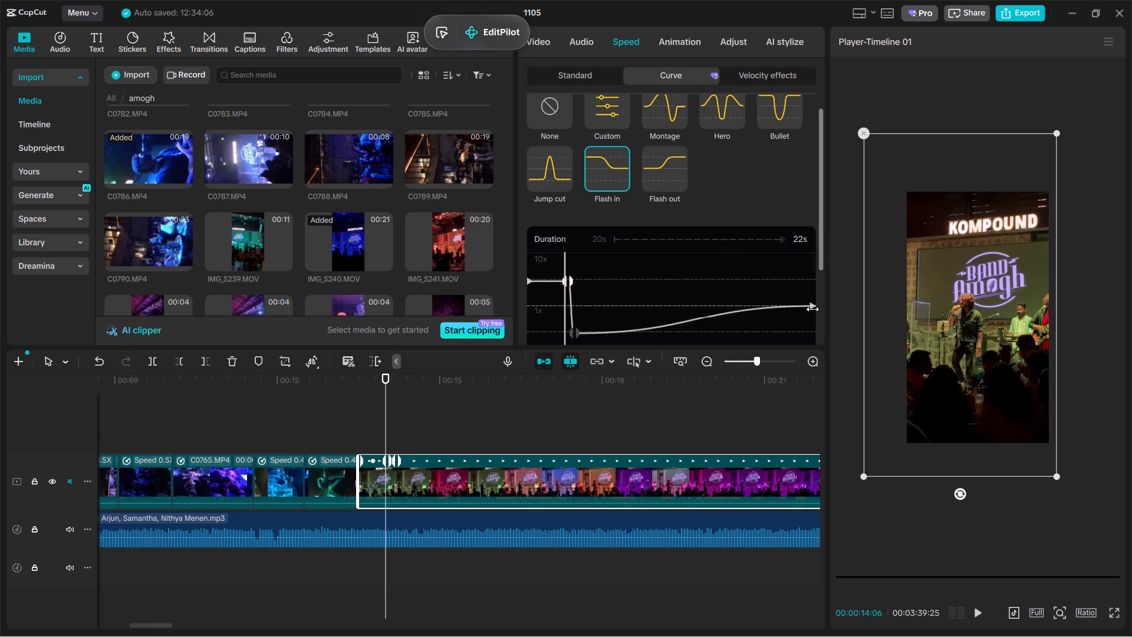
drag(812, 309, 811, 330)
Play the speed-ramped IMG_5240.MOV to find its end point and cut away everything after 00:00:15:09.
ctrl+scroll(316, 436, down, 5)
ctrl+click(314, 434)
drag(314, 433, 62, 441)
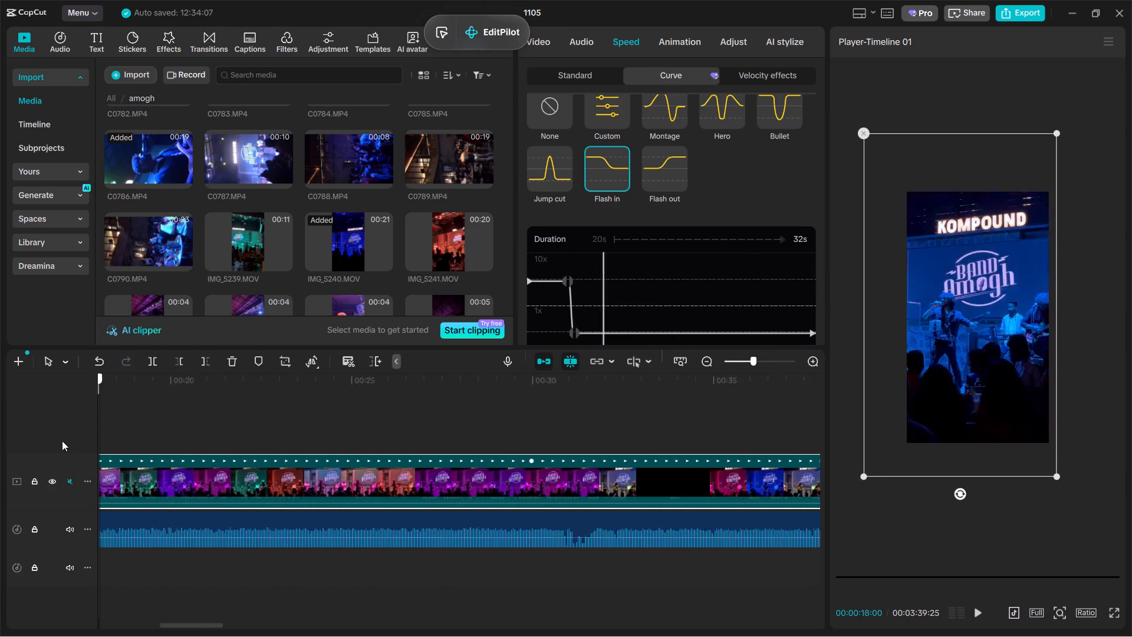
drag(62, 441, 523, 451)
key(space)
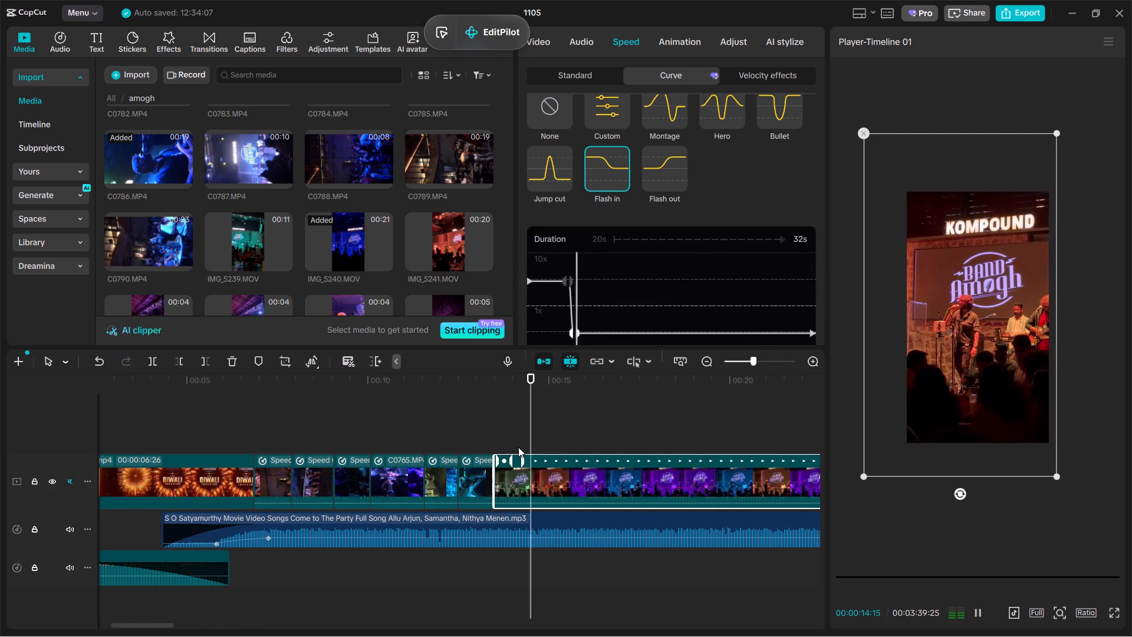
key(space)
key(space)
click(203, 360)
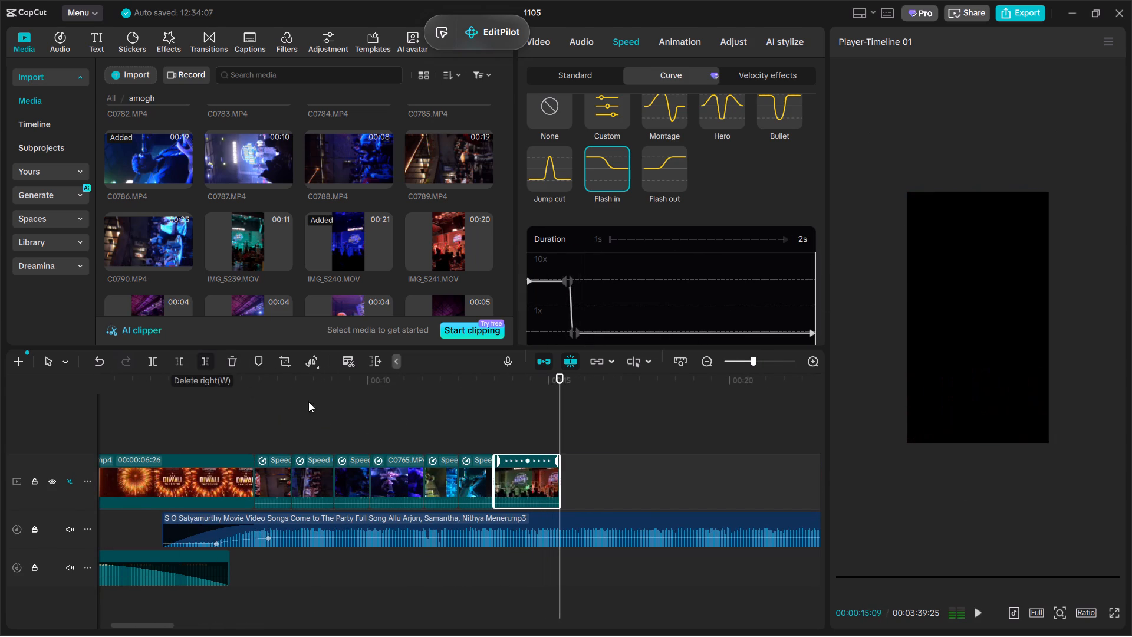
Play back the last clips of the sequence through IMG_5240.MOV to check its speed ramp and framing against the song.
click(458, 430)
key(space)
ctrl+scroll(458, 430, up, 7)
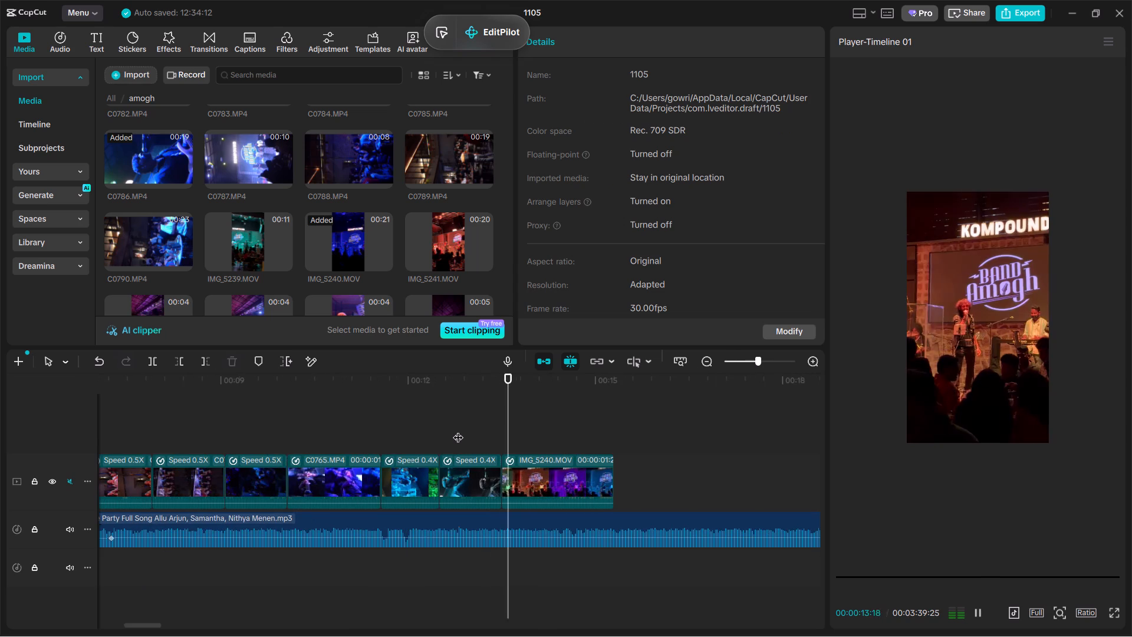
click(458, 430)
drag(458, 430, 360, 438)
key(space)
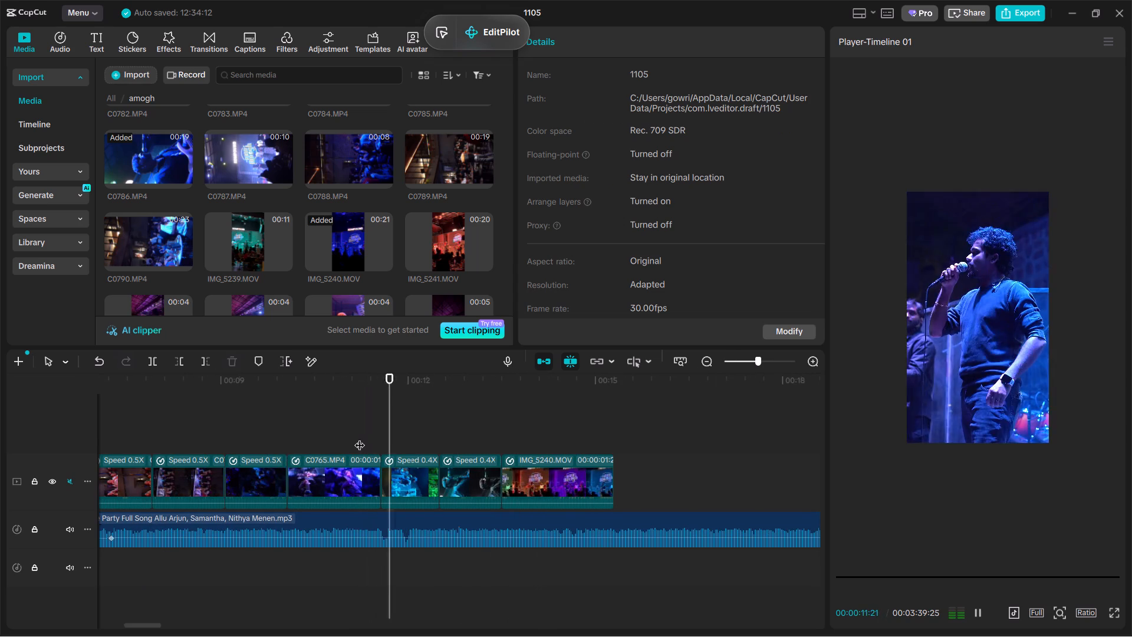
ctrl+scroll(360, 438, down, 10)
ctrl+scroll(360, 438, up, 12)
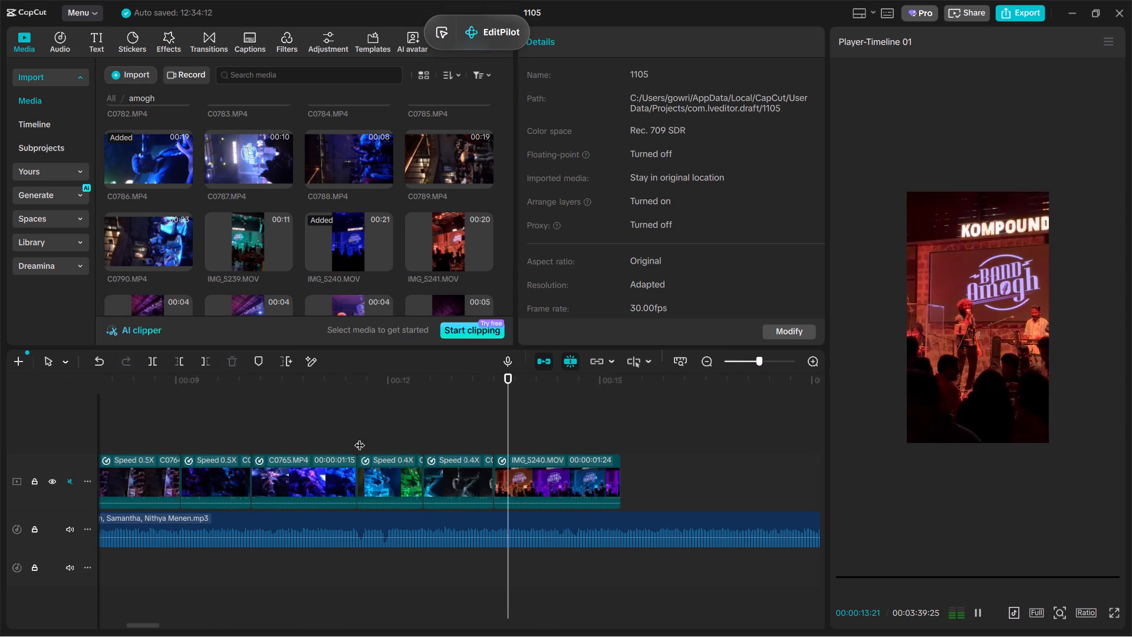
key(space)
key(space)
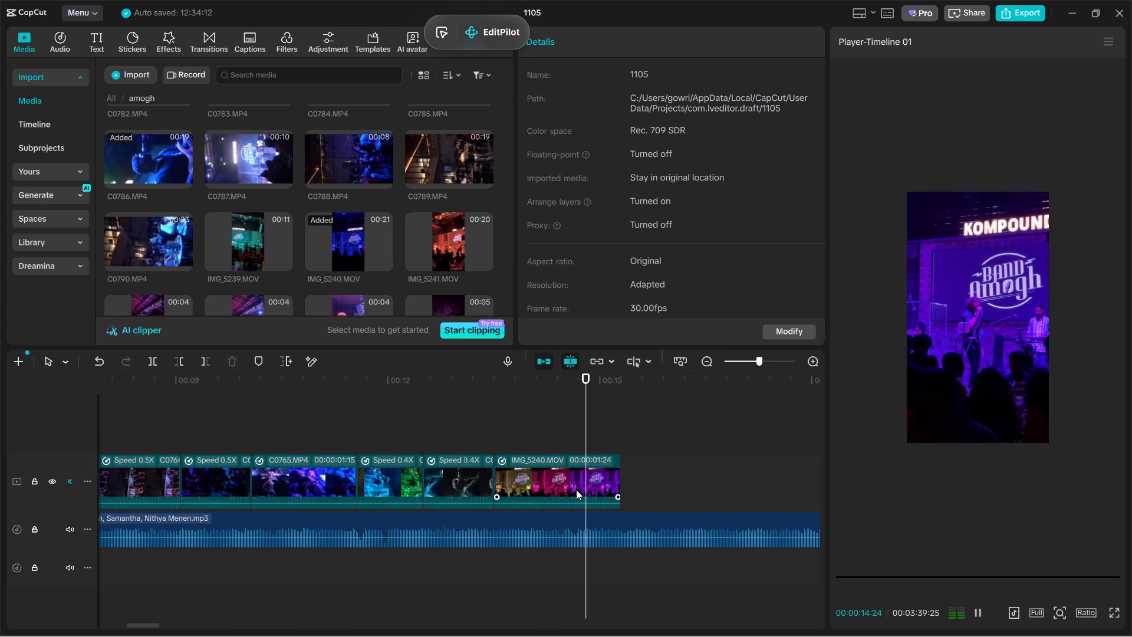
key(space)
click(491, 437)
key(space)
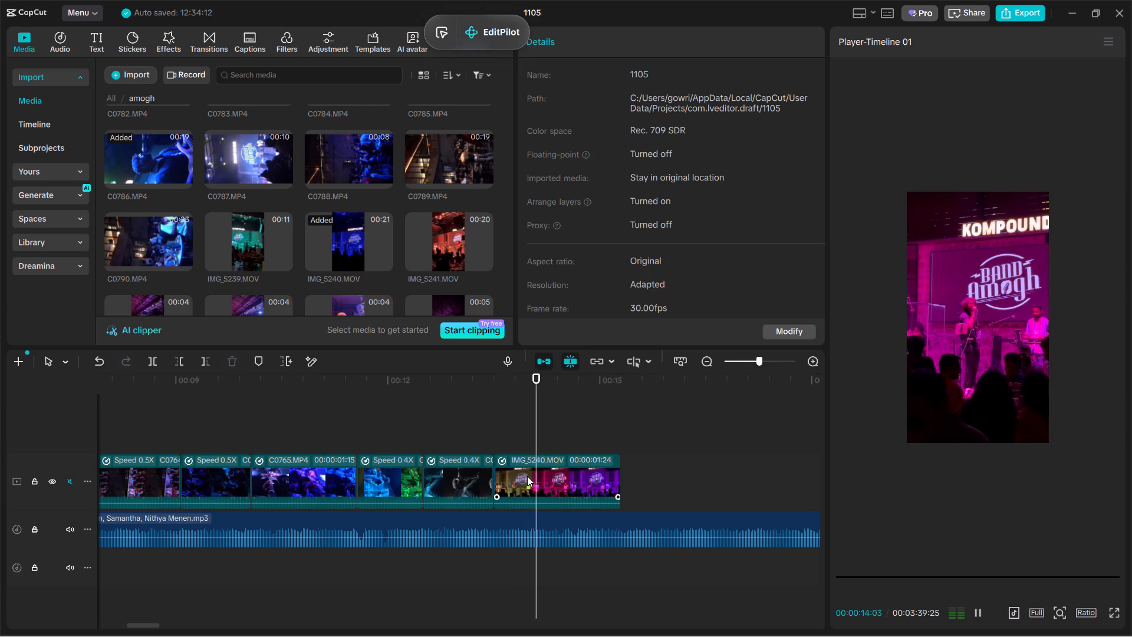
Enlarge IMG_5240.MOV to 148% and shift it slightly left and down to frame the KOMPOUND sign and band.
click(527, 476)
key(space)
drag(1054, 478, 1069, 498)
drag(1008, 455, 1004, 470)
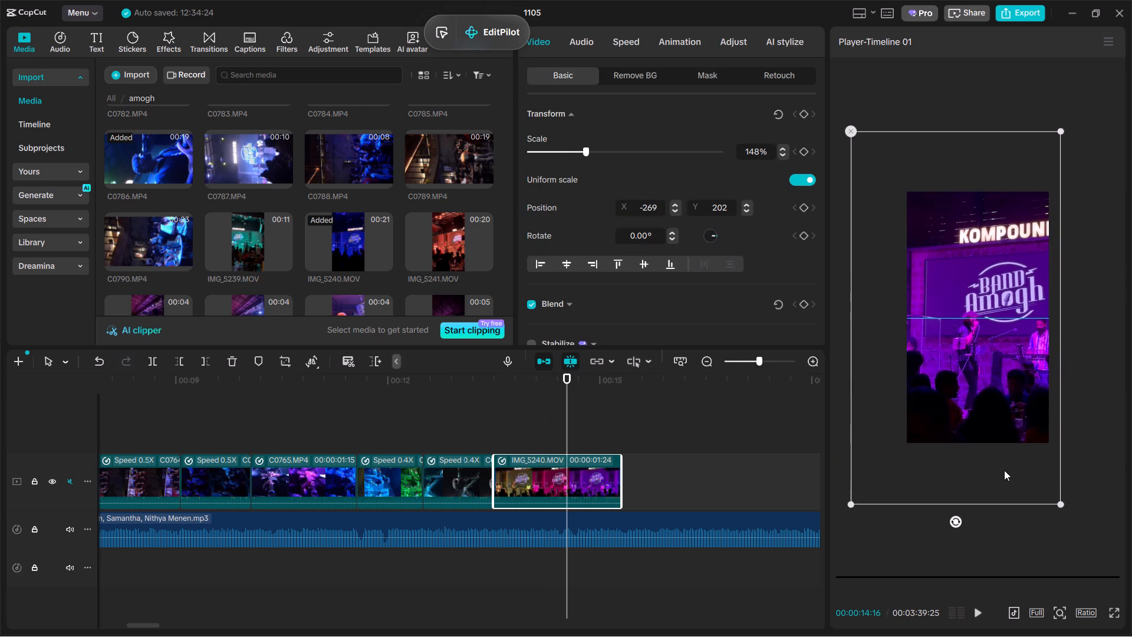
drag(1004, 470, 990, 471)
Play back the edit from the slow-motion clips to the end of IMG_5240.MOV to check the reframed shot and flow.
click(470, 437)
key(space)
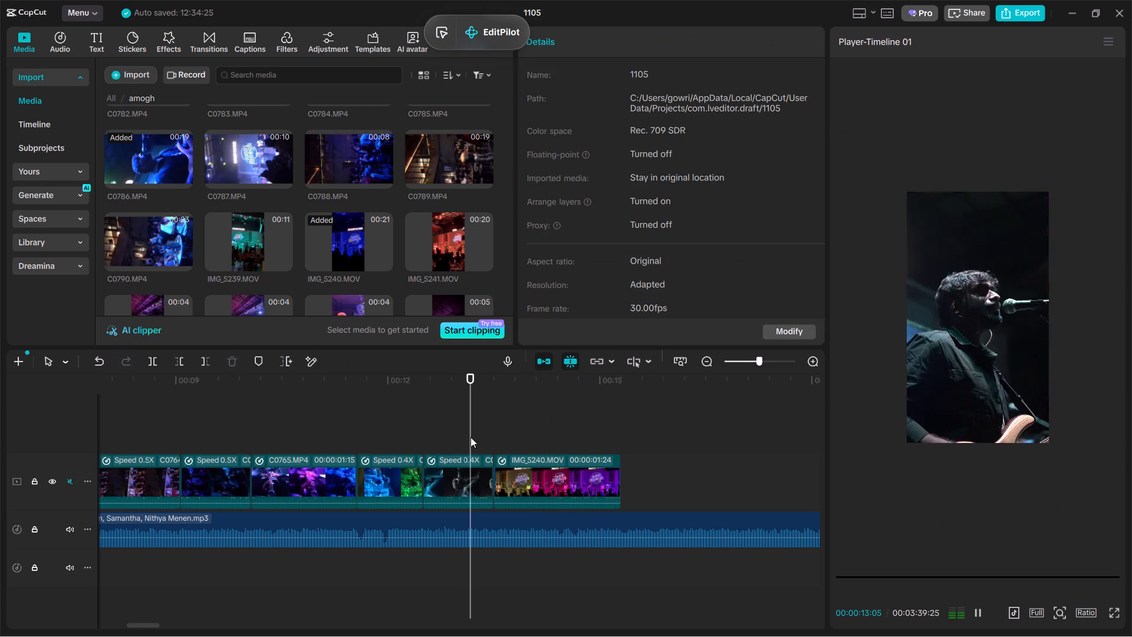
ctrl+scroll(470, 437, down, 7)
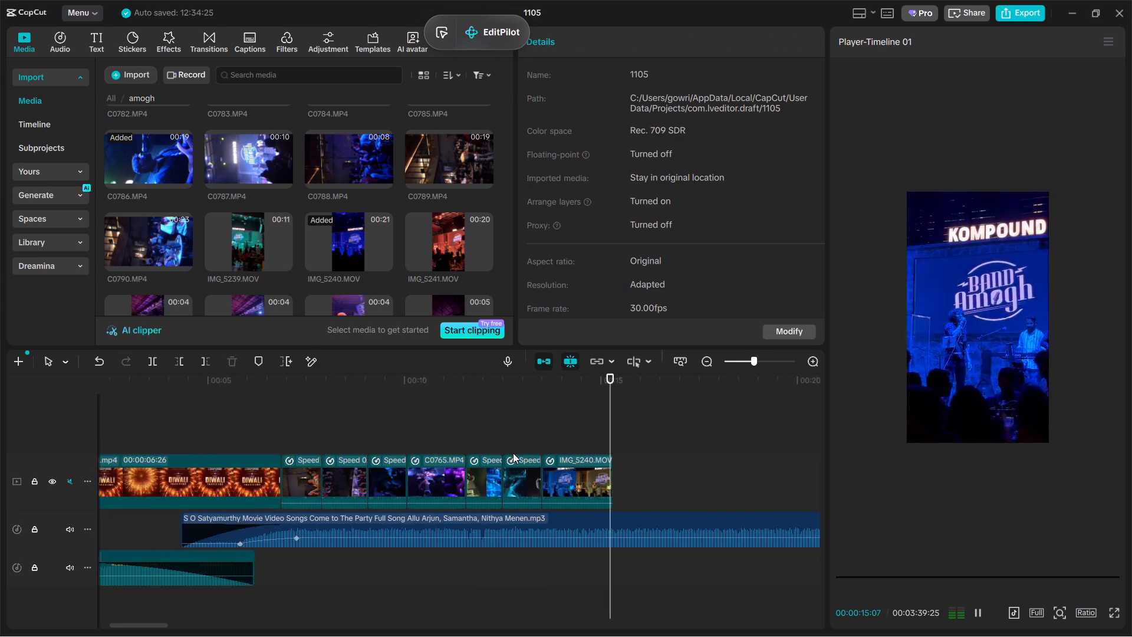
ctrl+scroll(513, 453, down, 5)
ctrl+scroll(432, 443, up, 7)
click(319, 426)
drag(318, 426, 206, 444)
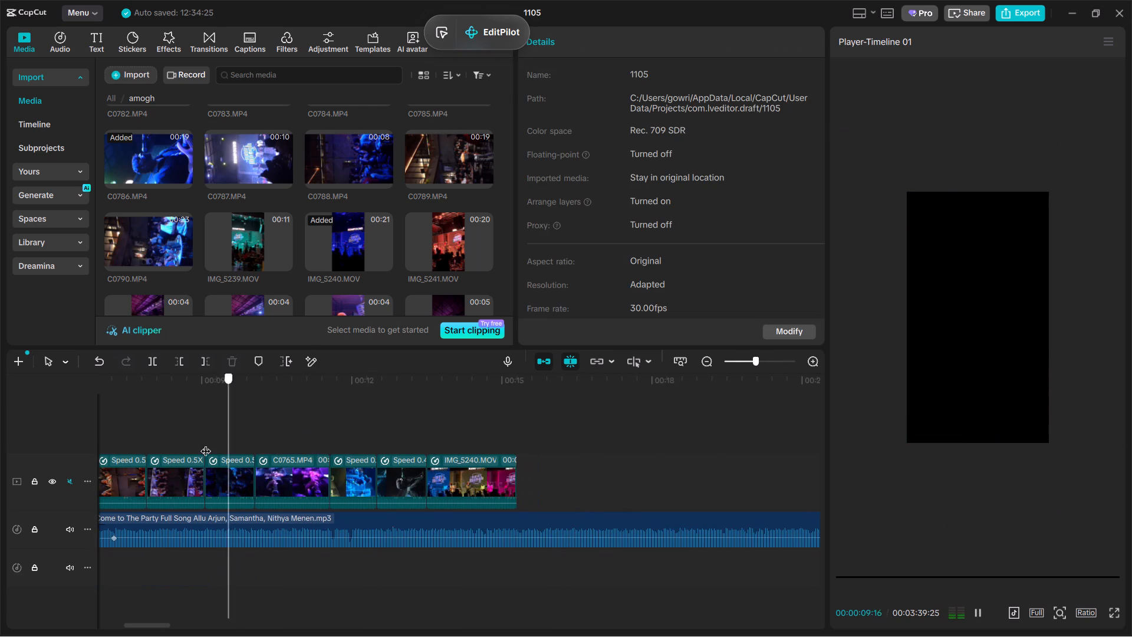
drag(206, 444, 205, 444)
key(space)
key(space)
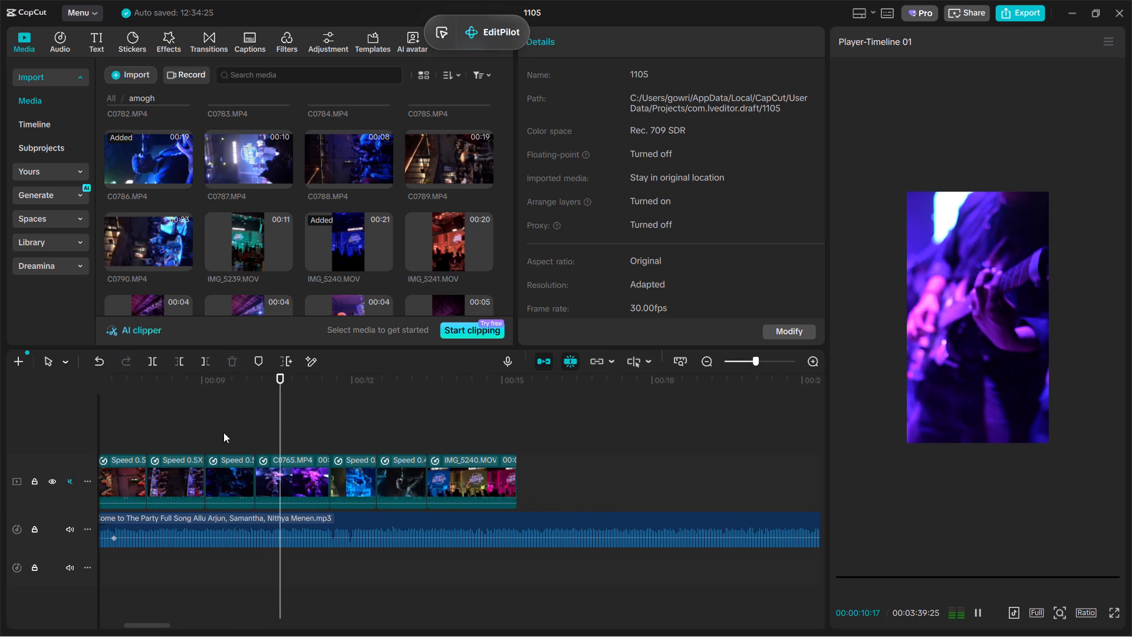
Duplicate the last four clips, C0765.MP4 to IMG_5240.MOV, place the copies at the main track's end, and play across the join.
drag(289, 438, 498, 469)
key(ctrl+c)
key(ctrl+v)
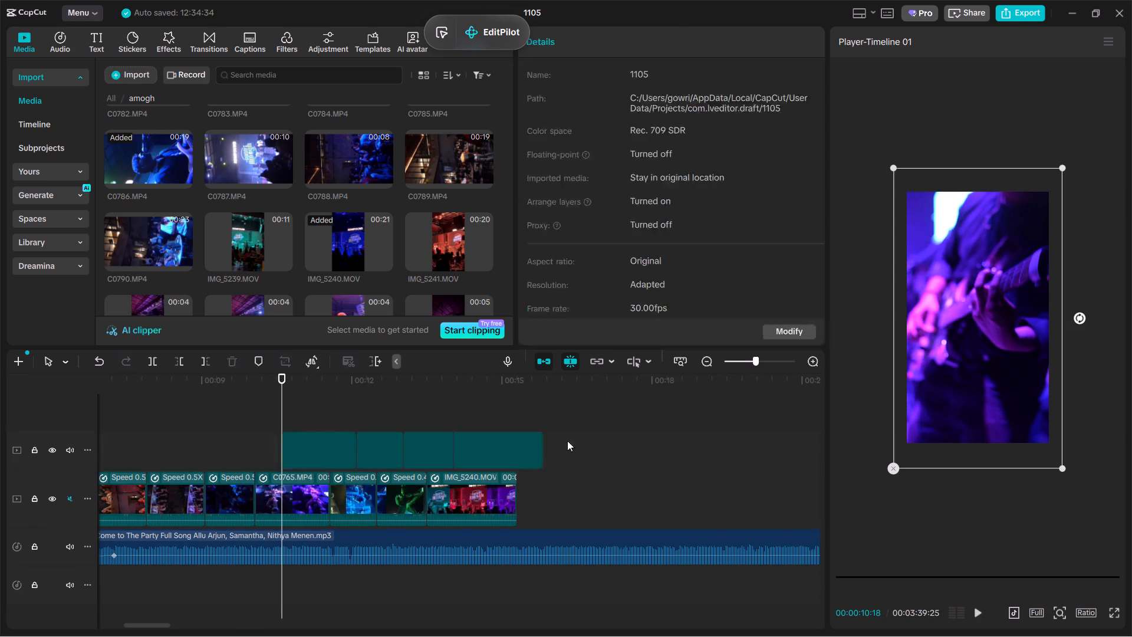
drag(326, 451, 596, 497)
click(484, 423)
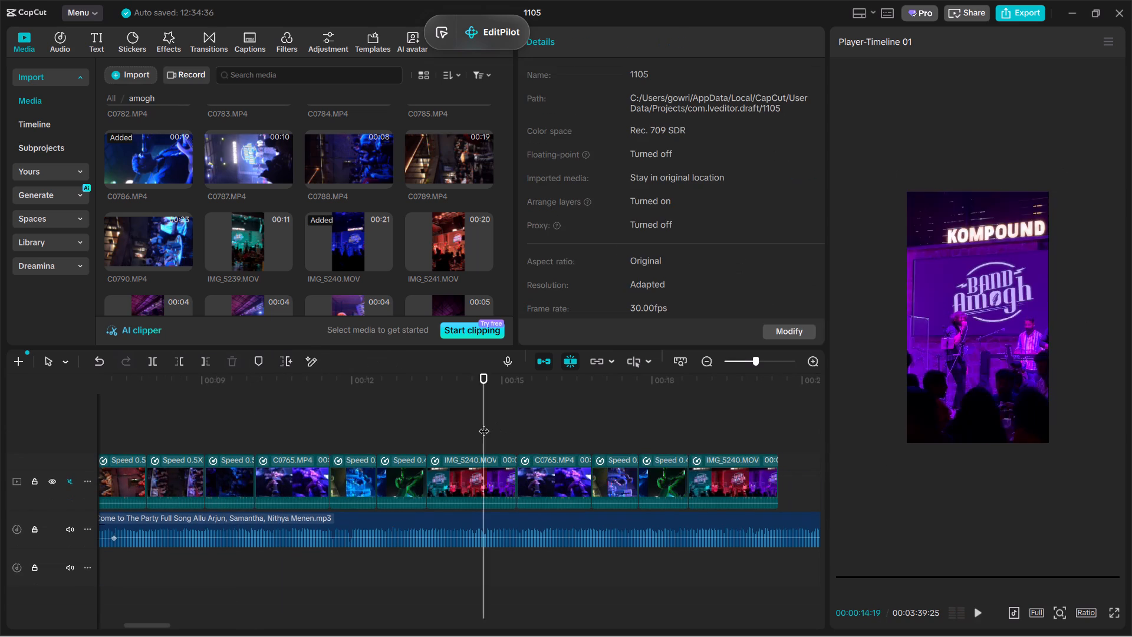
key(space)
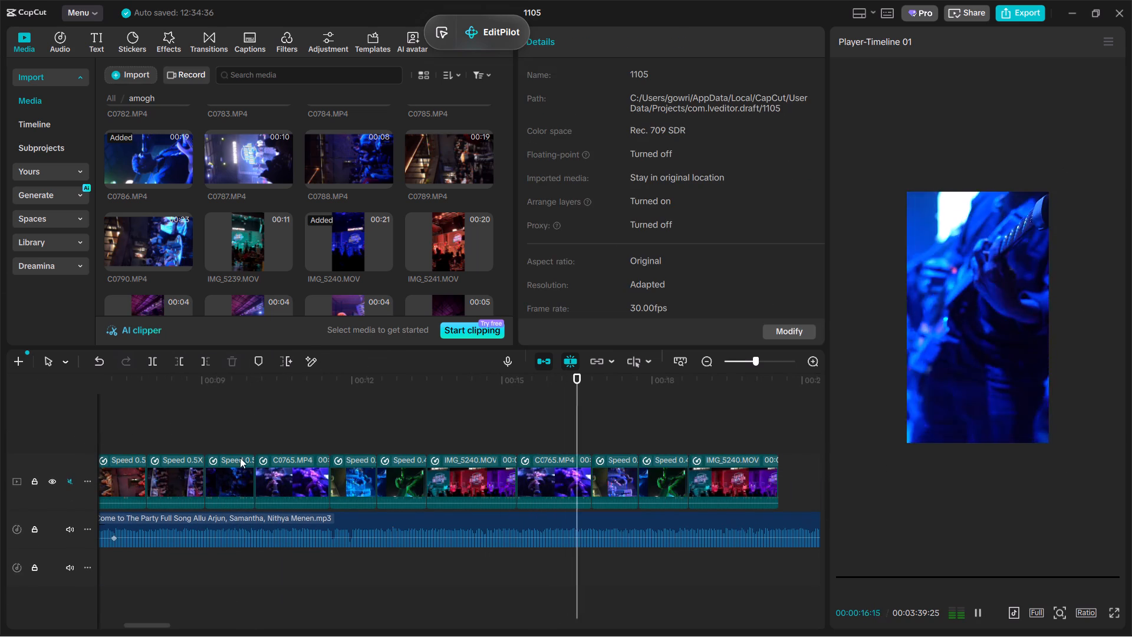
key(space)
Replace the copied C0765.MP4 clip with IMG_5245.MOV, shifting the used section past the source's opening.
scroll(347, 244, down, 1)
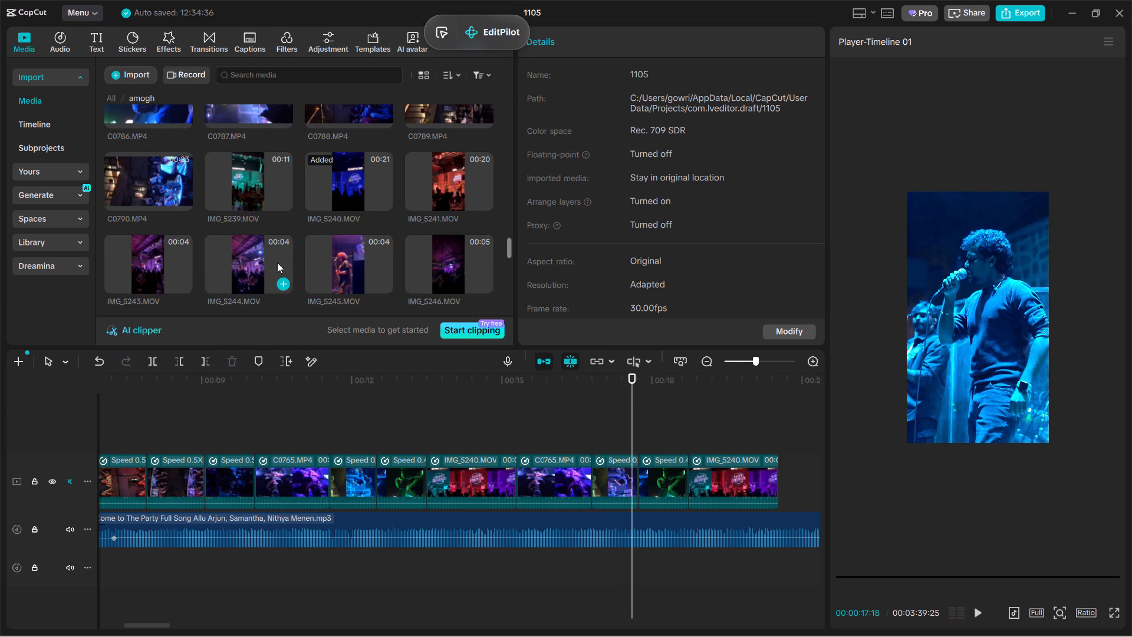
click(256, 265)
click(341, 264)
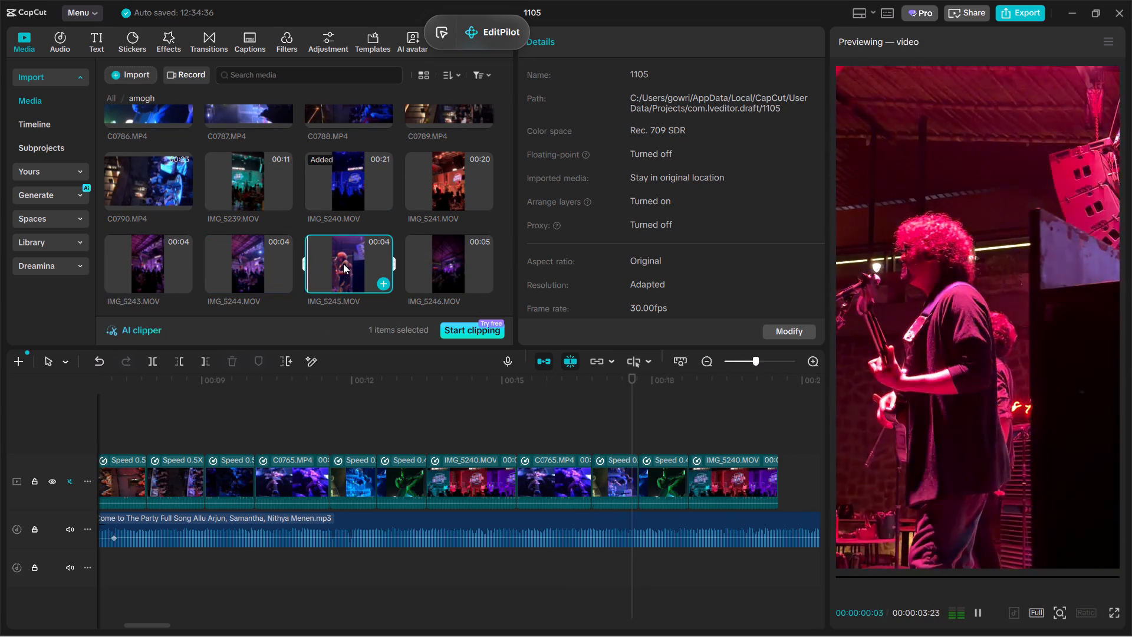
drag(346, 261, 550, 461)
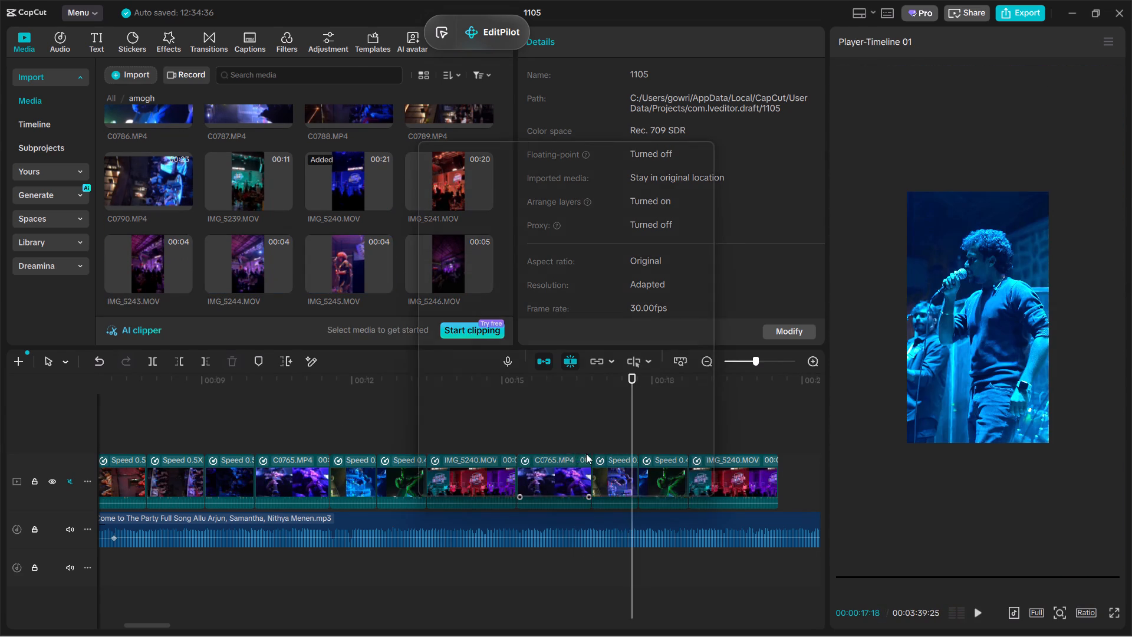
scroll(610, 432, down, 1)
drag(610, 431, 566, 439)
click(606, 475)
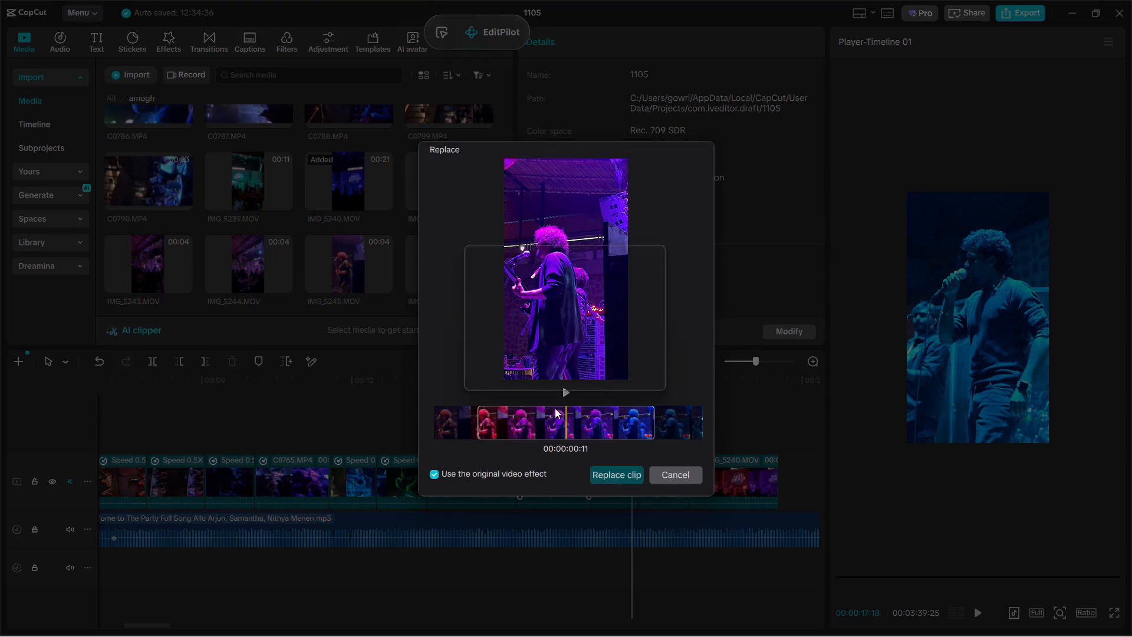
click(541, 377)
Play the replaced IMG_5245.MOV clip and set its rotation to 0° so the guitarist stands upright.
scroll(560, 419, down, 1)
click(578, 440)
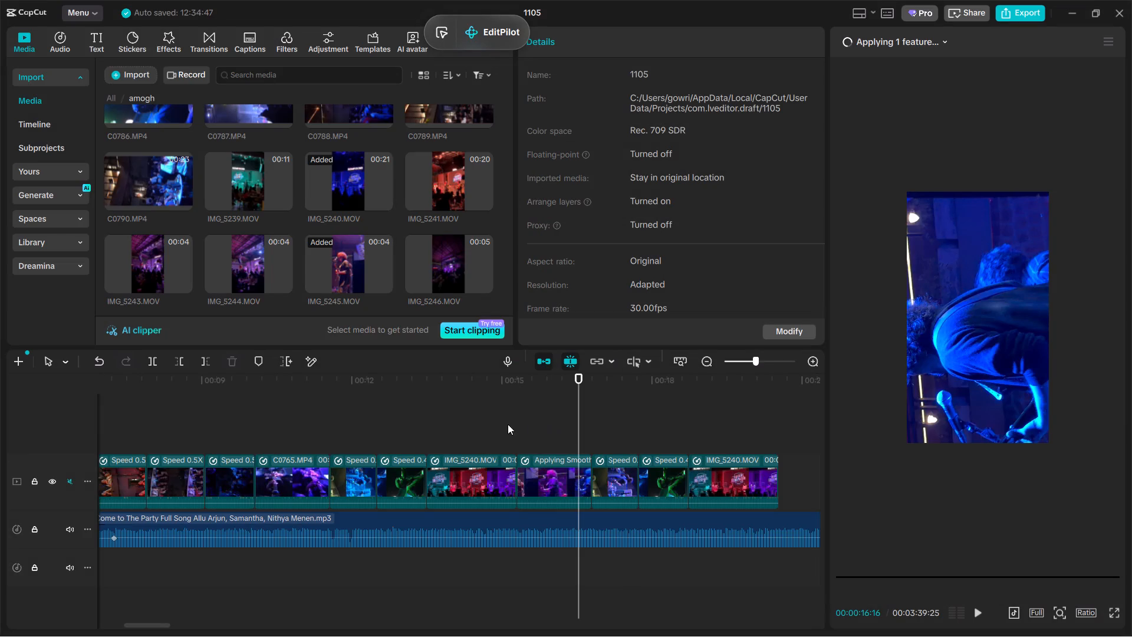
click(508, 424)
key(space)
key(space)
click(551, 508)
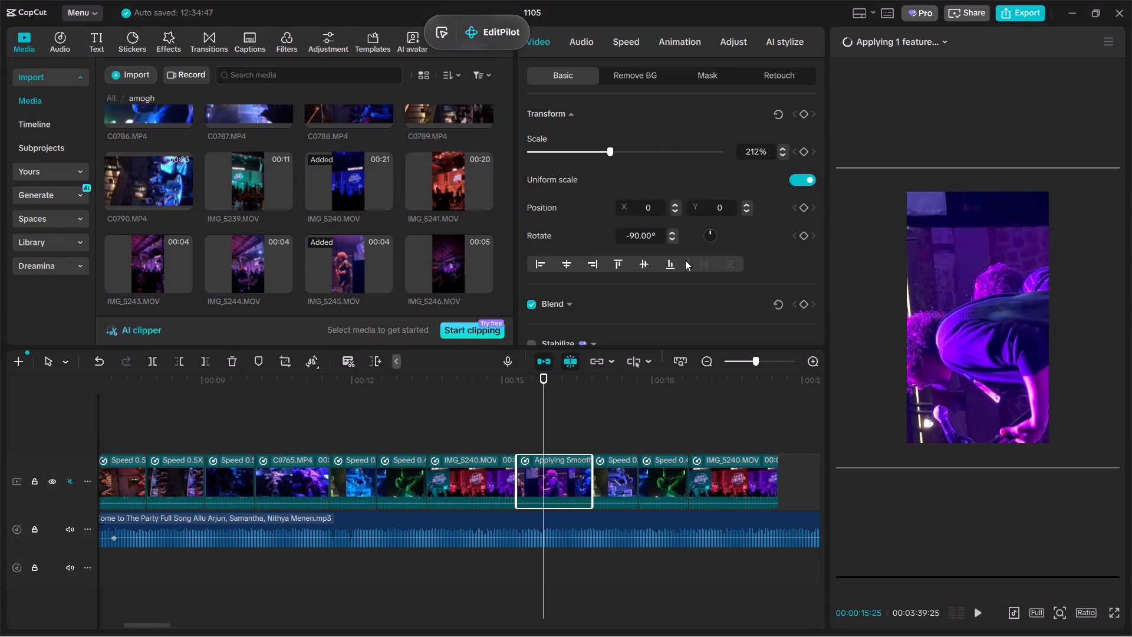
drag(654, 237, 368, 237)
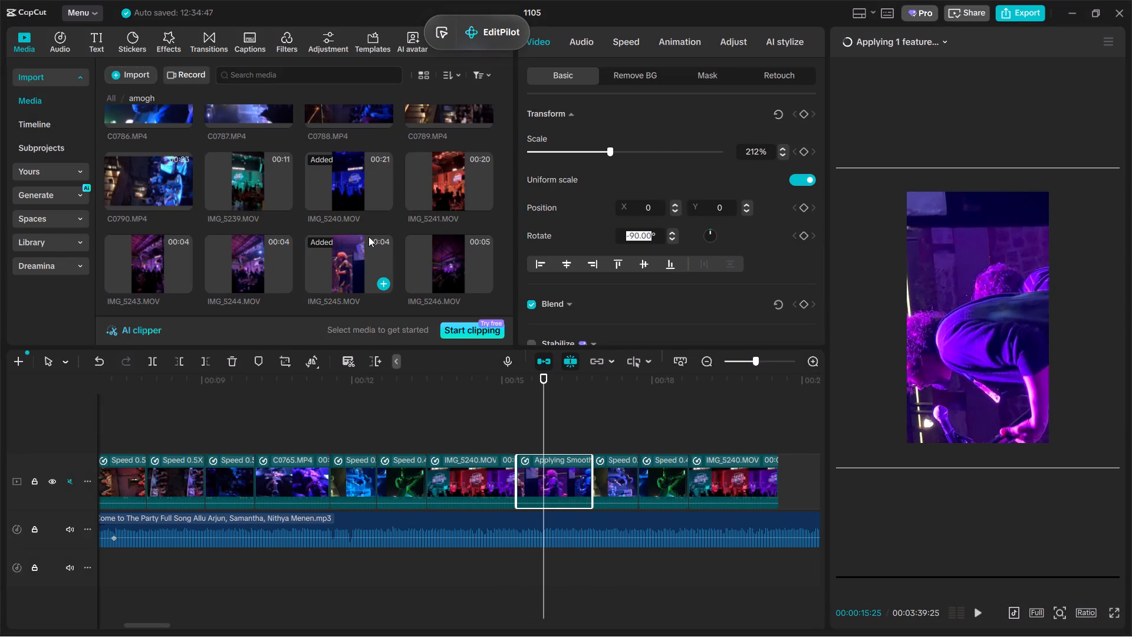
key(0)
key(Return)
Reduce IMG_5245.MOV to 136%, reposition it to about X 389, Y 208 to frame the guitarist, and play it back.
drag(977, 379, 1111, 411)
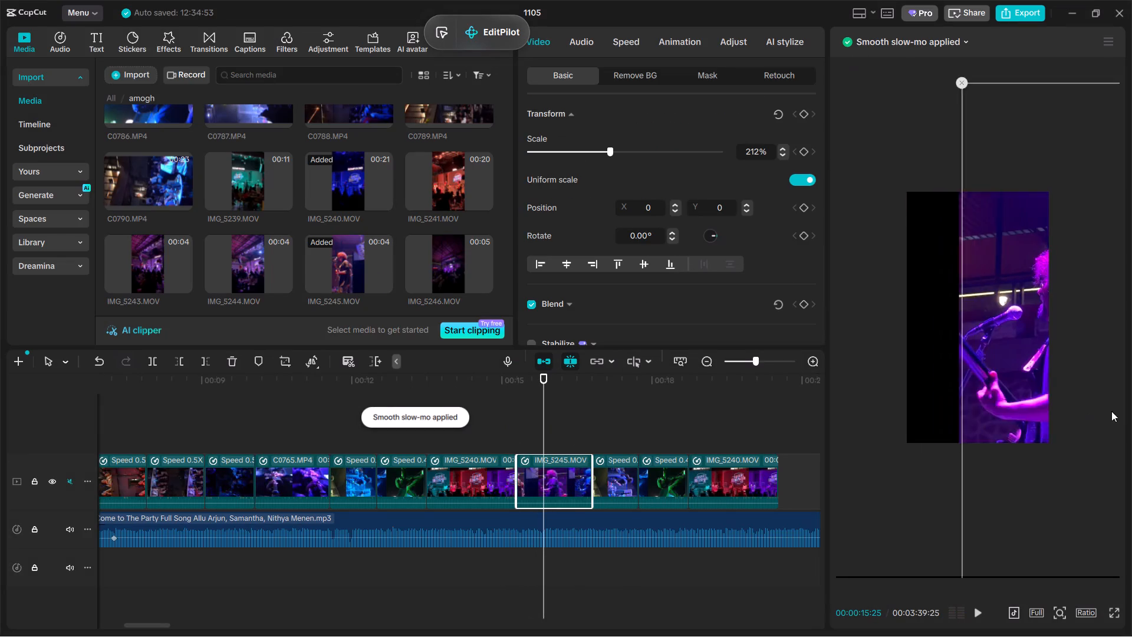
drag(1111, 411, 1055, 374)
click(581, 155)
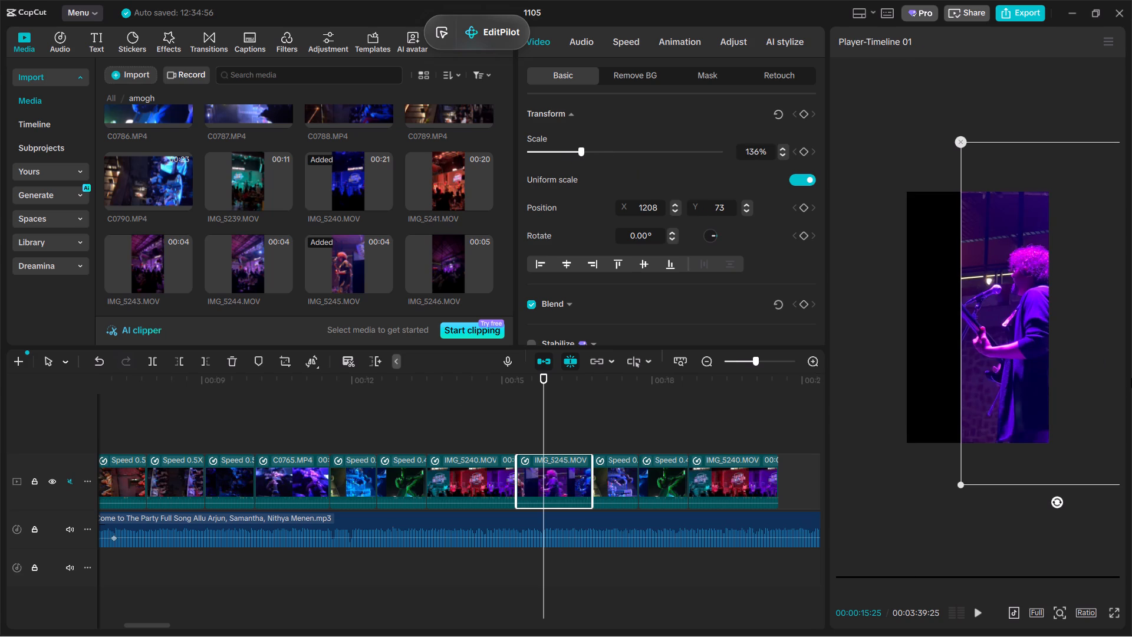
drag(1111, 396, 1058, 388)
click(492, 437)
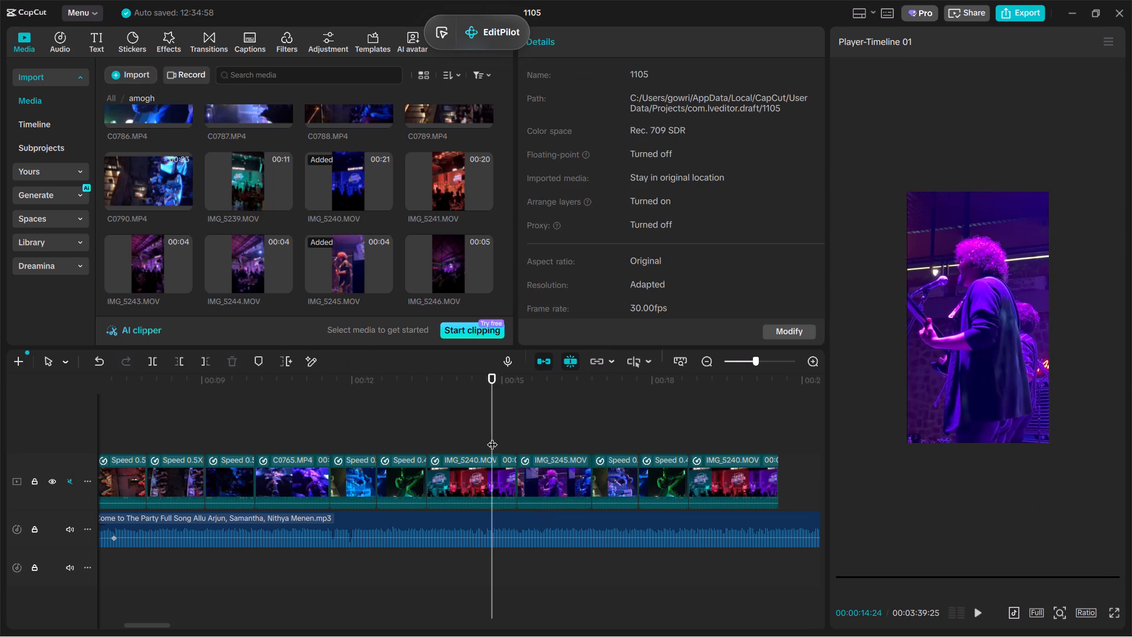
key(space)
click(557, 478)
key(space)
drag(968, 412, 960, 413)
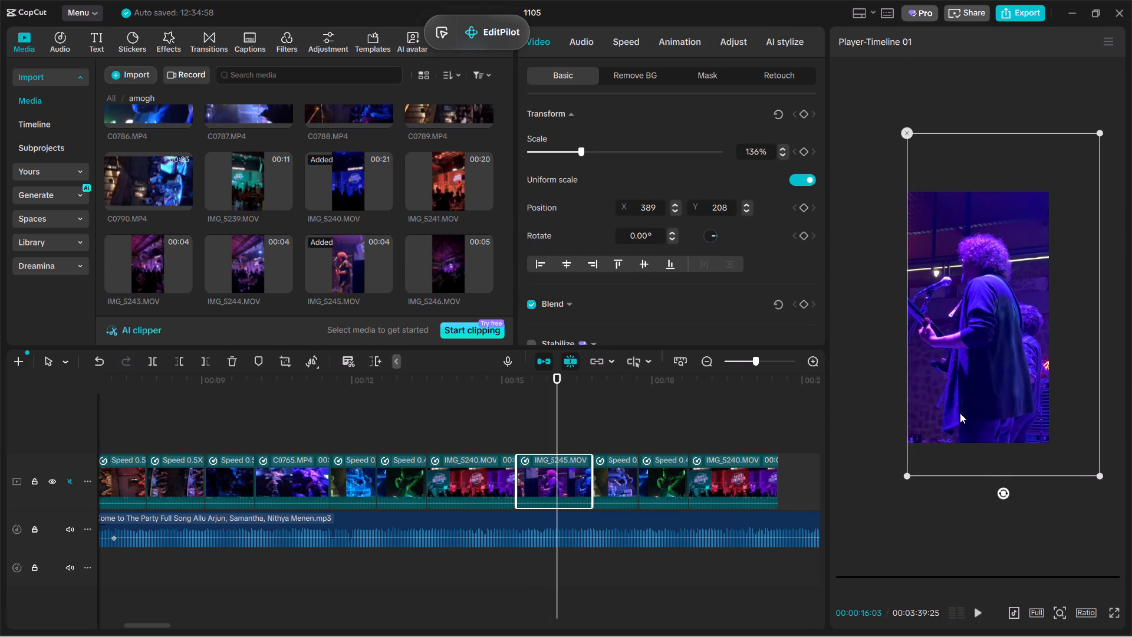
drag(960, 413, 959, 415)
click(505, 440)
key(space)
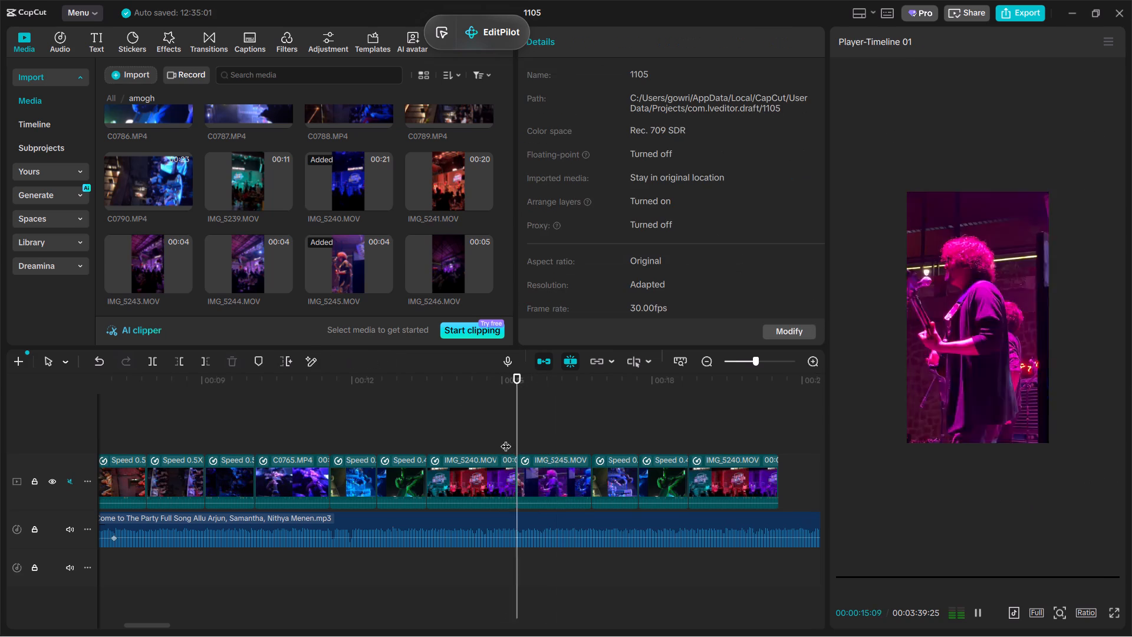
key(space)
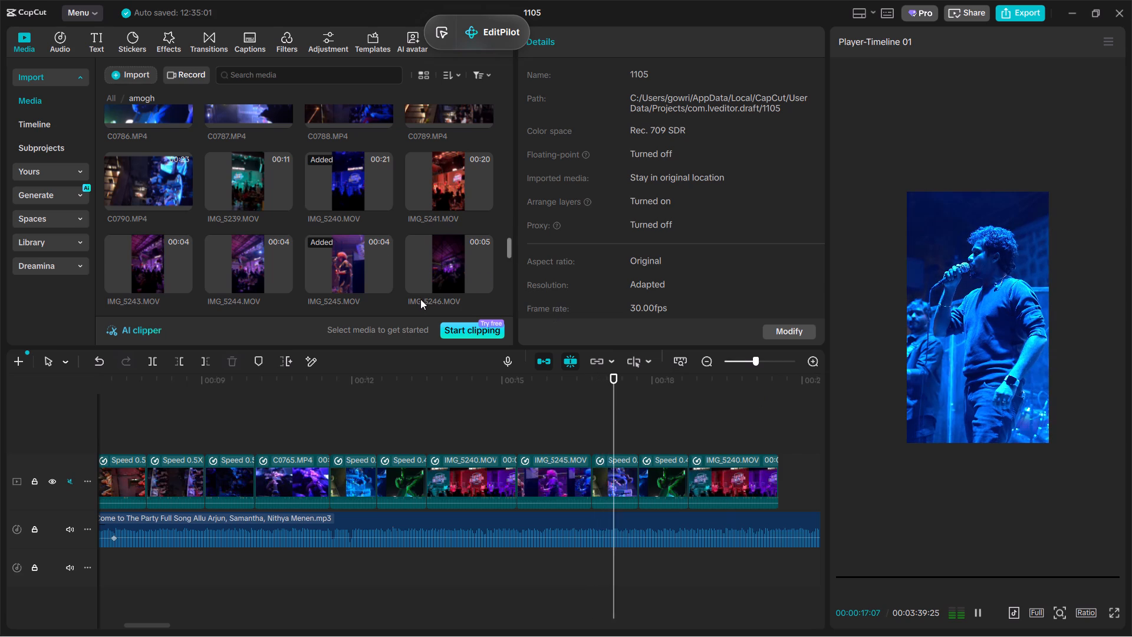
Preview further amogh clips, including IMG_5241.MOV, IMG_5254.MOV, IMG_5255.MOV and MVI_0244.MP4, to find the next replacement shot.
click(423, 268)
click(453, 172)
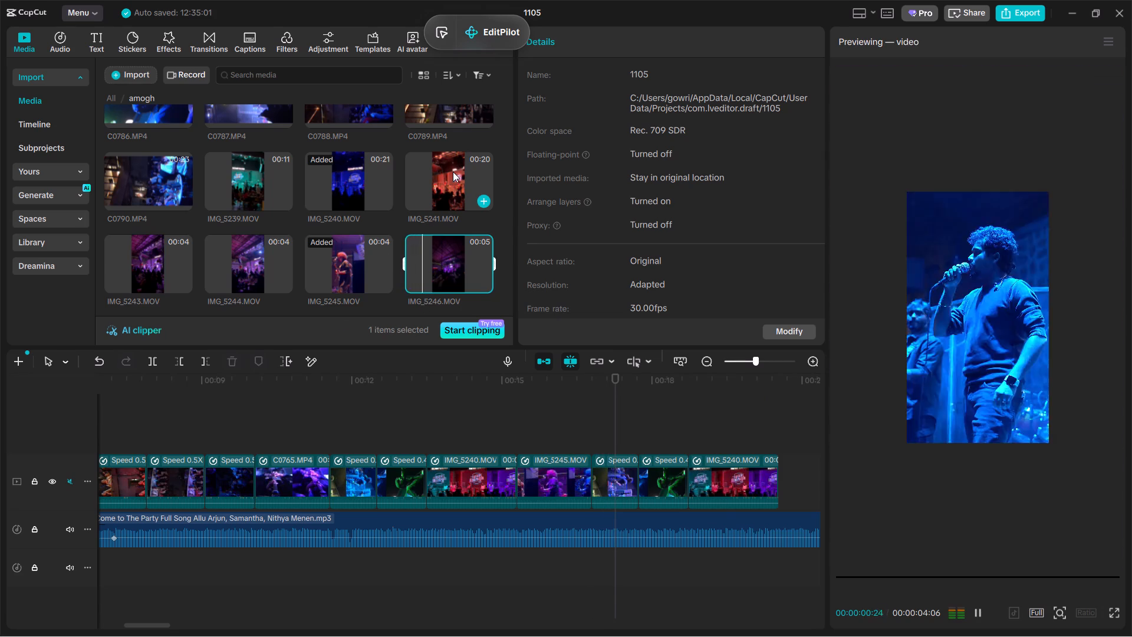
scroll(439, 191, down, 1)
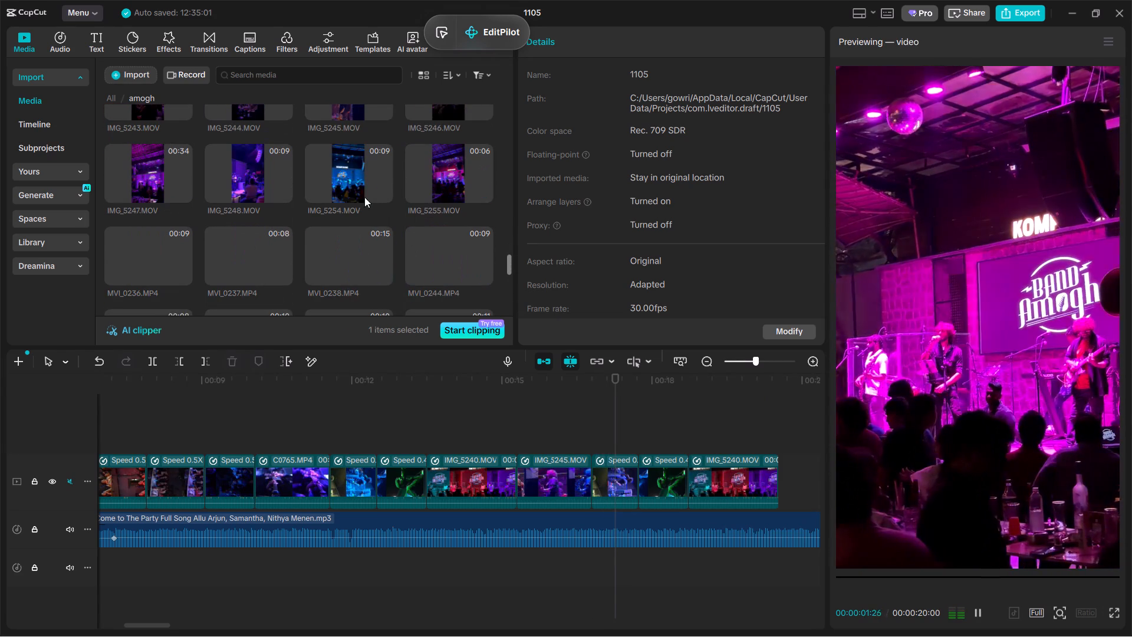
click(361, 179)
scroll(361, 179, down, 1)
scroll(422, 170, down, 1)
click(442, 176)
scroll(442, 176, down, 1)
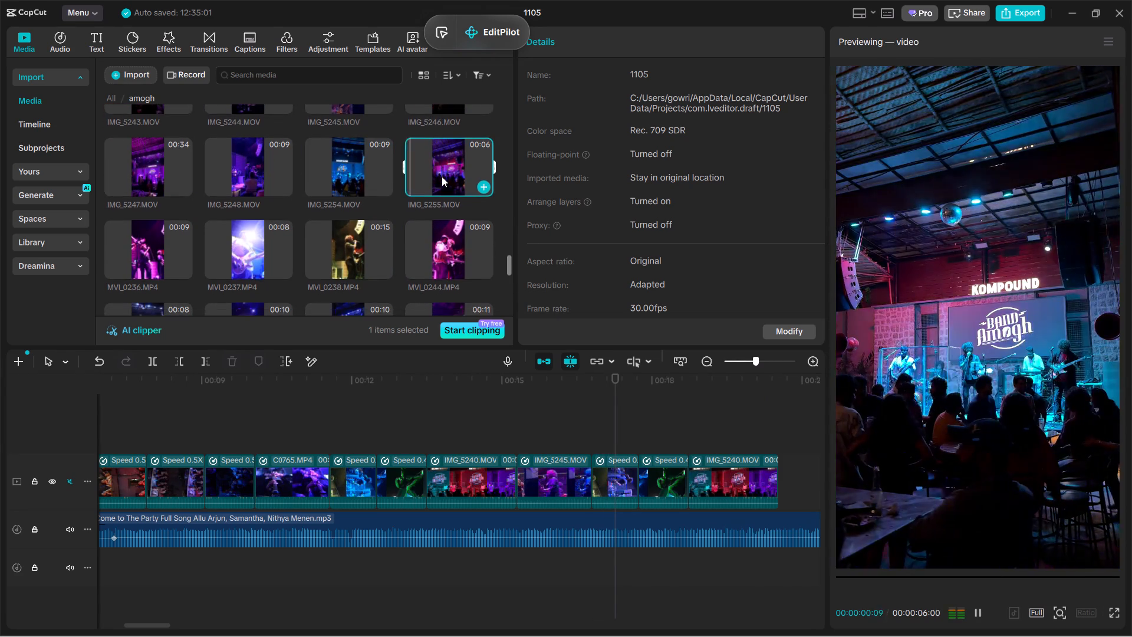
scroll(442, 176, down, 1)
click(435, 231)
scroll(435, 231, down, 2)
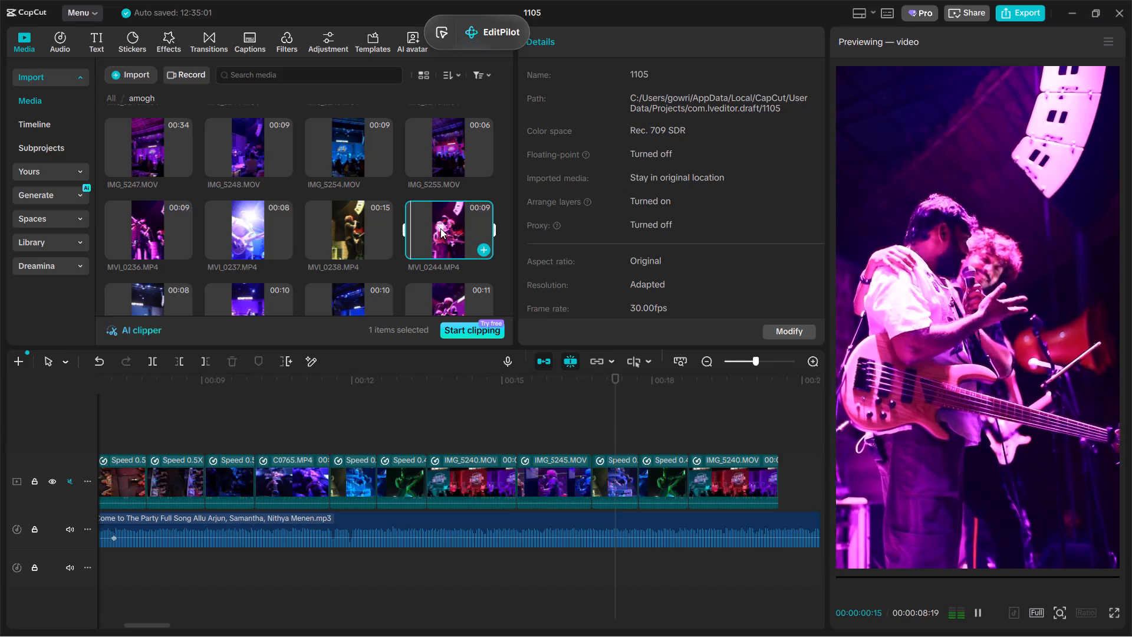
scroll(440, 228, down, 2)
scroll(386, 232, down, 1)
Replace the copied slow-motion clip right after IMG_5245.MOV with MVI_0238.MP4, shifting the used section past the source's opening.
click(352, 233)
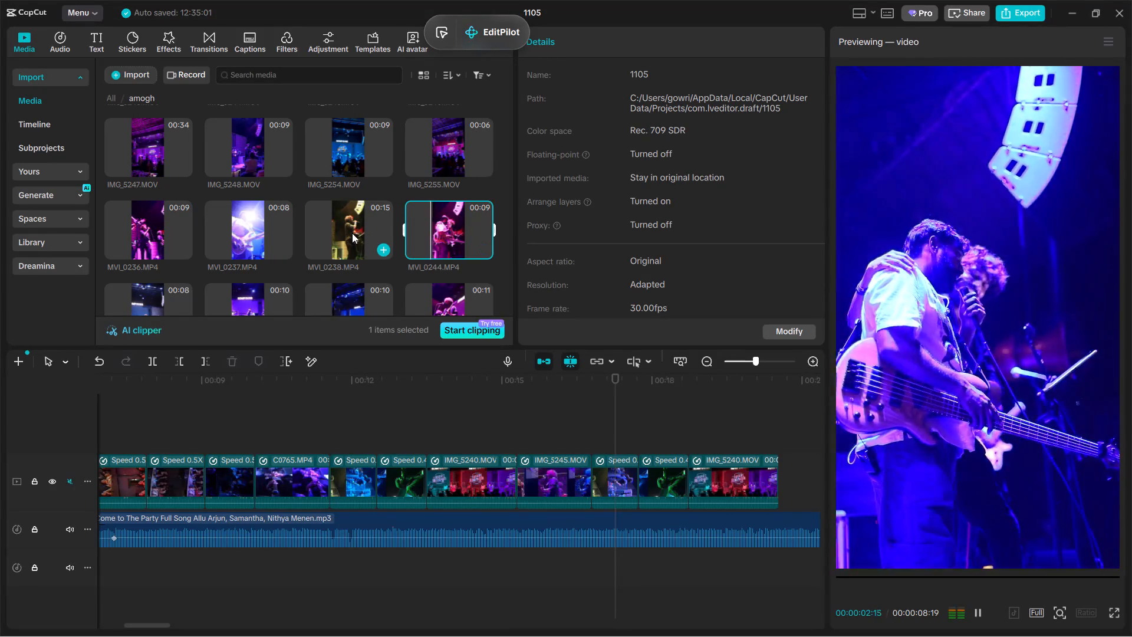
scroll(352, 233, down, 1)
drag(352, 233, 621, 469)
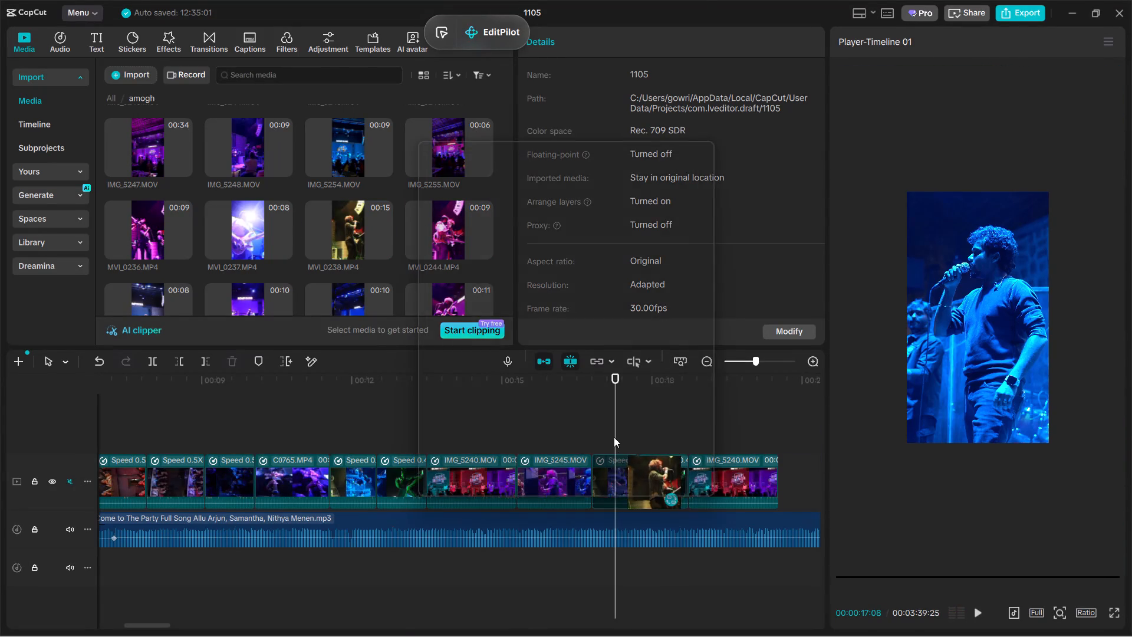
drag(594, 425, 552, 426)
scroll(605, 473, down, 1)
click(605, 473)
scroll(533, 377, down, 1)
click(533, 377)
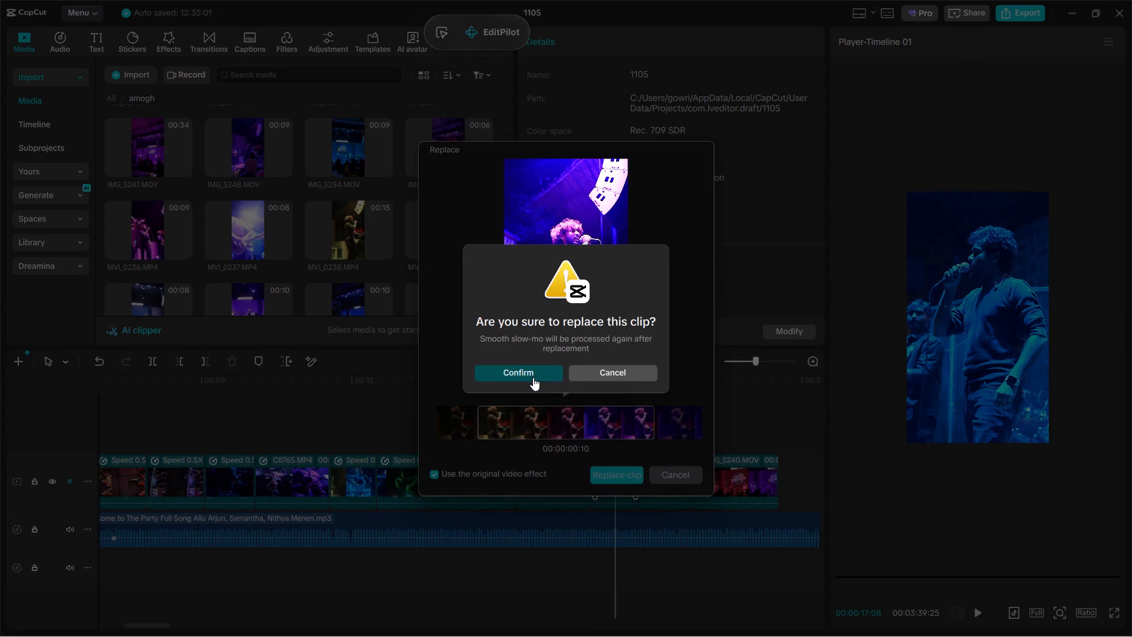
Set MVI_0238.MP4's rotation to 0° and scale to 110%, centre it at X 0, Y 0, and play it back.
click(593, 444)
click(611, 469)
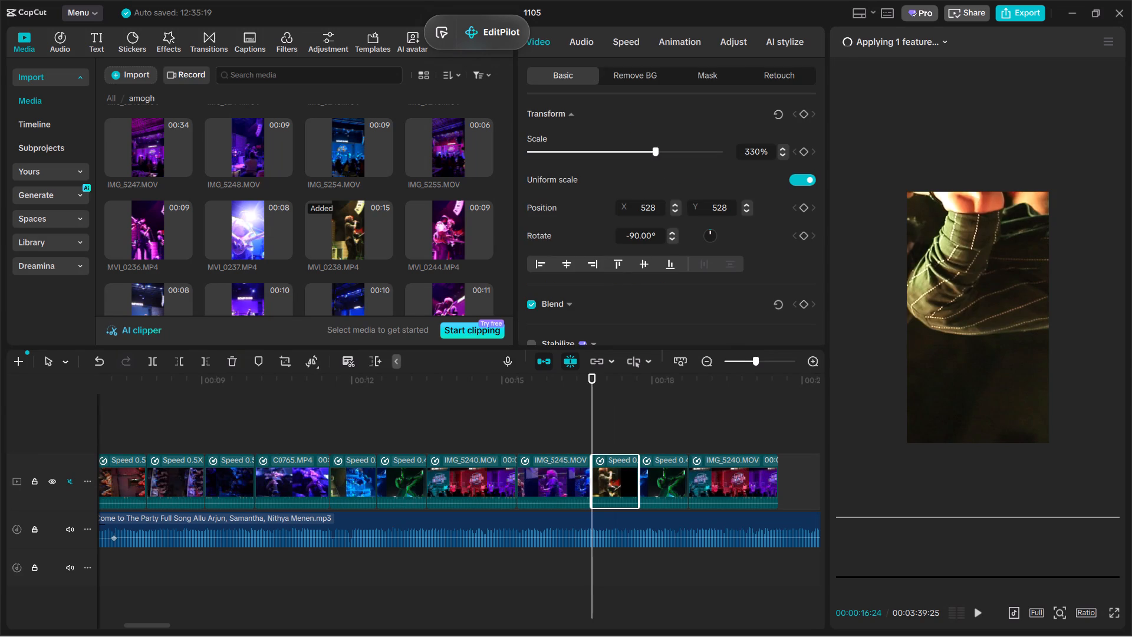
drag(660, 233, 391, 232)
drag(656, 238, 511, 229)
key(0)
key(Return)
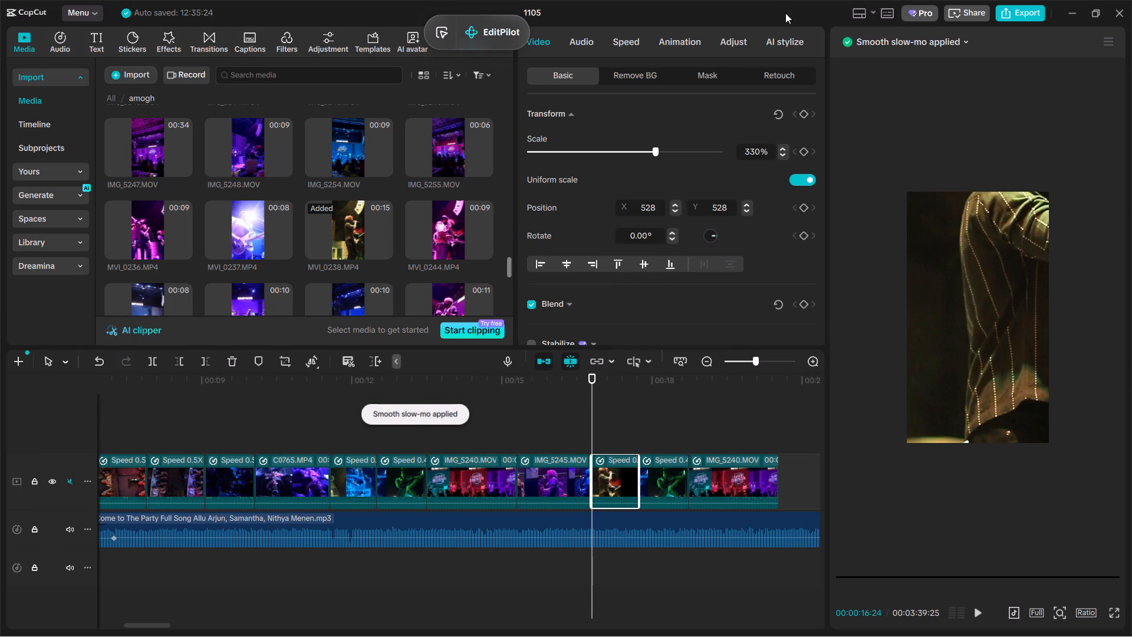
drag(755, 151, 396, 142)
text(11)
key(Return)
drag(1042, 339, 1007, 376)
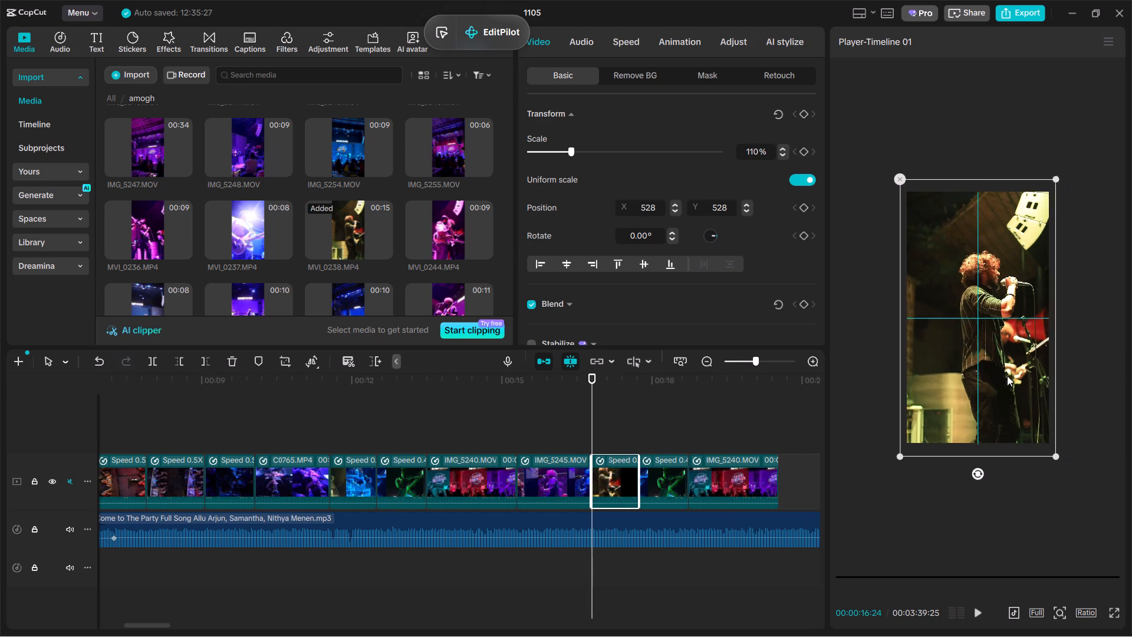
drag(1007, 376, 1006, 375)
click(554, 429)
key(space)
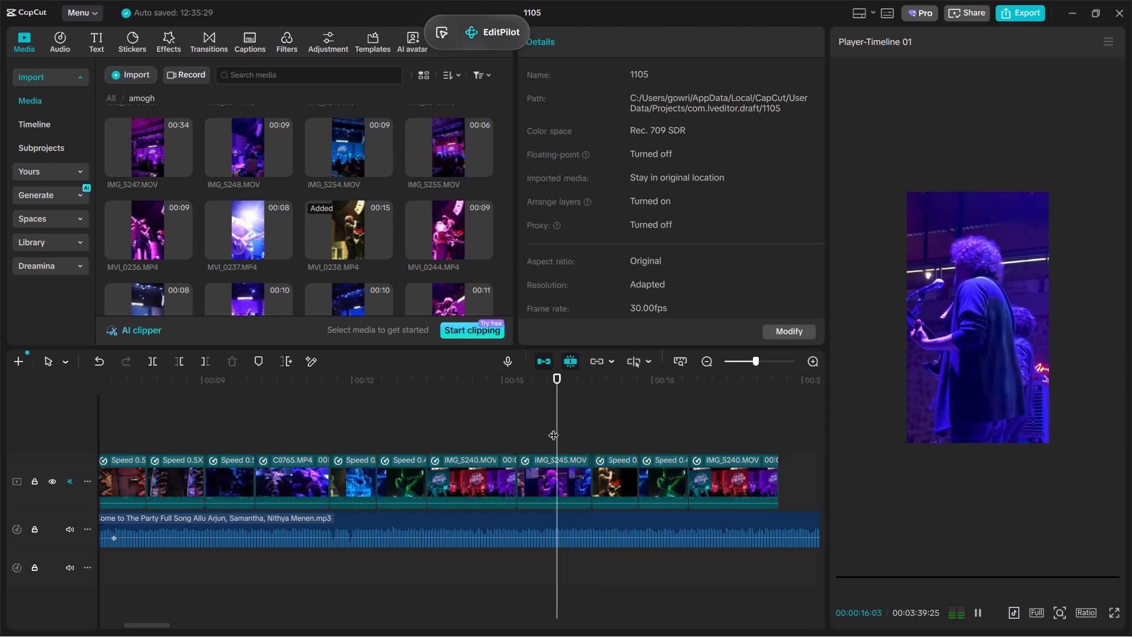
ctrl+scroll(554, 428, up, 10)
key(space)
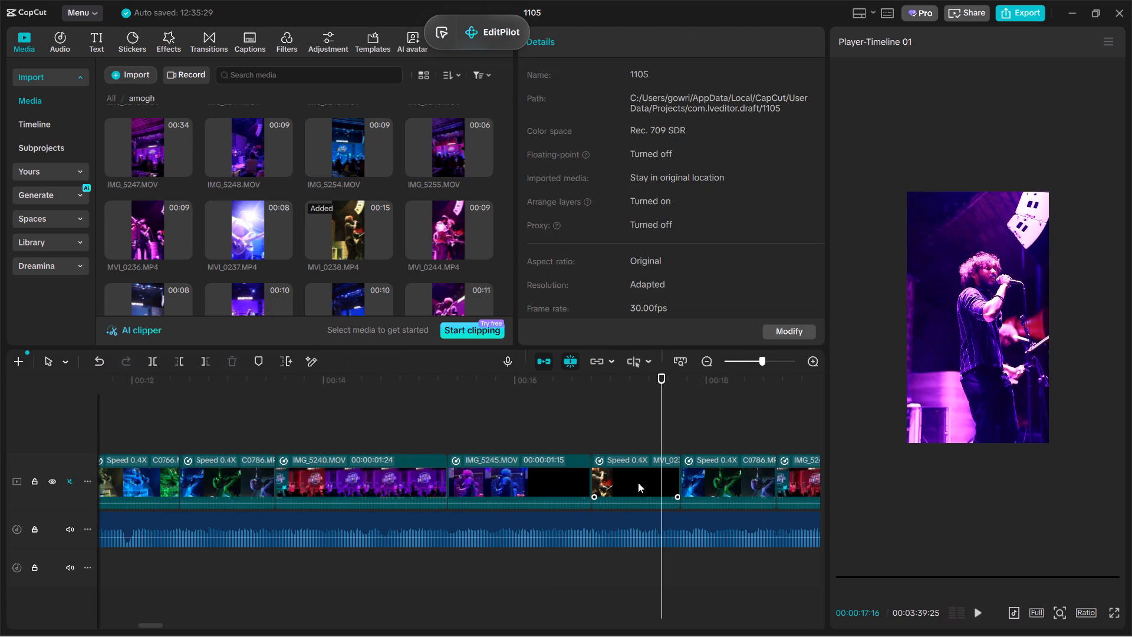
Enlarge MVI_0238.MP4 to 140%, shift it to X -286, Y 0 to reframe the singer, and play it back.
click(638, 482)
click(965, 415)
click(619, 482)
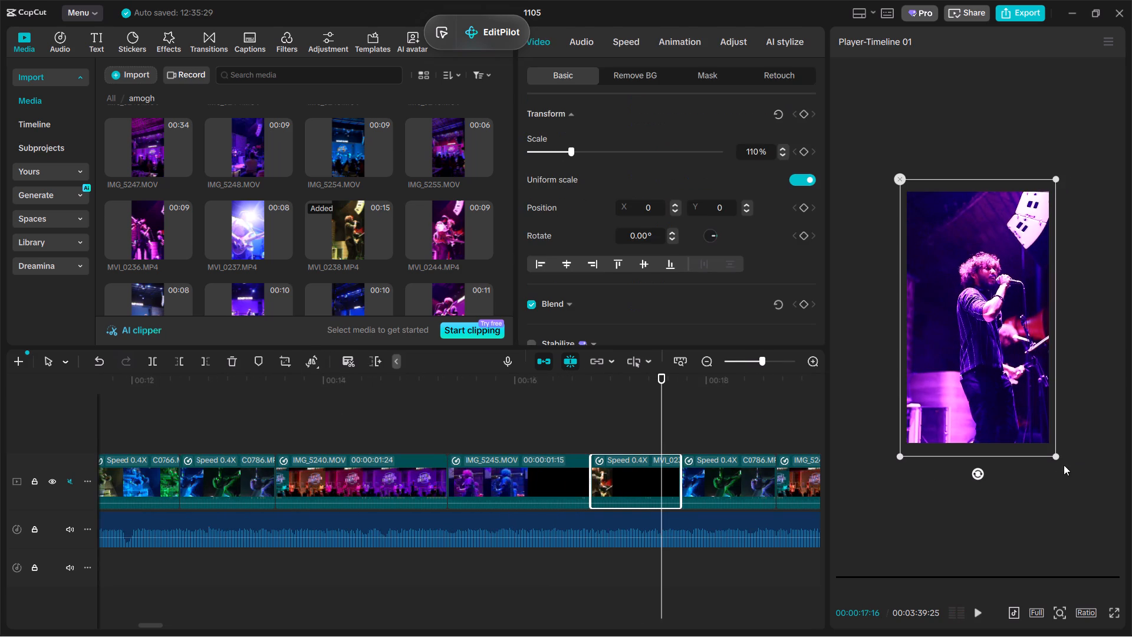
drag(1059, 459, 1094, 515)
drag(1008, 457, 989, 455)
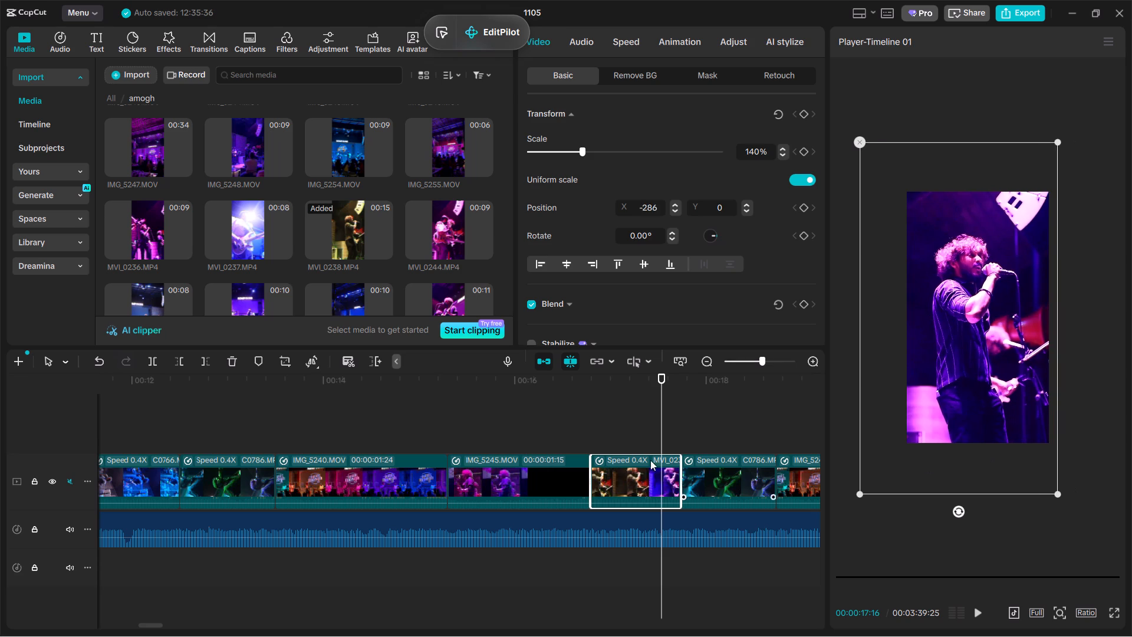
click(542, 431)
key(space)
ctrl+scroll(542, 431, down, 9)
ctrl+scroll(542, 431, up, 2)
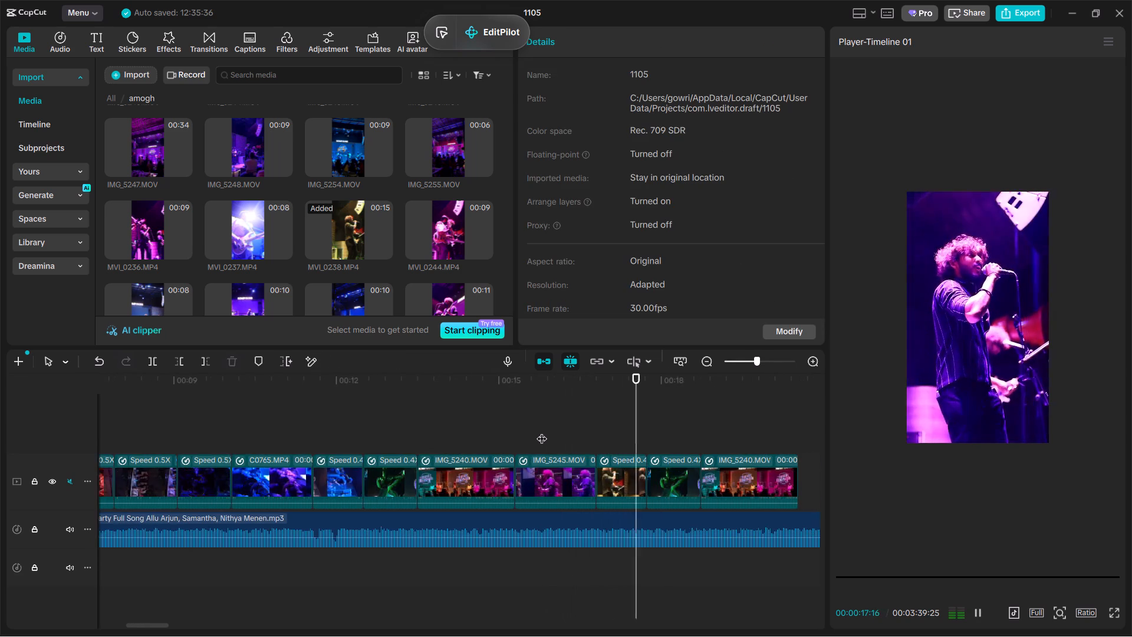
ctrl+scroll(542, 431, up, 4)
key(space)
Replace the slow-motion clip right after MVI_0238.MP4 with MVI_0237.MP4, shifting the used section past the source's opening and keeping the original effects.
click(248, 233)
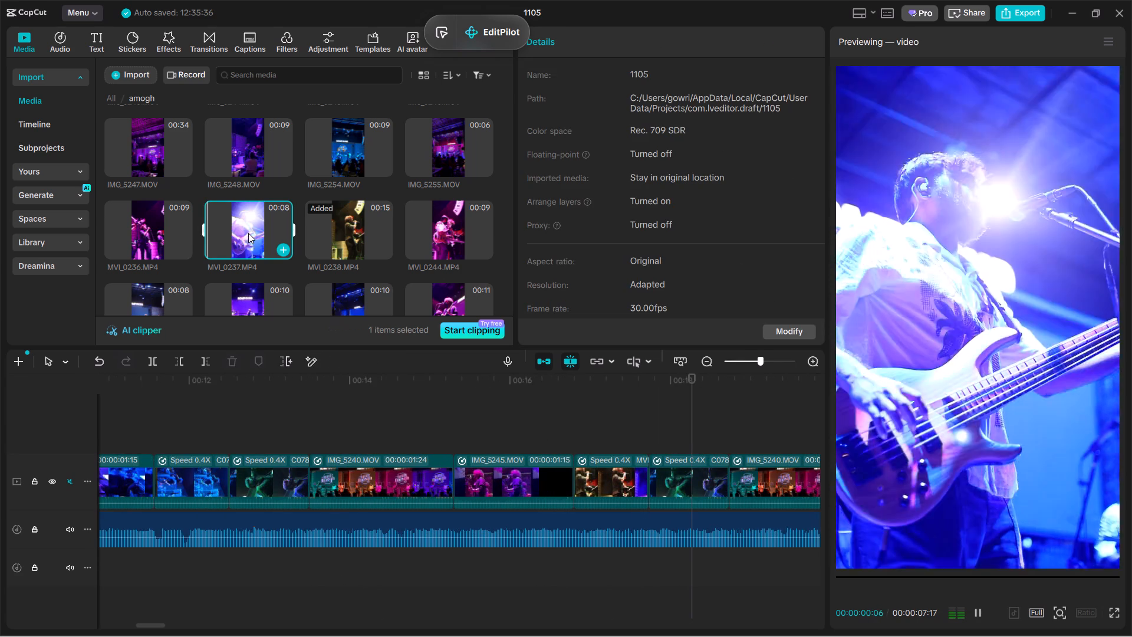
drag(248, 233, 689, 478)
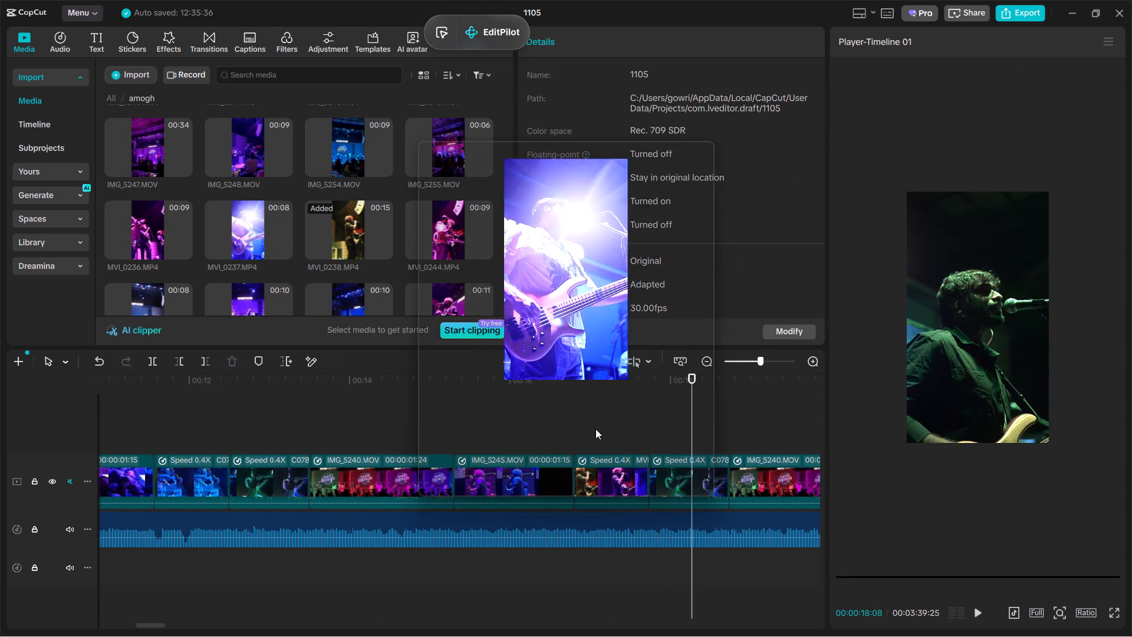
key(space)
drag(591, 422, 565, 429)
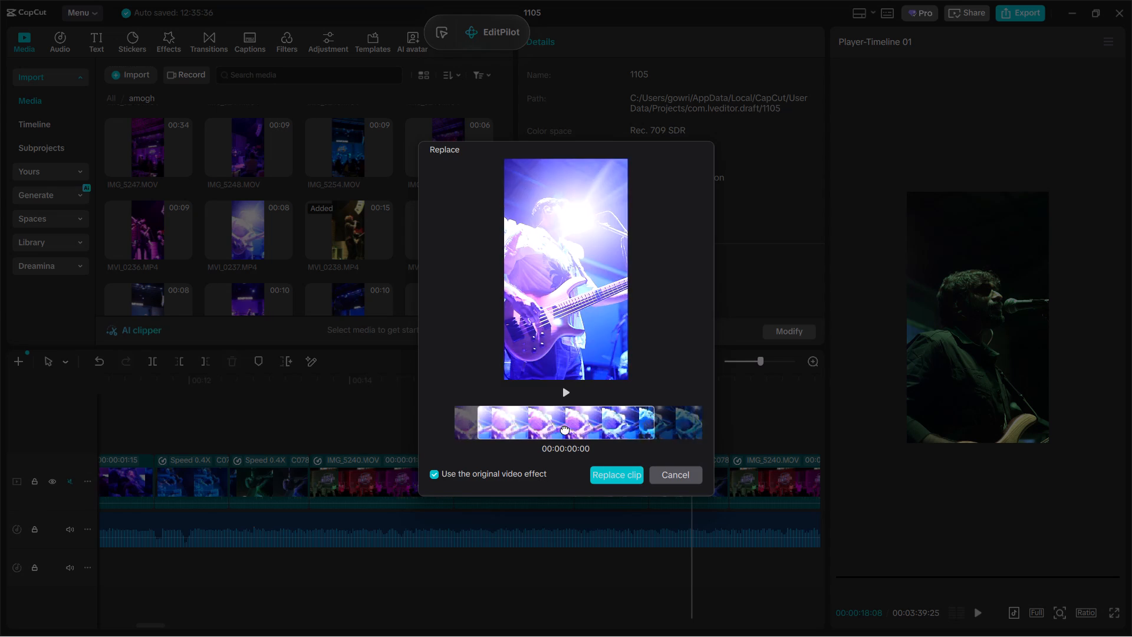
drag(565, 429, 548, 429)
click(623, 473)
click(519, 372)
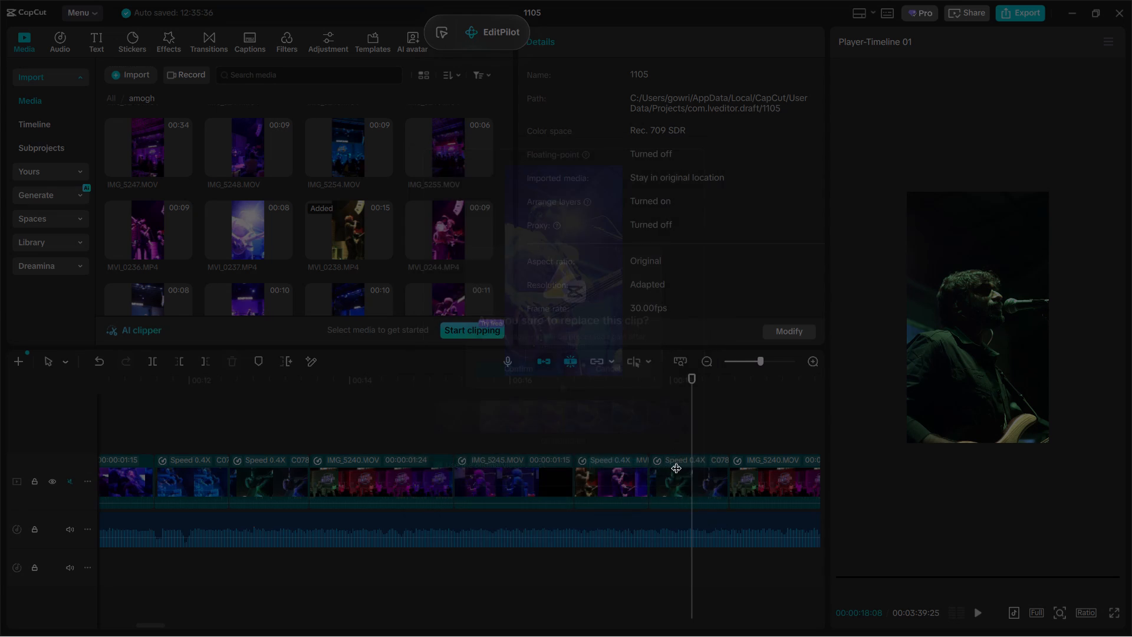
Set MVI_0237.MP4's rotation to 0° and its scale to 106%, then play it back into the following clip.
click(659, 430)
click(693, 467)
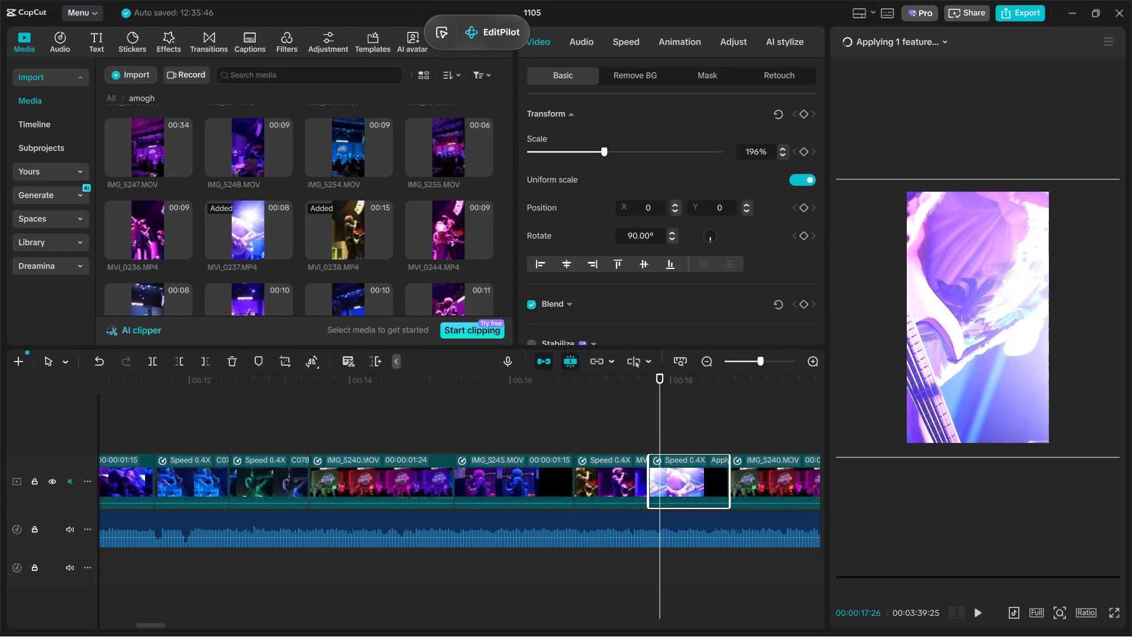
drag(654, 235, 424, 231)
key(0)
key(Return)
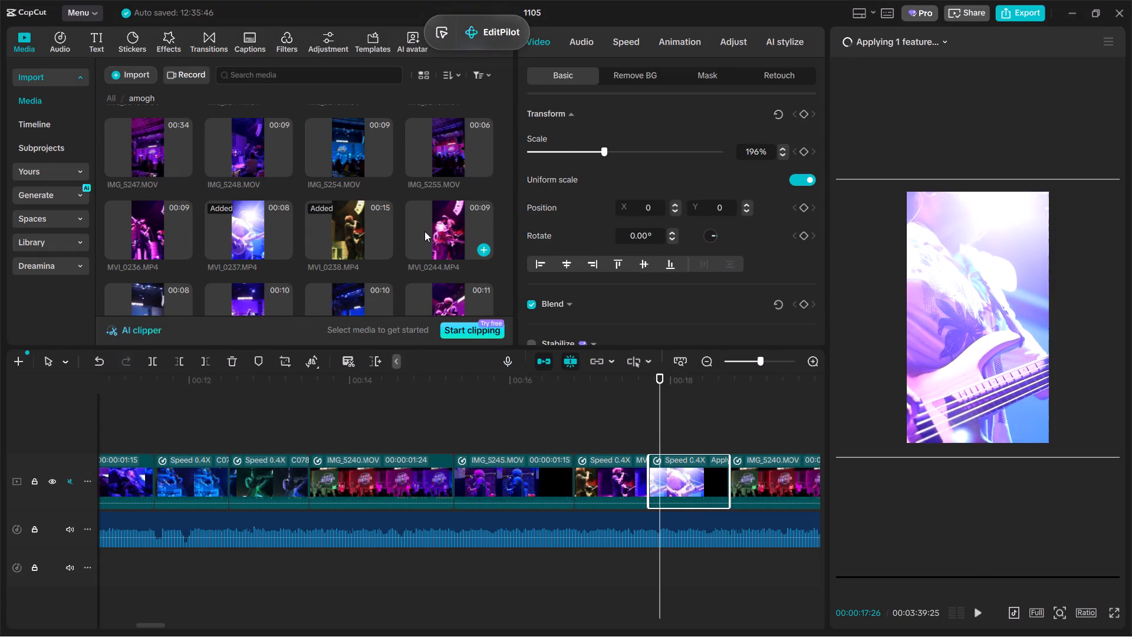
click(754, 150)
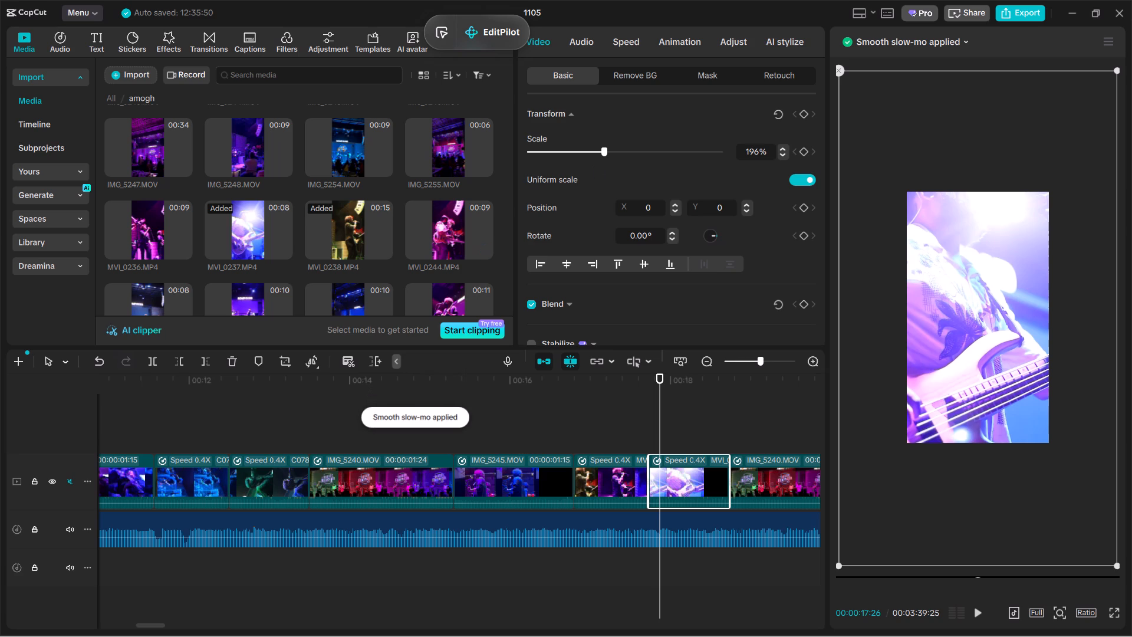
key(BackSpace)
key(0)
key(Return)
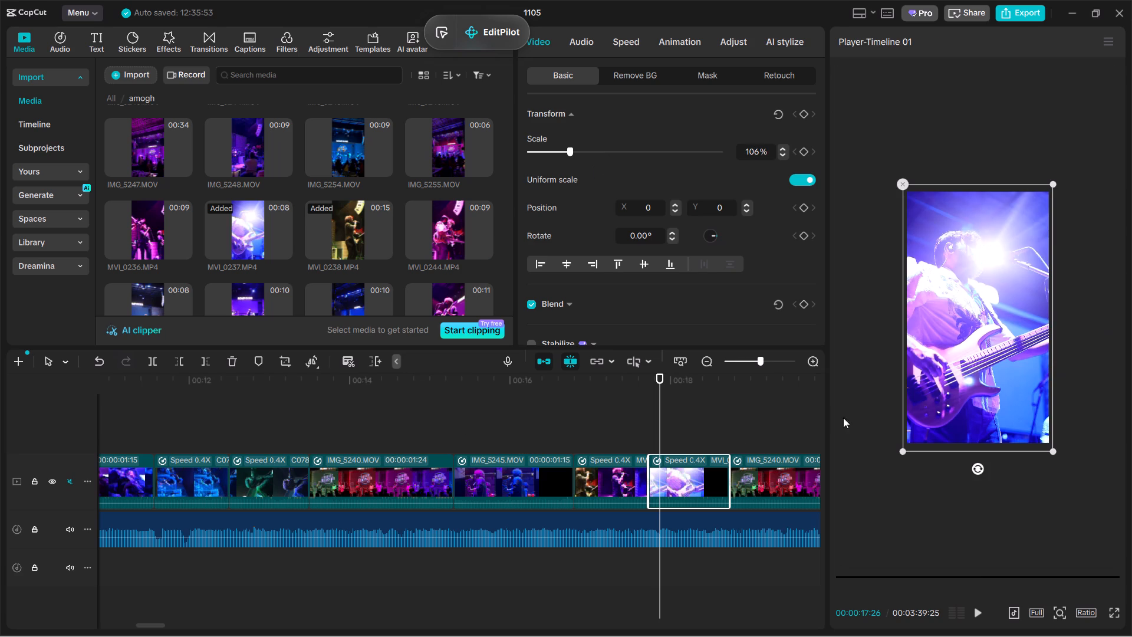
click(604, 435)
key(space)
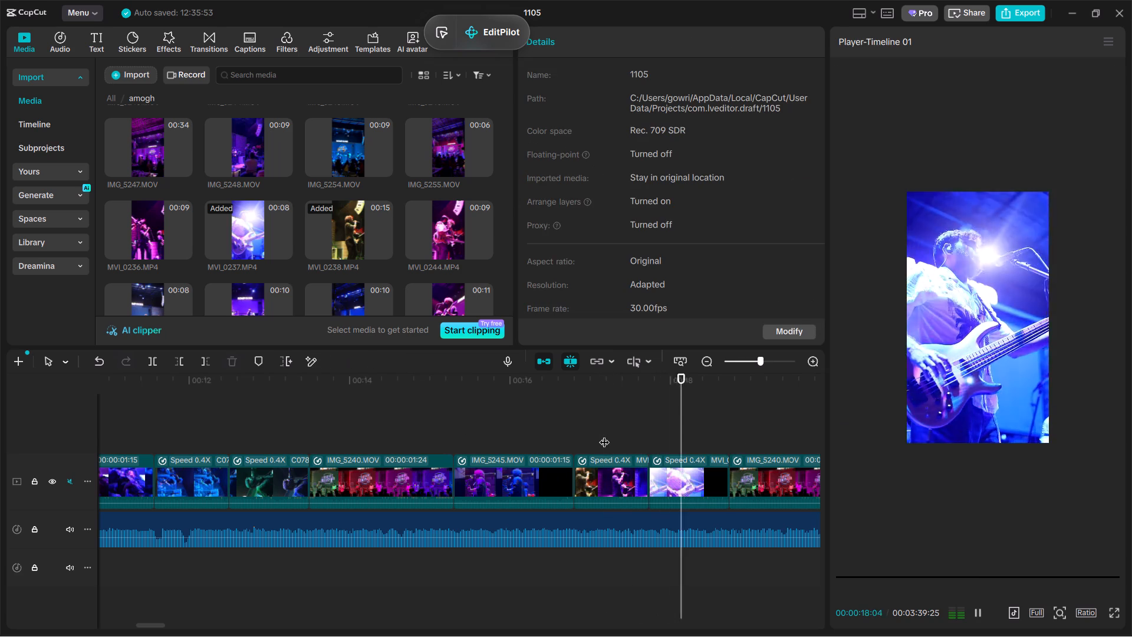
key(space)
key(space)
ctrl+scroll(604, 435, down, 4)
key(space)
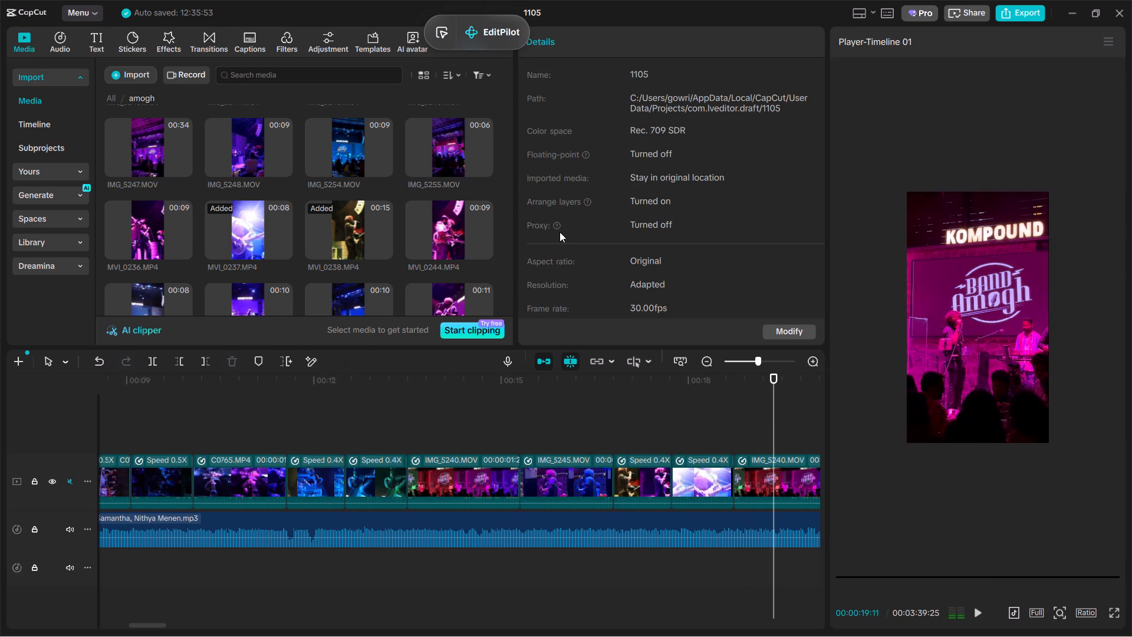
Preview further amogh clips, including MVI_0246.MP4, MVI_0249.MP4 and MVI_0253.MP4, to find a replacement for the last timeline clip.
scroll(192, 234, down, 1)
click(154, 254)
scroll(153, 253, down, 1)
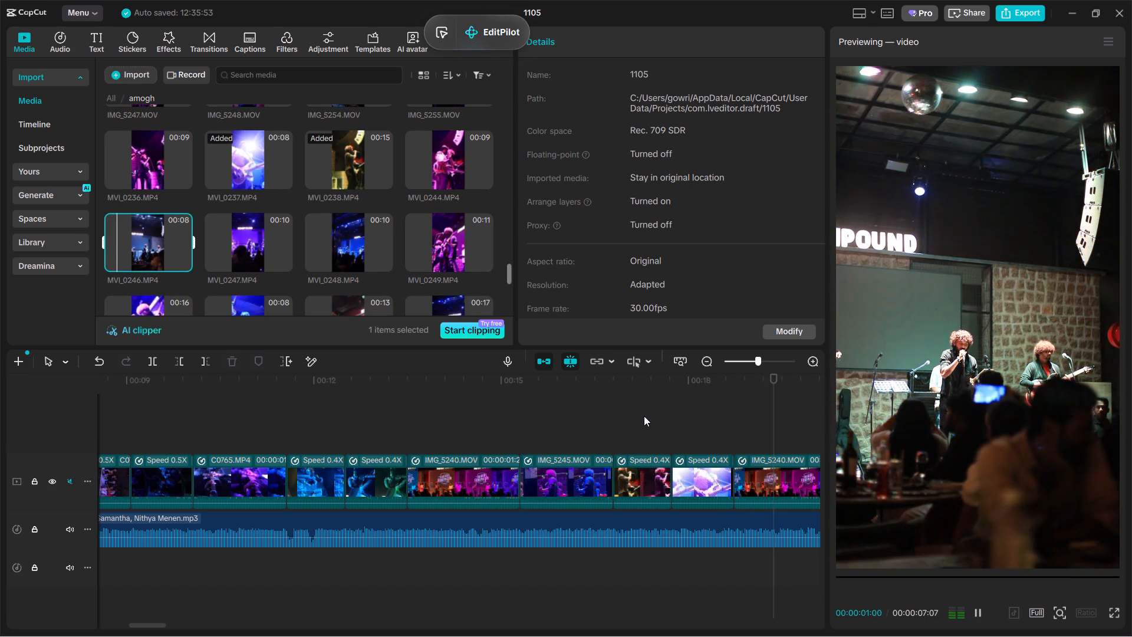
key(space)
click(458, 234)
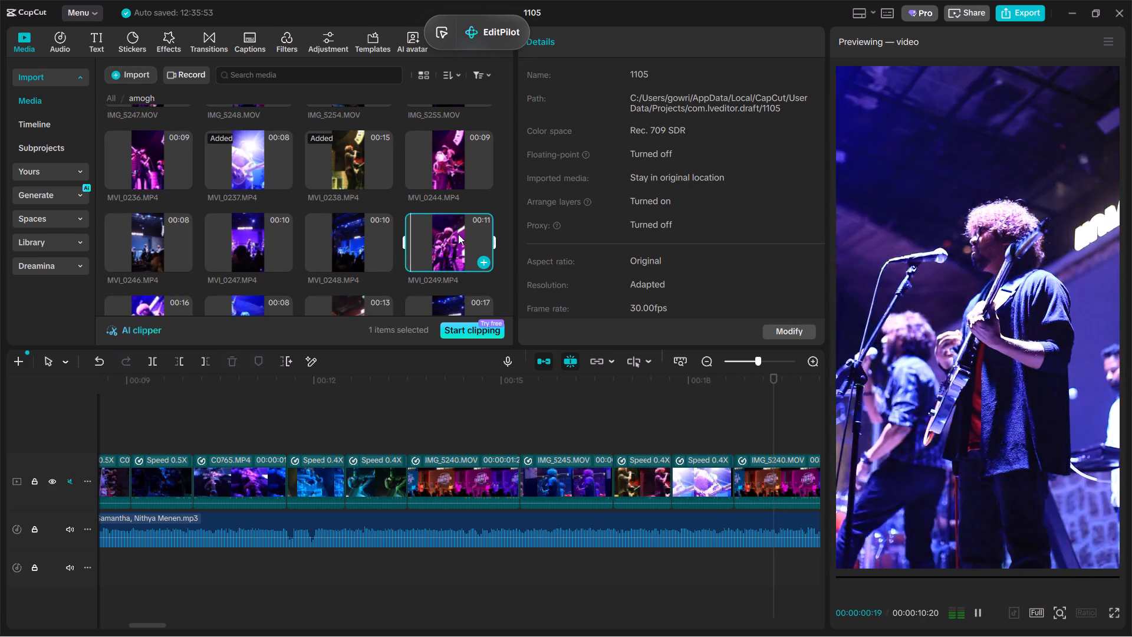
scroll(458, 285, down, 1)
click(449, 311)
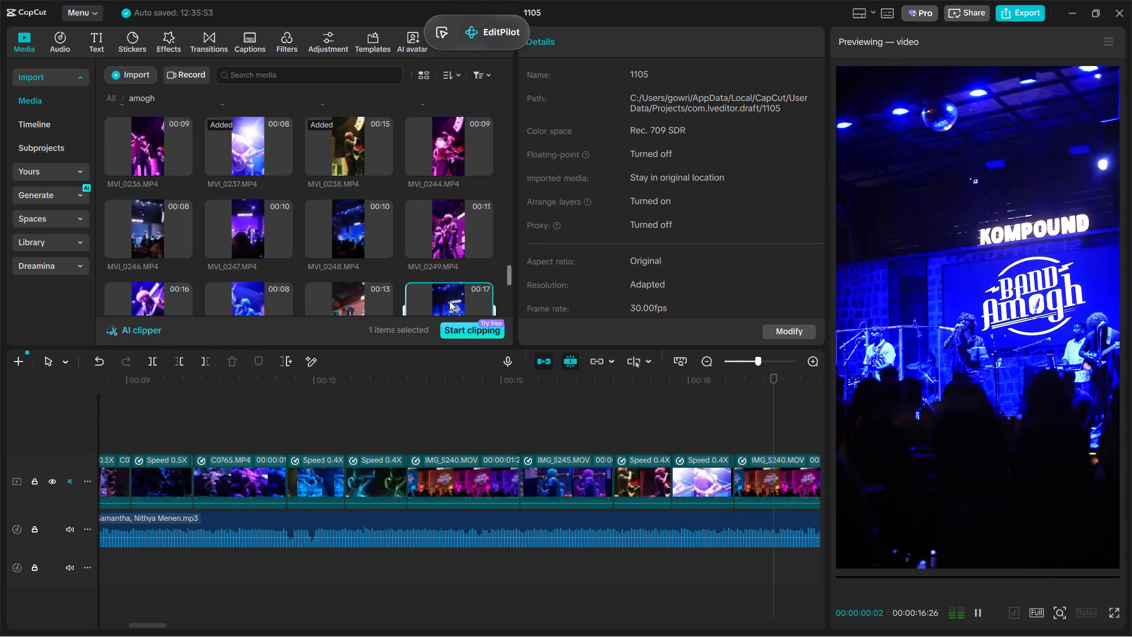
scroll(449, 301, down, 1)
scroll(384, 266, down, 1)
key(space)
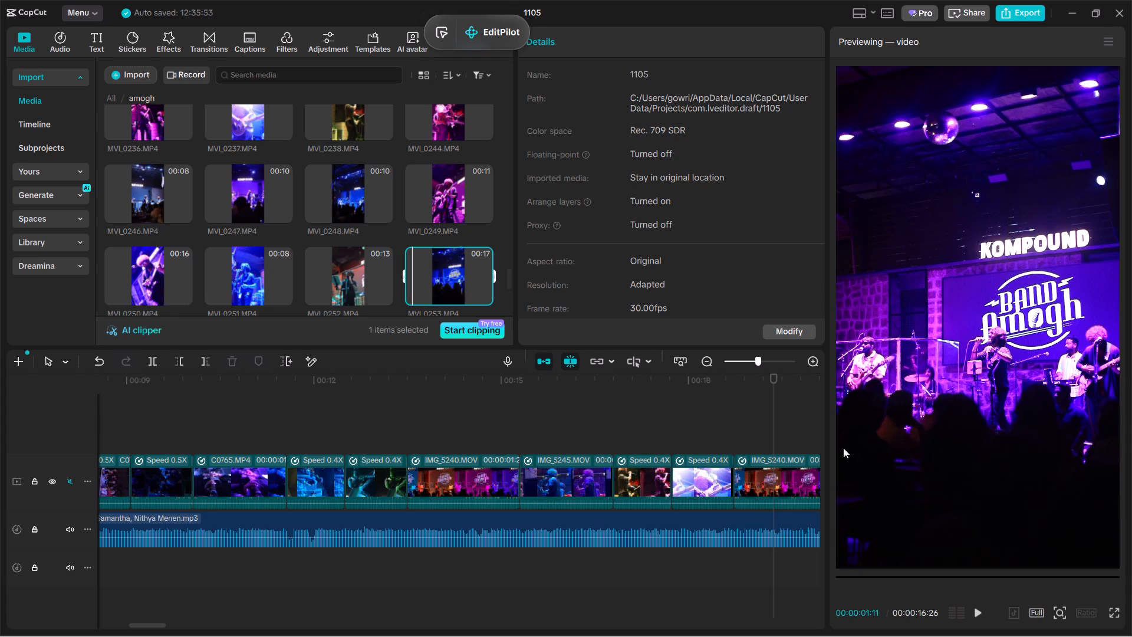
Replace the last IMG_5240.MOV clip with MVI_0250.MP4, shifting the used section past the source's opening and keeping the original effects.
click(169, 268)
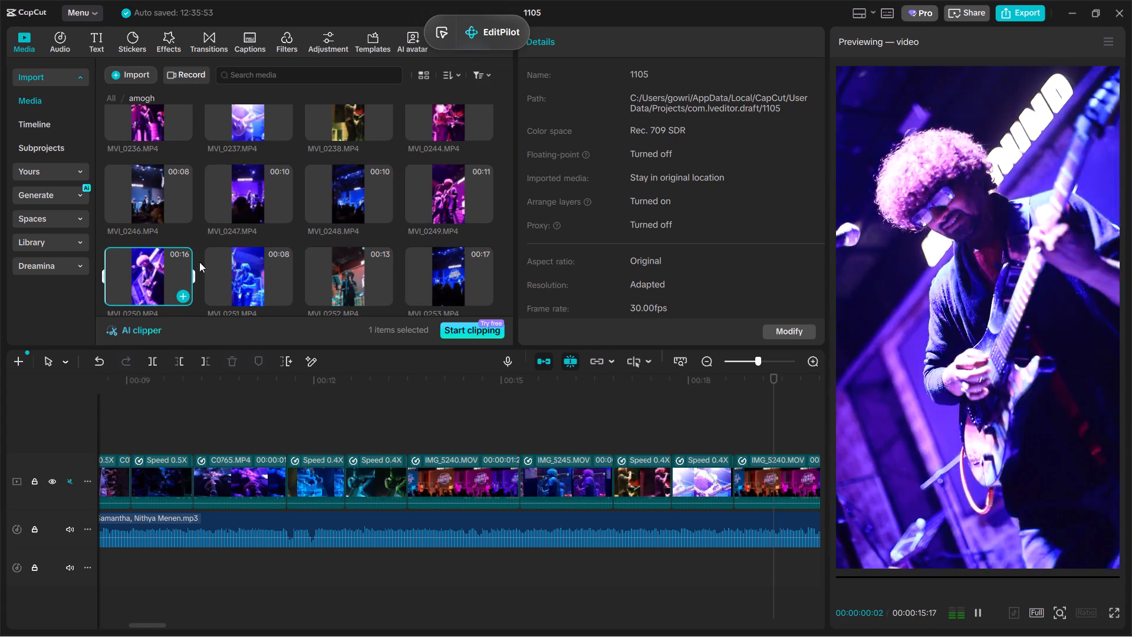
drag(149, 267, 779, 494)
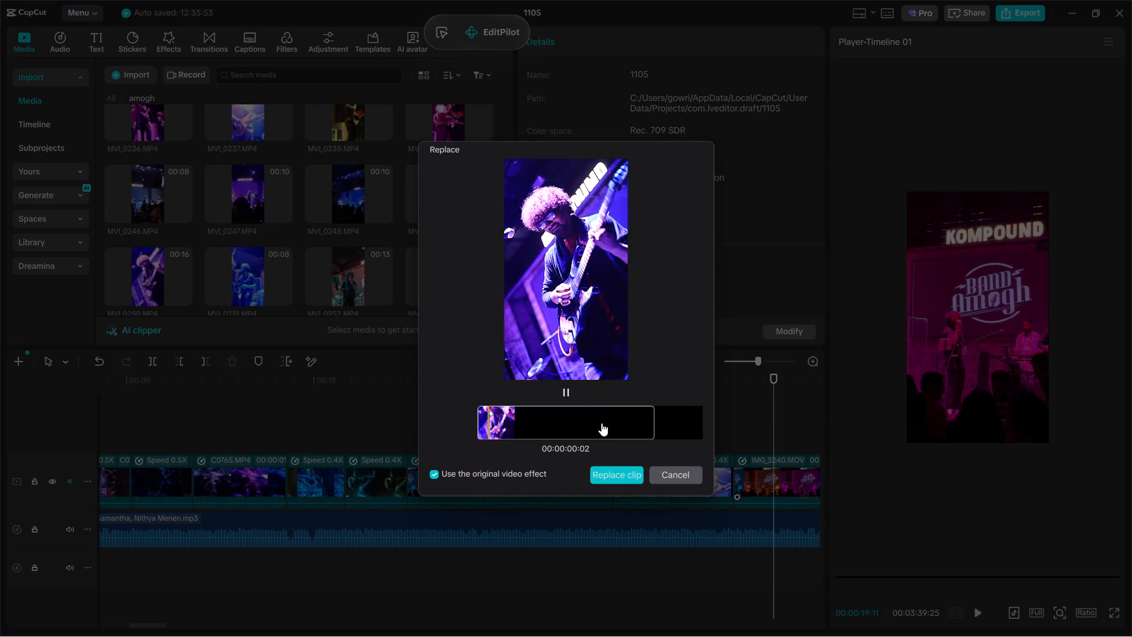
drag(601, 423, 570, 424)
drag(613, 469, 614, 475)
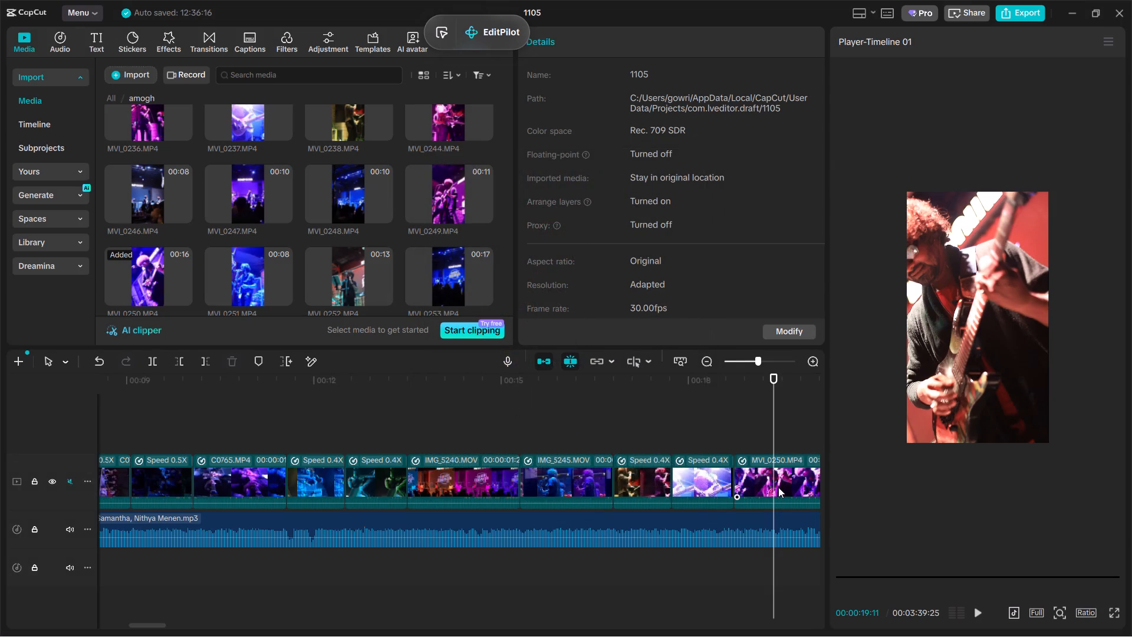
Centre MVI_0250.MP4 at X 0, Y 0, reduce it to 127% to frame the guitarist, and play it back.
click(778, 487)
drag(987, 438, 1022, 438)
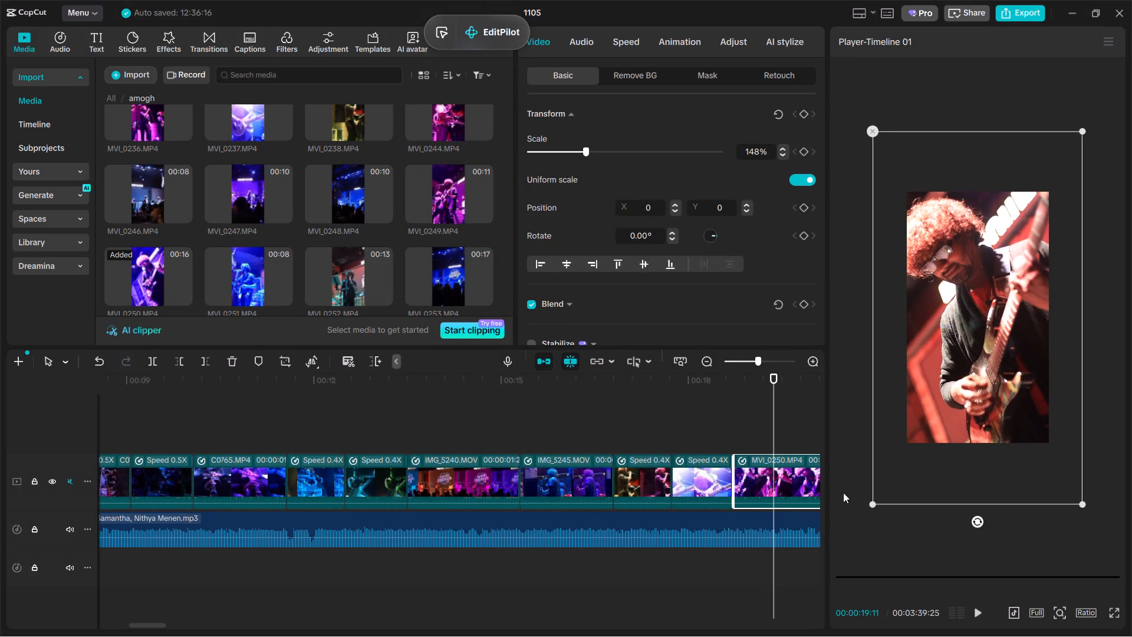
click(699, 425)
key(space)
key(space)
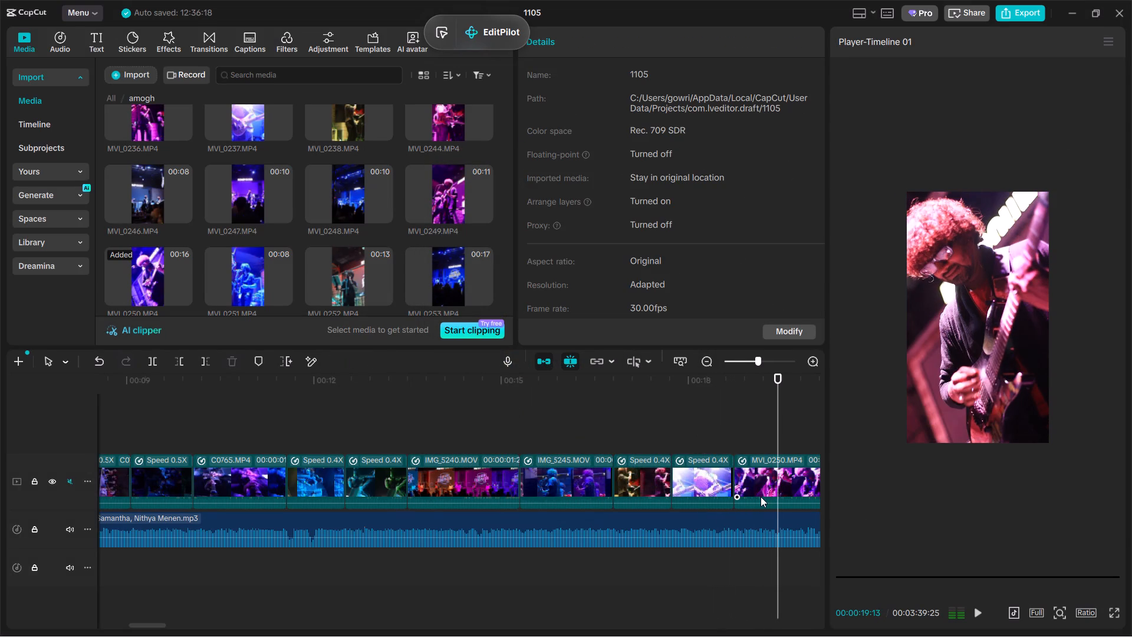
click(762, 499)
drag(1085, 505, 1073, 459)
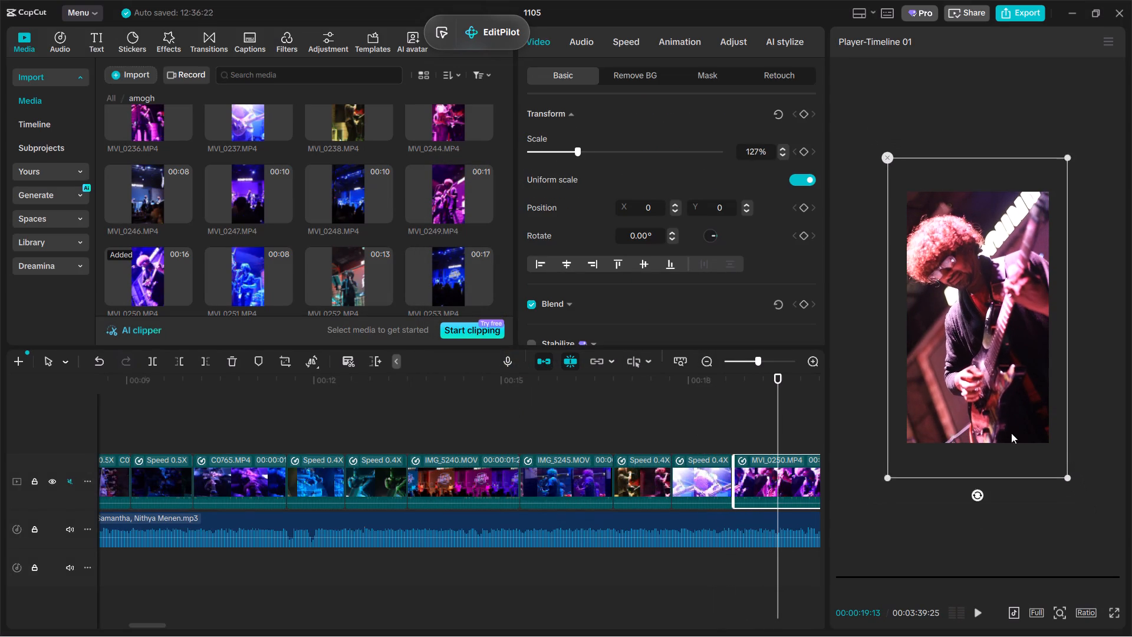
drag(1009, 432, 1009, 425)
click(651, 415)
key(space)
ctrl+scroll(651, 415, down, 9)
ctrl+scroll(651, 415, up, 11)
key(space)
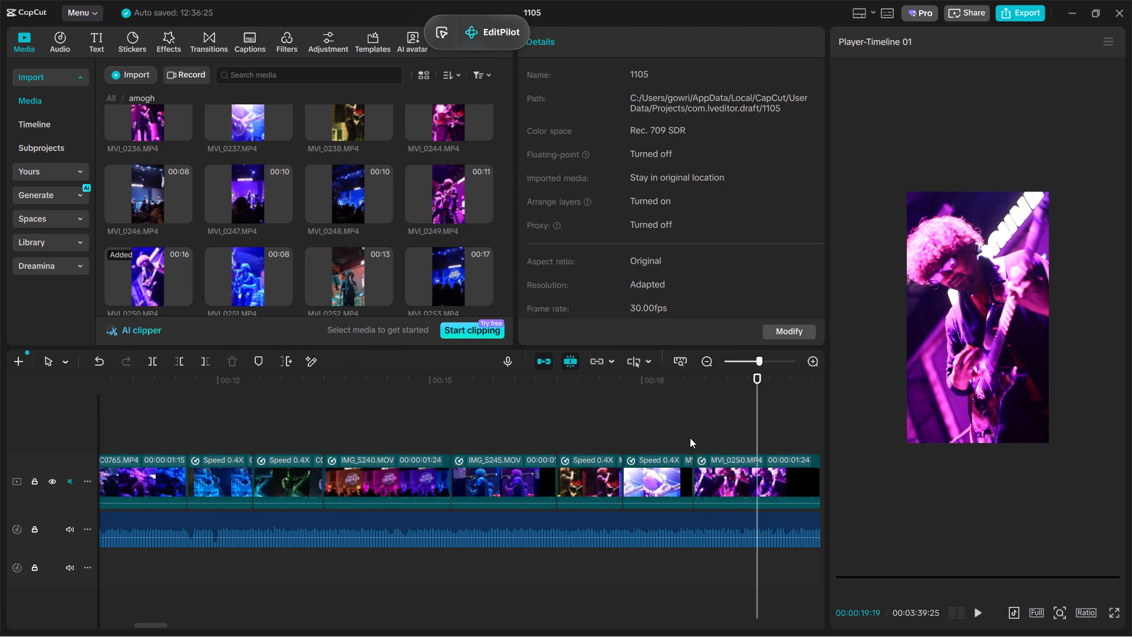
Replace the MVI_0250.MP4 timeline clip with a later section of the same source, keeping its original effects.
click(153, 262)
drag(153, 262, 747, 478)
drag(593, 412, 436, 413)
click(607, 487)
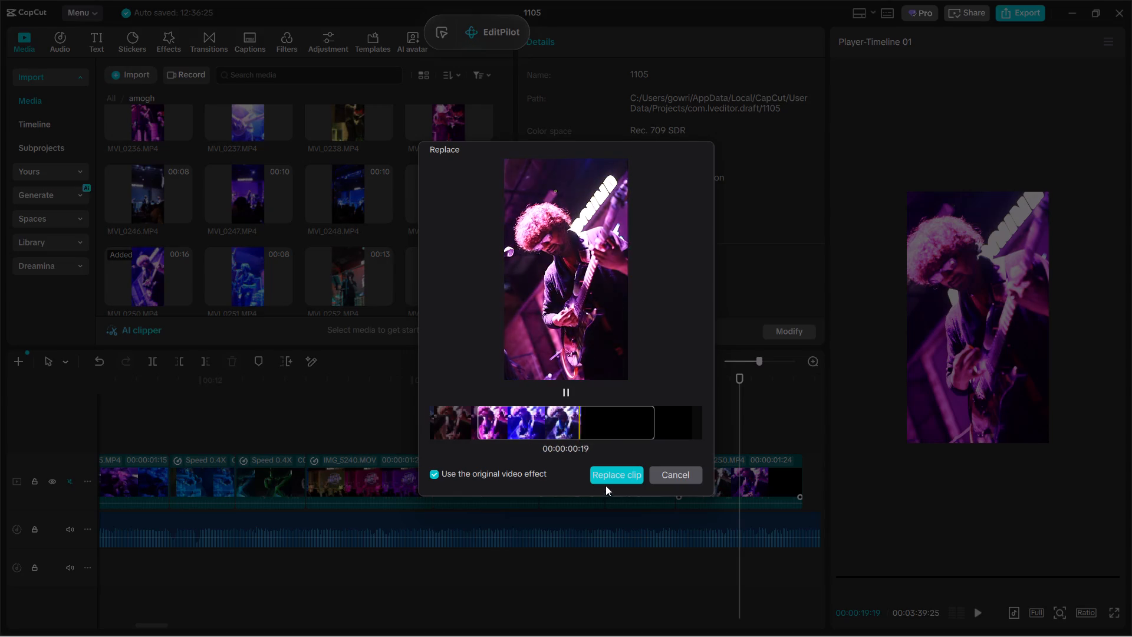
click(608, 480)
Play back the end of the edit, from MVI_0237.MP4 through the replaced MVI_0250.MP4 clip, to review the new shots.
click(672, 444)
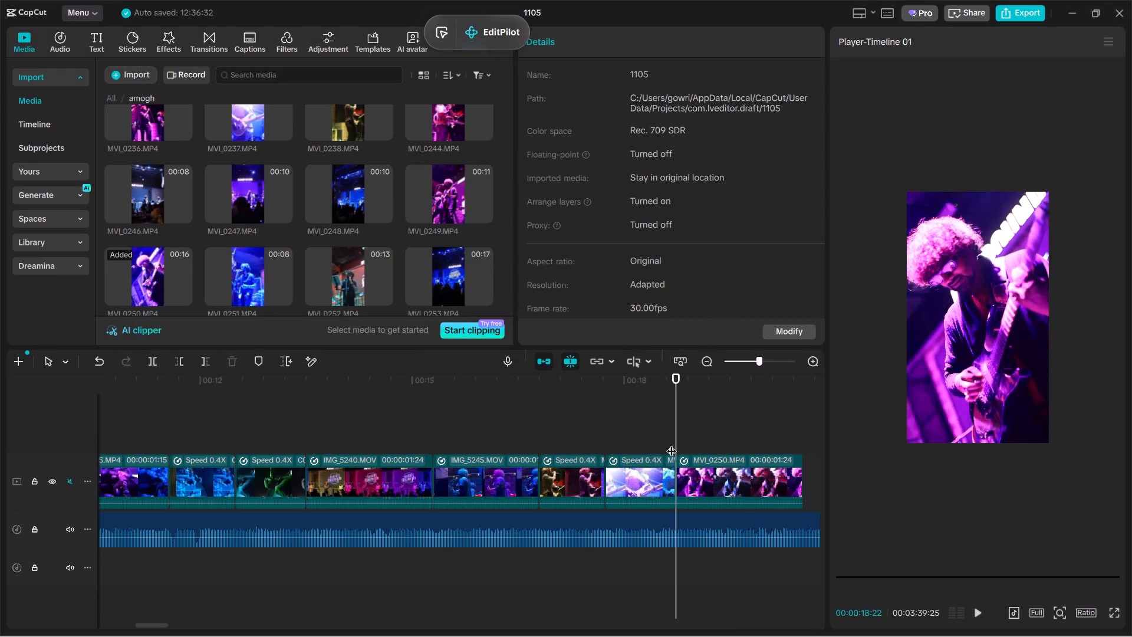
key(space)
key(space)
key(space)
ctrl+scroll(706, 496, down, 10)
key(space)
click(722, 435)
key(space)
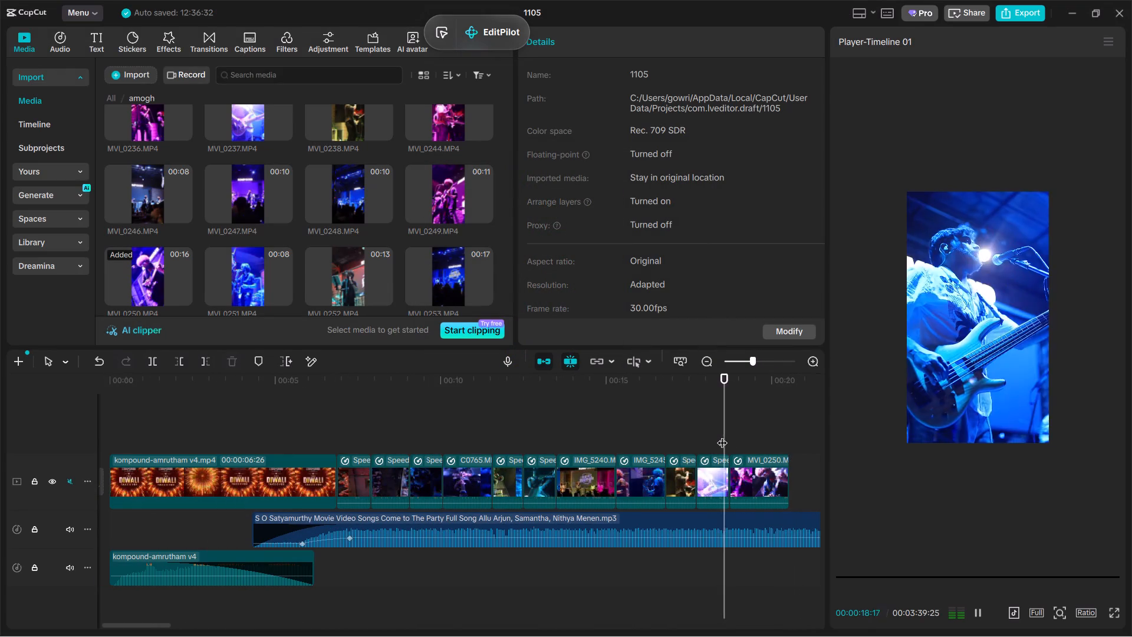
ctrl+scroll(722, 435, up, 12)
ctrl+scroll(722, 435, down, 2)
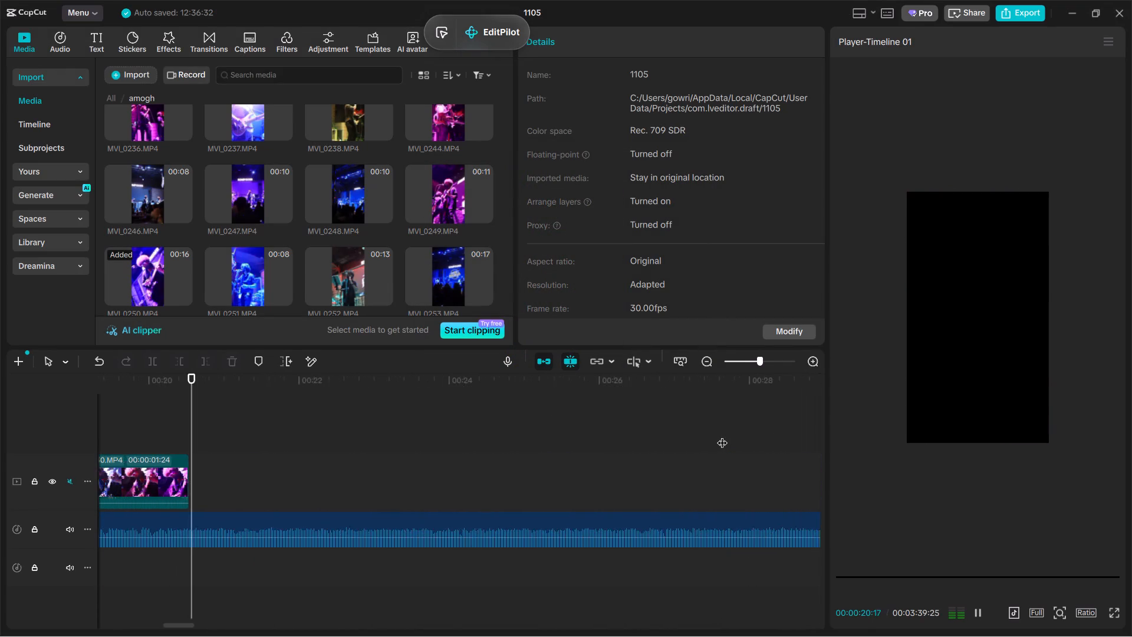
Replace the MVI_0250.MP4 timeline clip with a section starting about 5 seconds into the same source, keeping its original effects.
ctrl+scroll(722, 435, down, 1)
key(space)
click(248, 283)
click(225, 408)
drag(219, 408, 122, 421)
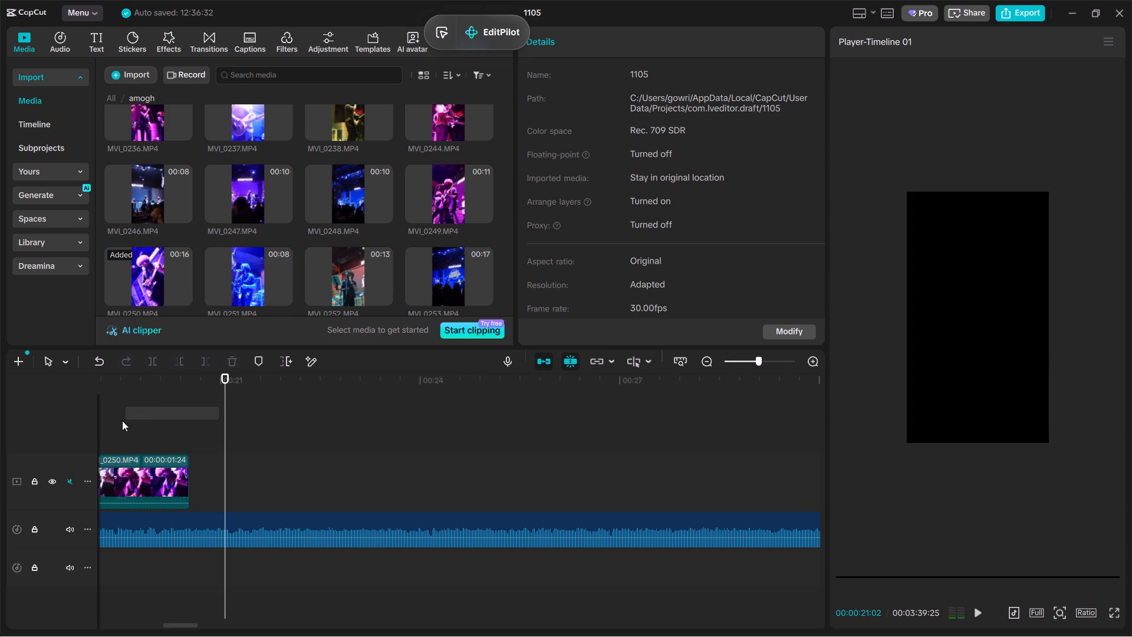
drag(122, 421, 140, 427)
click(150, 274)
click(119, 284)
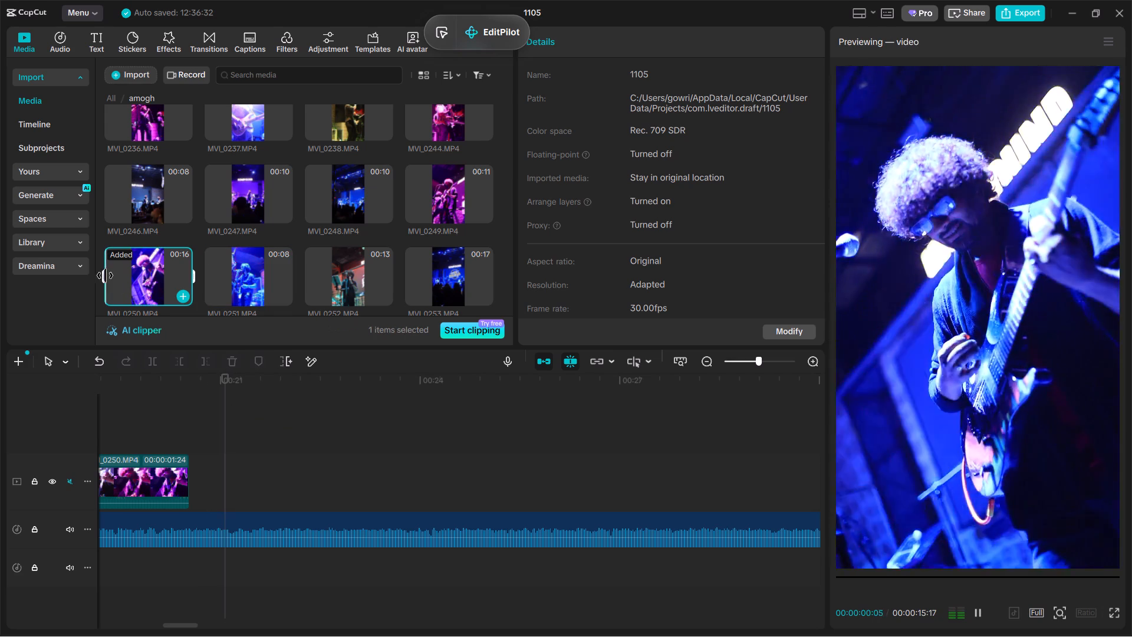
drag(103, 274, 130, 290)
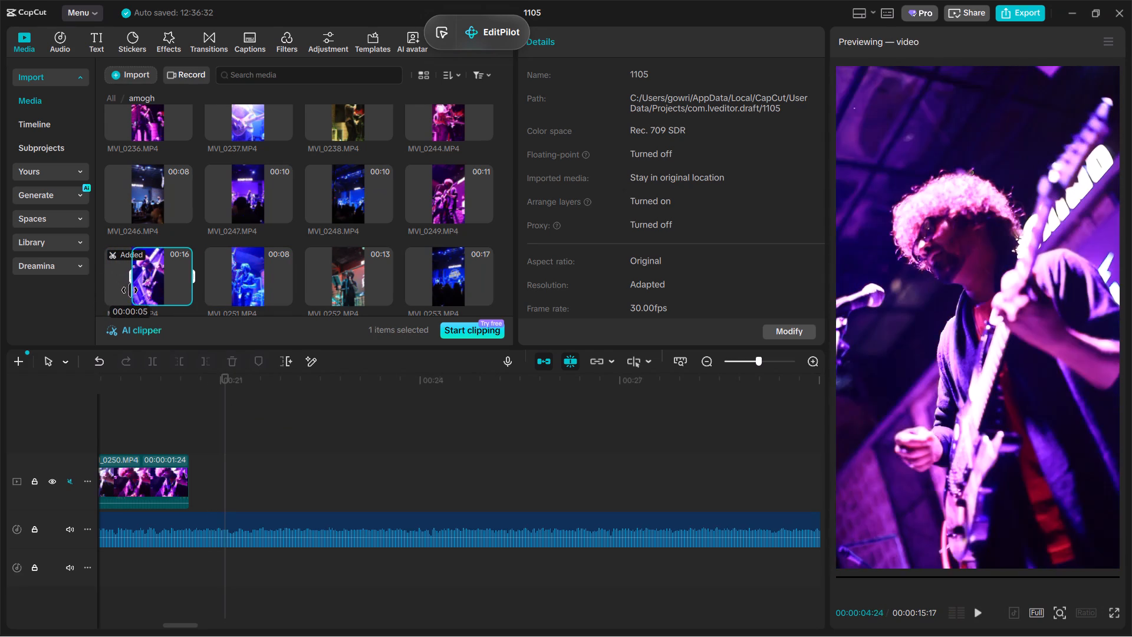
drag(130, 290, 131, 291)
drag(146, 278, 144, 463)
click(592, 475)
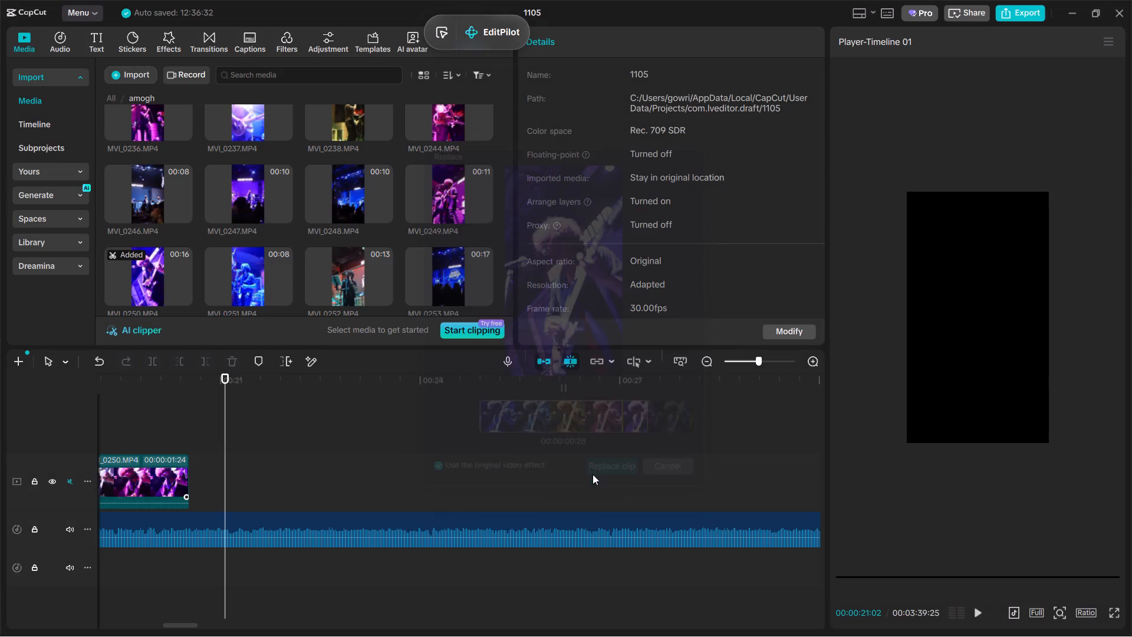
Play back the end of the edit, from MVI_0237.MP4 through the replaced MVI_0250.MP4 clip.
click(155, 423)
drag(153, 423, 181, 421)
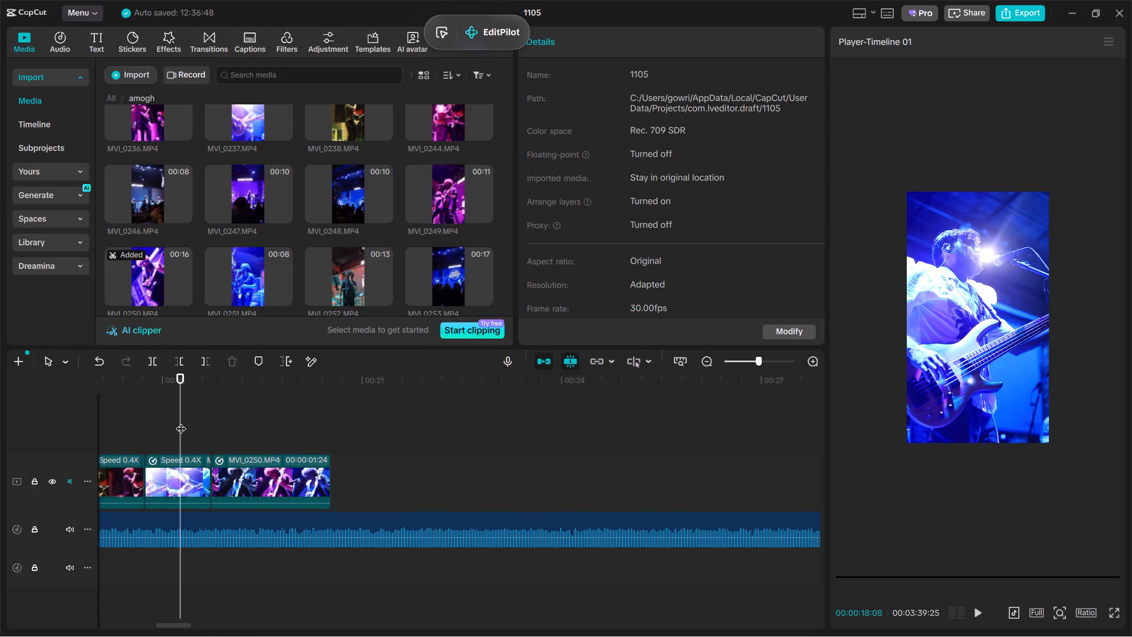
key(space)
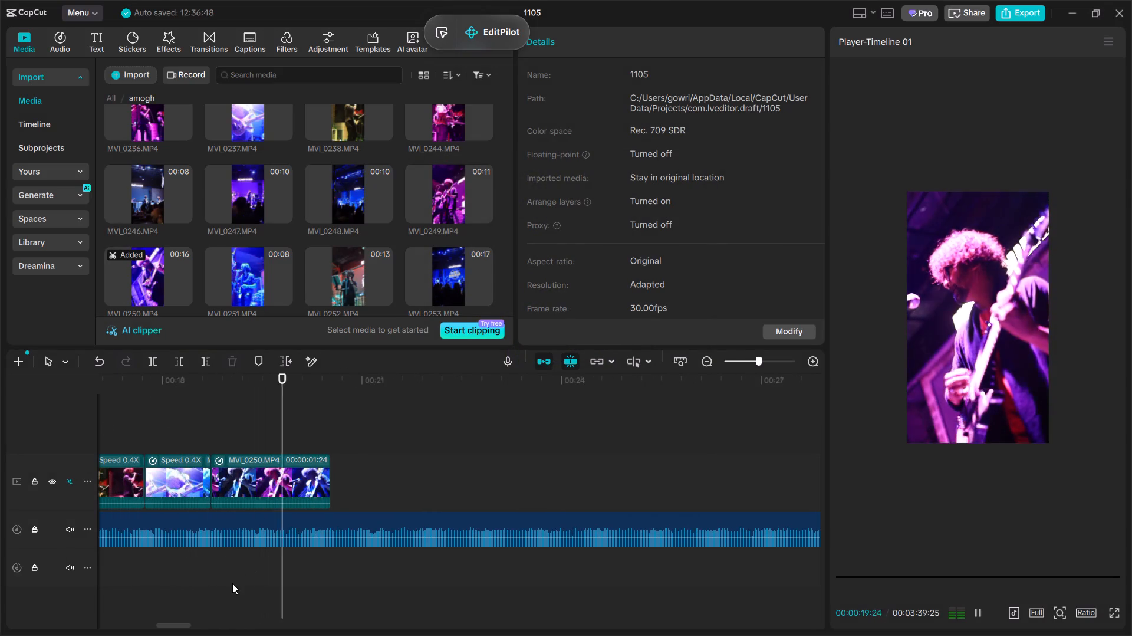
key(space)
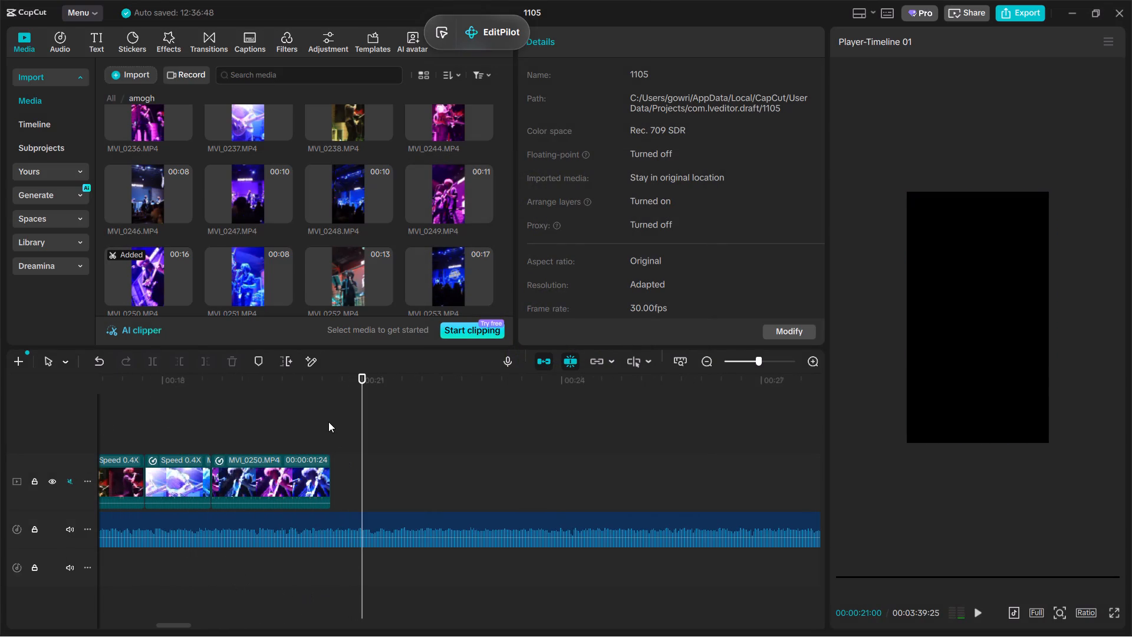
click(328, 422)
key(space)
Duplicate the last five clips, IMG_5240.MOV through MVI_0250.MP4, and place the copies on the main track directly after the last clip.
click(272, 421)
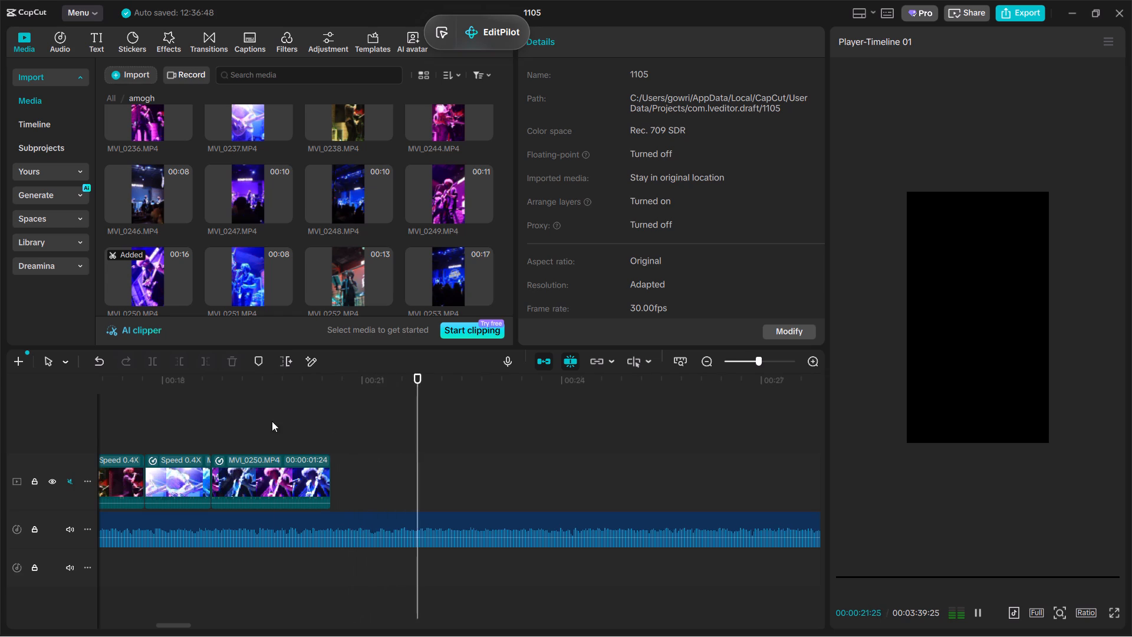
drag(272, 421, 169, 446)
click(184, 429)
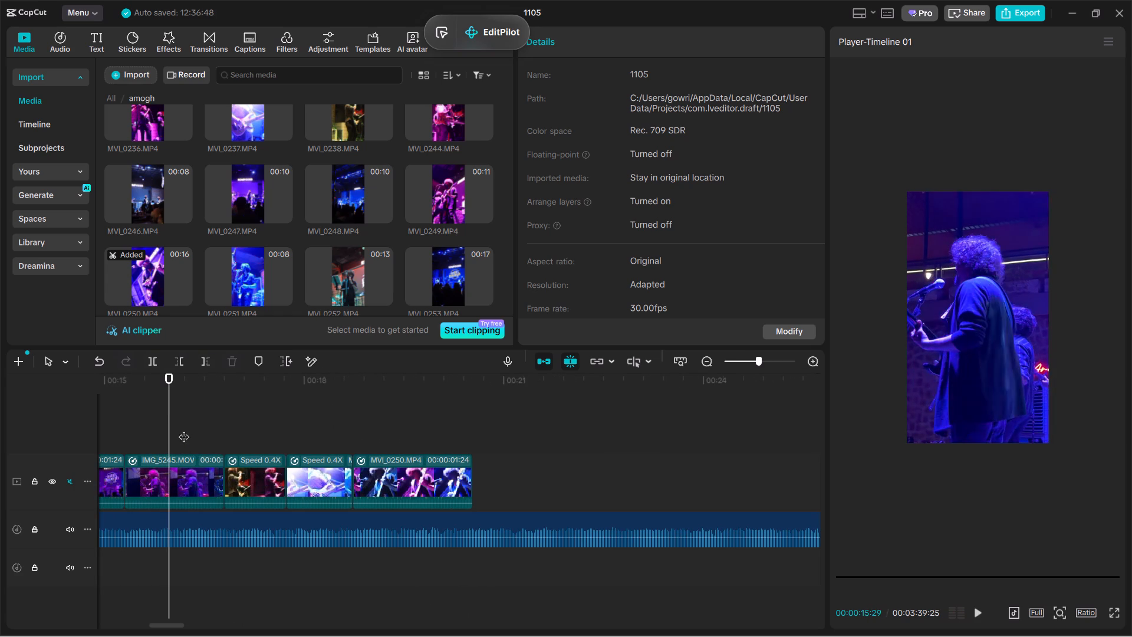
drag(184, 429, 107, 439)
drag(208, 418, 526, 485)
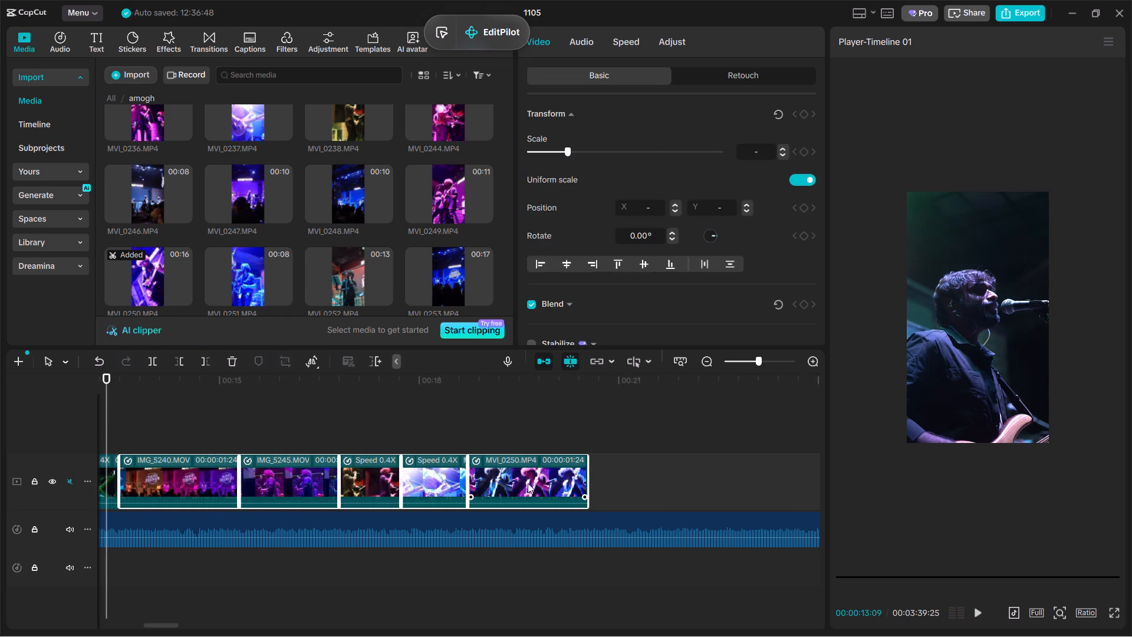
key(ctrl+c)
ctrl+drag(535, 475, 715, 427)
key(ctrl+z)
key(ctrl+c)
click(580, 442)
drag(580, 441, 591, 444)
key(ctrl+v)
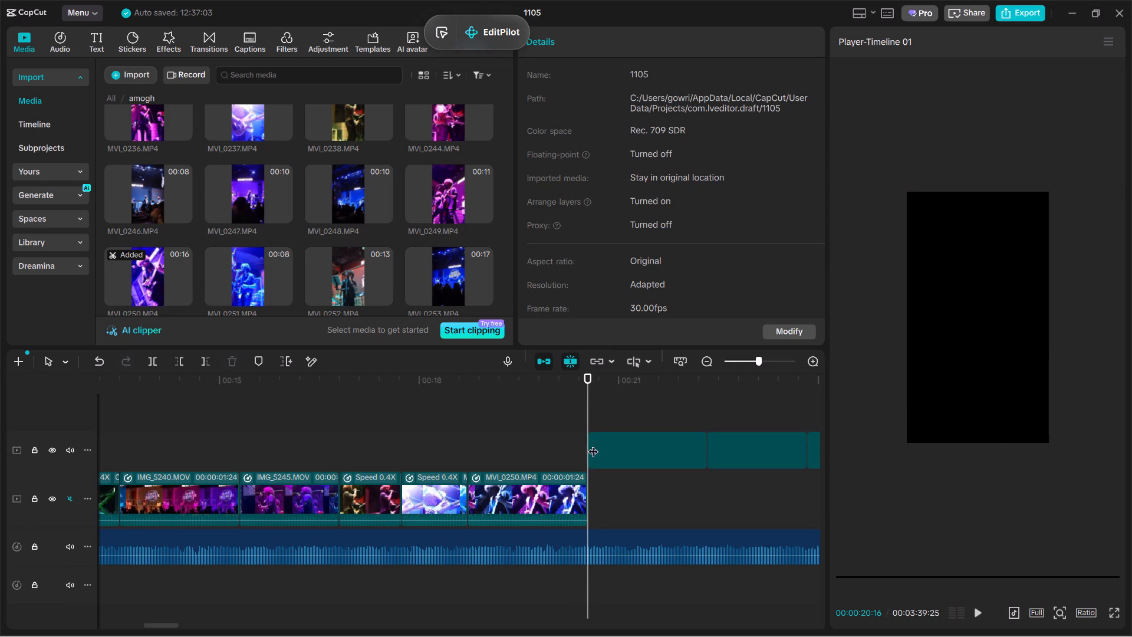
drag(606, 447, 589, 481)
Trim the end of the MVI_0250.MP4 clip back to about 00:00:20:12, closing the gap to the duplicated clips.
click(541, 429)
key(space)
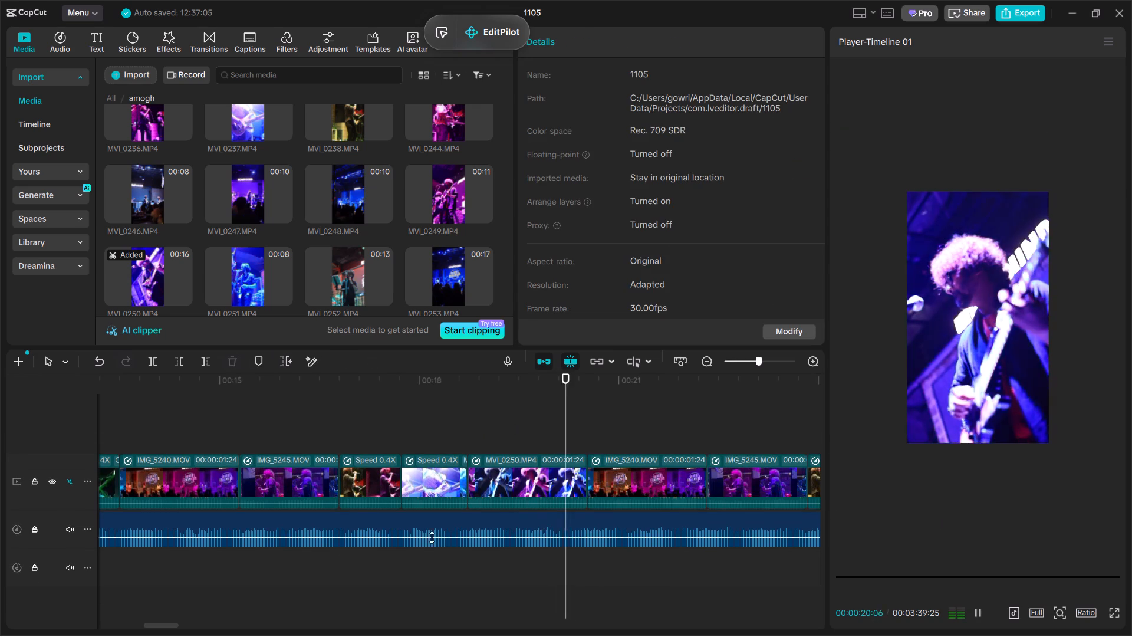
key(space)
click(568, 394)
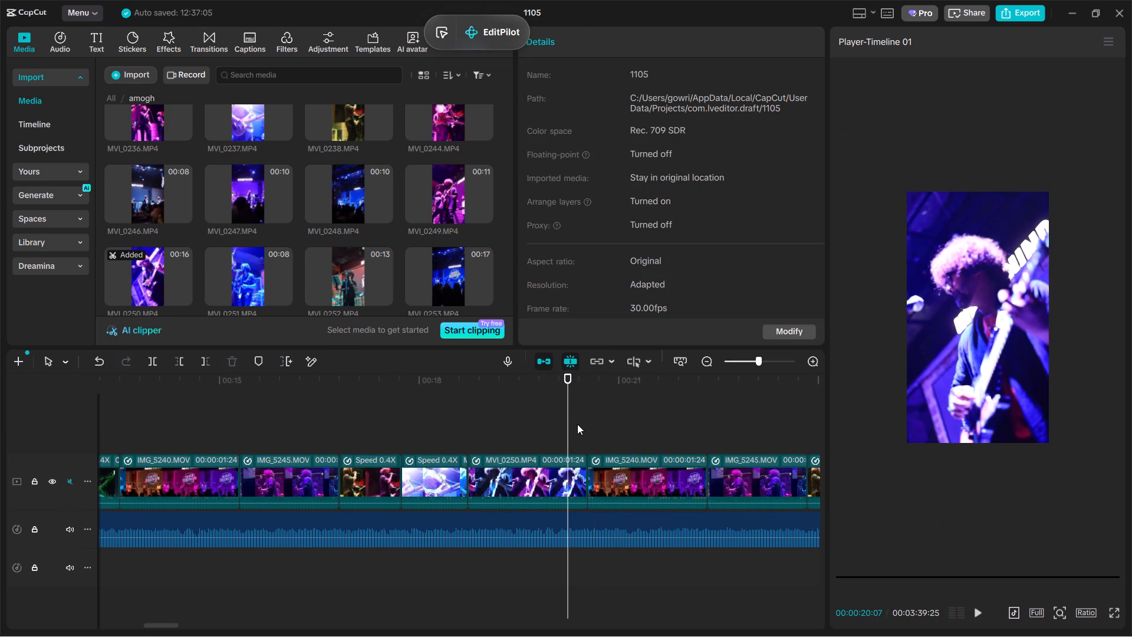
key(space)
key(space)
click(670, 485)
click(536, 430)
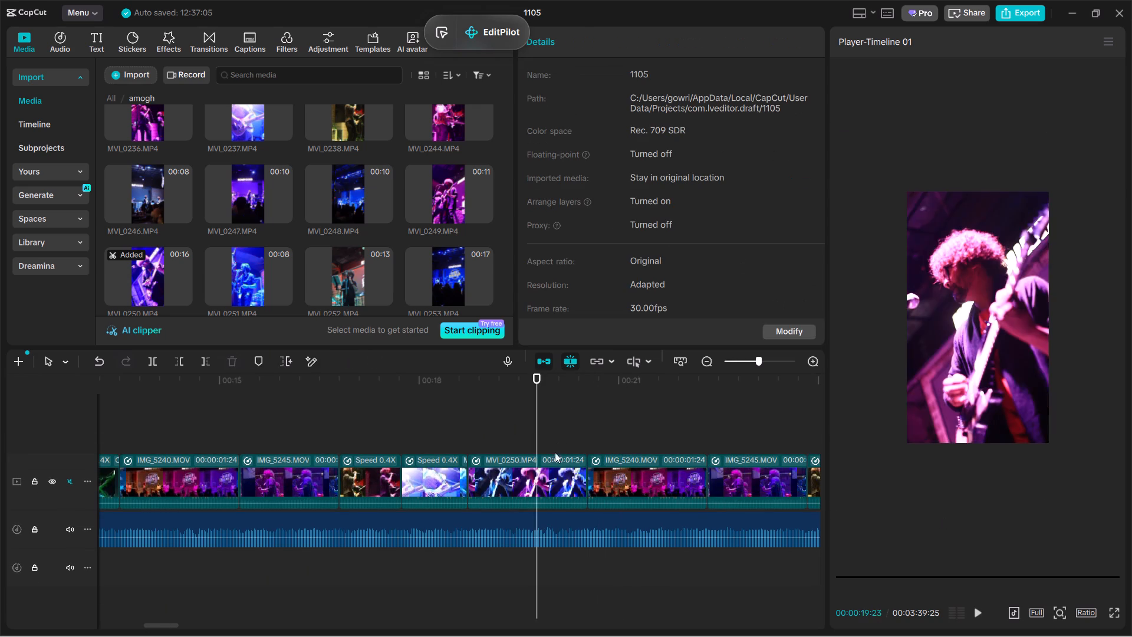
key(space)
key(space)
click(567, 481)
key(space)
key(space)
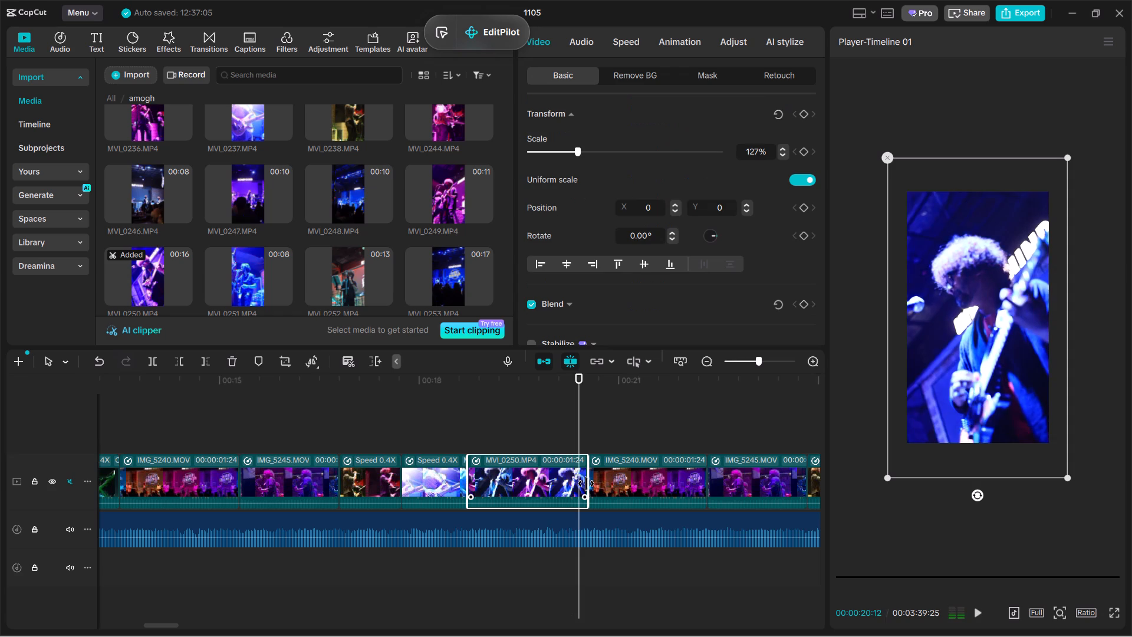
drag(586, 484, 578, 485)
Shorten the duplicated IMG_5240.MOV clip so that it ends at about 00:00:20:28.
key(space)
click(643, 481)
key(space)
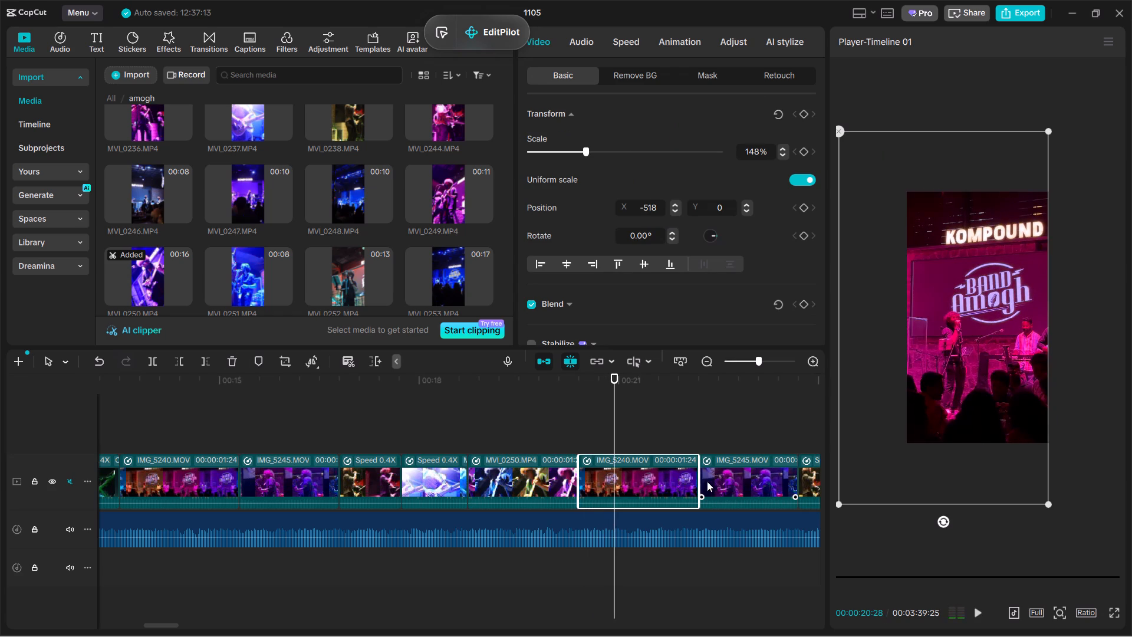
drag(702, 479, 608, 491)
drag(606, 480, 609, 482)
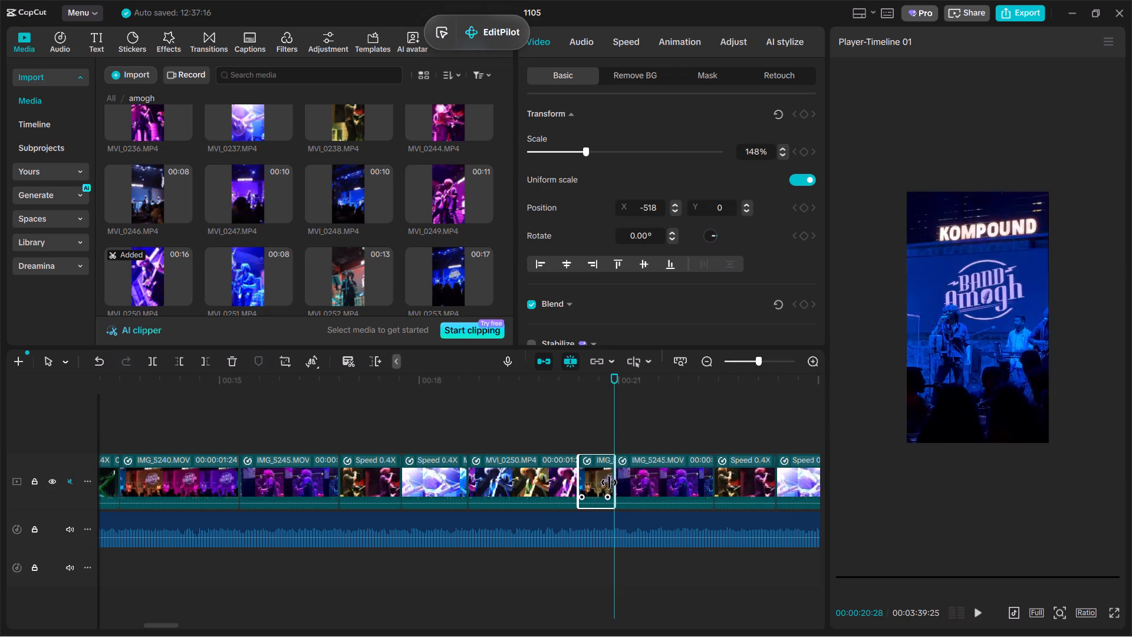
drag(609, 482, 611, 484)
Preview further amogh clips and replace the duplicated IMG_5245.MOV with the drummer shot MVI_0256.MP4, keeping the original effects.
click(426, 274)
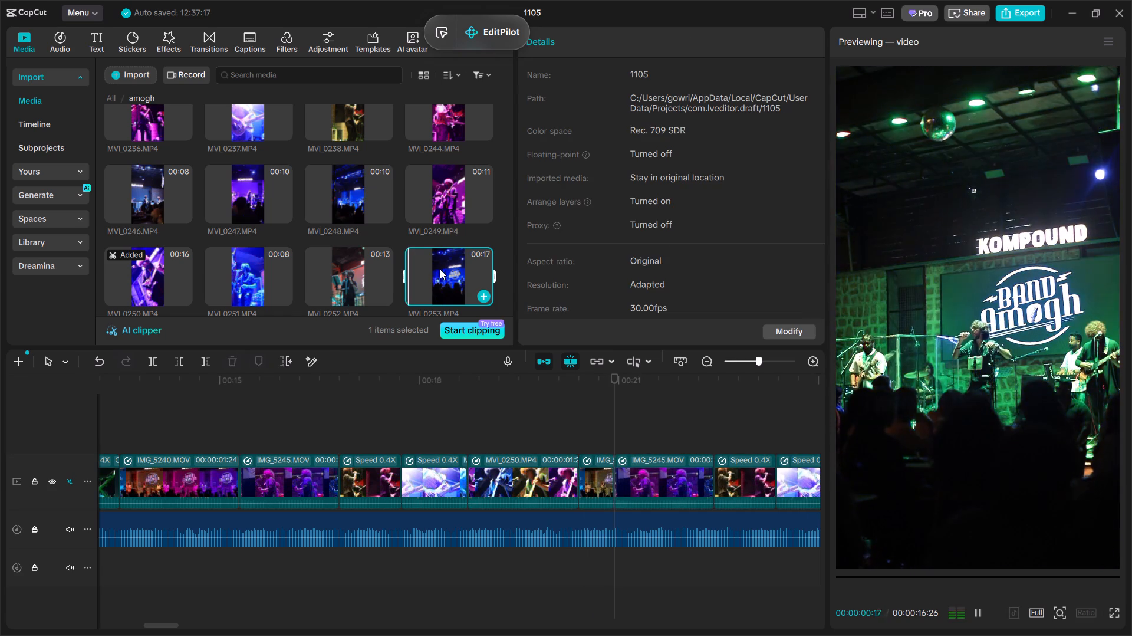
scroll(442, 266, down, 1)
click(343, 190)
scroll(343, 190, down, 1)
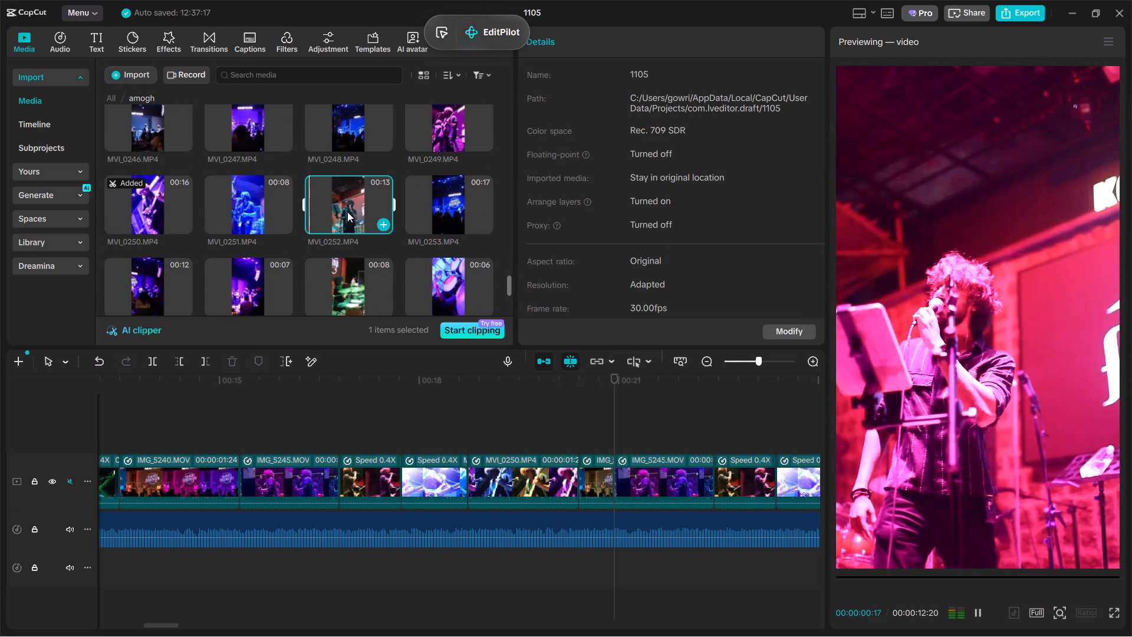
click(249, 212)
click(370, 273)
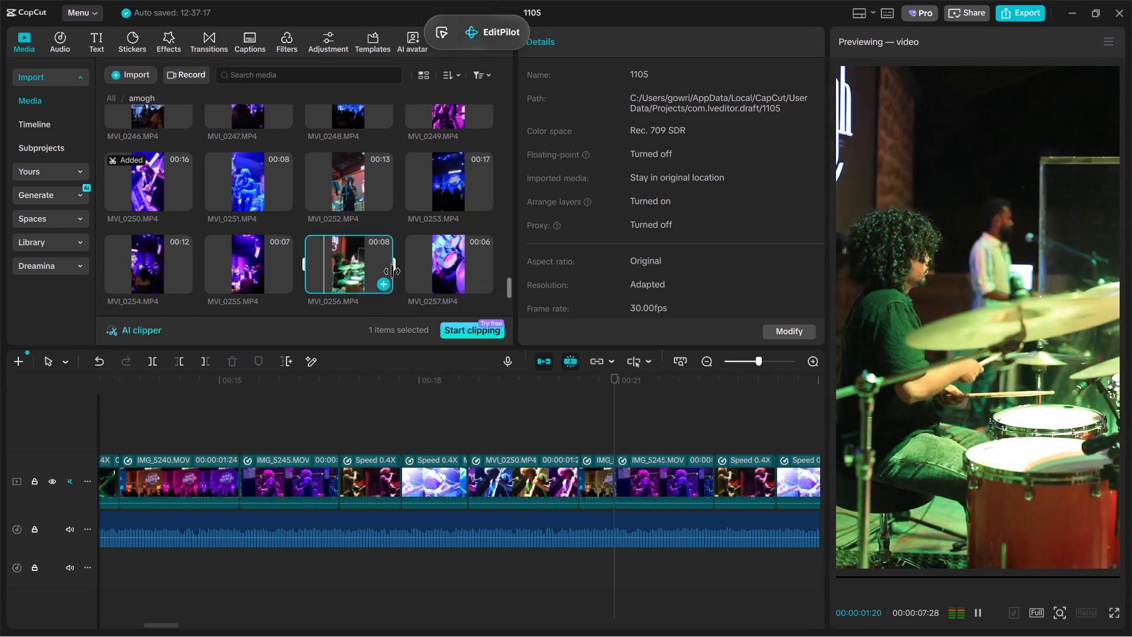
drag(361, 262, 687, 475)
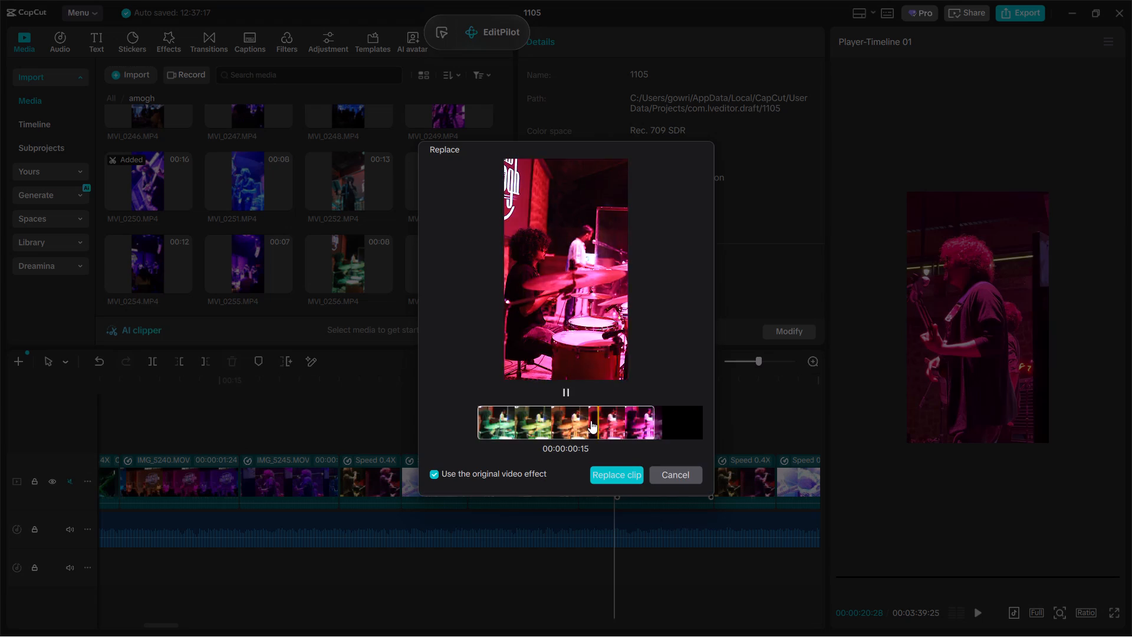
drag(591, 421, 554, 426)
click(626, 472)
Enlarge MVI_0256.MP4 to 146% and reposition it at X 493, Y 247 to frame the drummer.
click(516, 373)
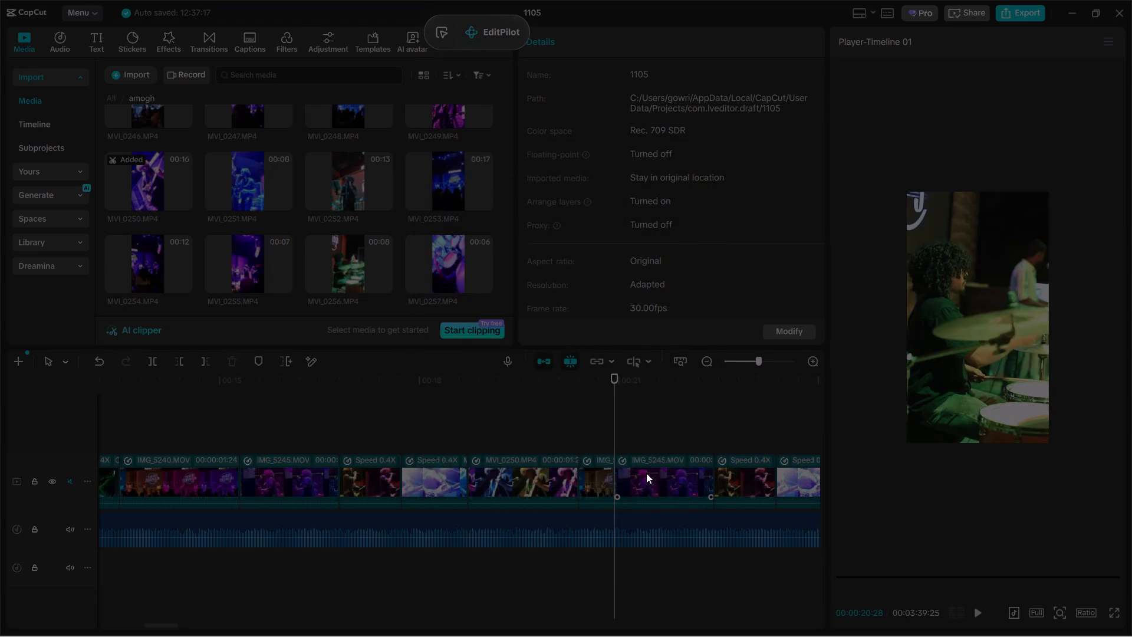
key(space)
click(656, 484)
key(space)
drag(1091, 478, 1091, 478)
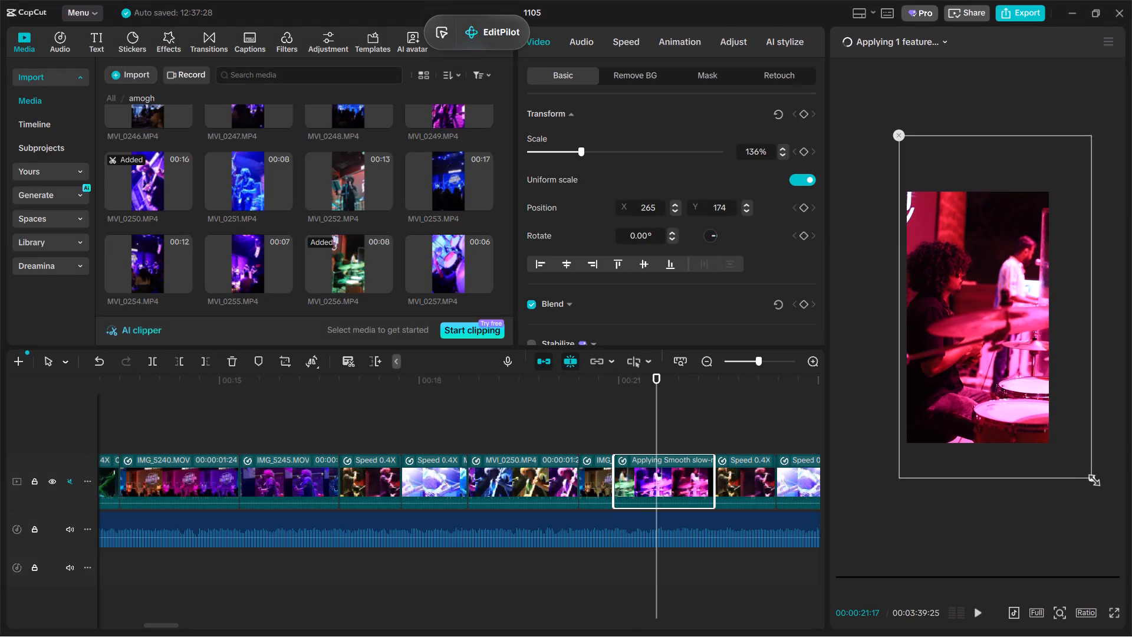
drag(1091, 478, 1103, 495)
drag(974, 409, 991, 405)
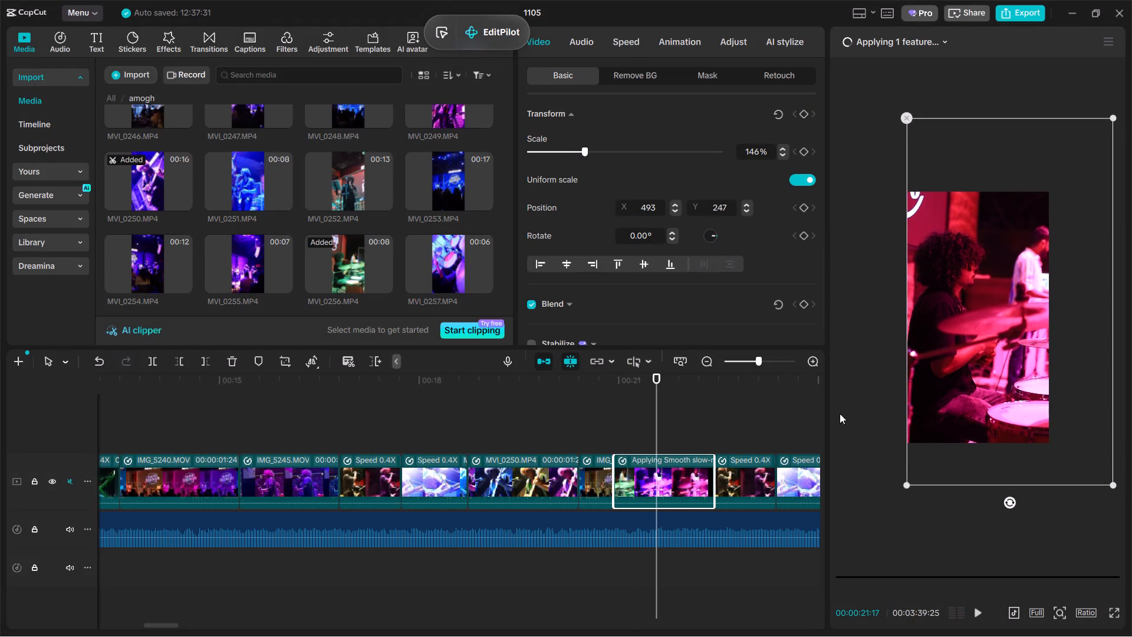
Replace the shortened IMG_5240.MOV duplicate with MVI_0255.MP4, keeping the original effects.
click(557, 429)
key(space)
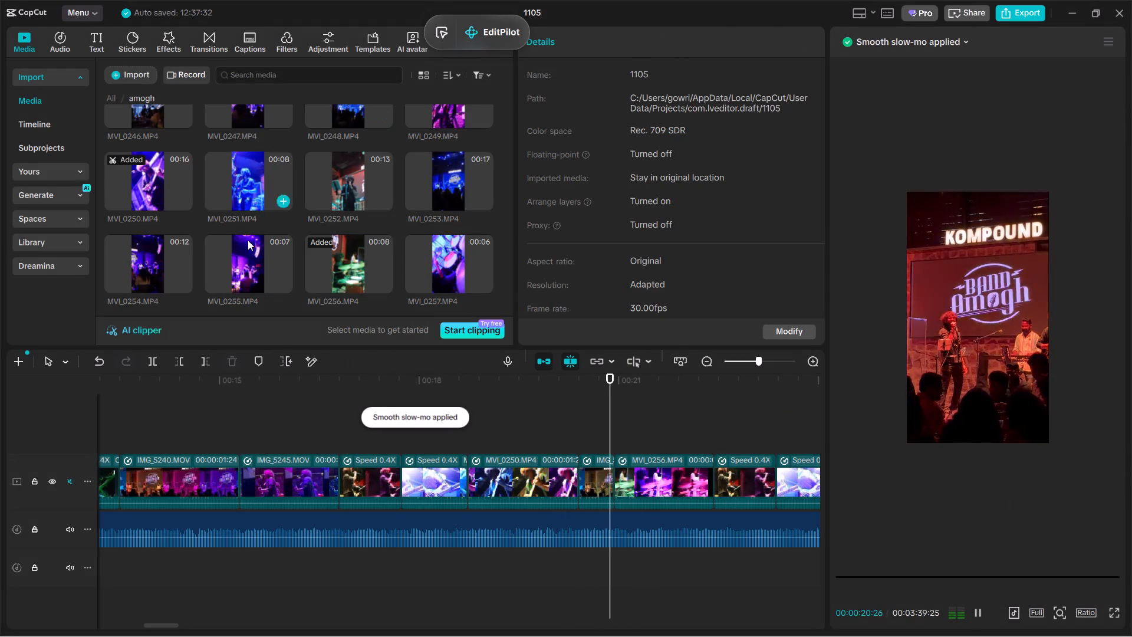
key(space)
click(239, 252)
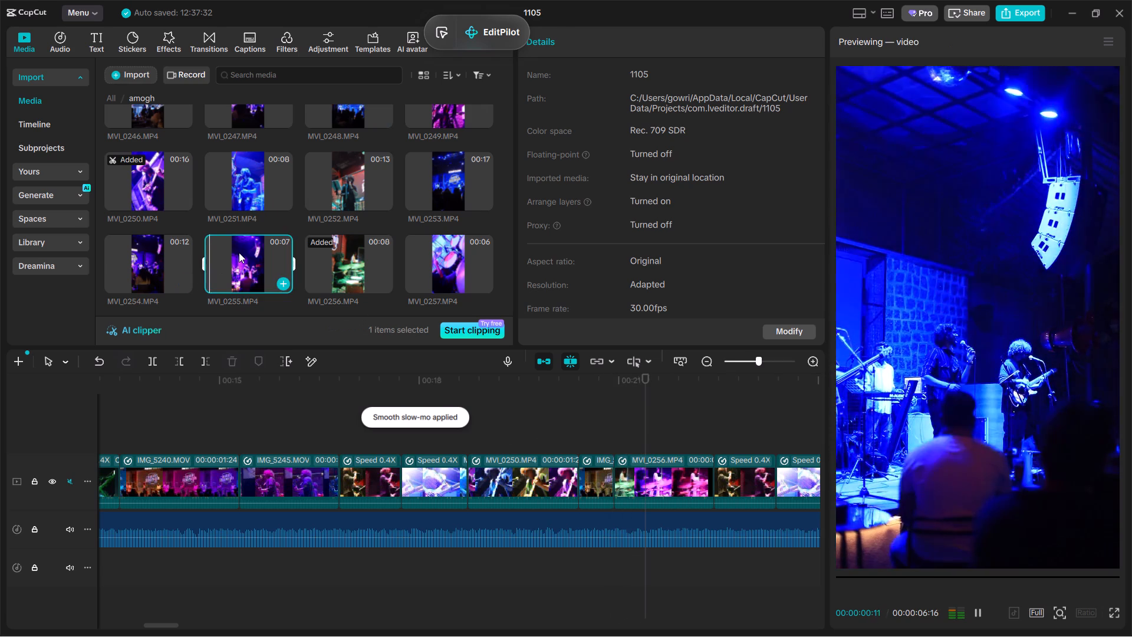
drag(241, 255, 601, 465)
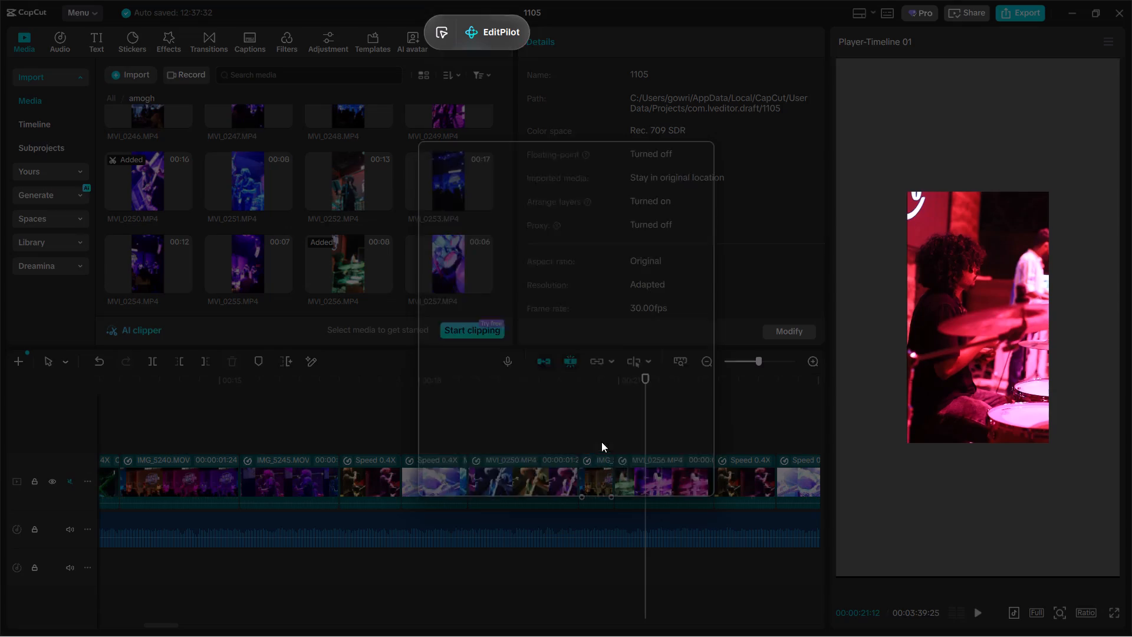
drag(597, 422, 552, 415)
click(629, 480)
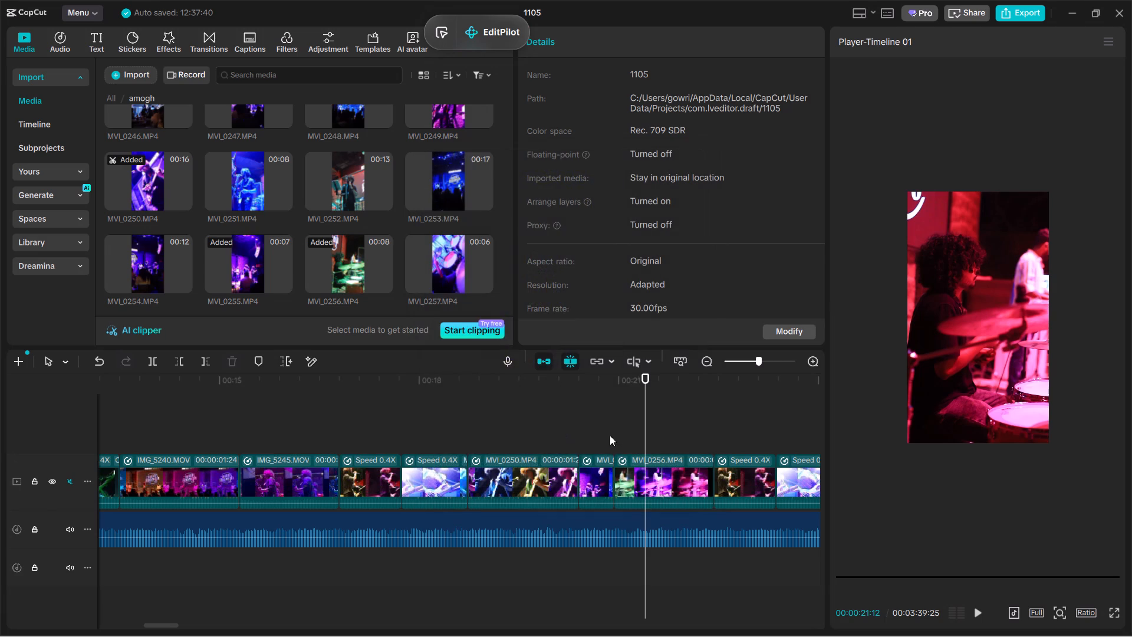
Enlarge MVI_0255.MP4 to 182% and reposition it at X 201, Y 354 to frame the singer and guitarist.
click(583, 426)
key(space)
key(space)
click(601, 483)
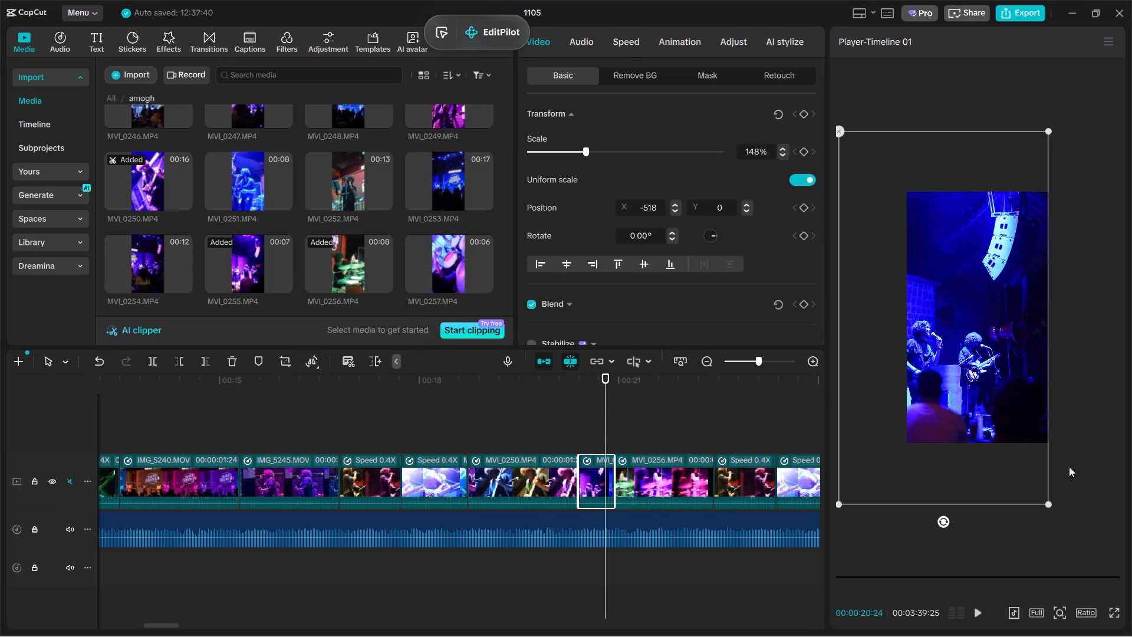
drag(1050, 505, 1088, 569)
drag(996, 485, 1044, 462)
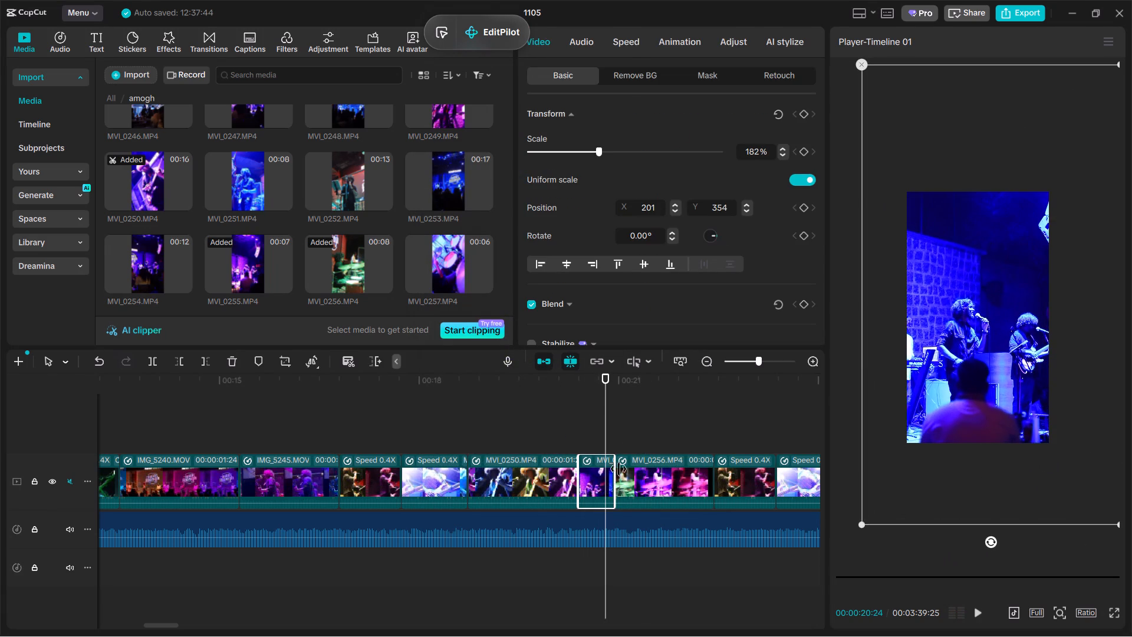
Play back the edit from MVI_0250.MP4 through the new MVI_0255.MP4 and MVI_0256.MP4 shots into the following slow-motion duplicate.
click(505, 462)
click(508, 447)
key(space)
ctrl+scroll(508, 447, down, 2)
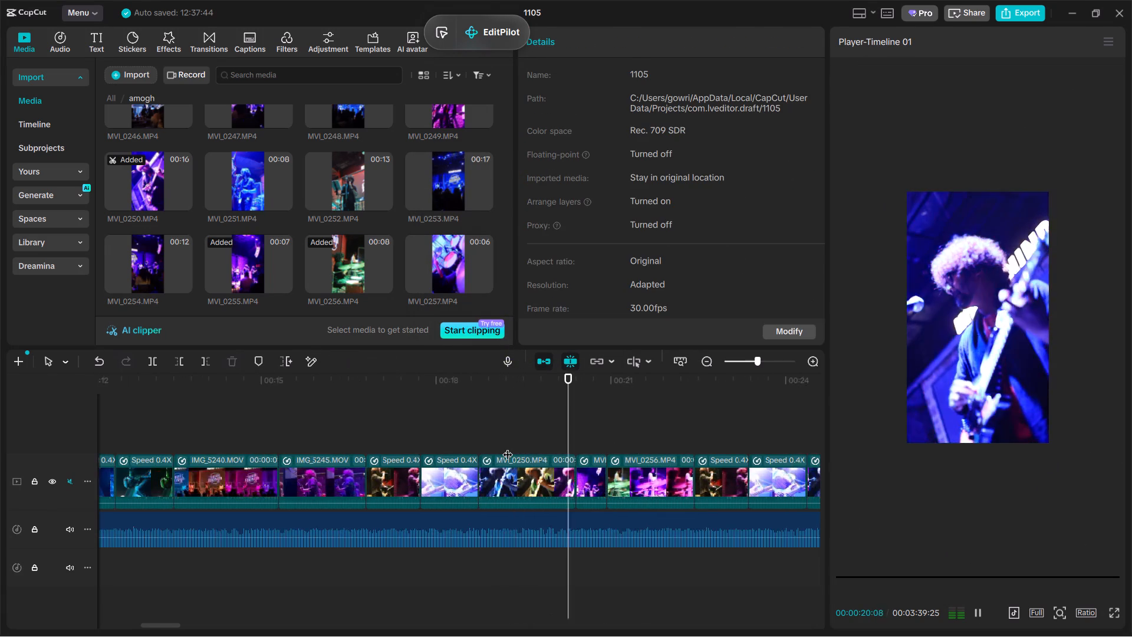
ctrl+scroll(508, 447, down, 8)
ctrl+scroll(508, 447, up, 10)
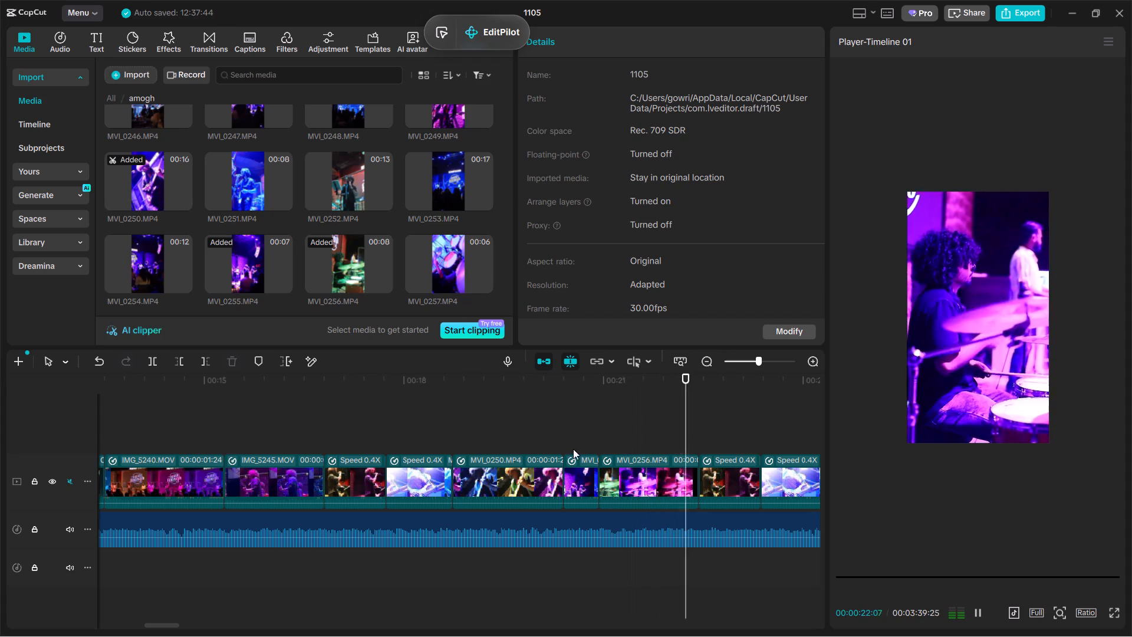
key(space)
key(space)
key(space)
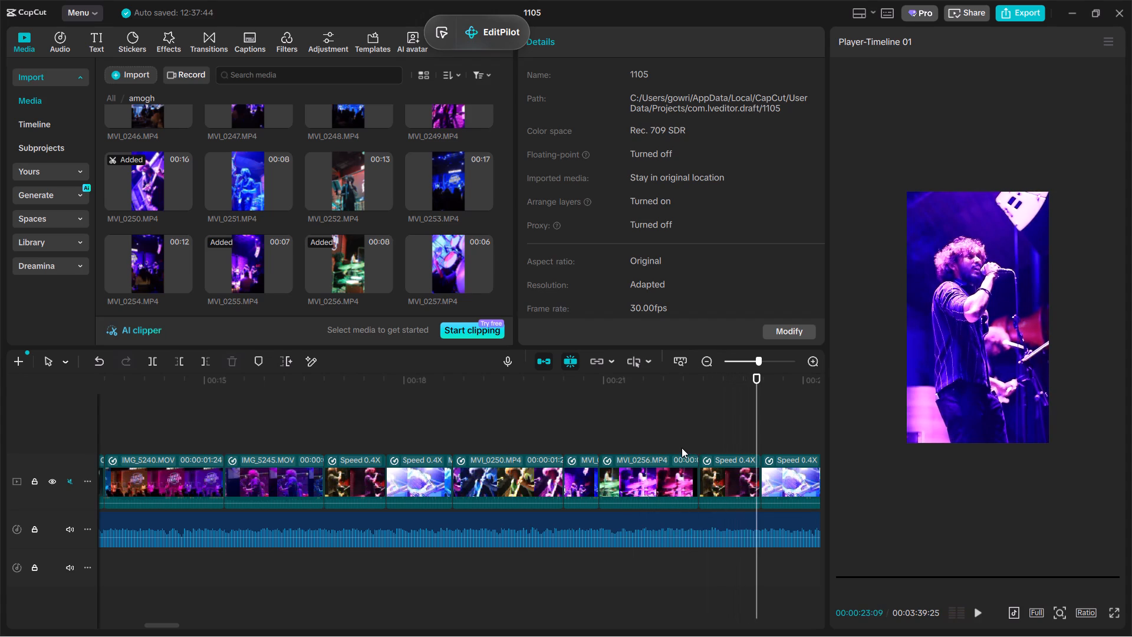
key(space)
click(687, 428)
drag(687, 428, 710, 435)
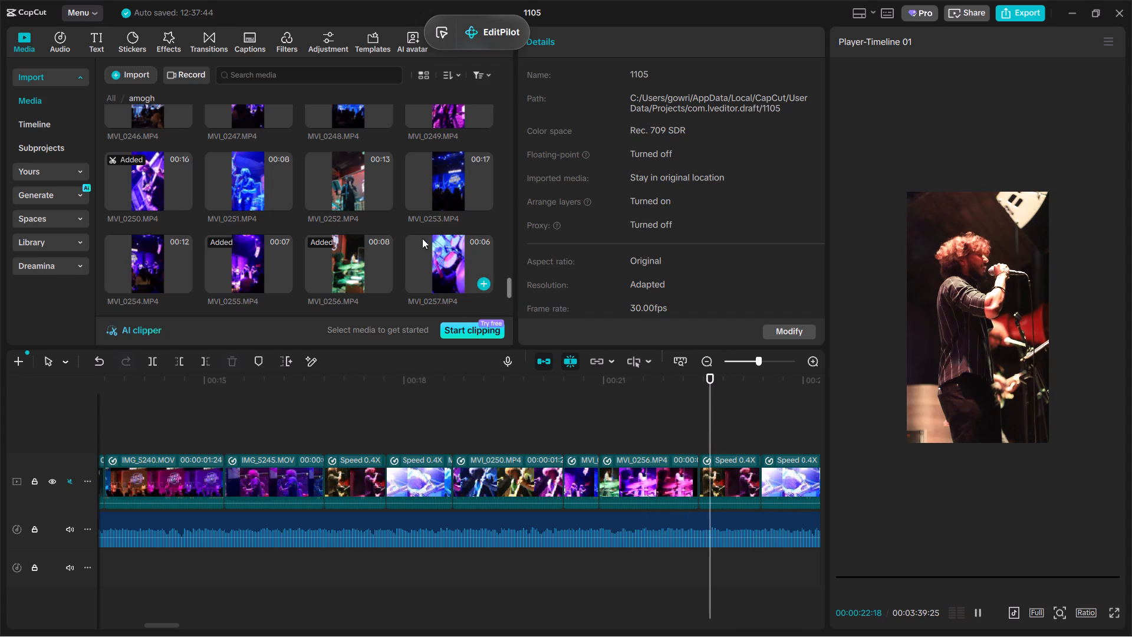
Preview the last MVI clips and the first C07 clips in the amogh folder to find a replacement shot.
scroll(232, 262, down, 1)
click(225, 262)
scroll(137, 253, down, 1)
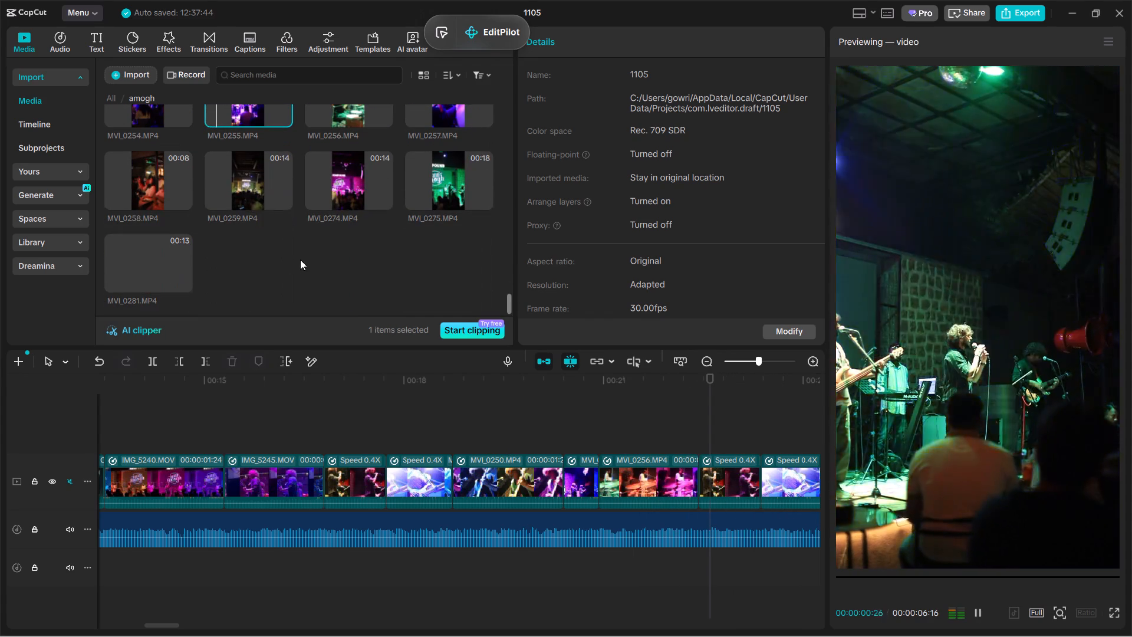
scroll(300, 260, down, 1)
click(165, 267)
click(434, 188)
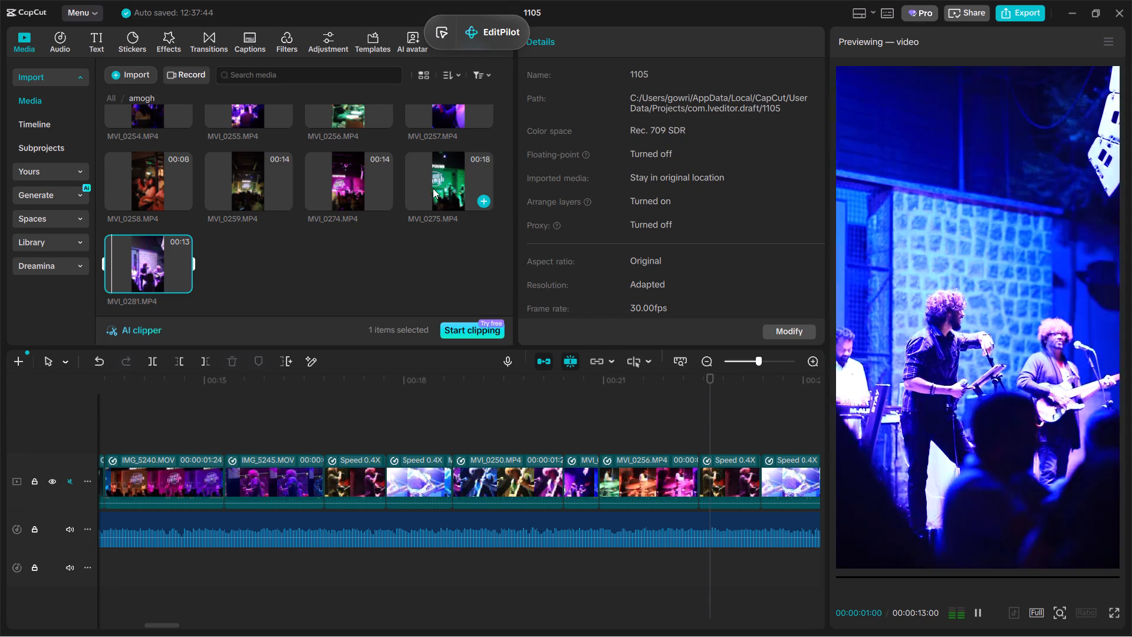
click(344, 174)
click(253, 168)
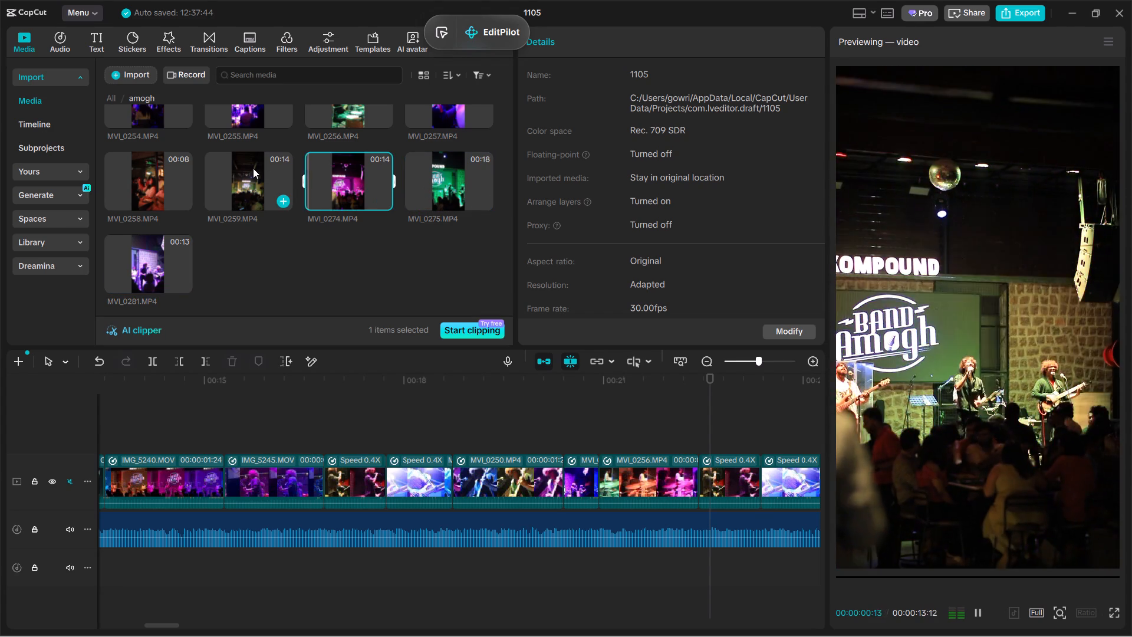
click(160, 169)
scroll(300, 172, up, 16)
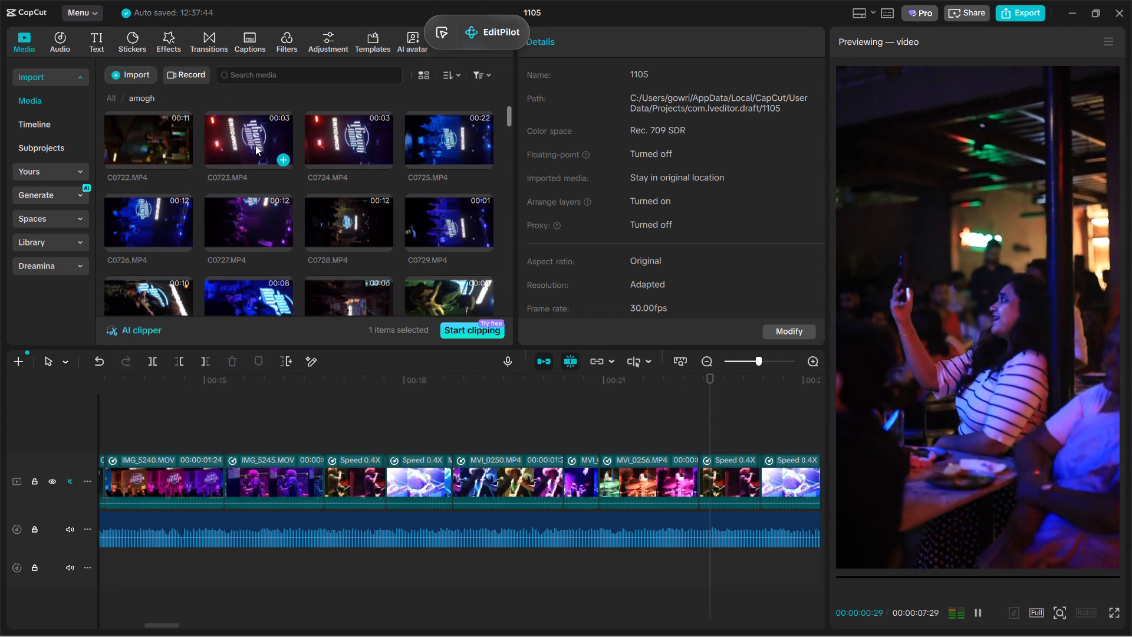
scroll(255, 145, up, 1)
click(254, 145)
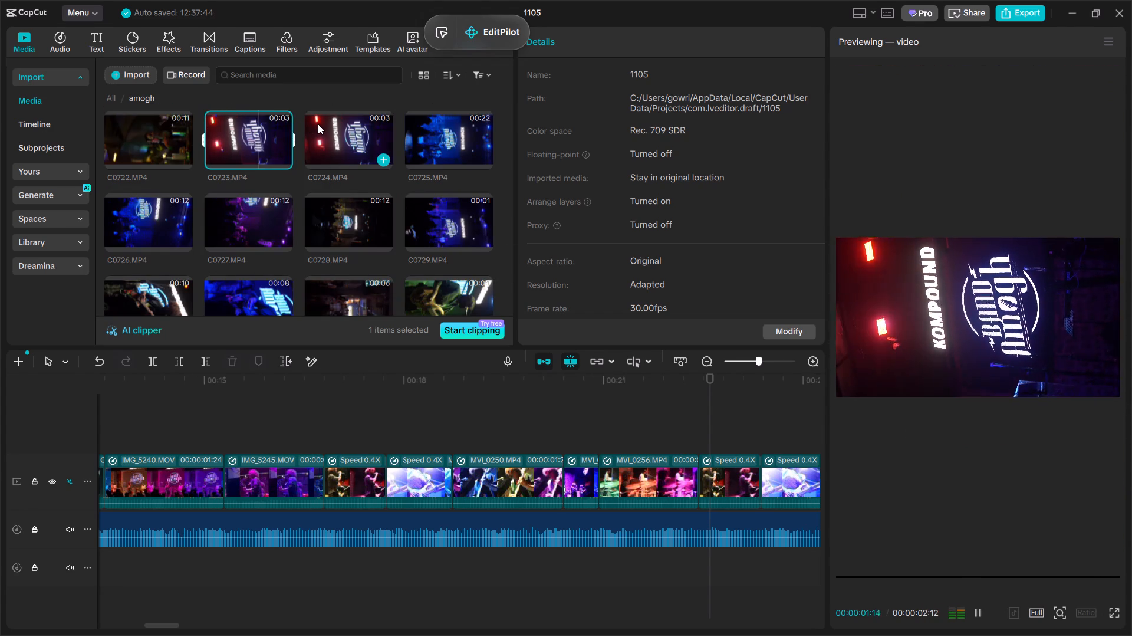
click(318, 124)
click(432, 134)
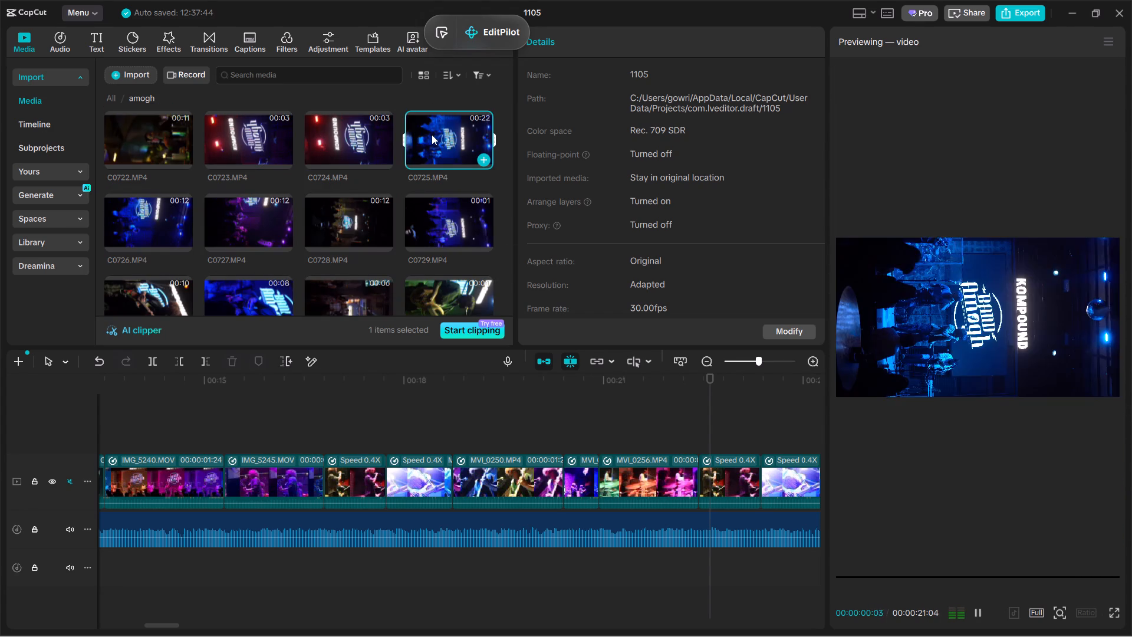
click(164, 136)
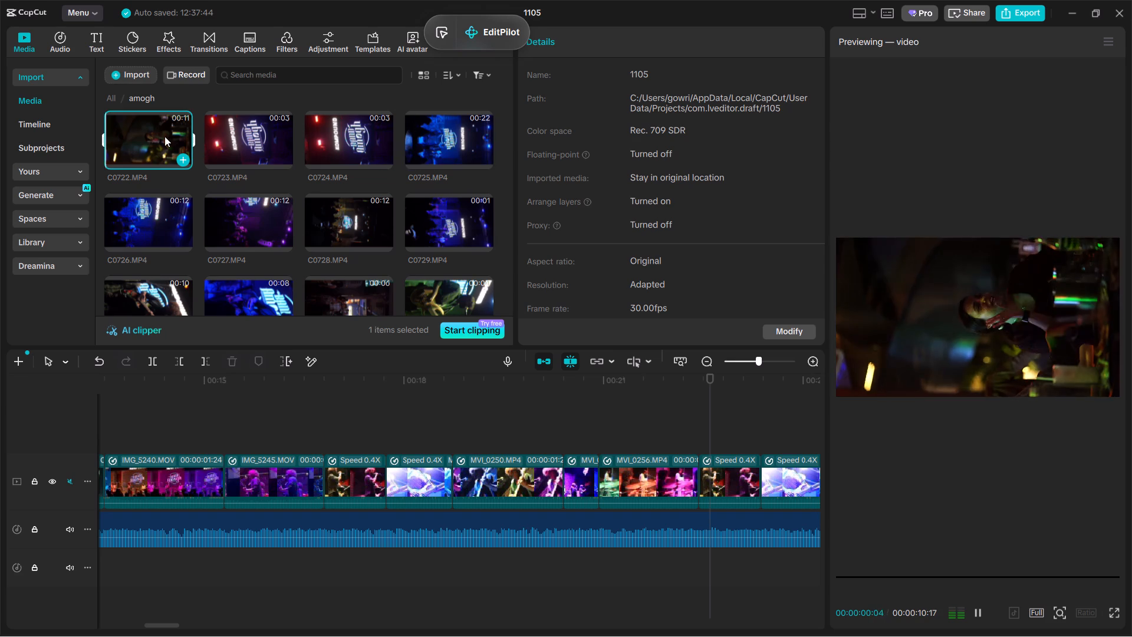
click(135, 226)
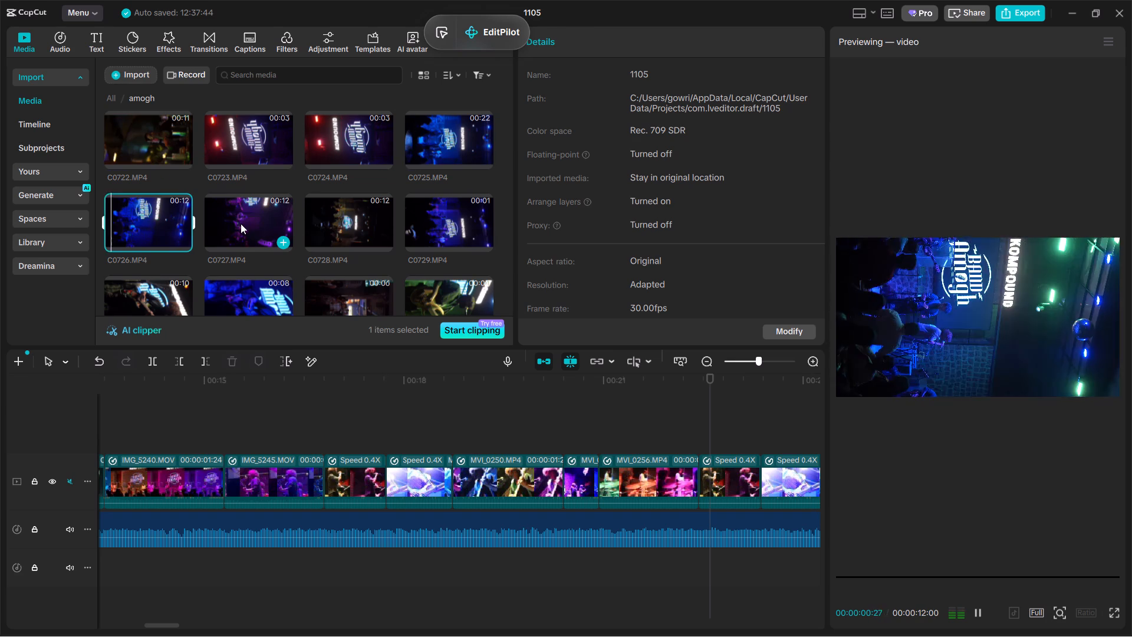
click(241, 224)
click(374, 224)
click(459, 225)
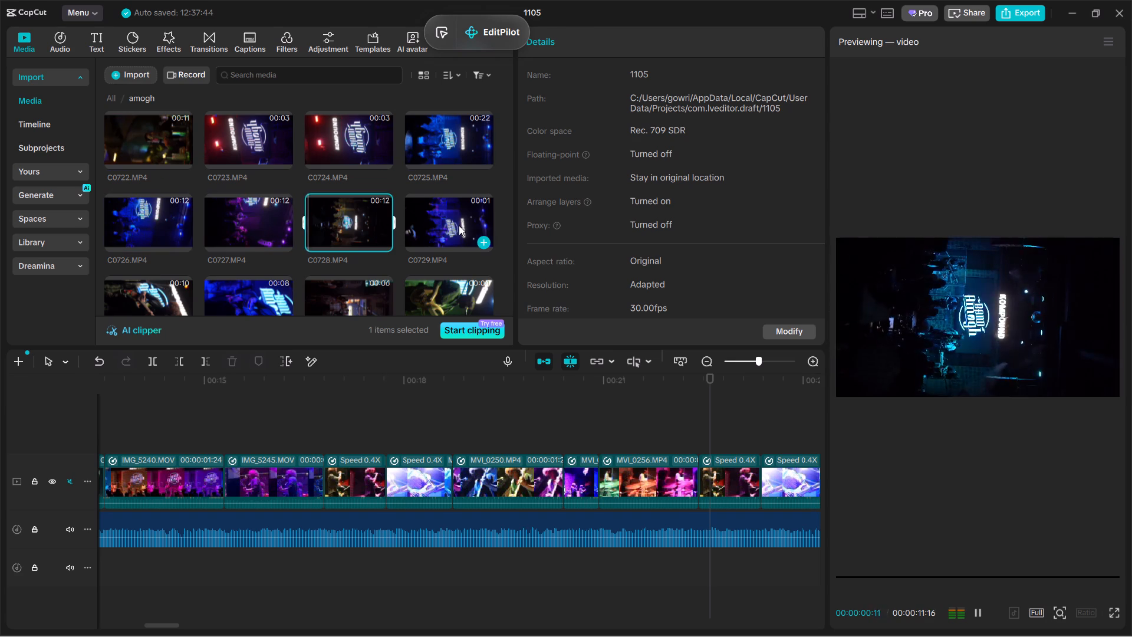
click(445, 290)
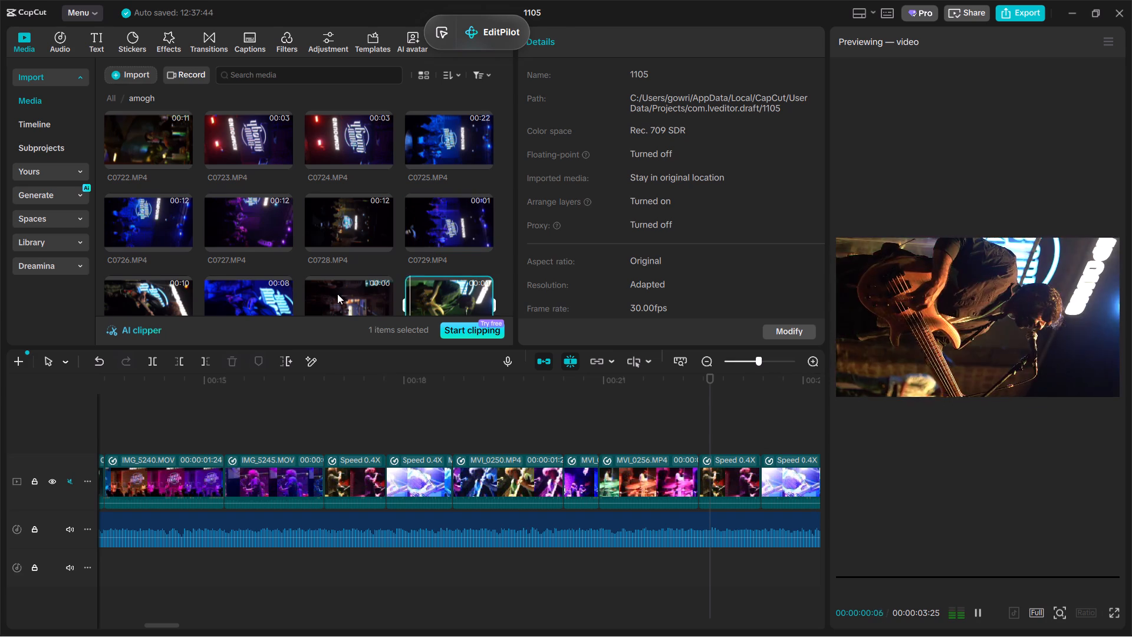
click(337, 294)
scroll(340, 254, down, 1)
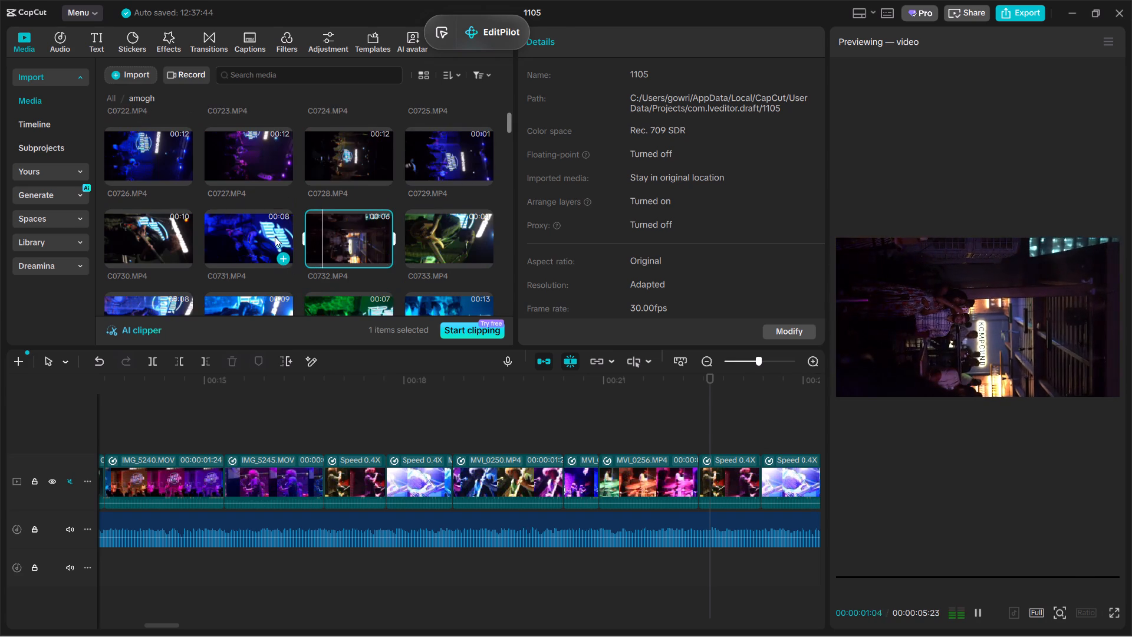
click(274, 233)
click(170, 240)
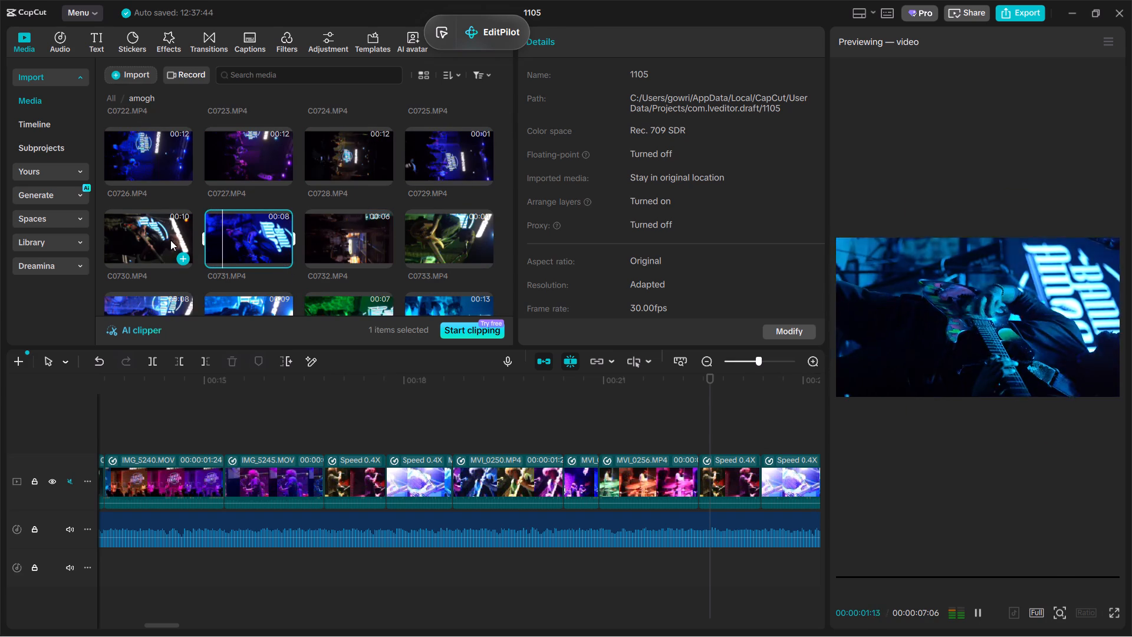
scroll(174, 244, down, 1)
click(163, 249)
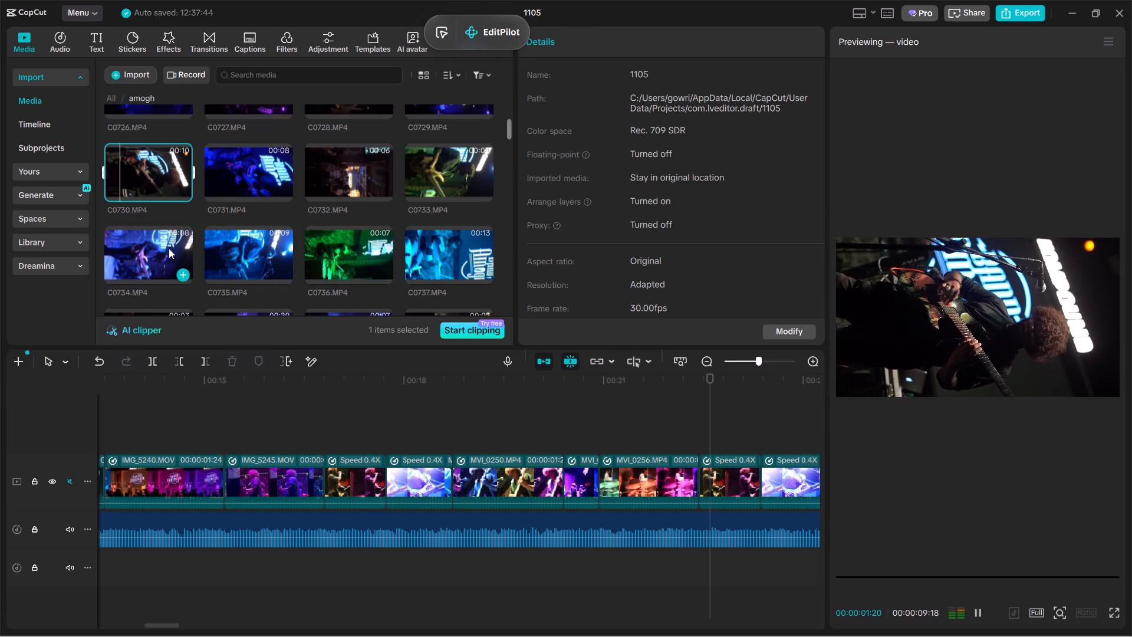
click(251, 260)
click(338, 254)
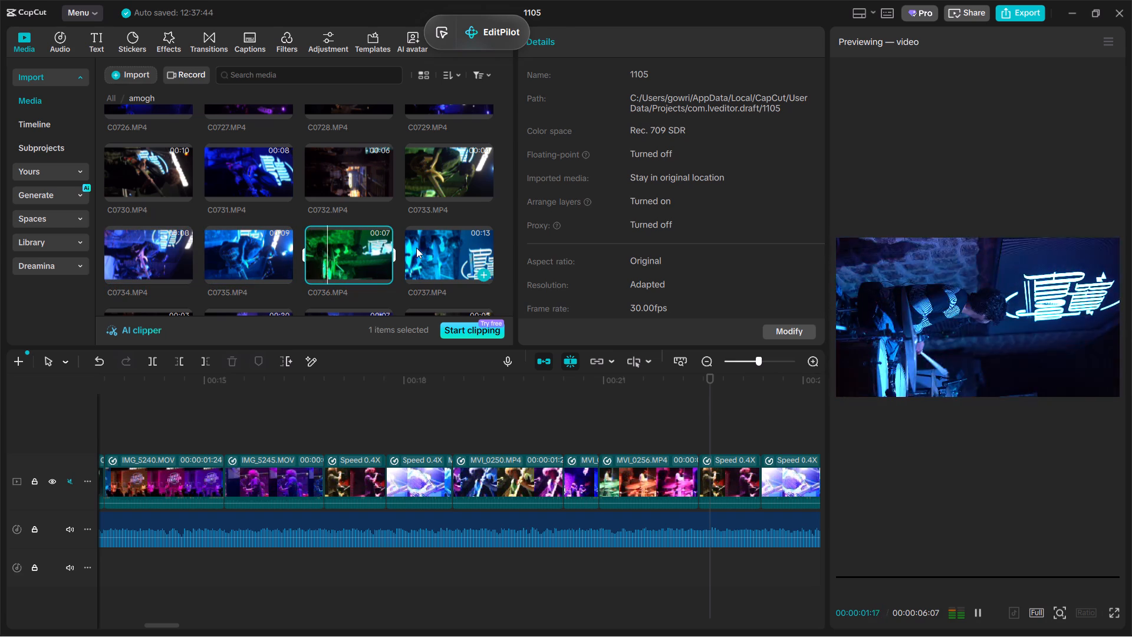
Replace the slow-motion singer duplicate after MVI_0256.MP4 with a chosen section of C0737.MP4, keeping the original video effect.
click(462, 249)
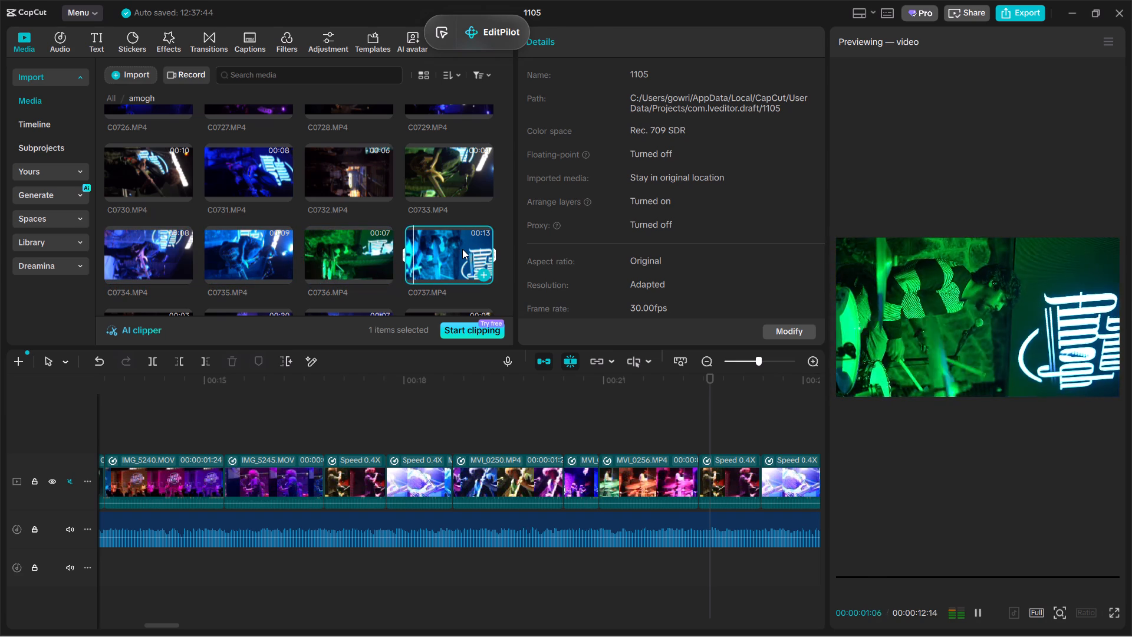
drag(462, 249, 731, 476)
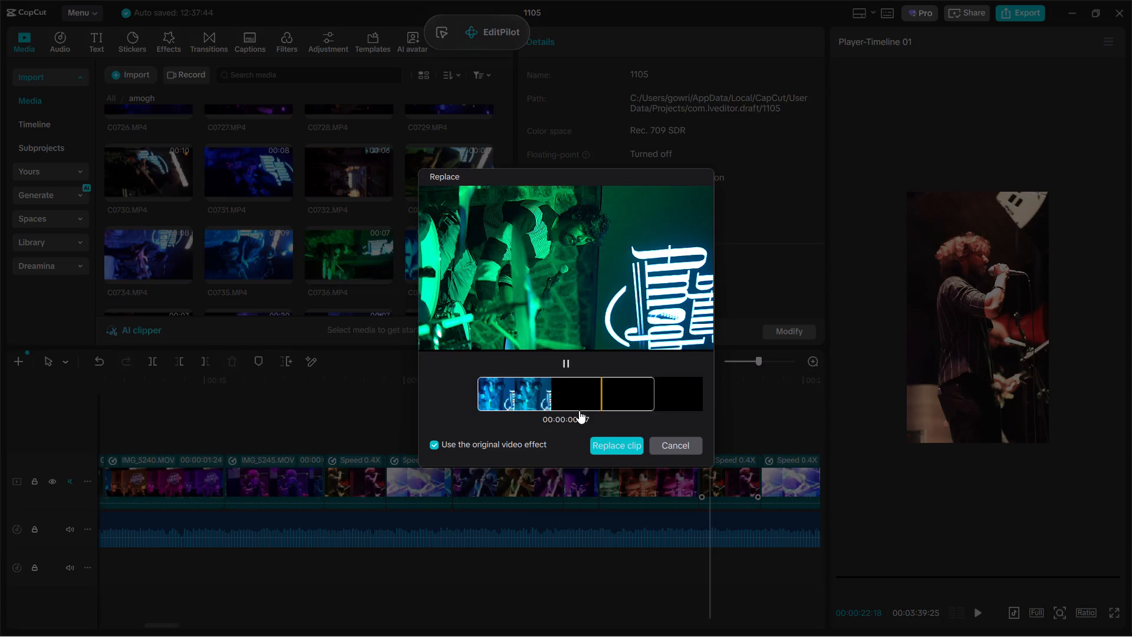
drag(578, 411, 543, 411)
drag(623, 425, 586, 424)
click(631, 469)
click(628, 441)
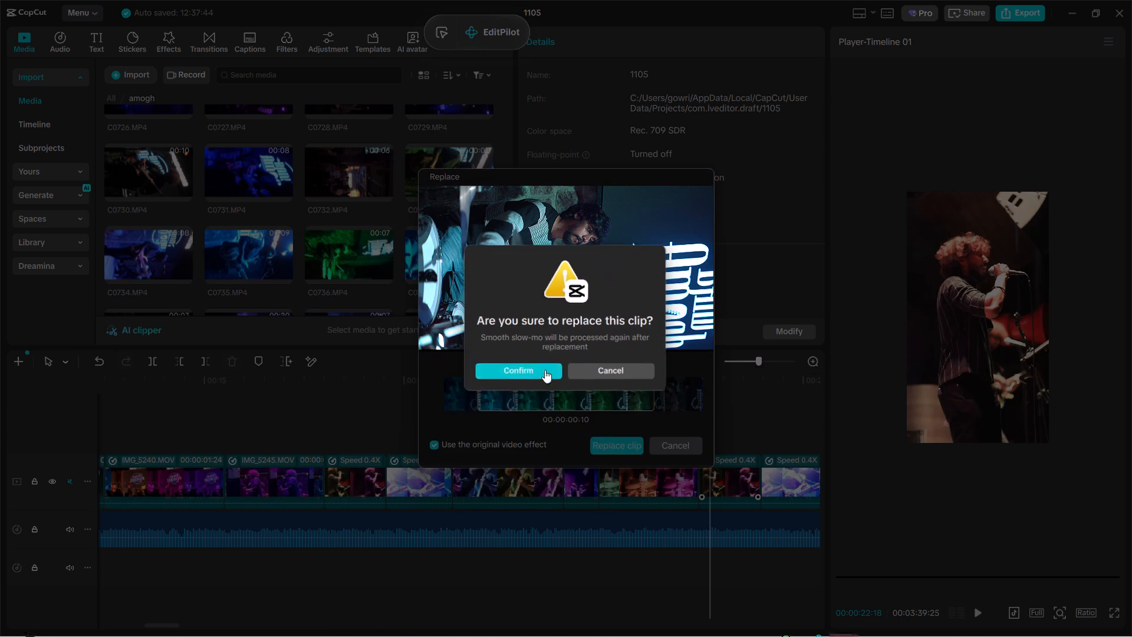
drag(526, 352, 526, 357)
click(526, 378)
Rotate the new C0737.MP4 clip to -90° so the drummer stands upright.
click(719, 490)
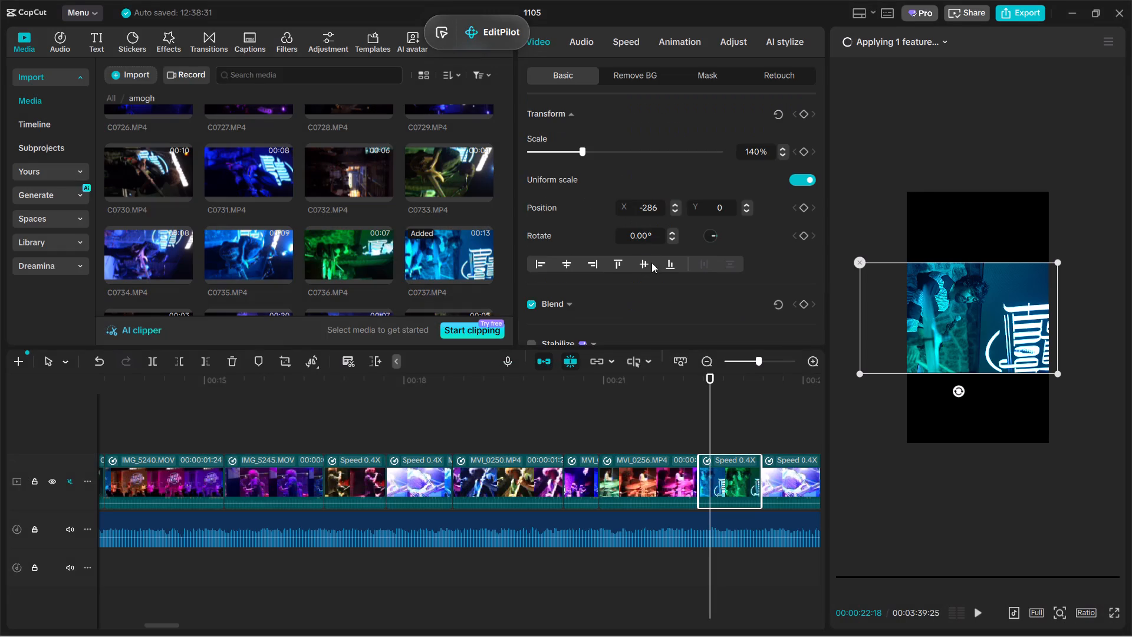
click(661, 228)
drag(657, 233, 415, 231)
text(90)
key(Return)
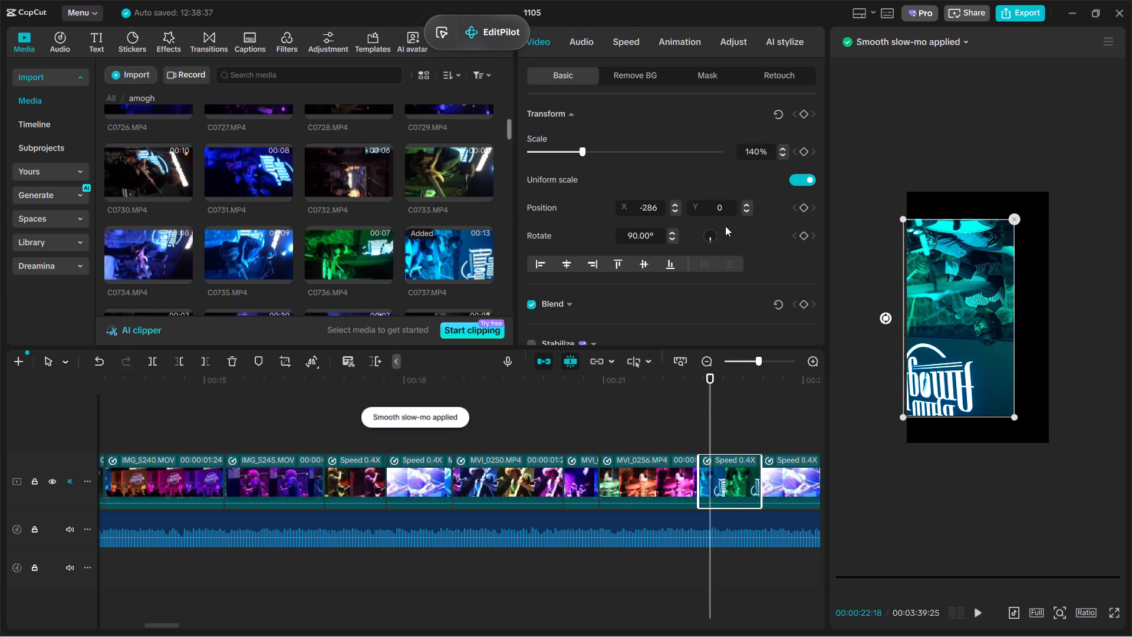
click(628, 237)
key(minus)
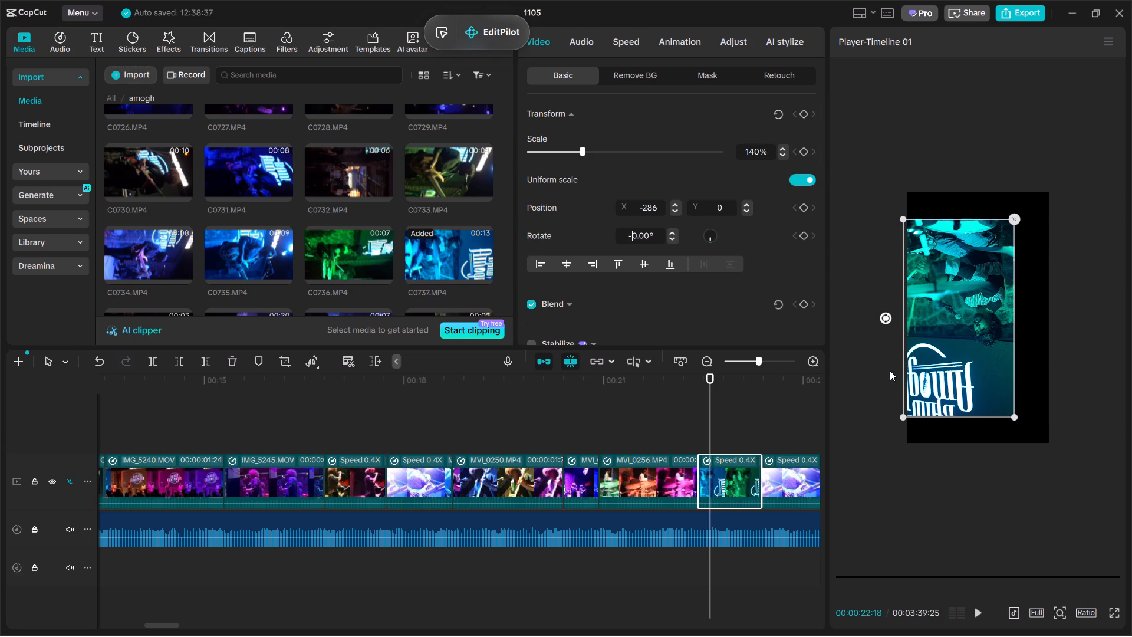
key(9)
key(Return)
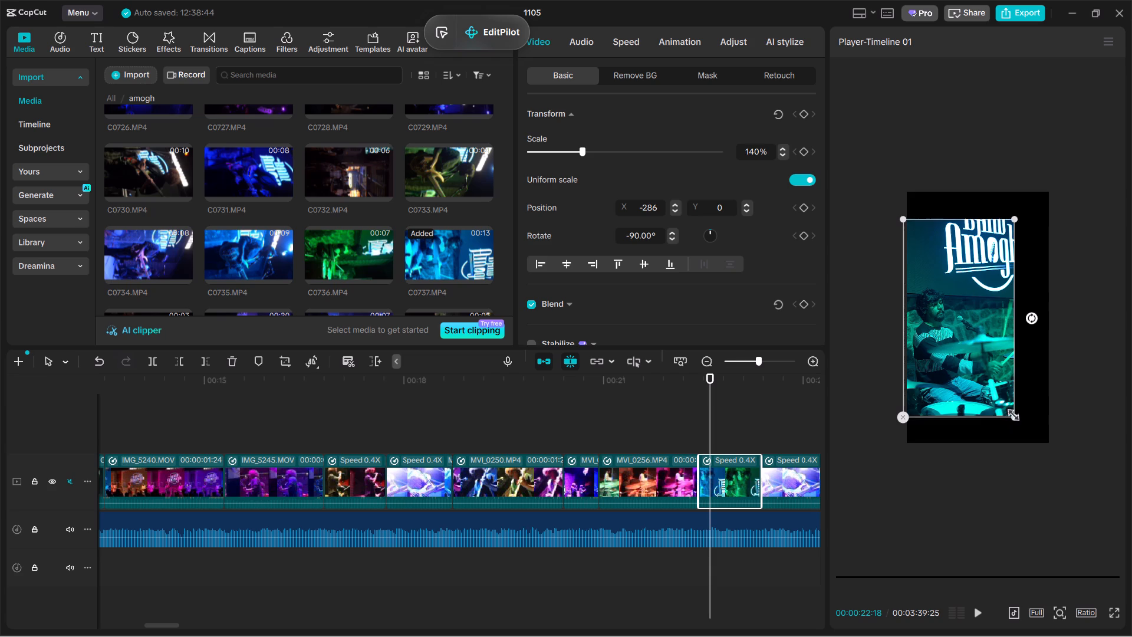
Enlarge C0737.MP4 to 214% and reposition it at X 0, Y -101 to fill the vertical frame.
drag(1012, 418, 1059, 490)
drag(1018, 444, 1035, 451)
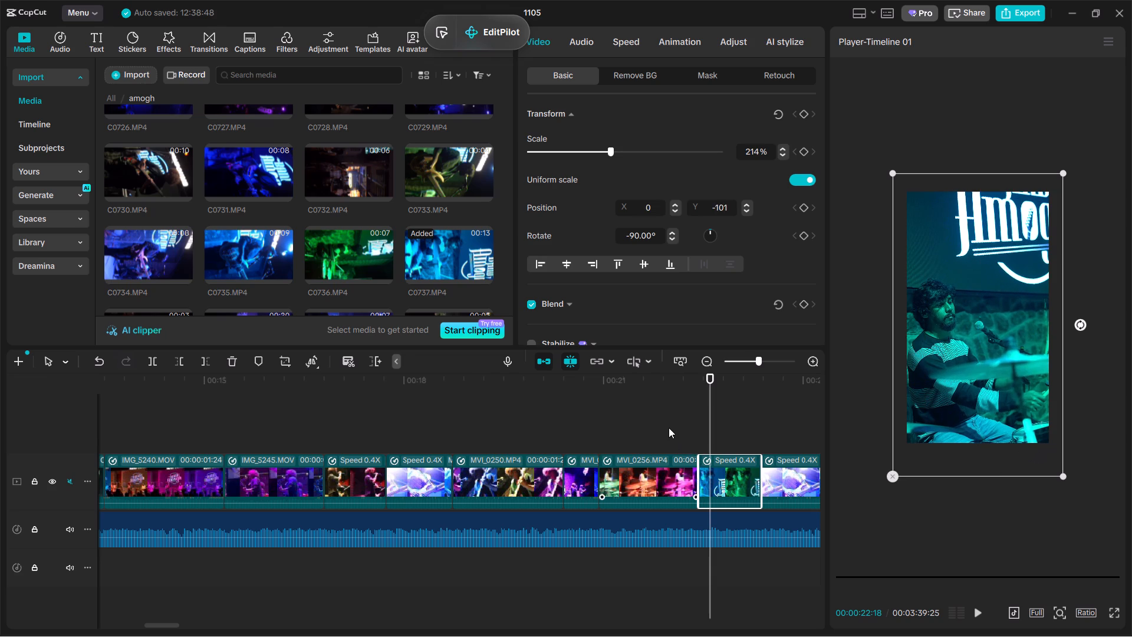
Play back the reframed C0737.MP4 shot and the MVI_0255.MP4 and MVI_0256.MP4 shots before it.
click(666, 426)
key(space)
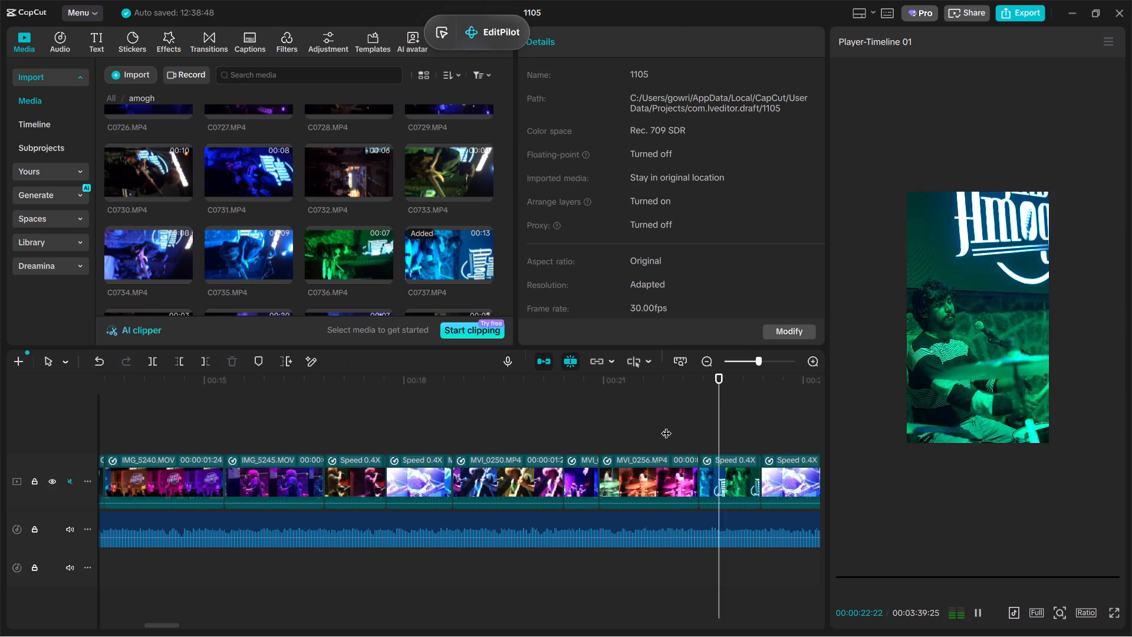
key(space)
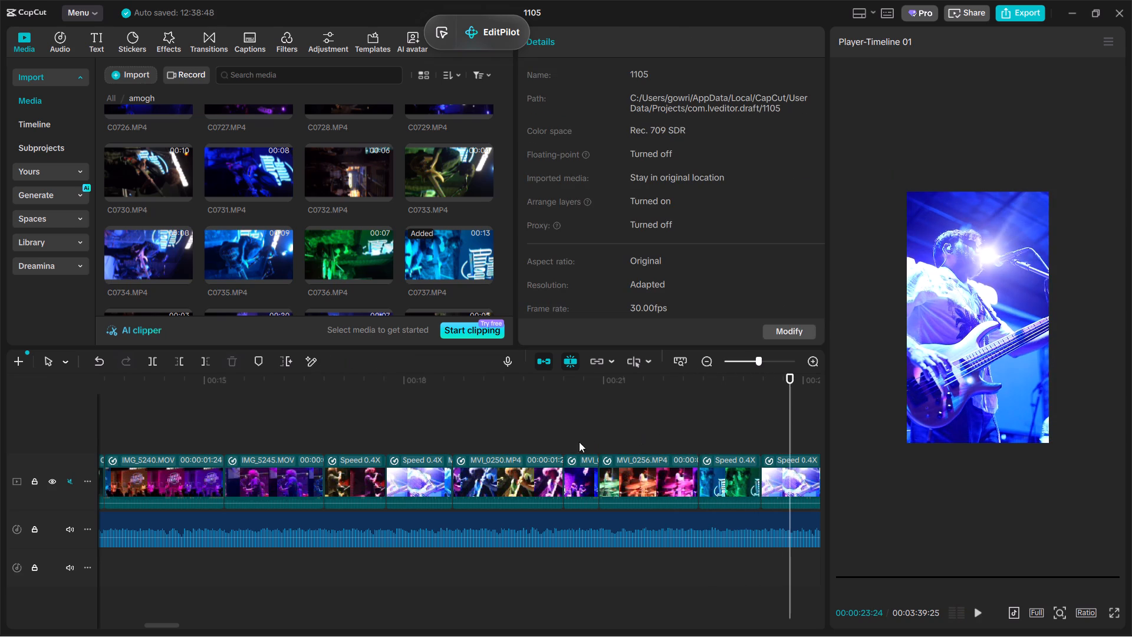
click(544, 425)
key(space)
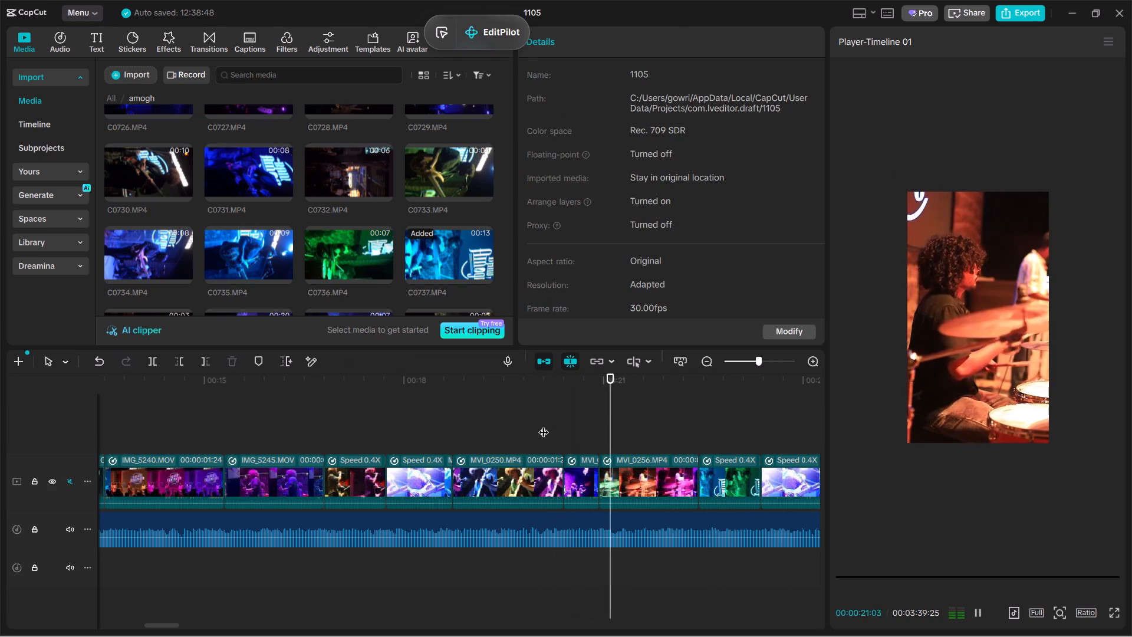
key(space)
click(541, 425)
key(space)
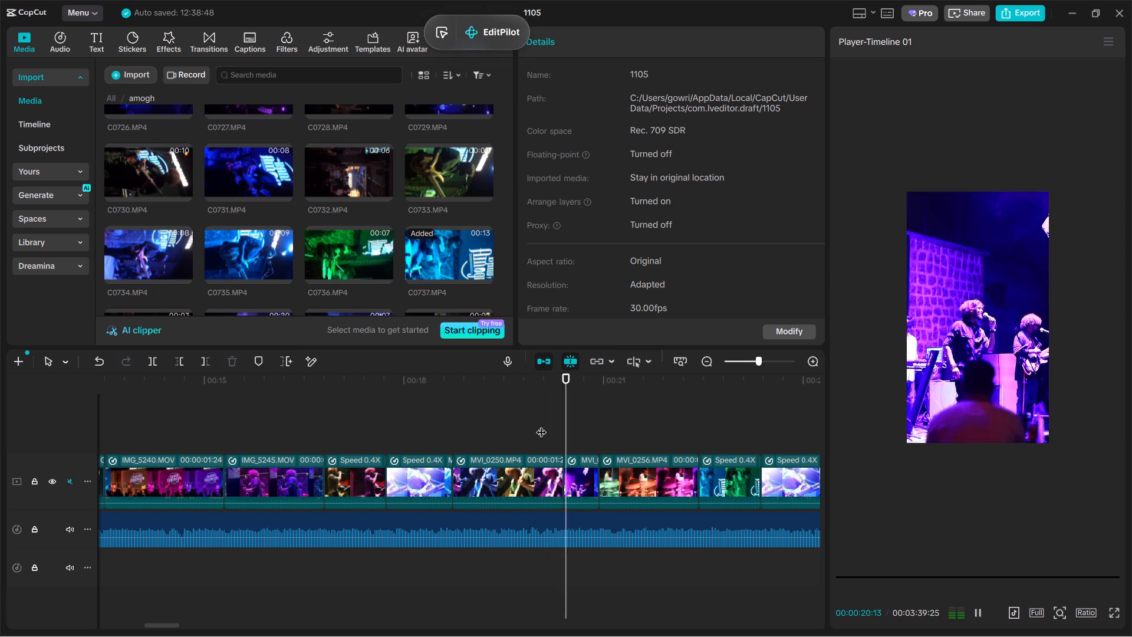
key(space)
Flatten the Flash in speed curve of MVI_0255.MP4 by lowering its start point to the slow end level.
click(589, 444)
click(590, 468)
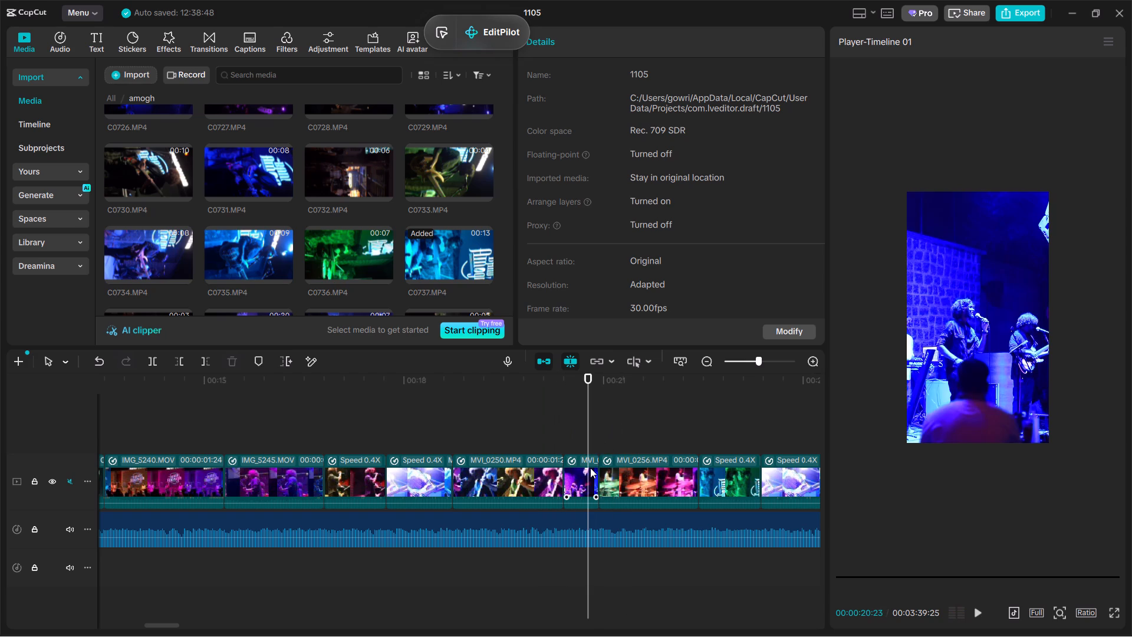
click(638, 53)
scroll(638, 77, down, 1)
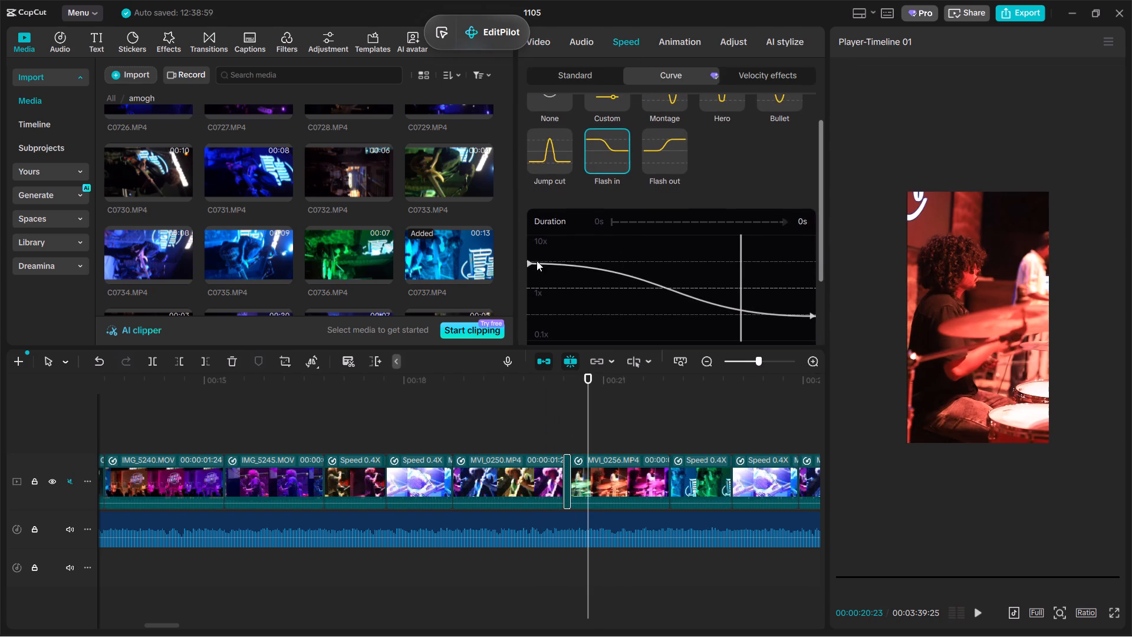
drag(529, 260, 532, 317)
scroll(532, 317, down, 1)
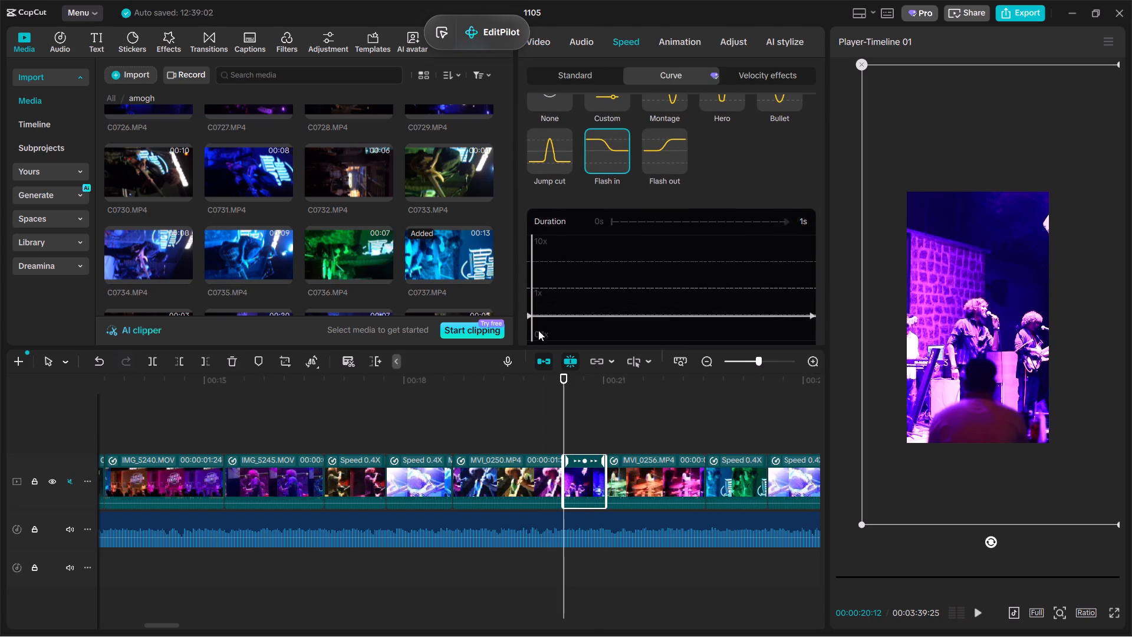
scroll(542, 337, down, 1)
Trim the end of the lengthened MVI_0255.MP4 clip back to 00:00:20:28.
key(space)
key(space)
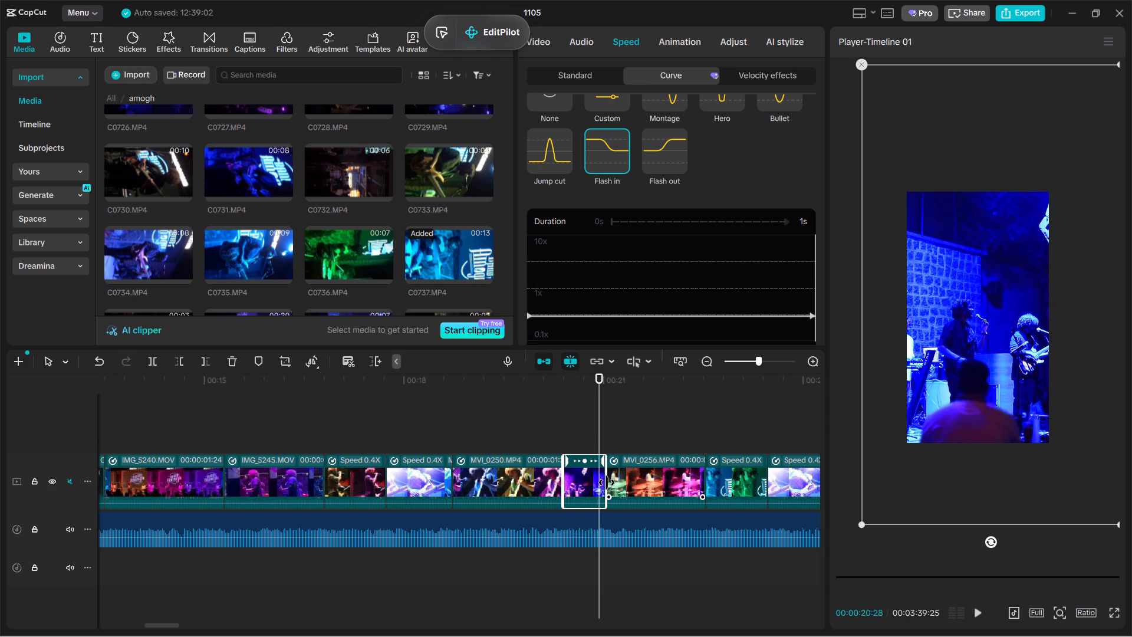
drag(606, 484, 596, 488)
Enable smooth slow-mo with Optical flow on the MVI_0255.MP4 clip.
scroll(600, 371, down, 2)
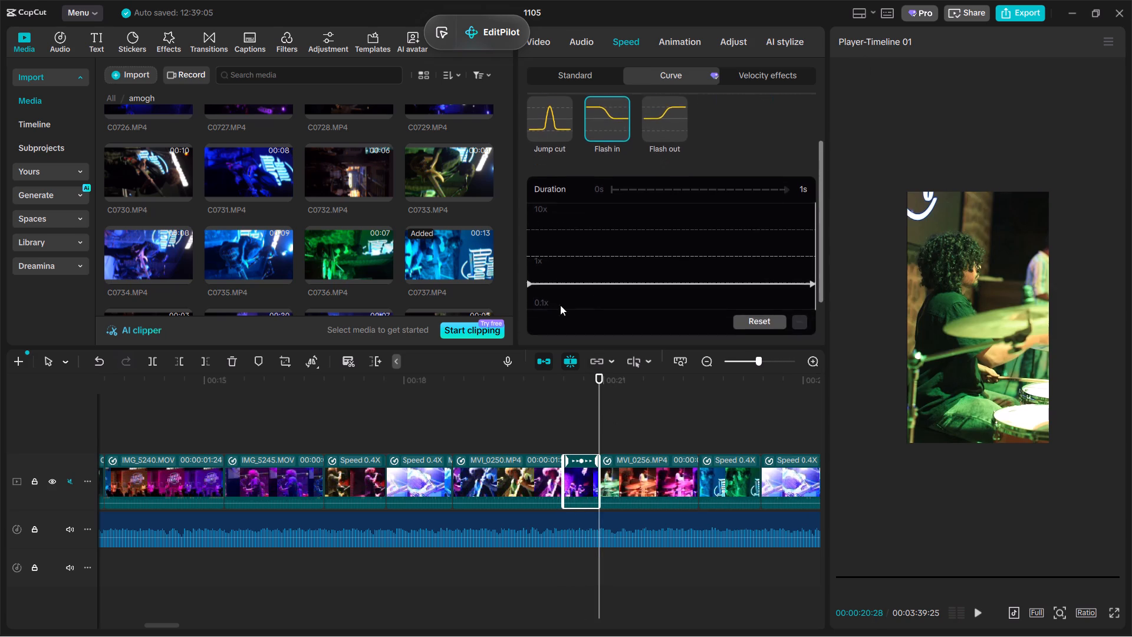
scroll(560, 305, down, 1)
double_click(535, 317)
scroll(537, 320, down, 1)
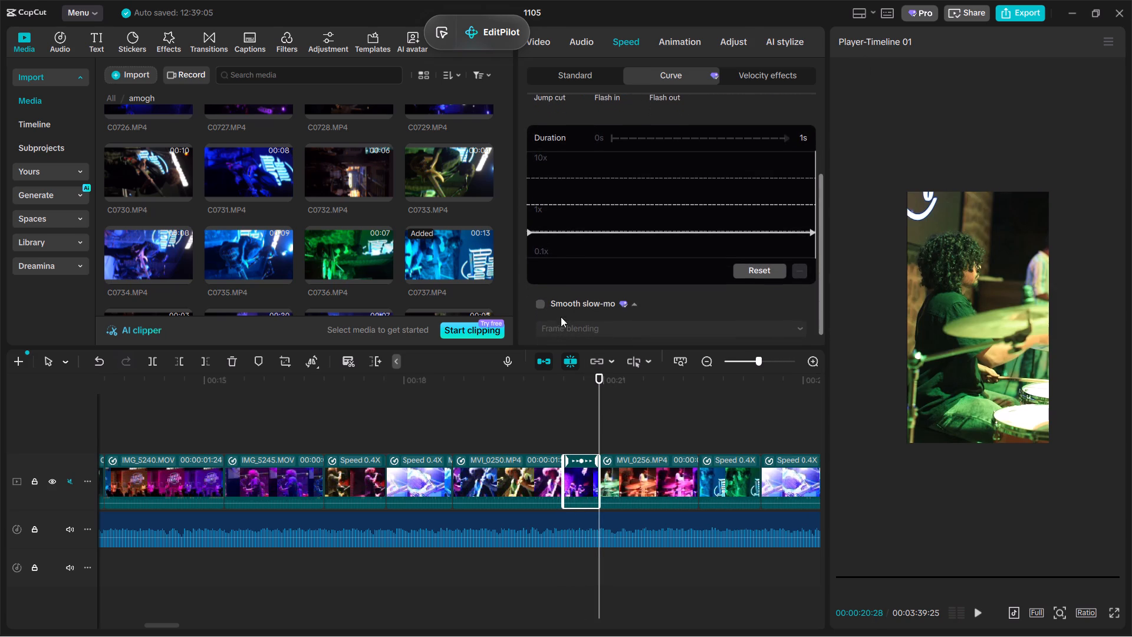
click(540, 304)
click(570, 329)
click(616, 392)
scroll(616, 396, down, 1)
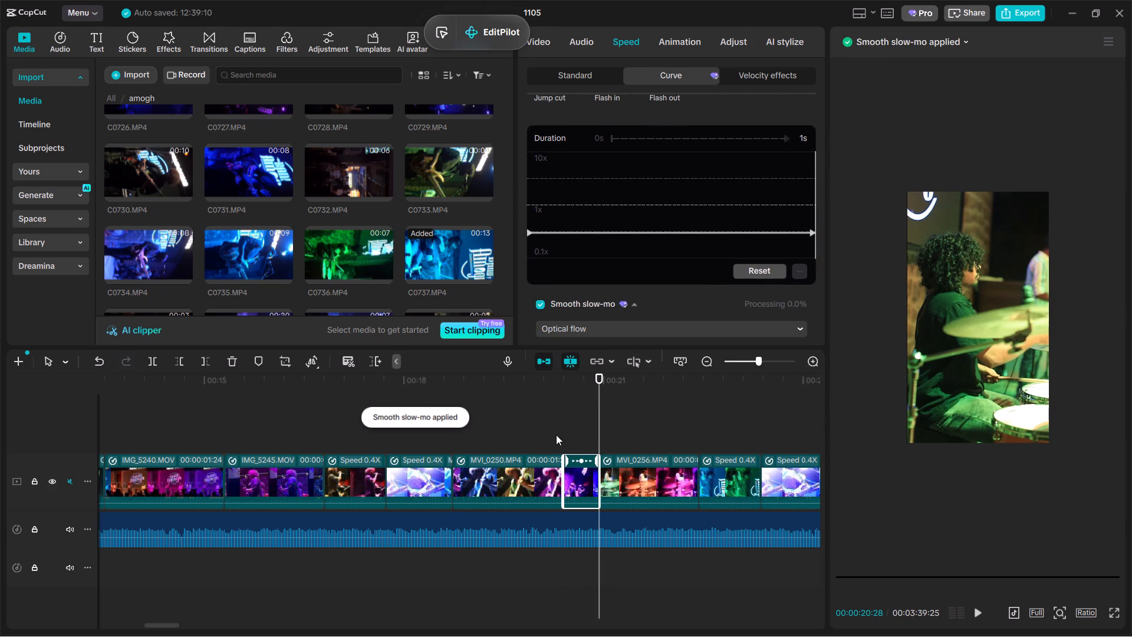
Play back the smoothed MVI_0255.MP4 clip and the shots after it, up to the bass guitarist clip.
click(556, 435)
key(space)
key(space)
key(space)
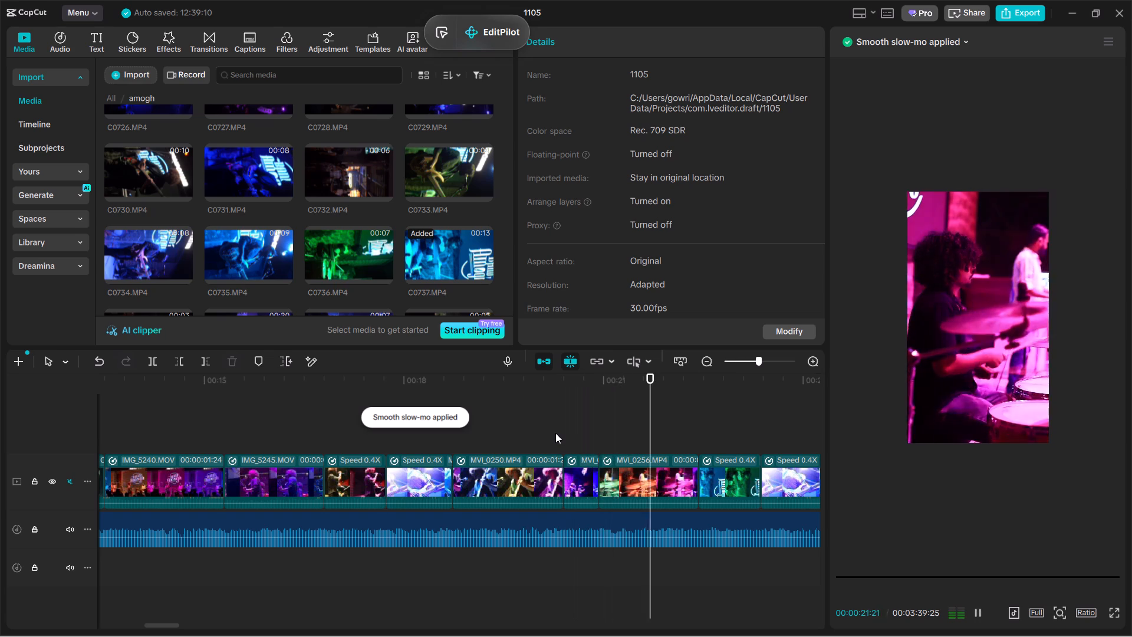
ctrl+scroll(555, 433, down, 1)
ctrl+scroll(555, 431, up, 2)
ctrl+scroll(651, 430, up, 4)
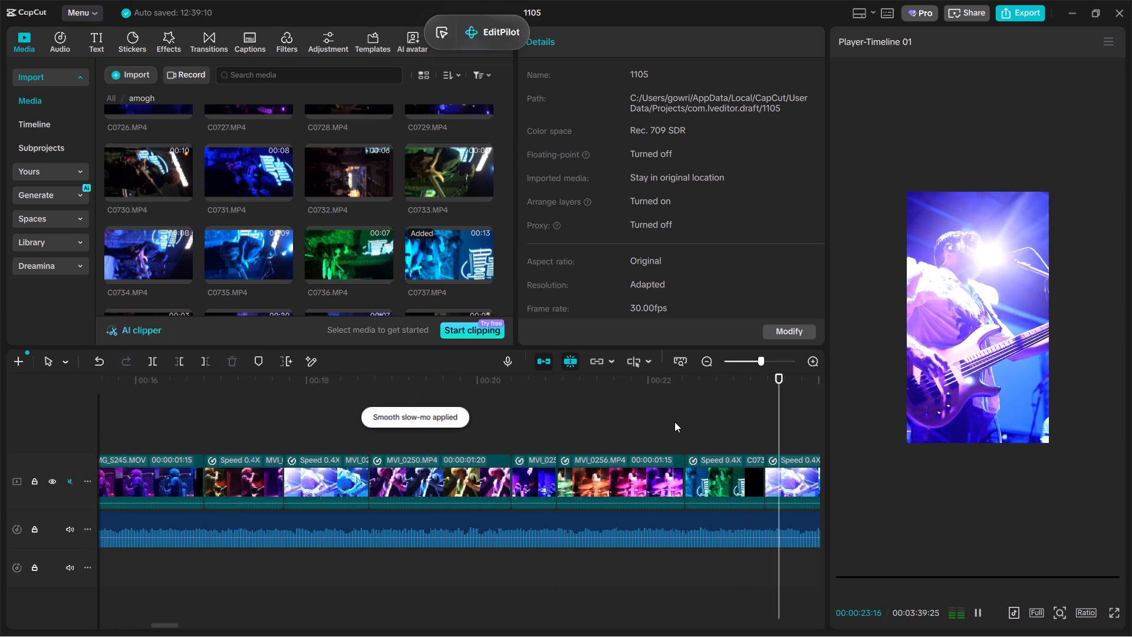
key(space)
Preview clips from C0736.MP4 to C0744.MP4 in the amogh folder to find a replacement for the bass guitarist shot.
click(232, 269)
click(334, 245)
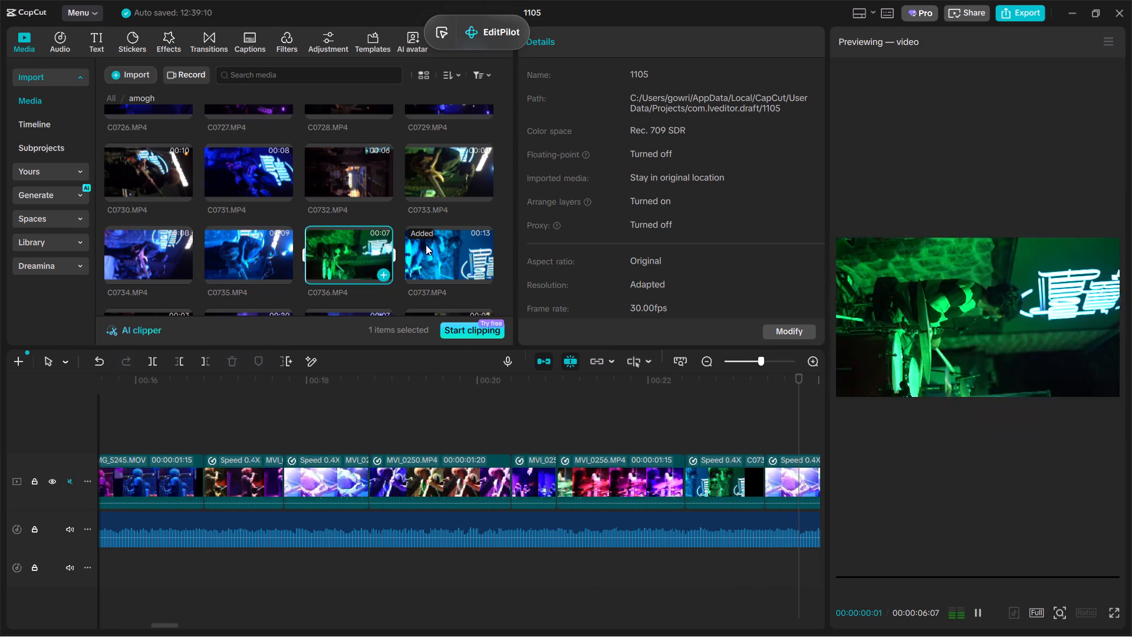
click(454, 245)
scroll(388, 253, down, 1)
click(357, 252)
click(478, 262)
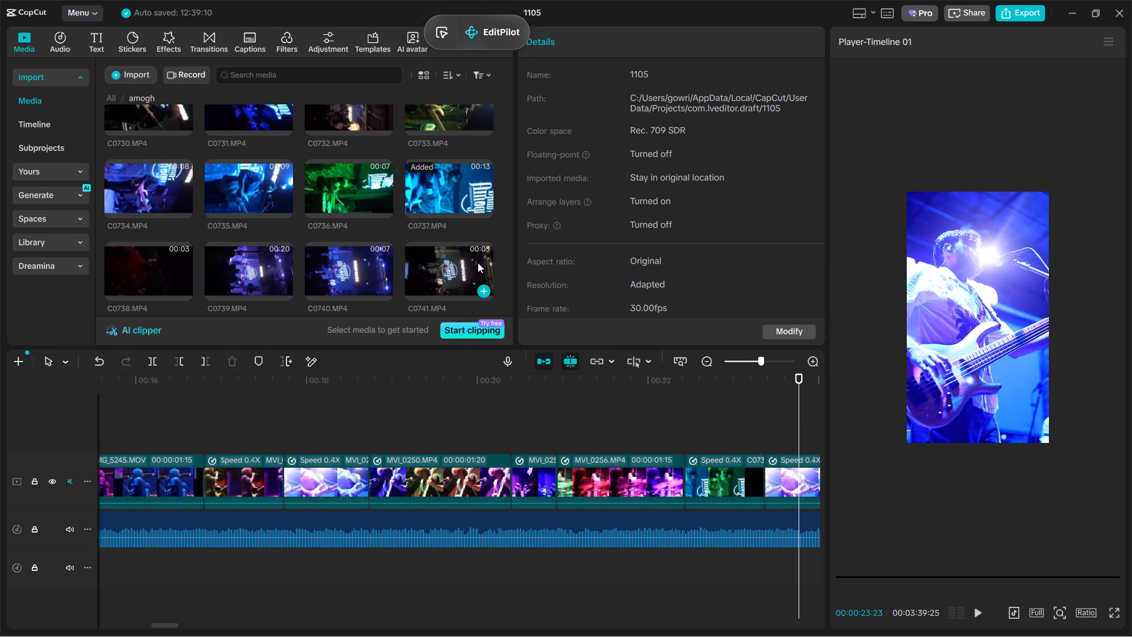
scroll(342, 231, down, 1)
click(270, 265)
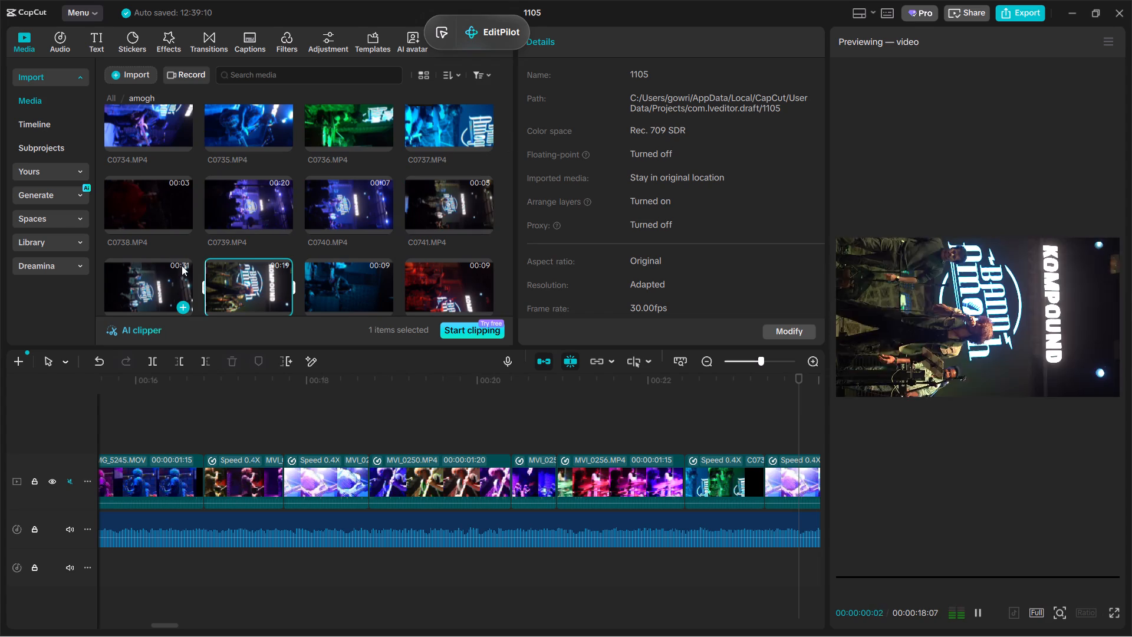
click(167, 270)
click(354, 271)
scroll(388, 262, down, 1)
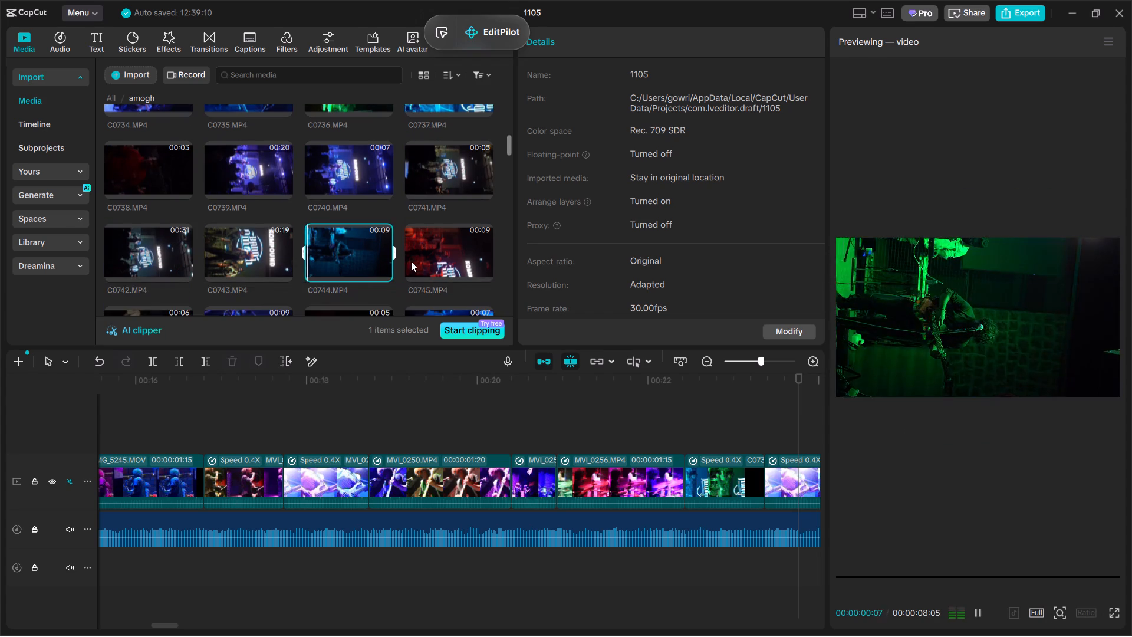
scroll(411, 261, down, 1)
Replace the bass guitarist clip after C0737.MP4 with a later section of C0745.MP4, using the original video effect.
click(452, 234)
scroll(443, 253, down, 1)
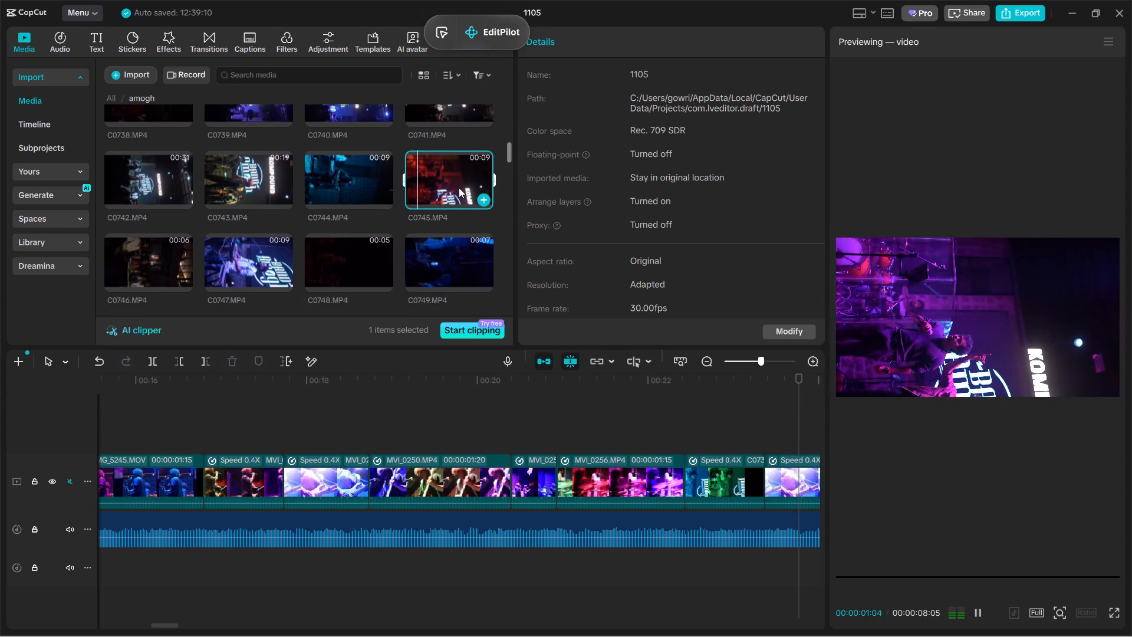
drag(459, 187, 778, 473)
scroll(762, 452, down, 1)
drag(588, 392, 561, 405)
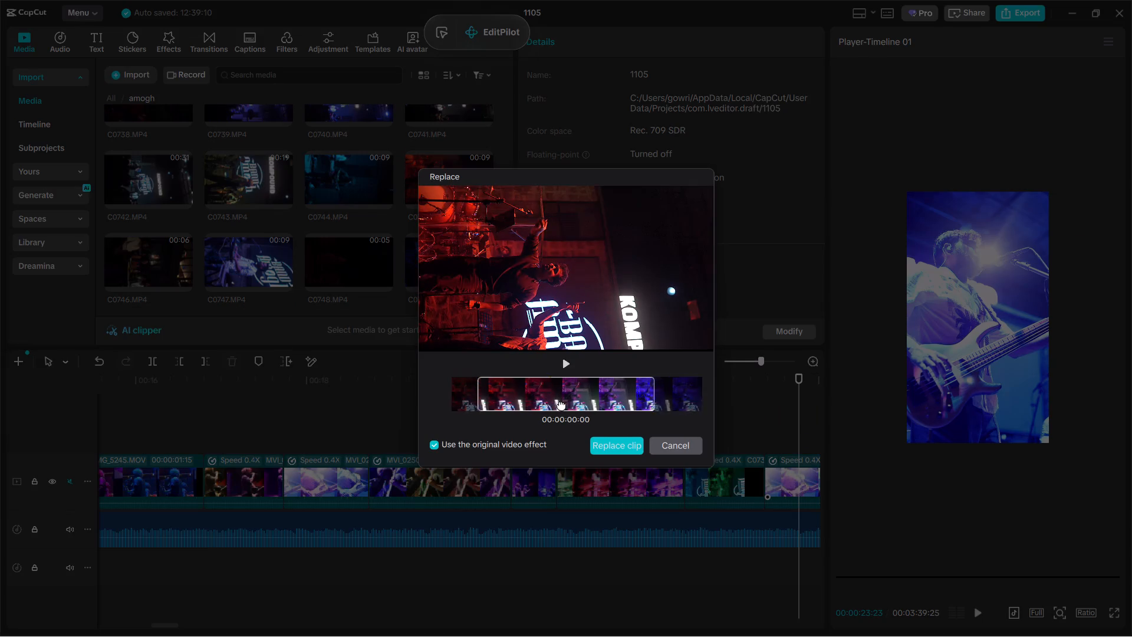
drag(561, 405, 537, 401)
scroll(549, 401, down, 1)
click(613, 445)
click(544, 356)
click(541, 374)
scroll(541, 374, down, 1)
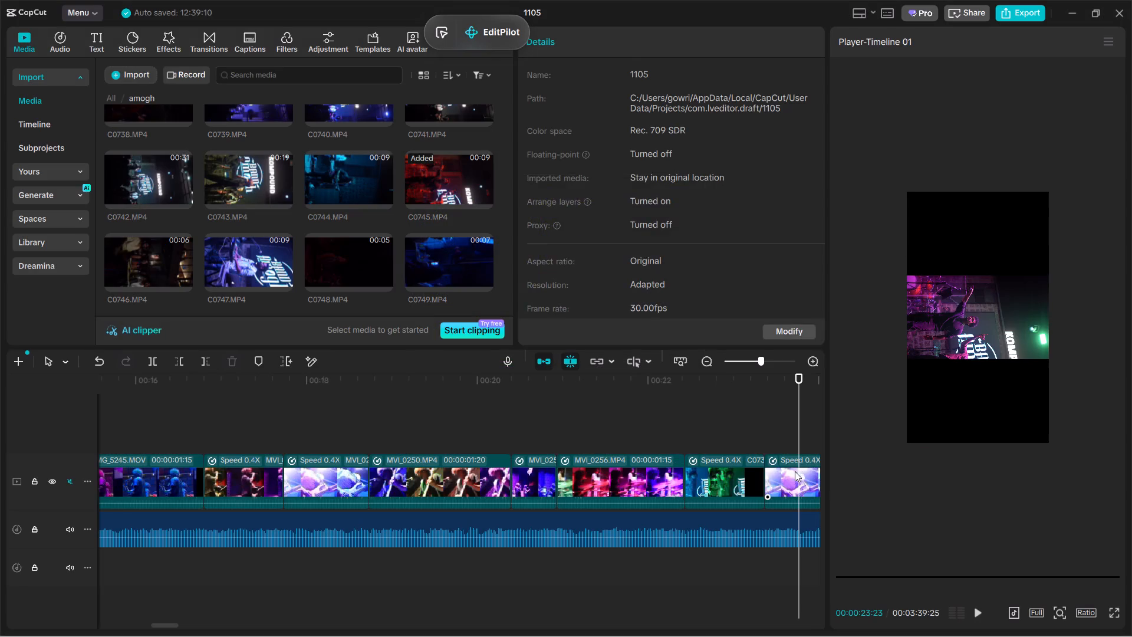
Rotate the C0745.MP4 clip to -90° and enlarge it to fill the vertical frame, checking it in playback.
click(792, 475)
drag(976, 376, 1077, 323)
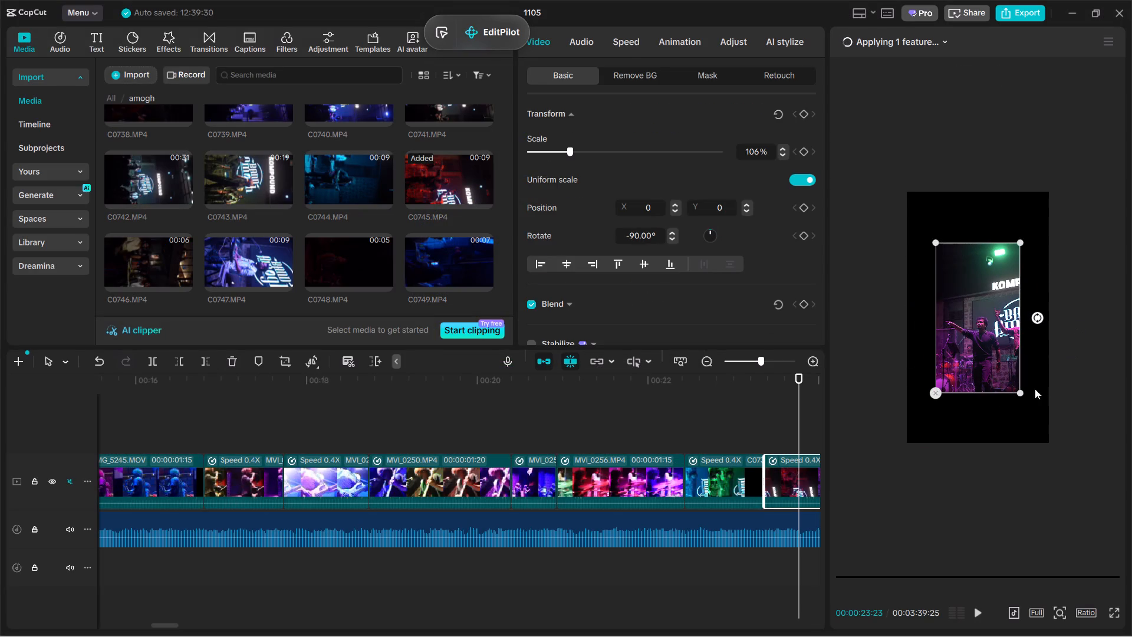
drag(1018, 391, 1064, 500)
click(764, 429)
key(space)
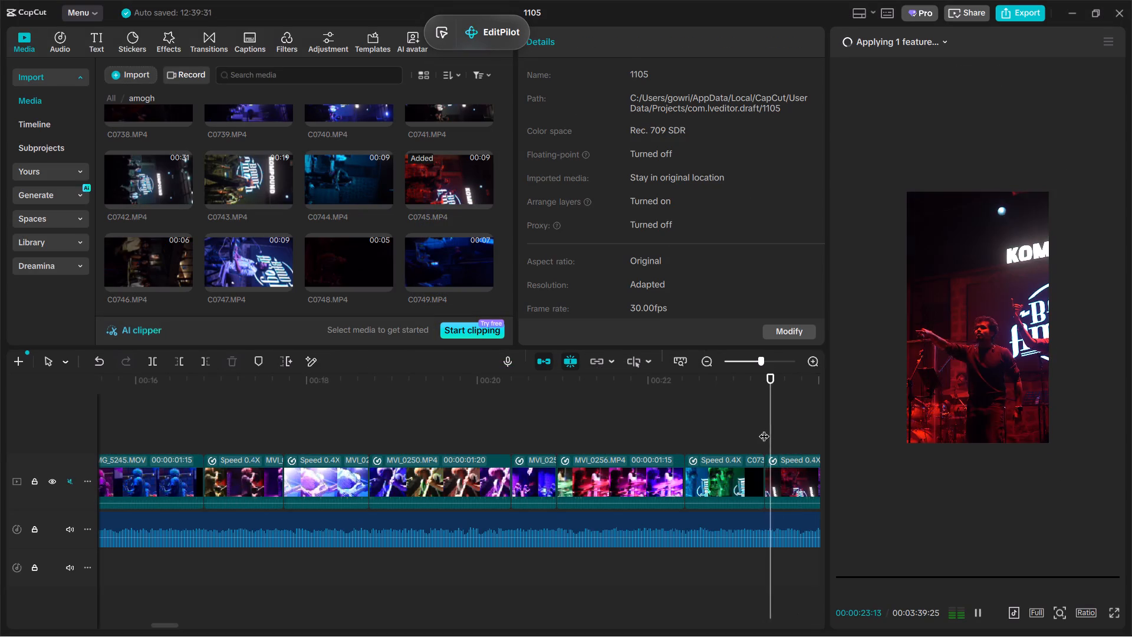
key(space)
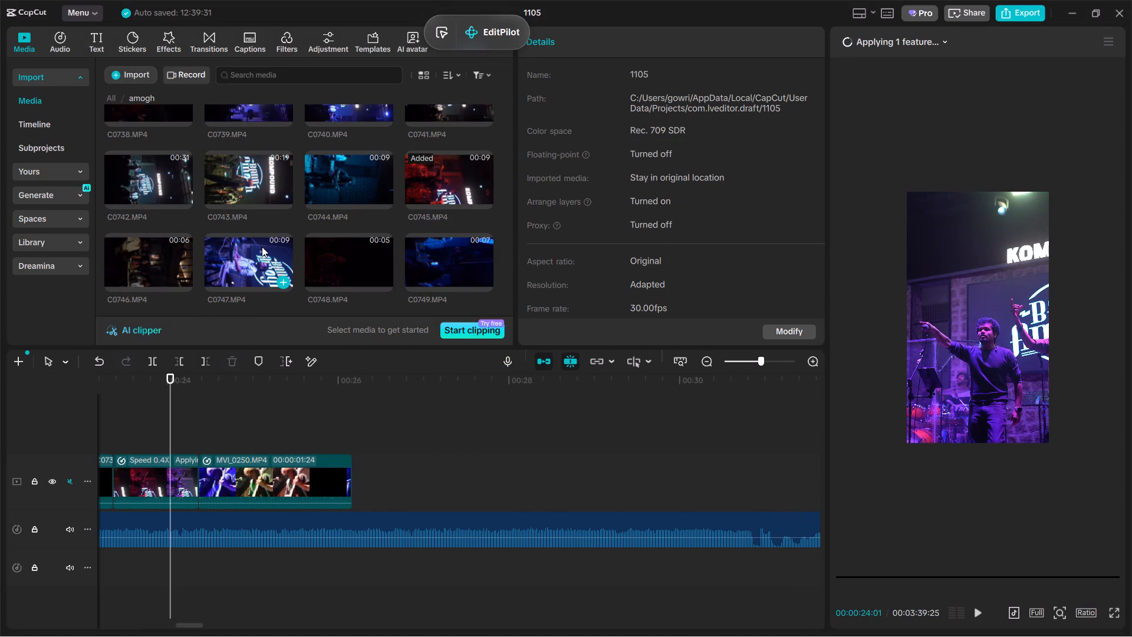
Preview C0747.MP4, and play back the later part of the edit through C0745.MP4 into the final MVI_0250.MP4 clip.
click(245, 265)
click(262, 382)
drag(262, 382, 265, 412)
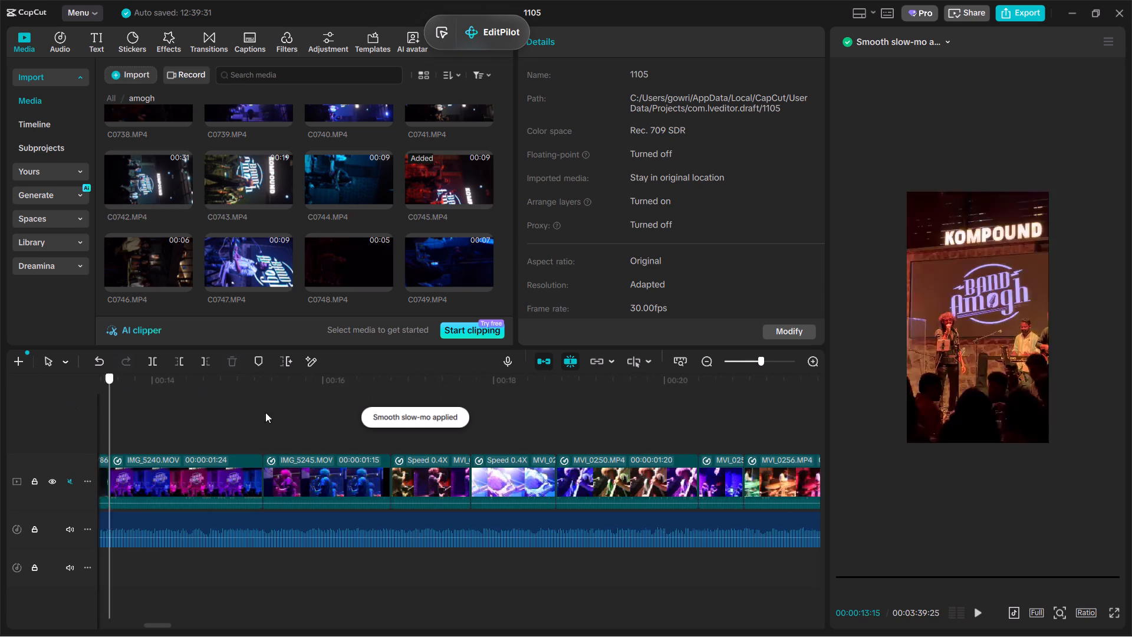
drag(265, 412, 429, 442)
key(space)
ctrl+scroll(689, 473, down, 8)
ctrl+scroll(590, 462, up, 3)
ctrl+scroll(496, 429, down, 9)
ctrl+scroll(496, 429, up, 9)
ctrl+scroll(496, 429, down, 8)
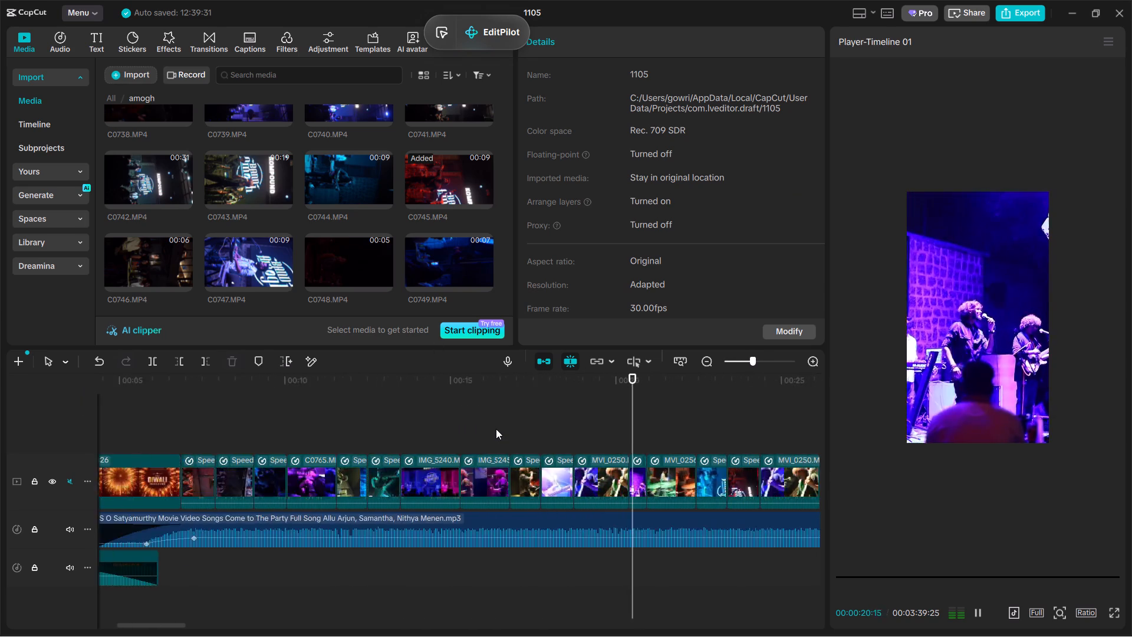
ctrl+scroll(496, 429, up, 10)
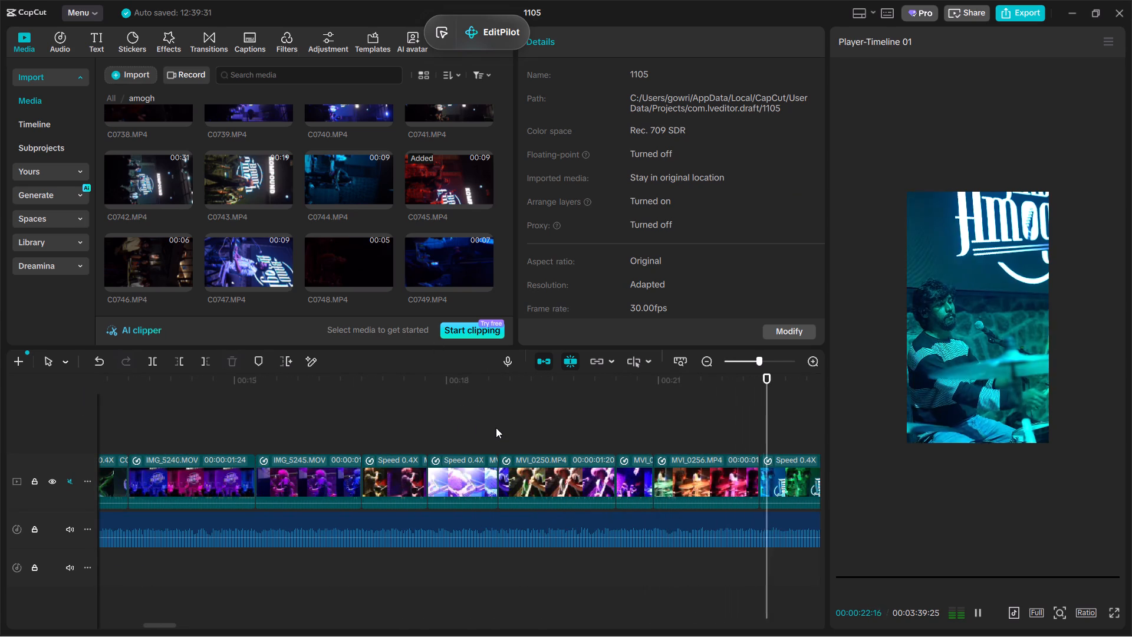
key(space)
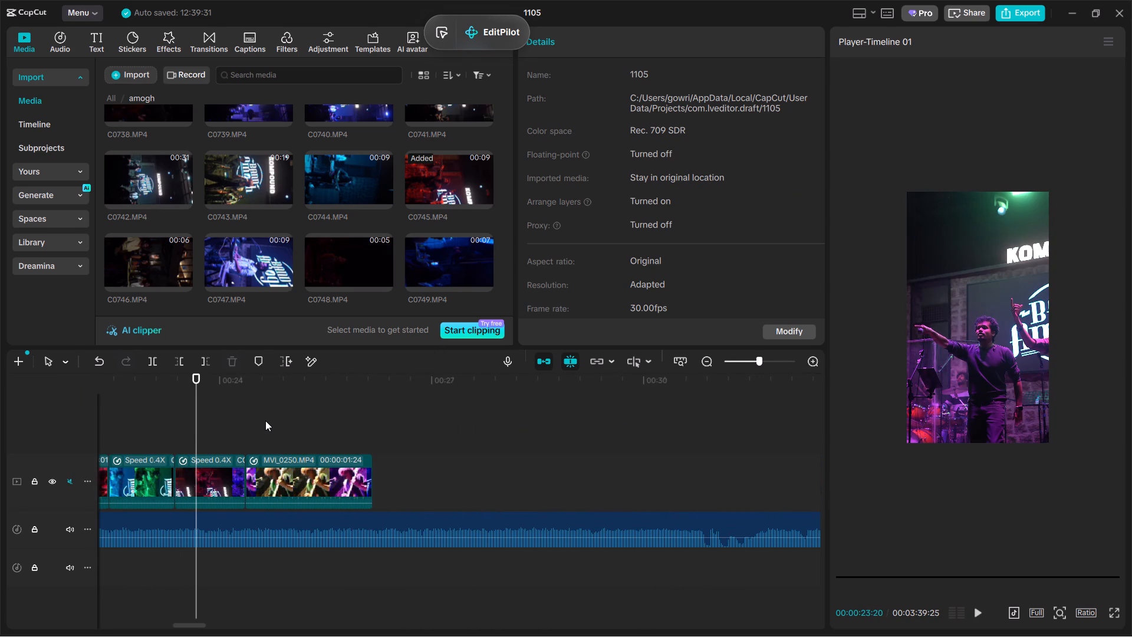
key(space)
key(space)
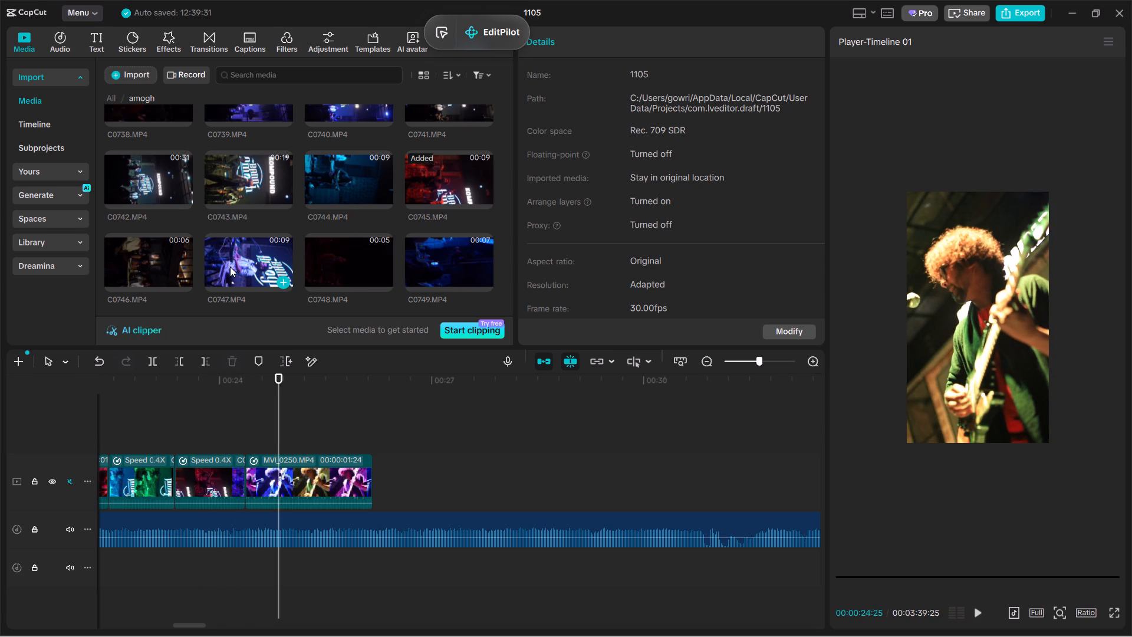
Replace the final MVI_0250.MP4 clip with a later section of C0747.MP4, using the original video effect.
drag(230, 267, 331, 494)
drag(562, 392, 501, 393)
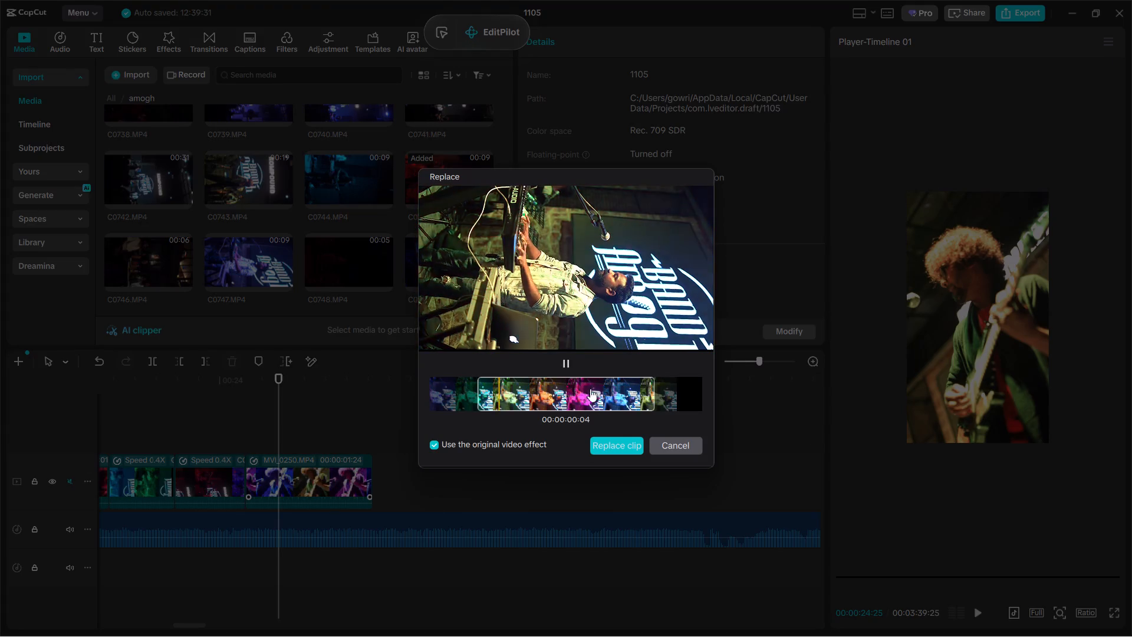
drag(591, 389, 550, 395)
drag(621, 442, 613, 442)
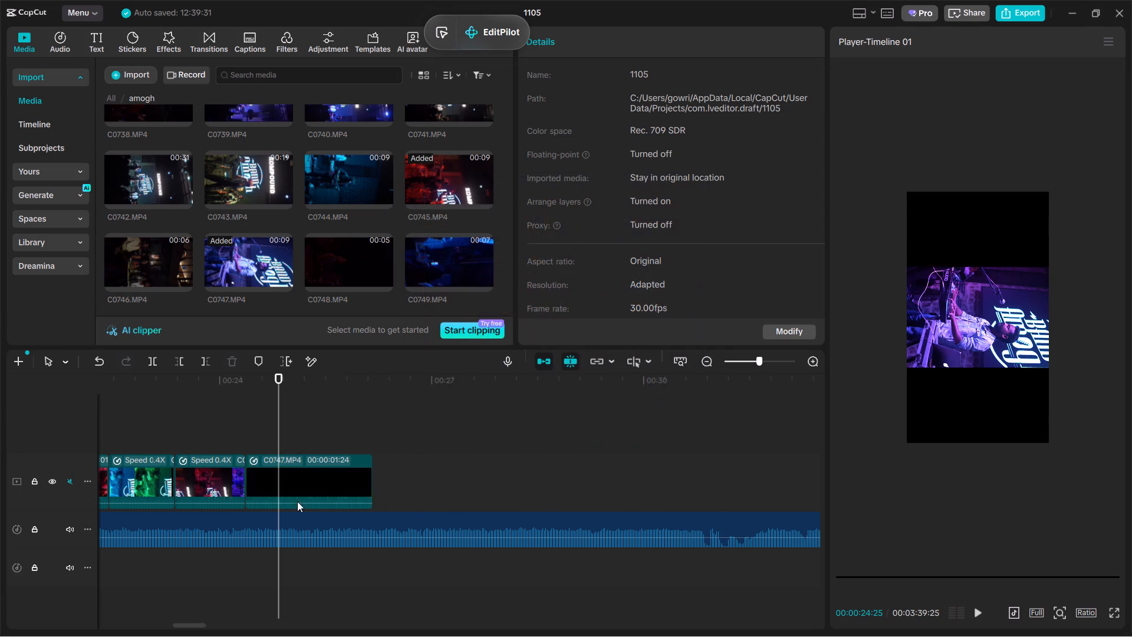
Rotate the C0747.MP4 clip to -90° and scale it up to 196% to fill the vertical frame.
click(280, 496)
drag(978, 385, 1096, 317)
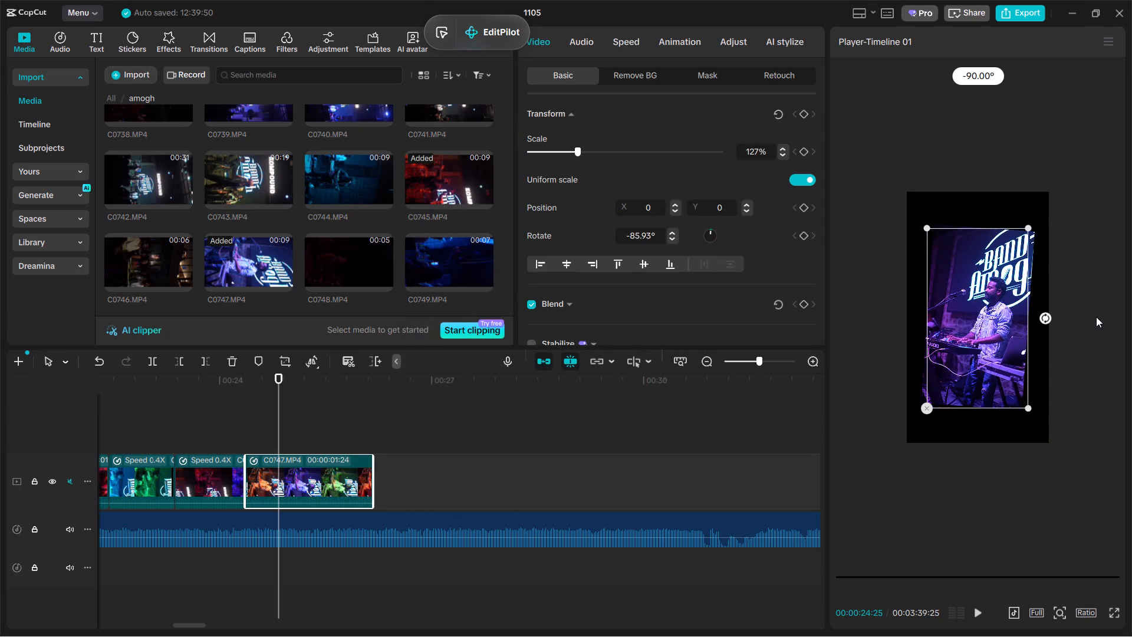
drag(1096, 317, 1096, 316)
click(1046, 318)
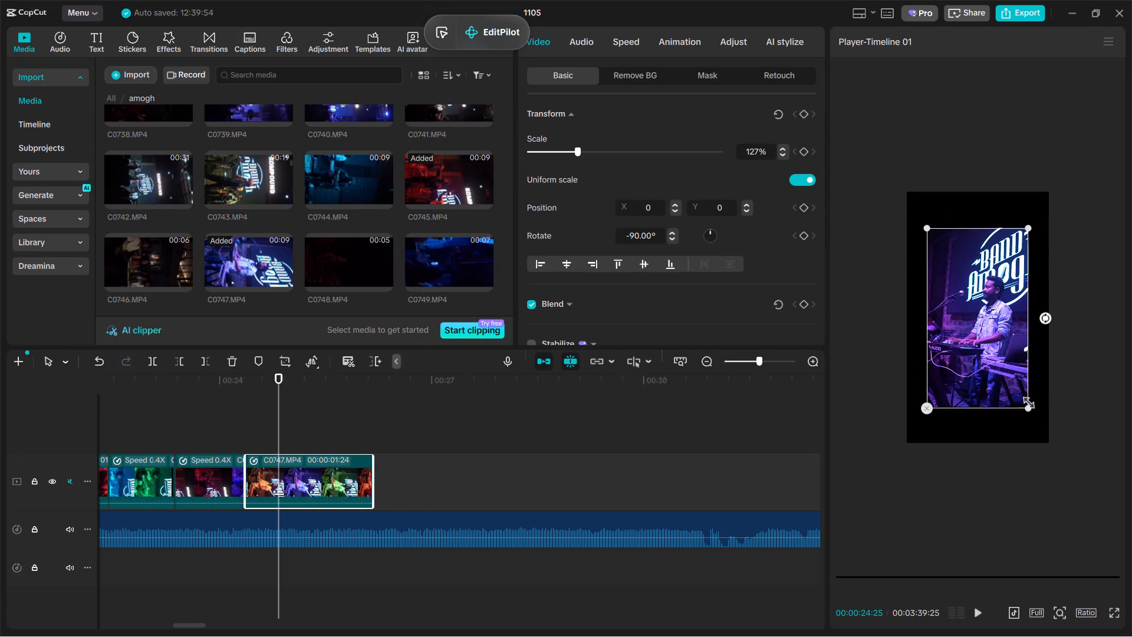
drag(1027, 407, 1062, 478)
Play back the edit from the C0745.MP4 shot through the reframed C0747.MP4 ending.
click(202, 414)
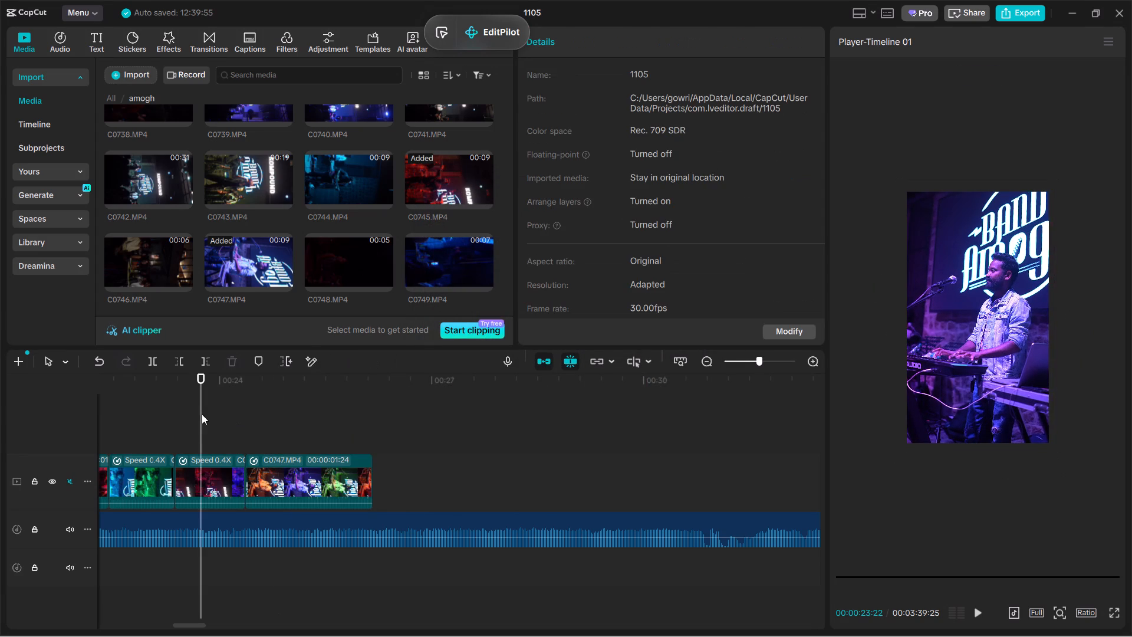
key(space)
ctrl+scroll(200, 408, down, 10)
ctrl+scroll(200, 408, up, 10)
ctrl+scroll(200, 408, down, 6)
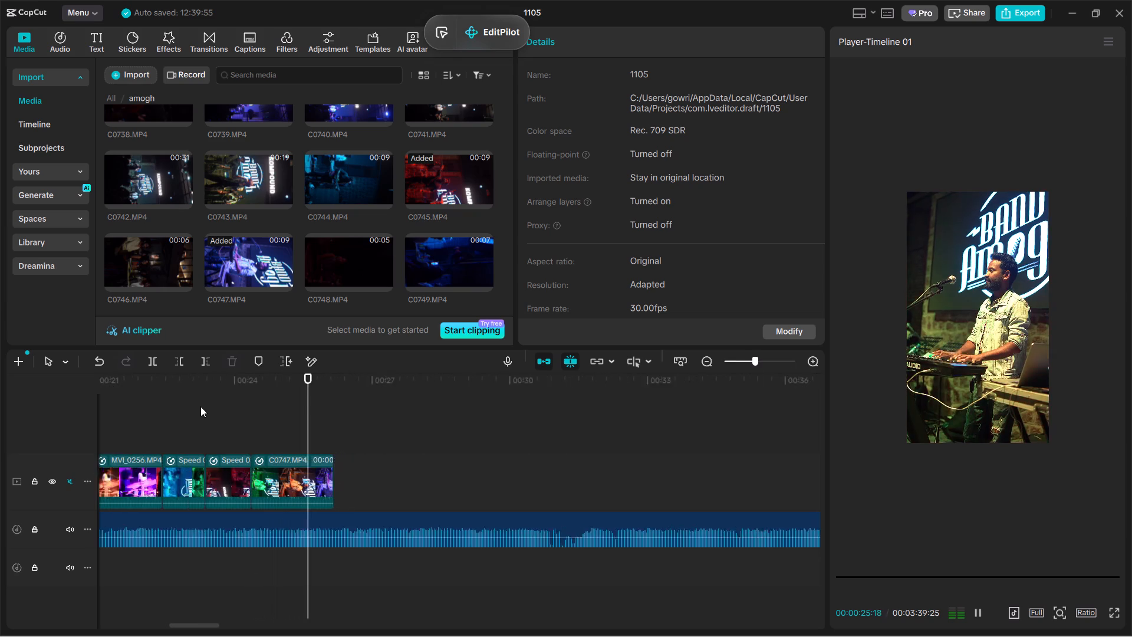
ctrl+scroll(200, 406, down, 3)
key(space)
key(space)
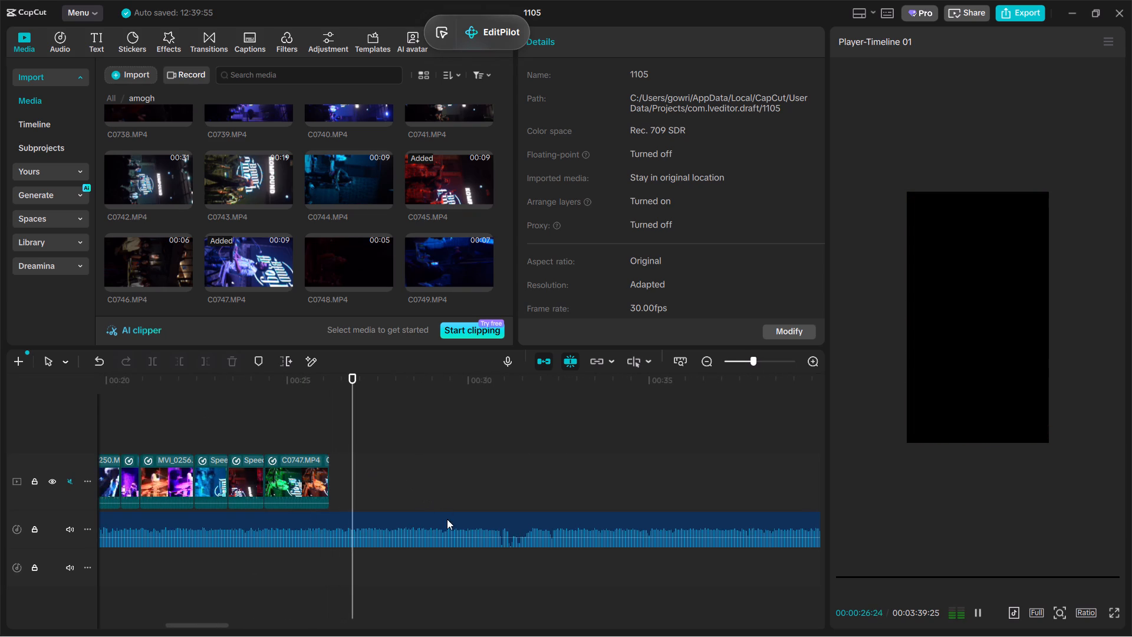
Trim the song to the end of the last video clip at 00:00:26:05.
click(447, 521)
click(338, 438)
drag(338, 438, 328, 436)
click(384, 515)
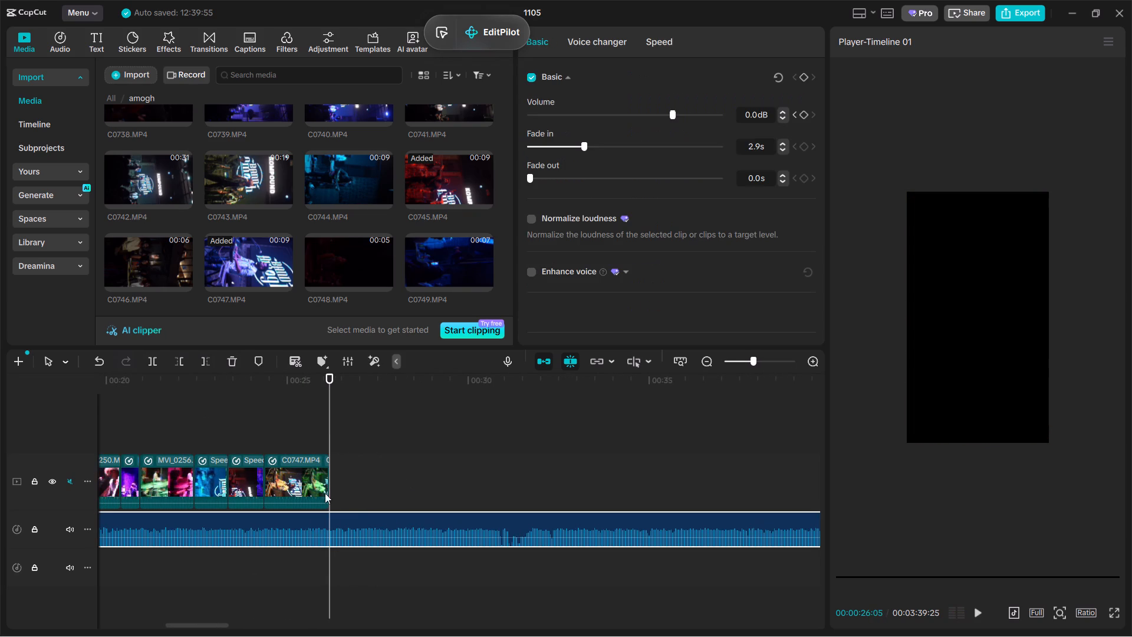
click(210, 358)
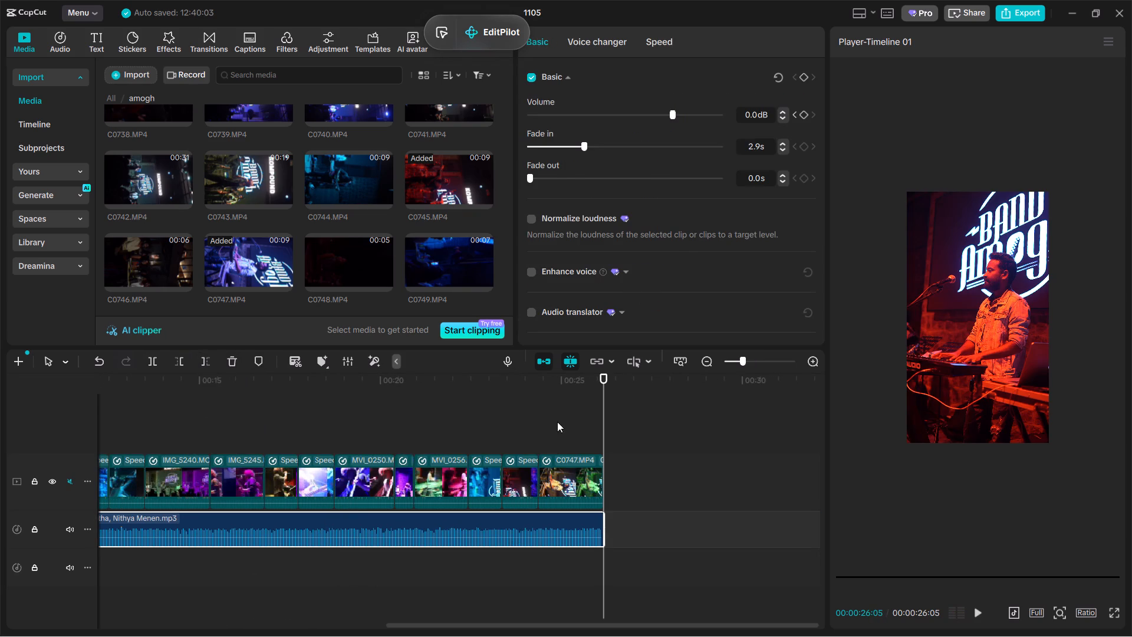
Add a long fade-out to the end of the song, starting around 00:21, and check it in playback.
click(557, 422)
key(space)
key(space)
click(557, 542)
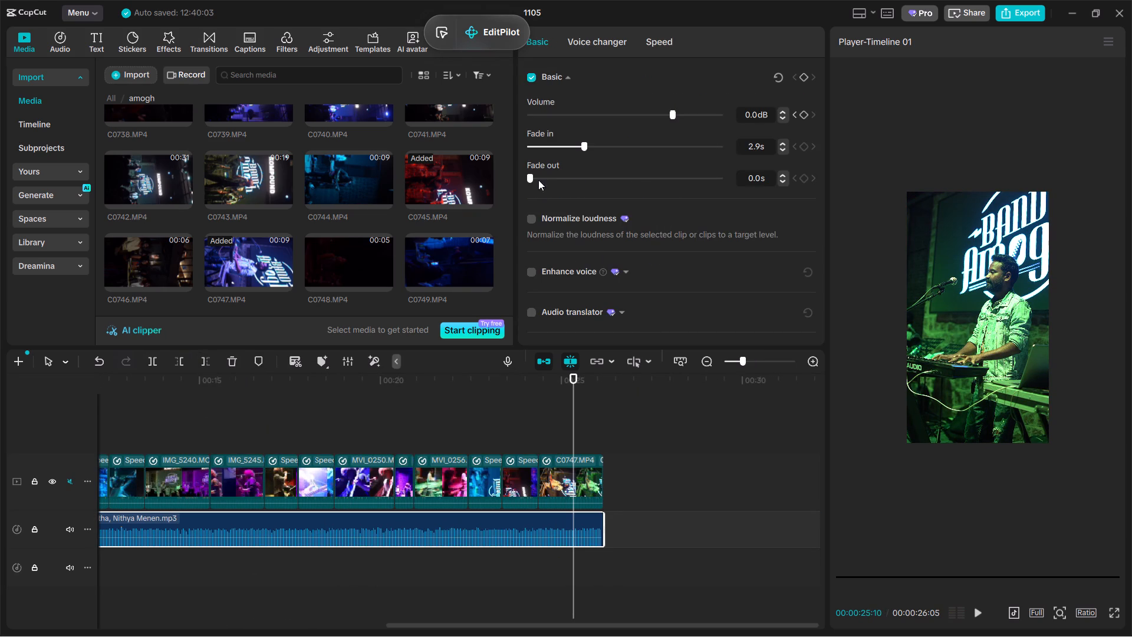
drag(538, 180, 643, 250)
click(433, 415)
key(space)
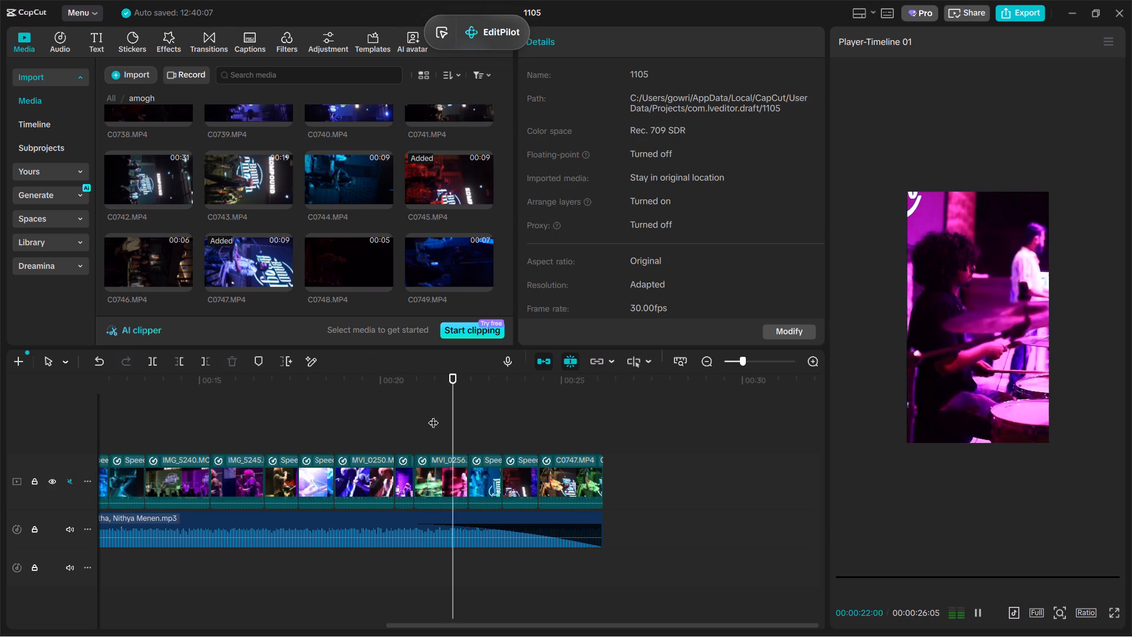
ctrl+scroll(433, 415, up, 11)
ctrl+scroll(433, 415, down, 11)
ctrl+scroll(433, 415, up, 9)
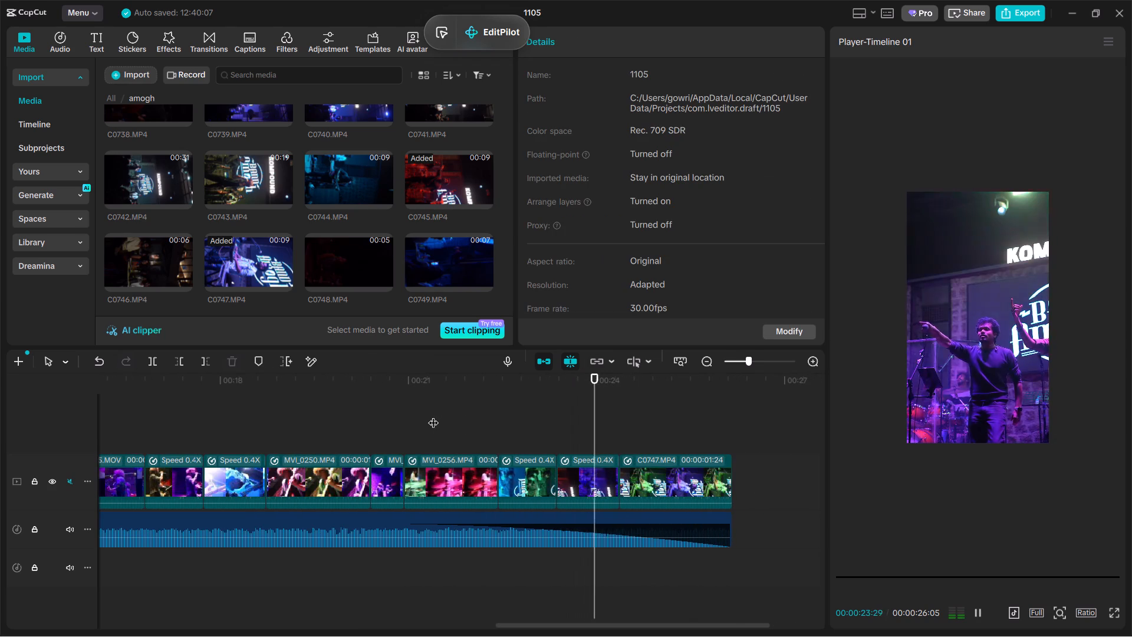
key(space)
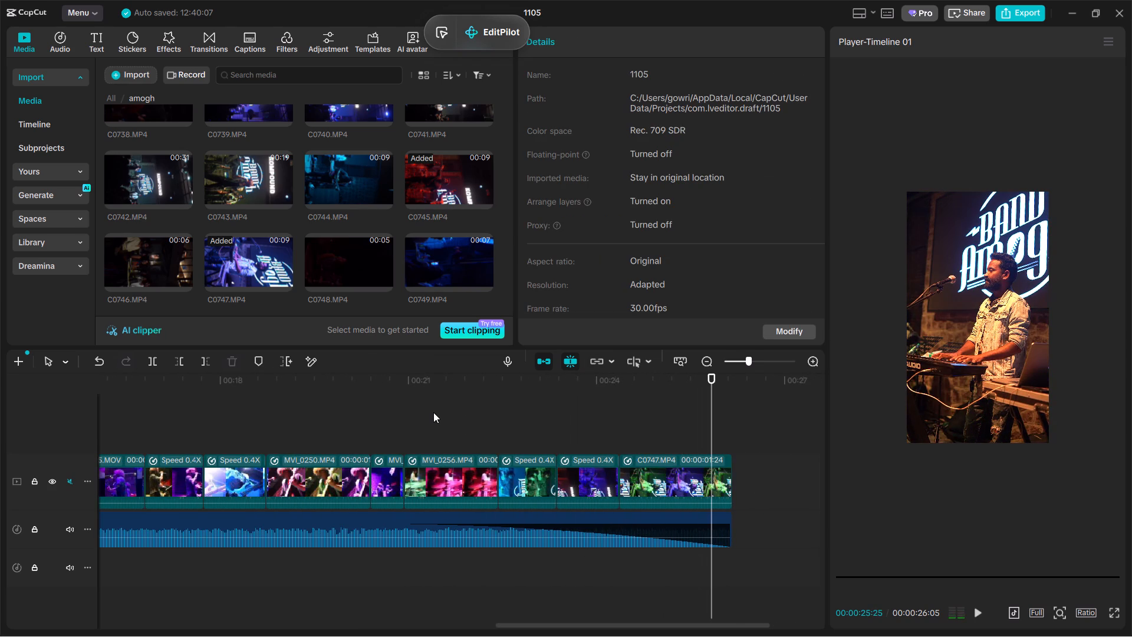
Apply the Fade Out exit animation to the final C0747.MP4 clip.
click(639, 487)
click(676, 47)
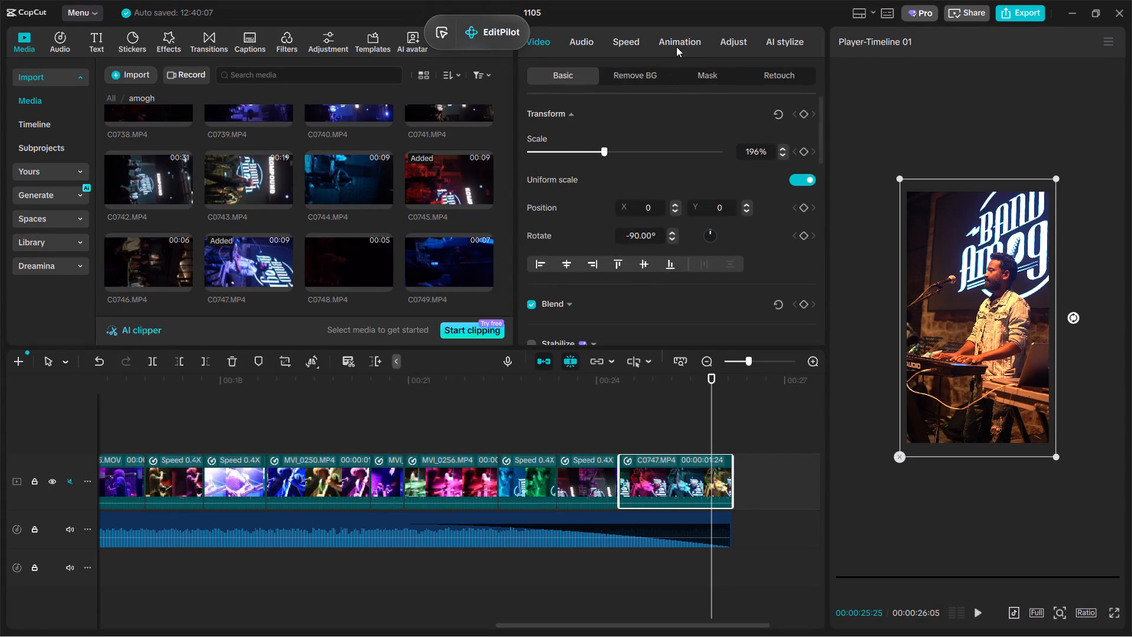
drag(686, 86, 687, 80)
click(690, 75)
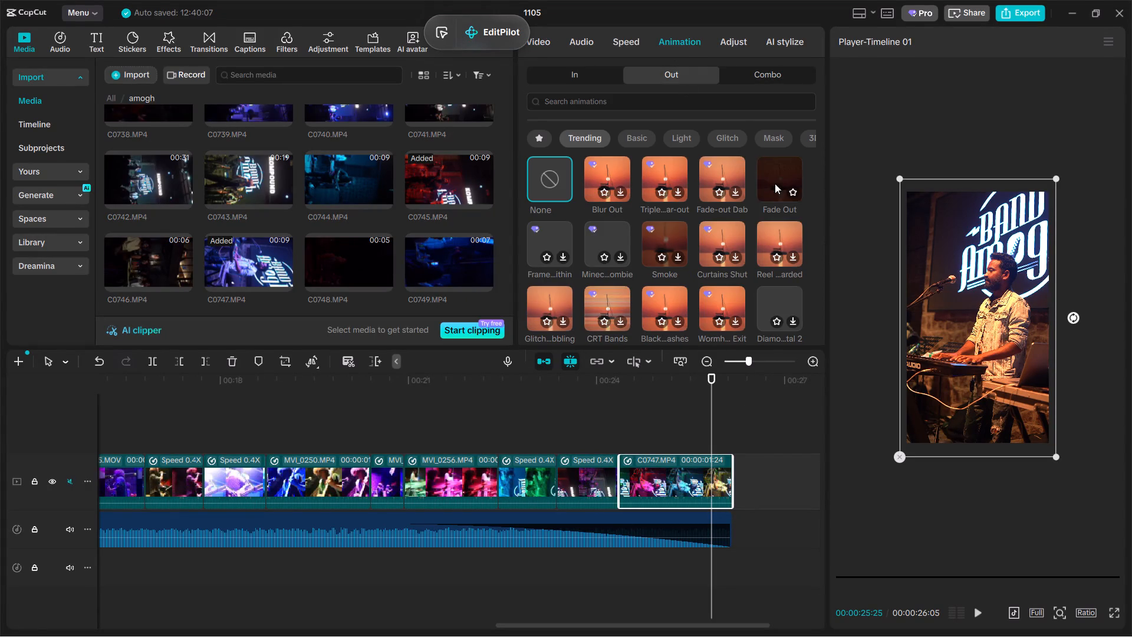
click(775, 183)
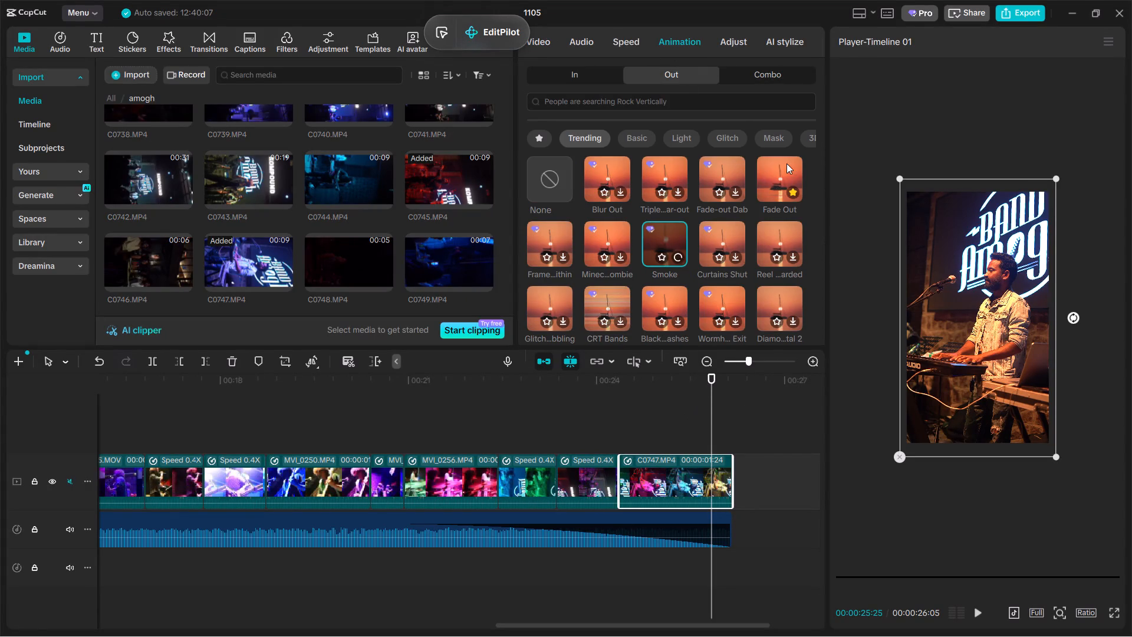
click(787, 163)
Play back the final C0747.MP4 clip to check its Fade Out animation.
click(658, 416)
key(space)
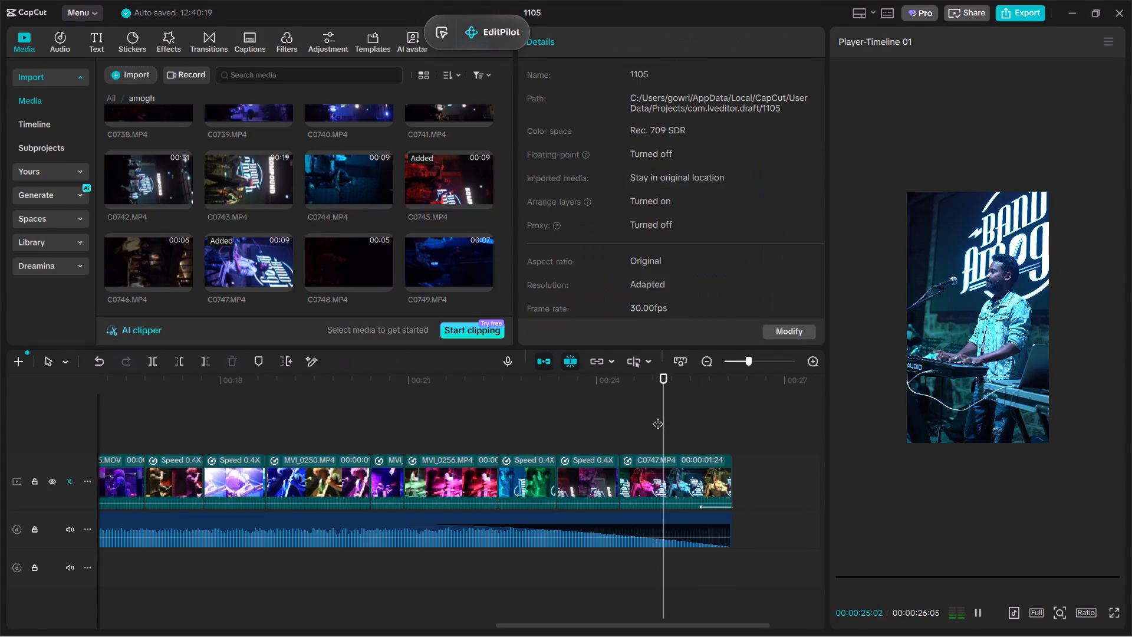
ctrl+scroll(658, 416, down, 9)
ctrl+scroll(662, 418, up, 7)
Play back the edit from the beginning through the Diwali intro into the first crowd shot.
ctrl+click(662, 418)
drag(662, 418, 0, 389)
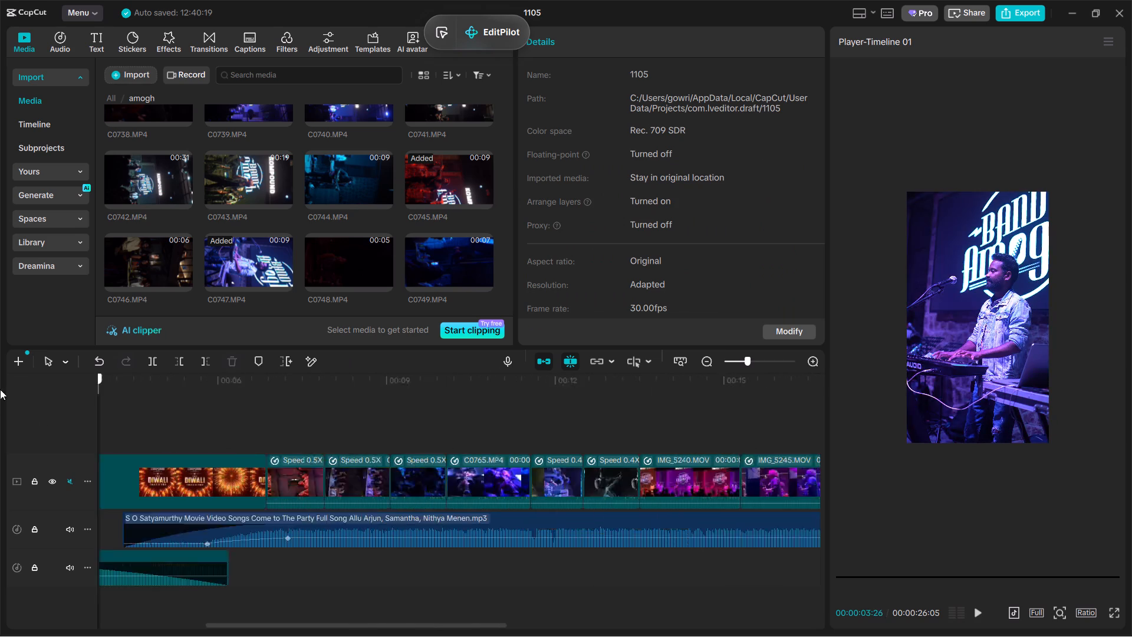
drag(0, 389, 0, 357)
key(space)
ctrl+scroll(360, 569, down, 3)
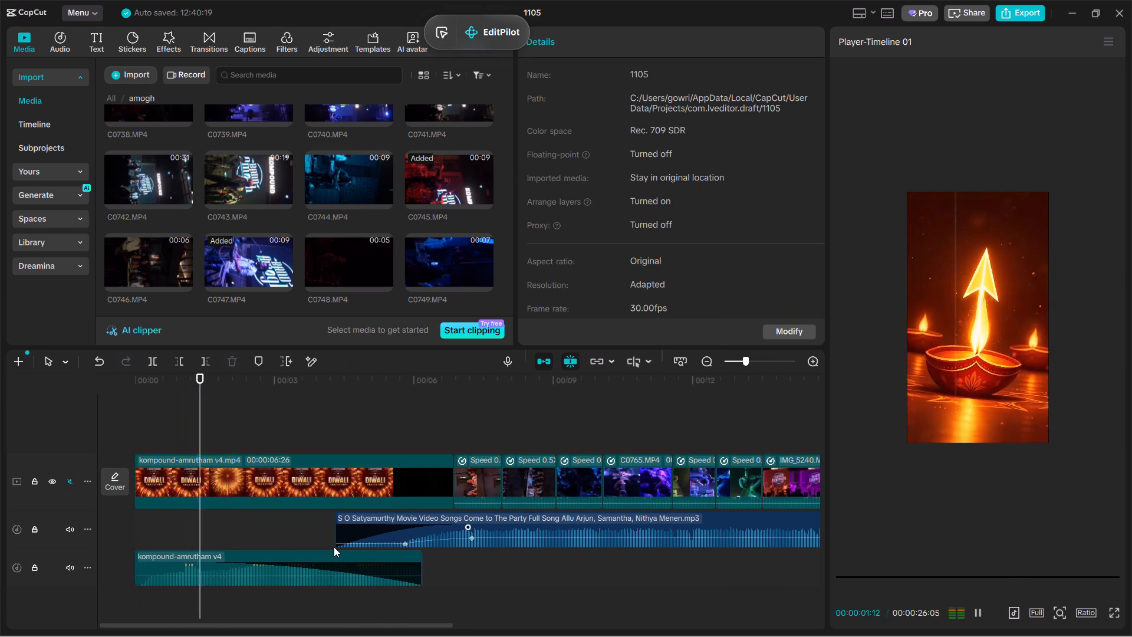
ctrl+scroll(335, 536, down, 10)
ctrl+scroll(335, 536, up, 12)
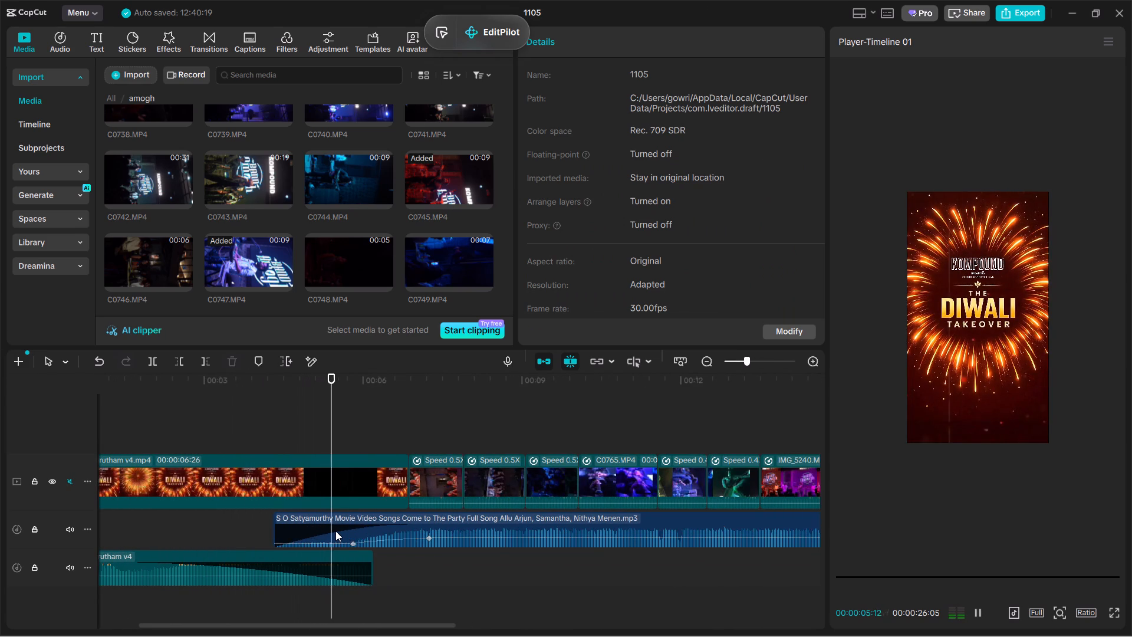
ctrl+scroll(335, 531, down, 13)
ctrl+scroll(335, 531, up, 10)
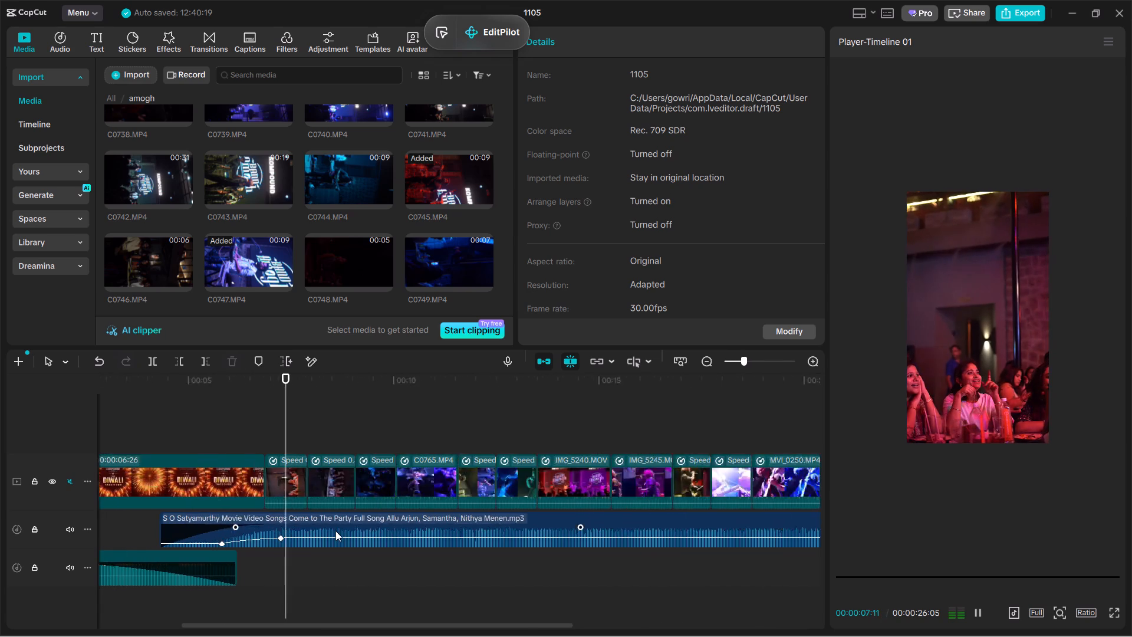
ctrl+scroll(335, 531, up, 4)
key(space)
Turn on Smooth slow-mo with the Optical flow method for the first crowd clip right after the intro.
click(288, 492)
scroll(511, 289, down, 1)
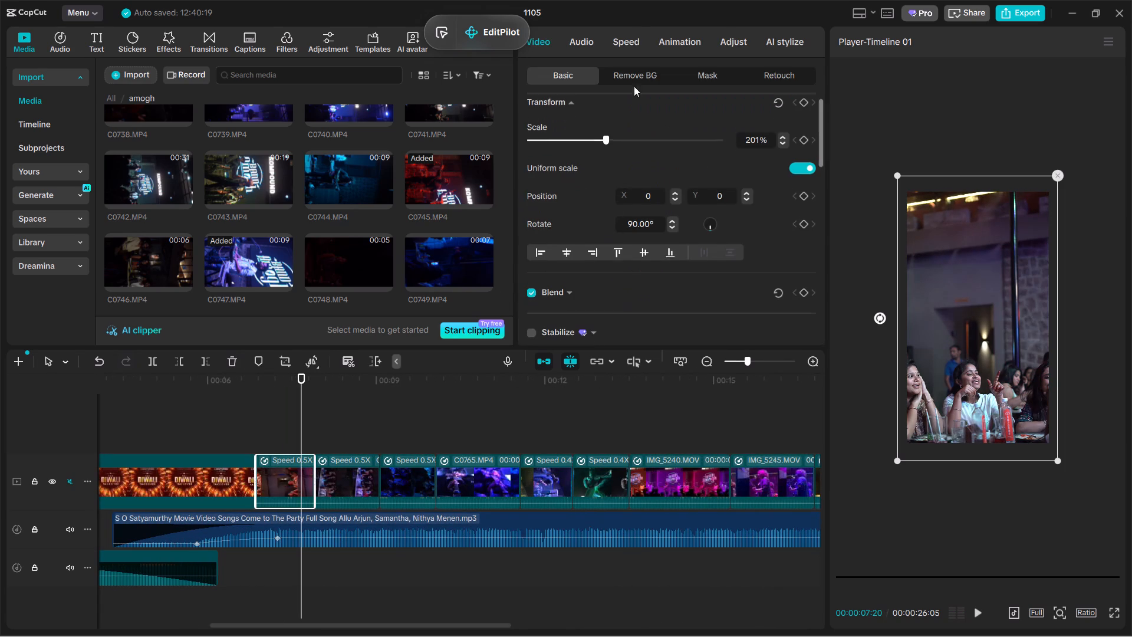
scroll(634, 86, down, 1)
click(621, 41)
scroll(613, 91, down, 1)
click(587, 83)
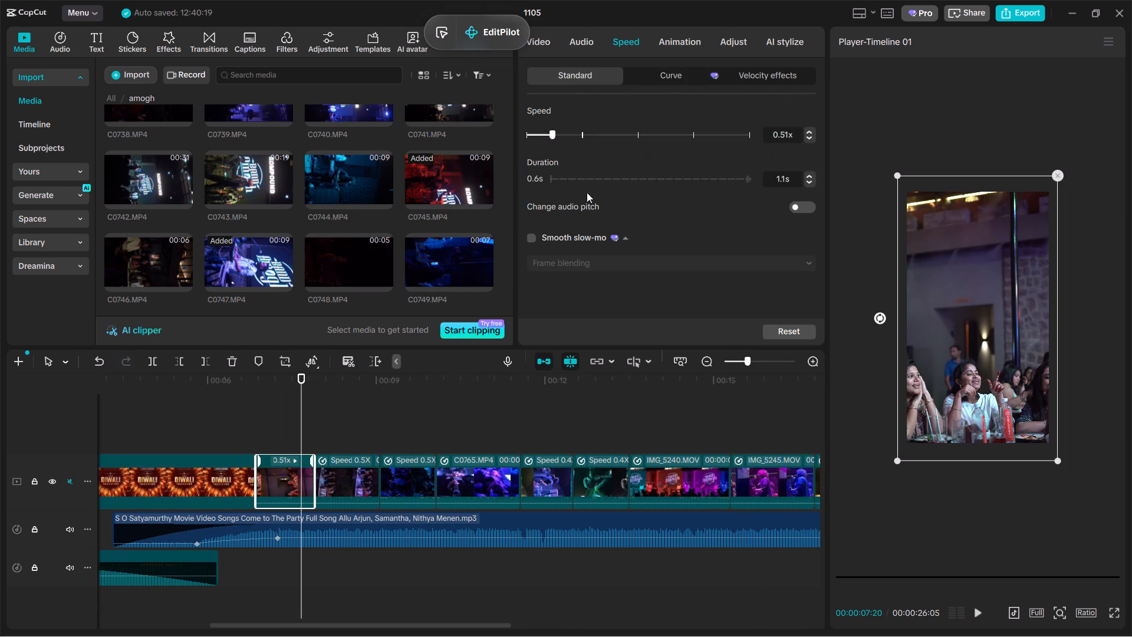
scroll(585, 217, down, 1)
click(262, 420)
key(space)
key(space)
click(276, 482)
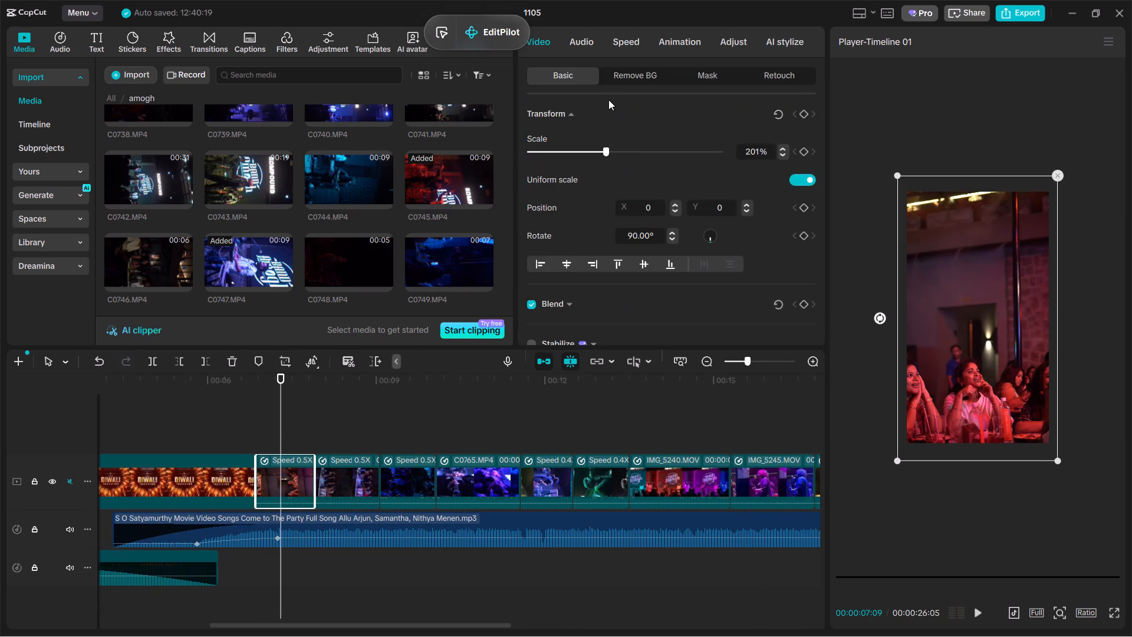
click(620, 45)
click(532, 238)
click(545, 258)
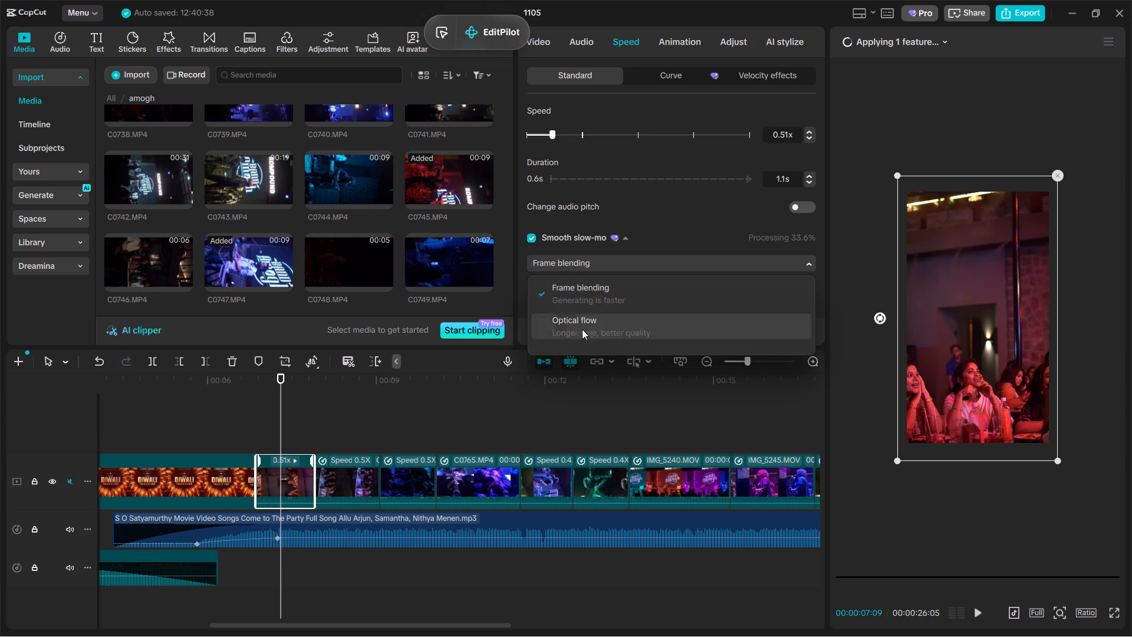
click(584, 339)
Check the speed, curve and smooth slow-mo settings of the following clips, from the second crowd shot through IMG_5245.MOV.
click(343, 493)
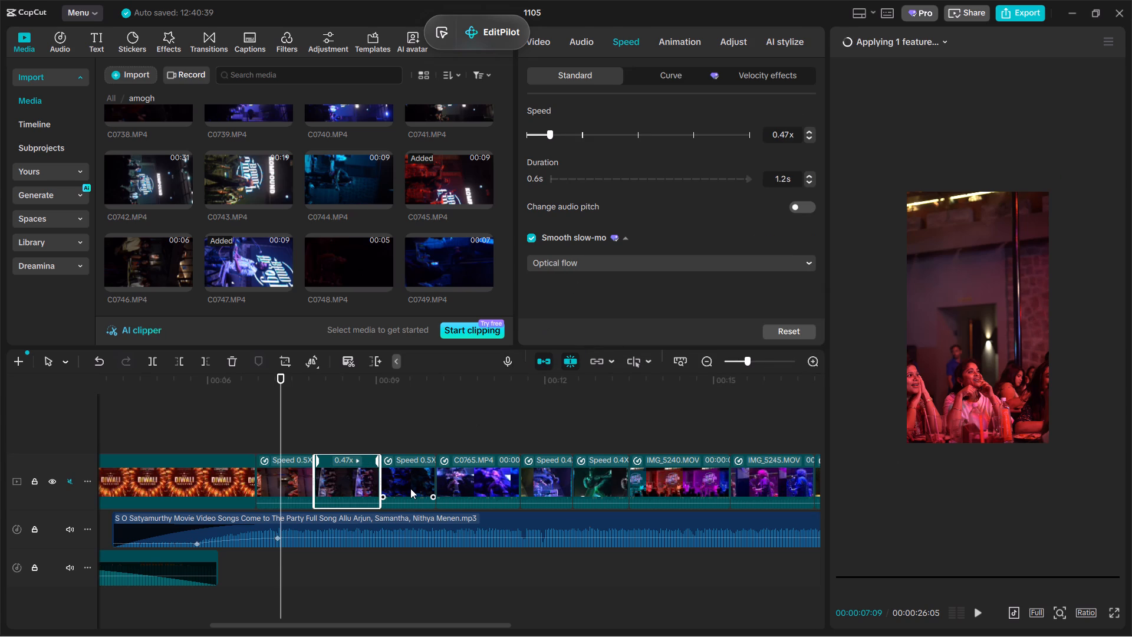
click(407, 491)
click(460, 483)
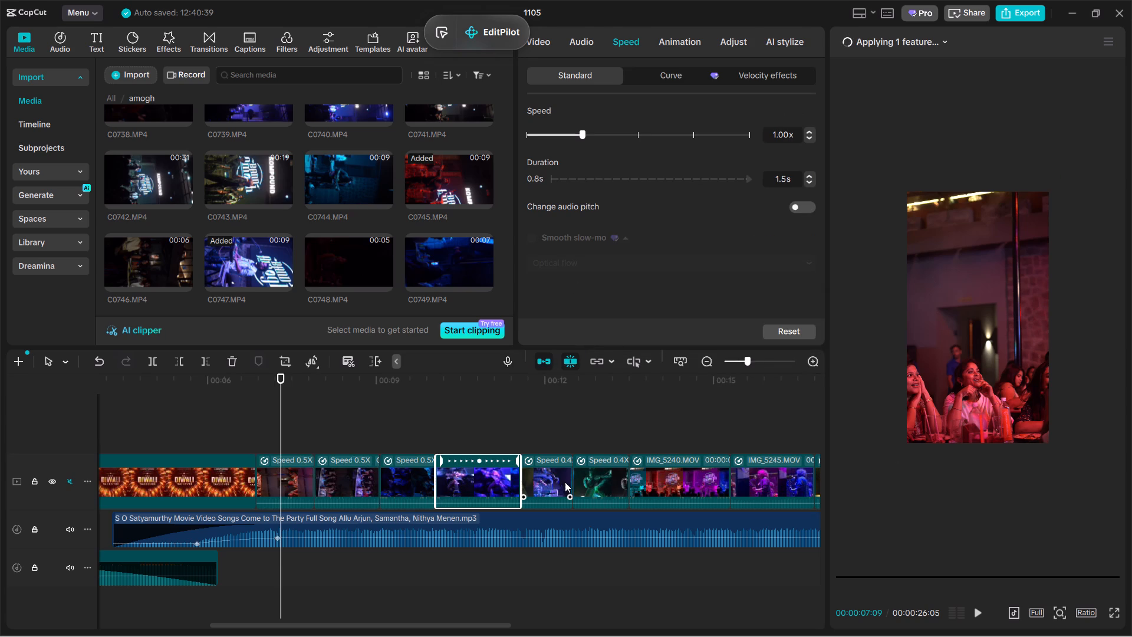
click(657, 73)
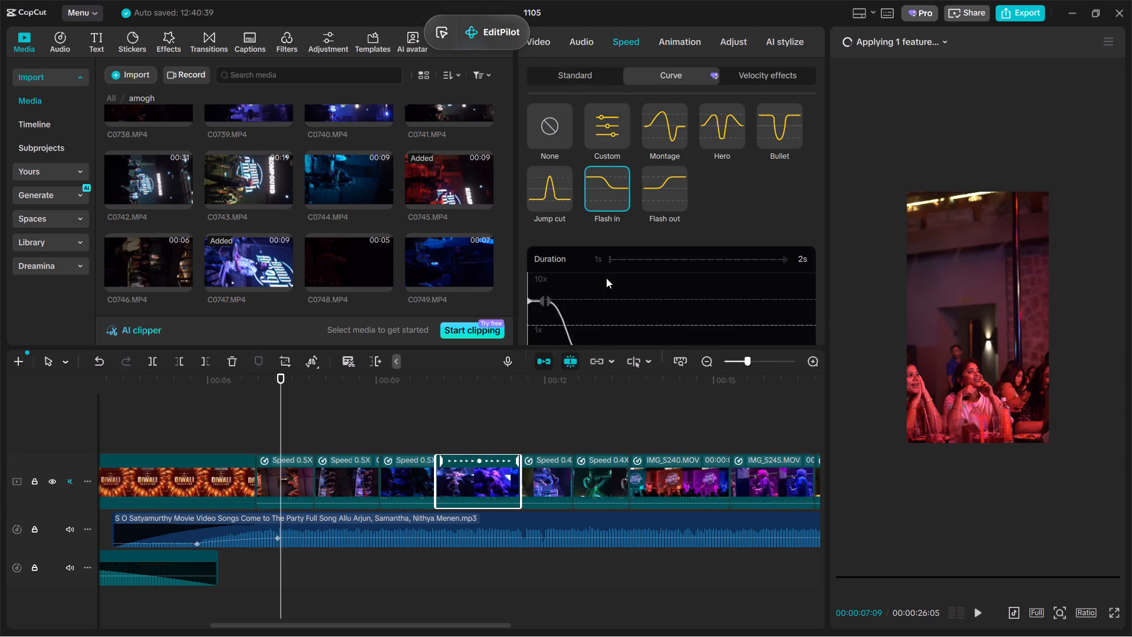
scroll(606, 278, down, 9)
click(546, 474)
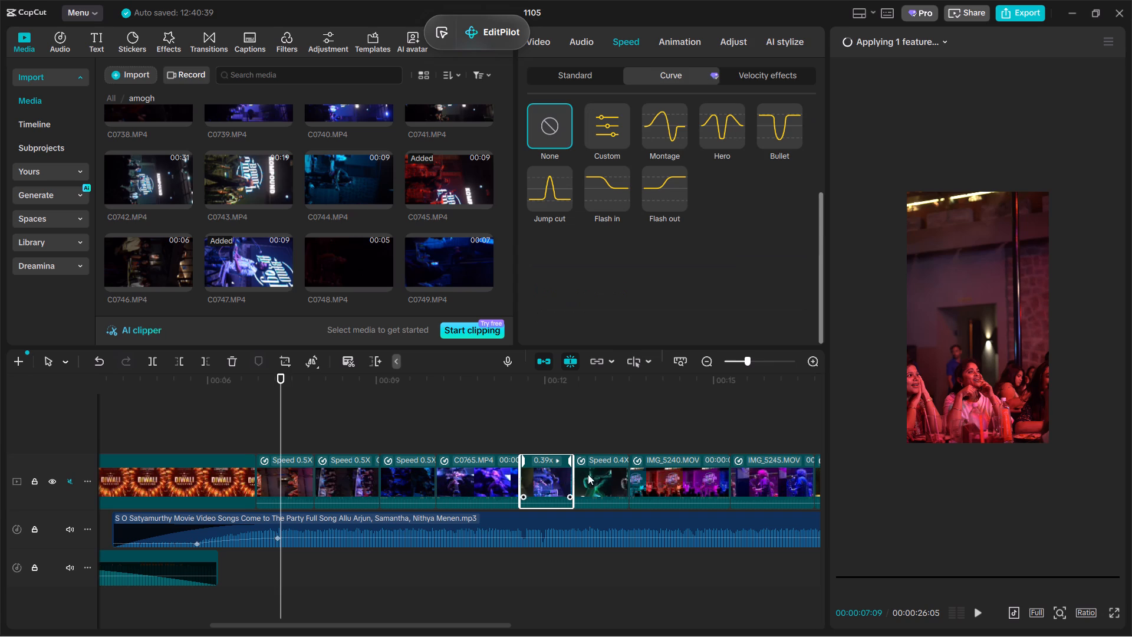
click(589, 68)
scroll(594, 168, down, 1)
click(592, 480)
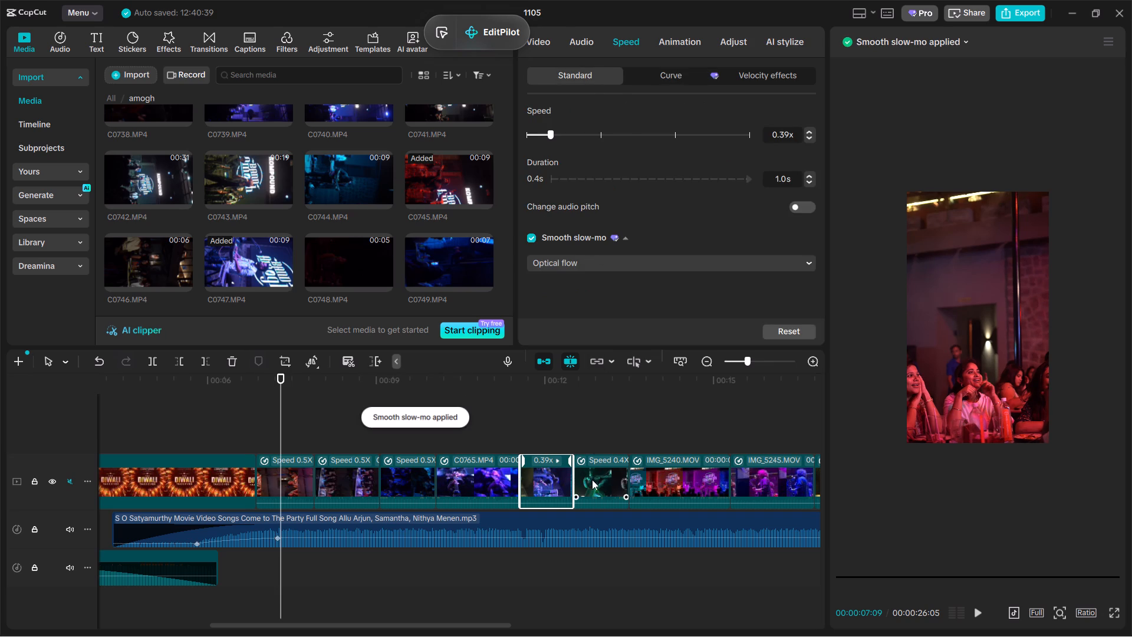
scroll(623, 302, down, 1)
click(650, 483)
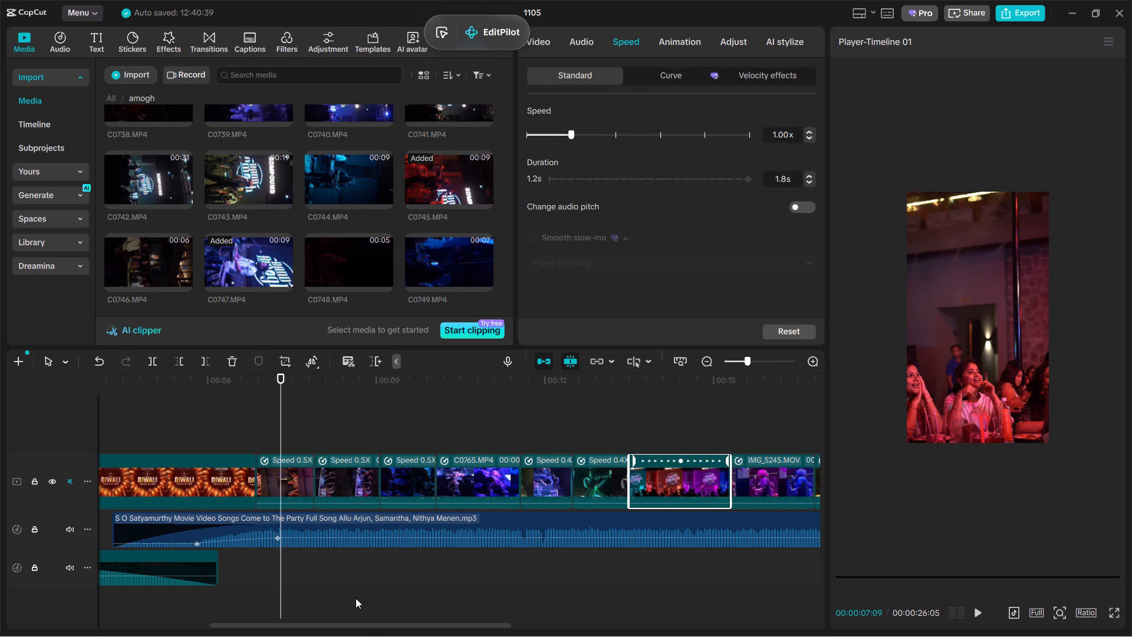
drag(365, 627, 523, 636)
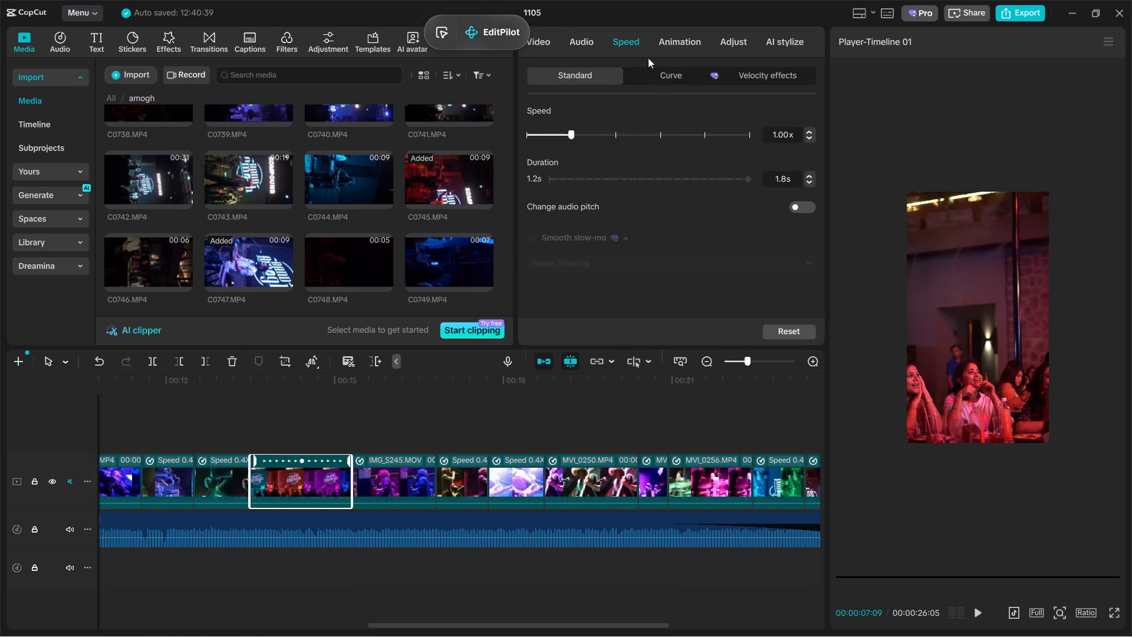
click(670, 77)
scroll(529, 335, down, 2)
click(380, 491)
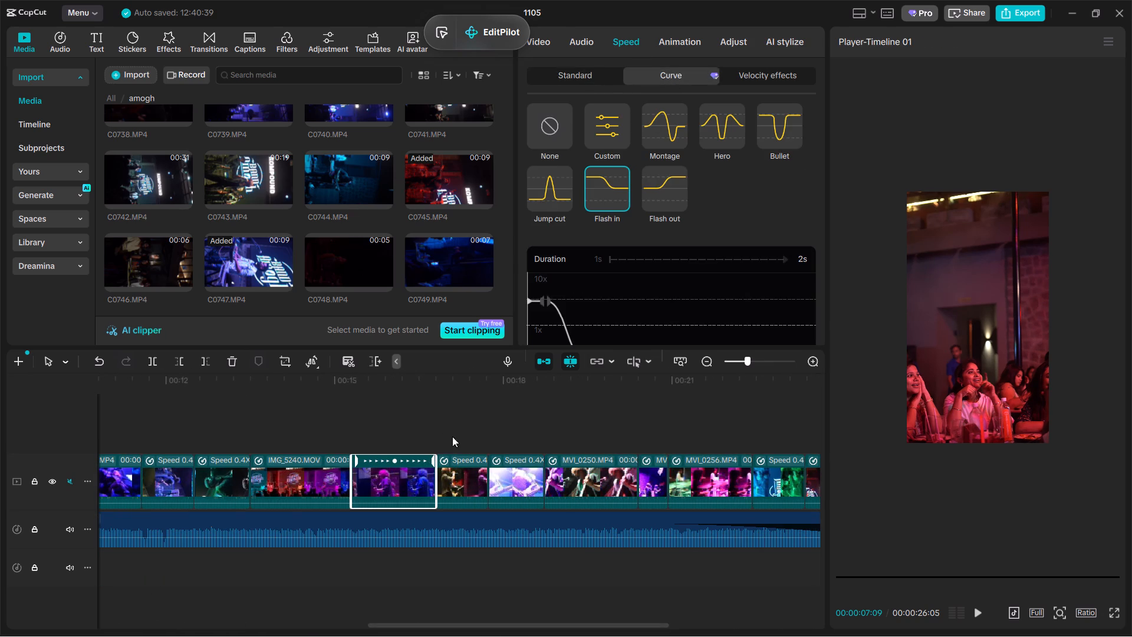
scroll(612, 282, down, 4)
Play back the edit from the beginning through the smoothed crowd clip to the dark blue shot around 00:09.
click(423, 394)
drag(423, 394, 0, 393)
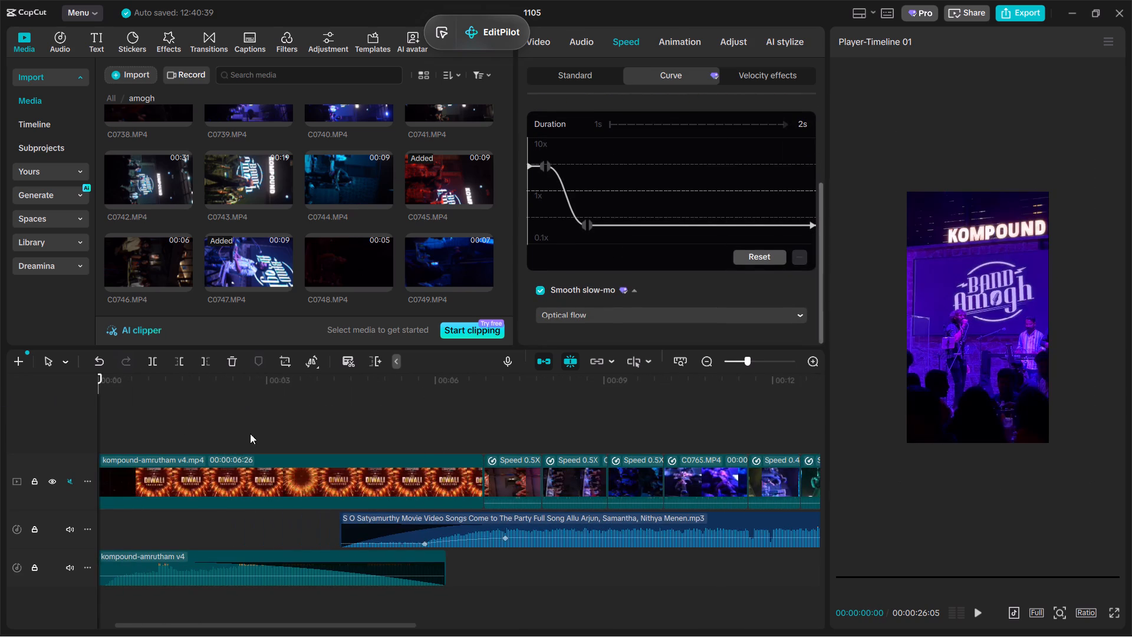
click(360, 436)
key(space)
ctrl+scroll(373, 428, down, 3)
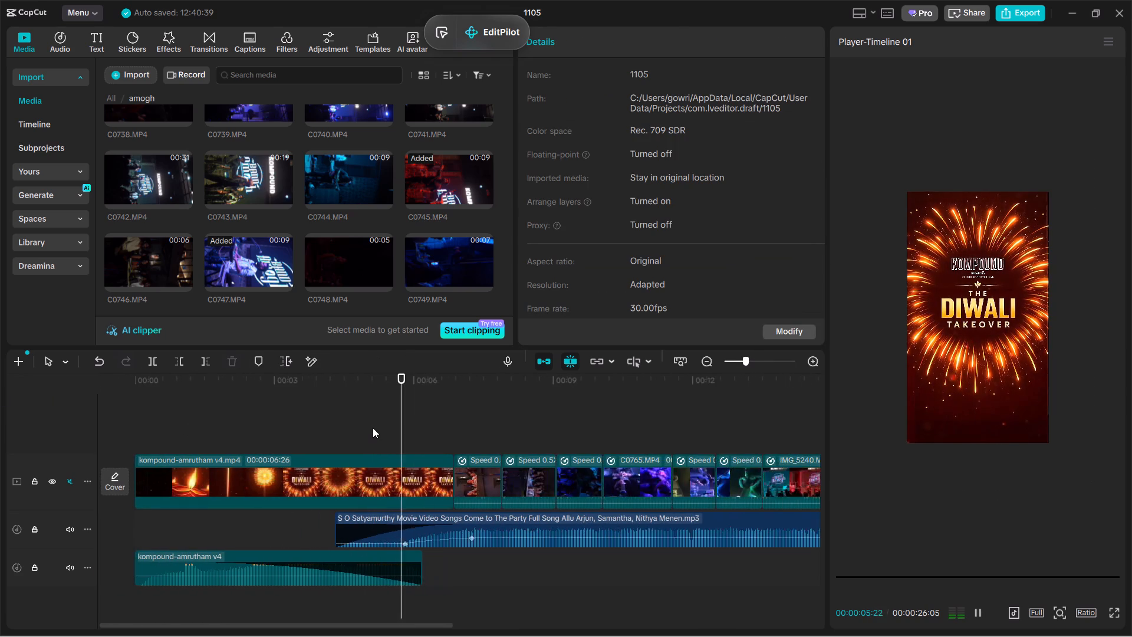
ctrl+scroll(373, 428, down, 10)
ctrl+scroll(1029, 0, up, 12)
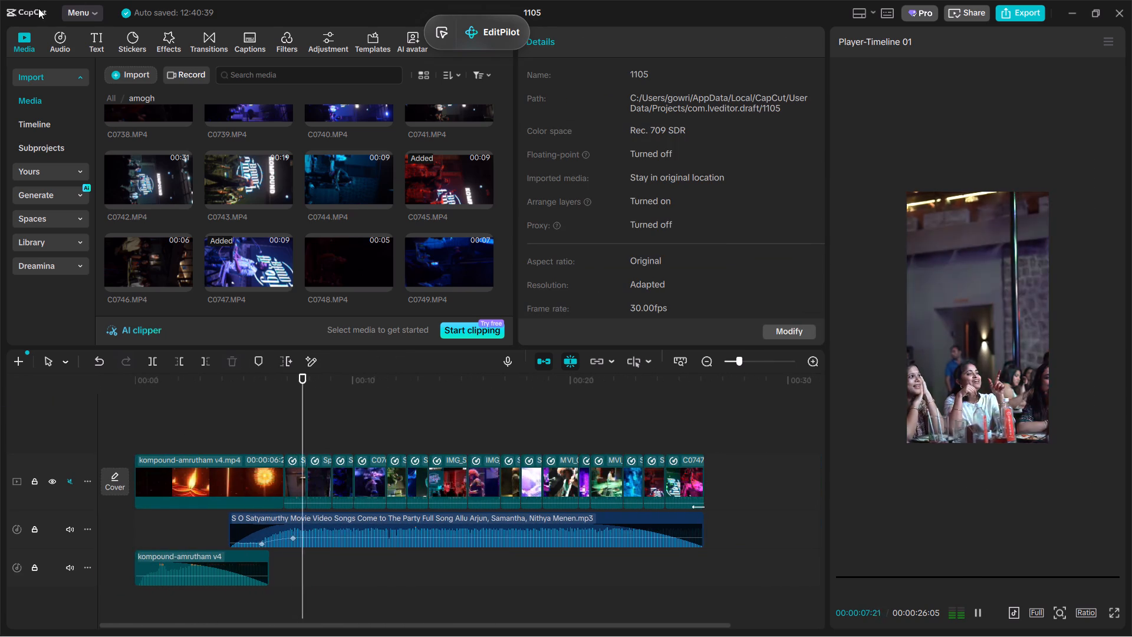
ctrl+scroll(61, 48, down, 2)
key(space)
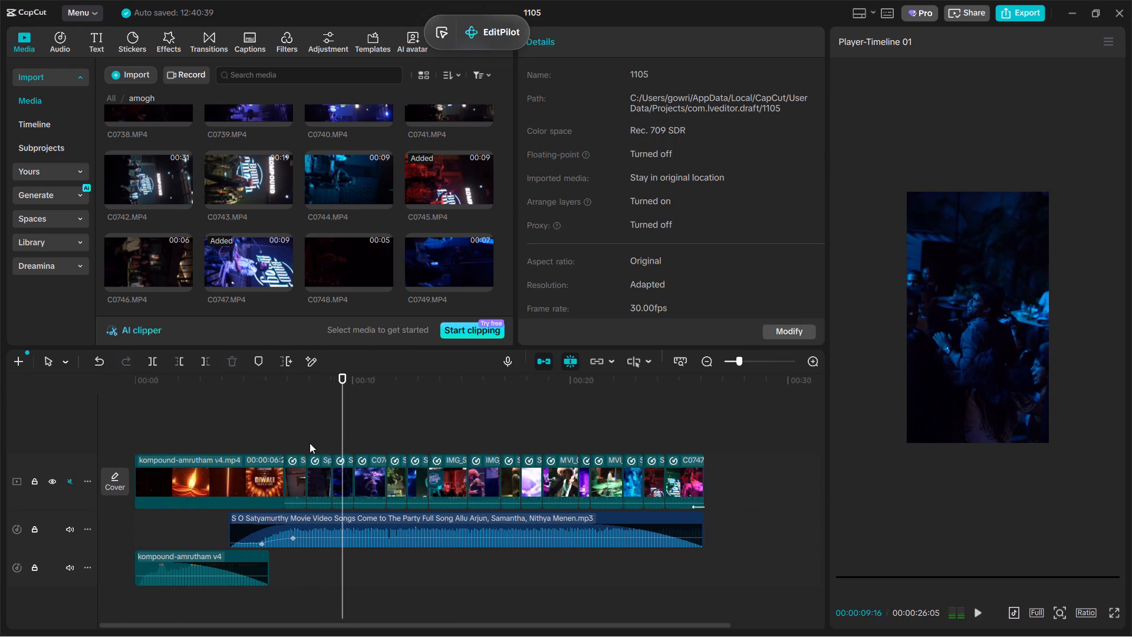
Animate the C0756 crowd clip with transform keyframes from its start to its end, reaching 221% scale and 94.27° rotation.
click(296, 438)
ctrl+scroll(295, 474, up, 10)
ctrl+click(298, 483)
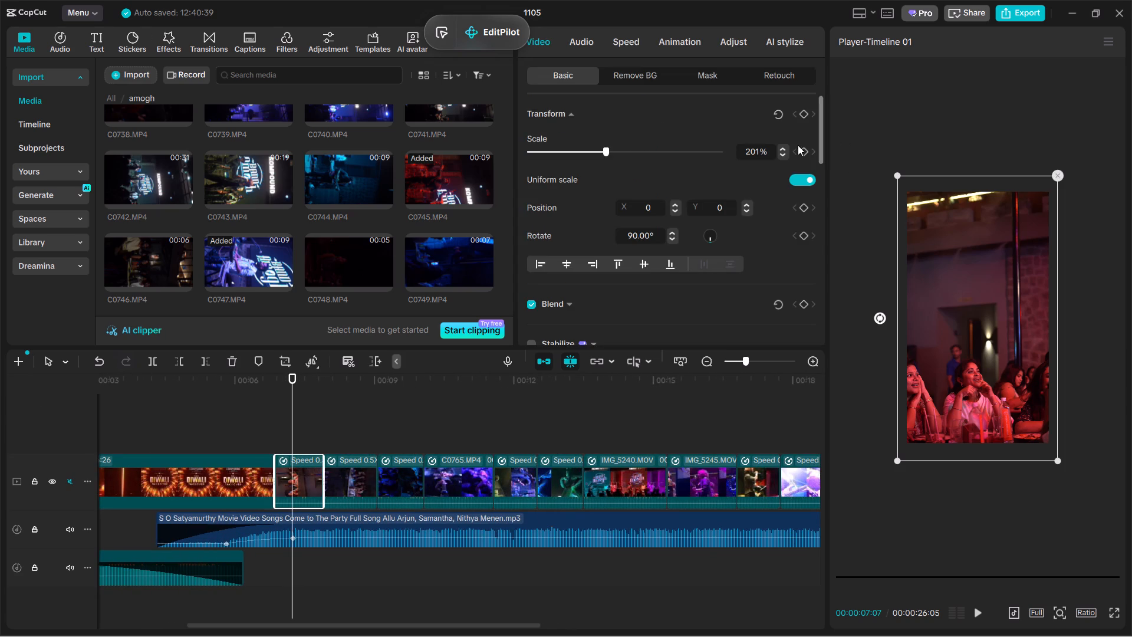
click(805, 117)
ctrl+scroll(318, 511, up, 10)
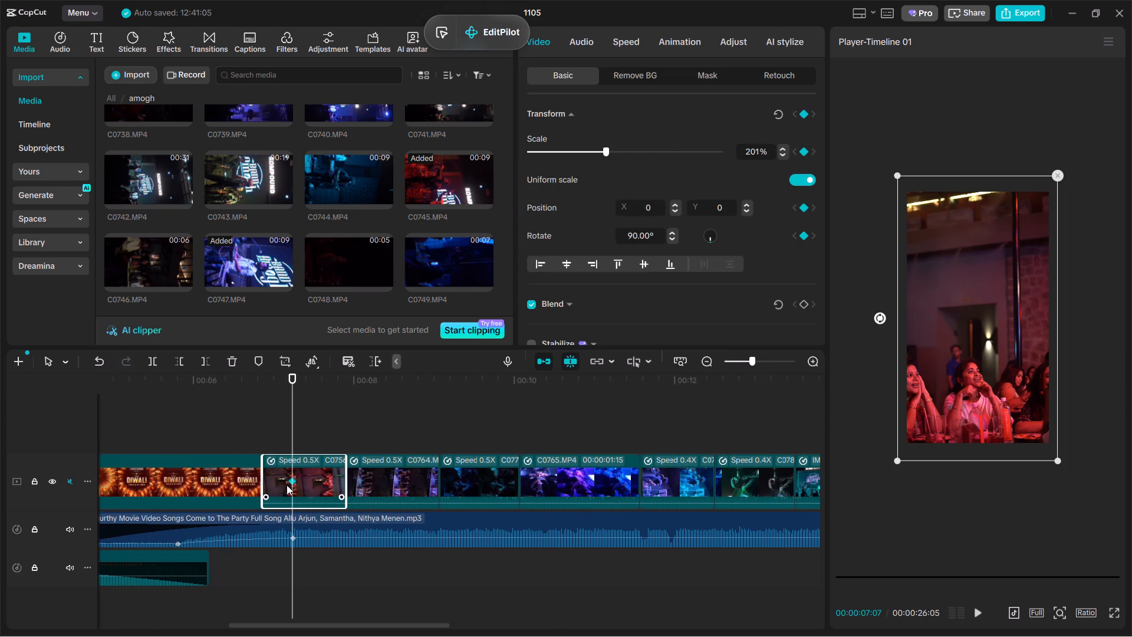
drag(289, 485, 160, 490)
key(space)
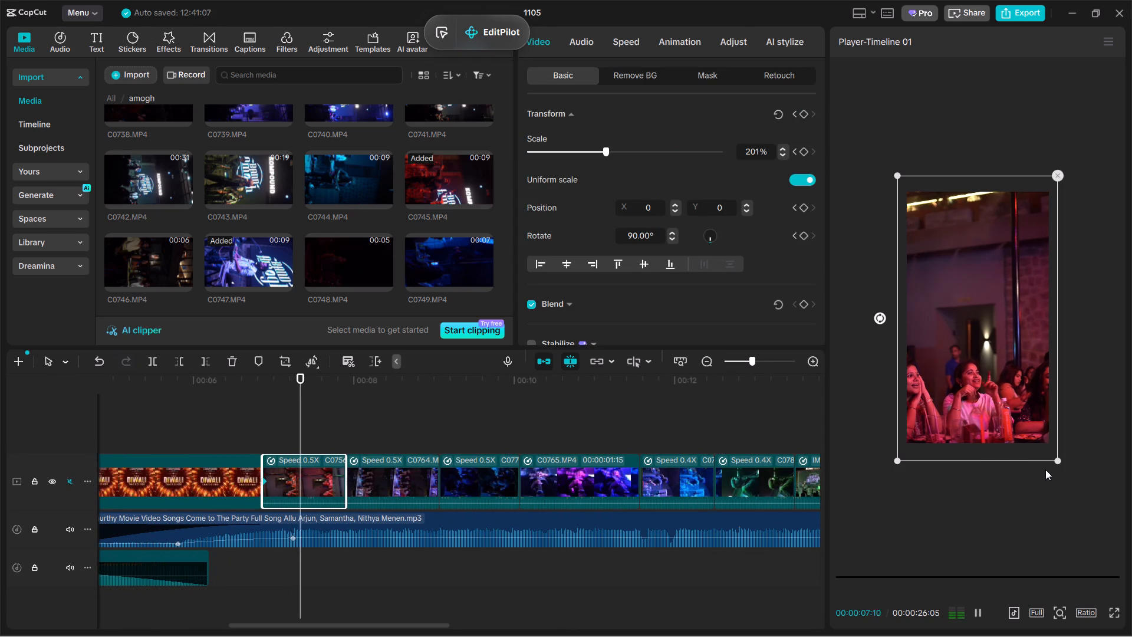
key(space)
drag(1062, 464, 1079, 481)
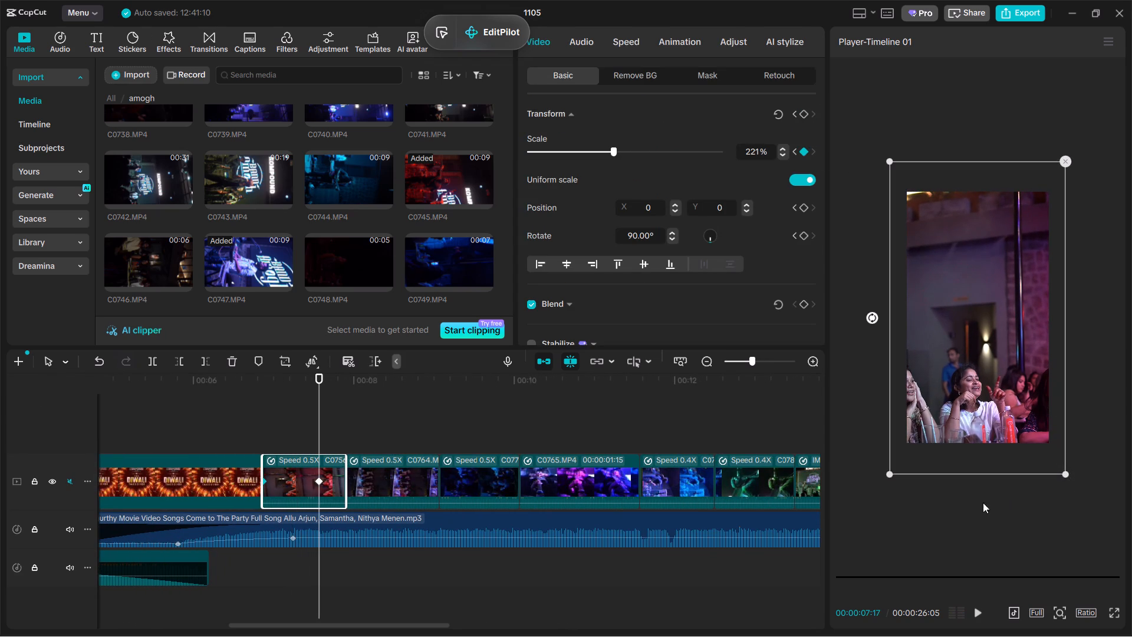
drag(873, 317, 876, 310)
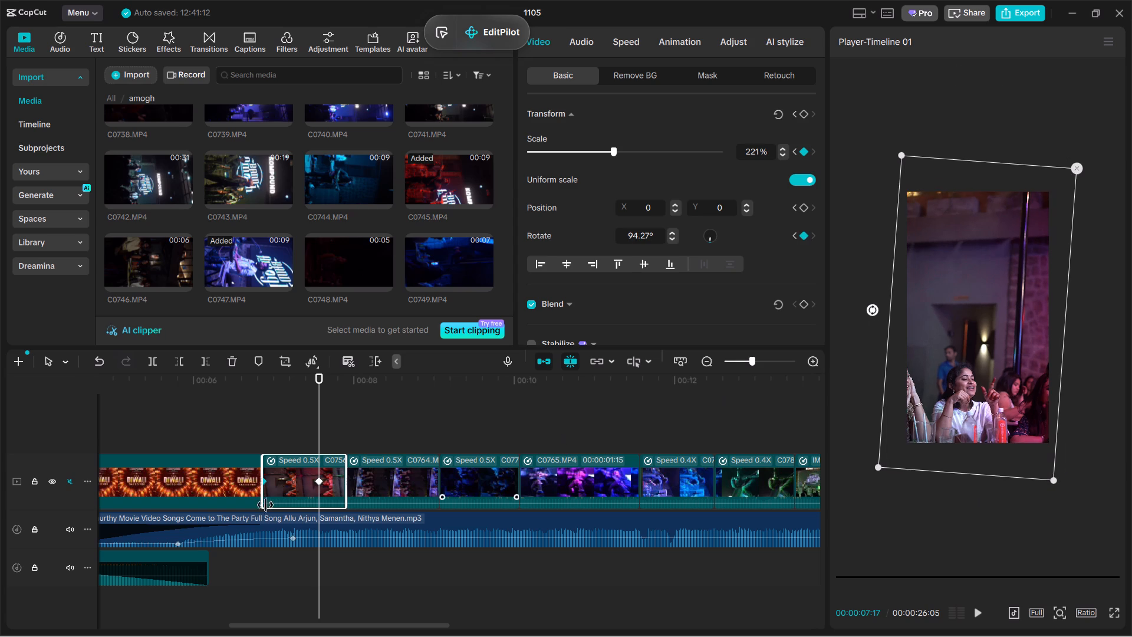
drag(322, 484, 444, 518)
Play back from the end of the intro to check the zoom and tilt on the first crowd clip.
click(207, 423)
key(space)
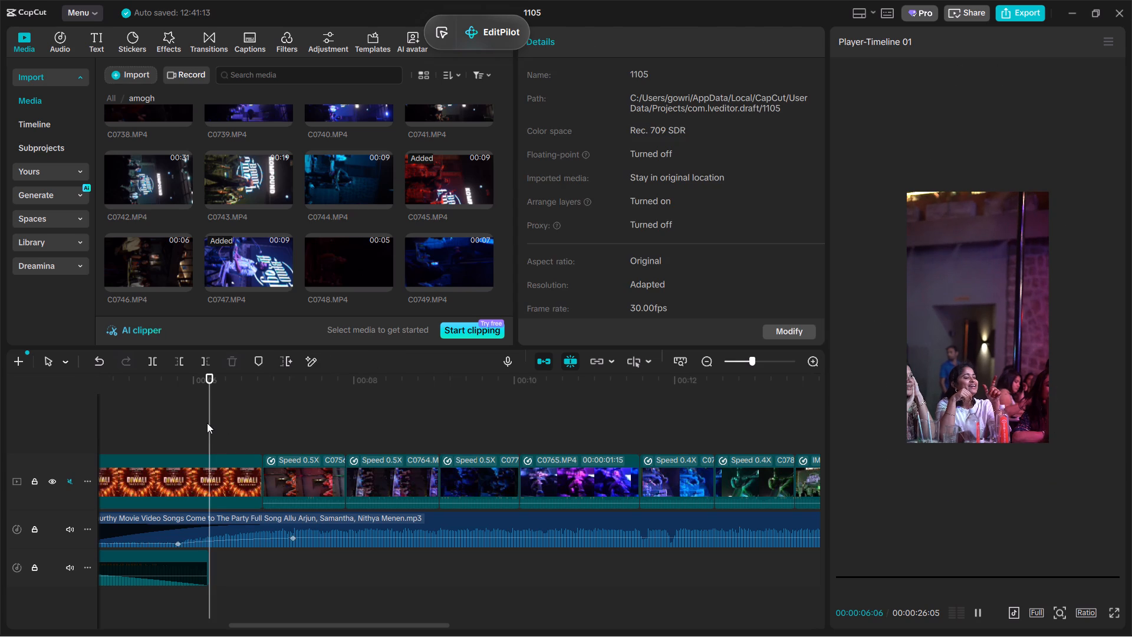
key(space)
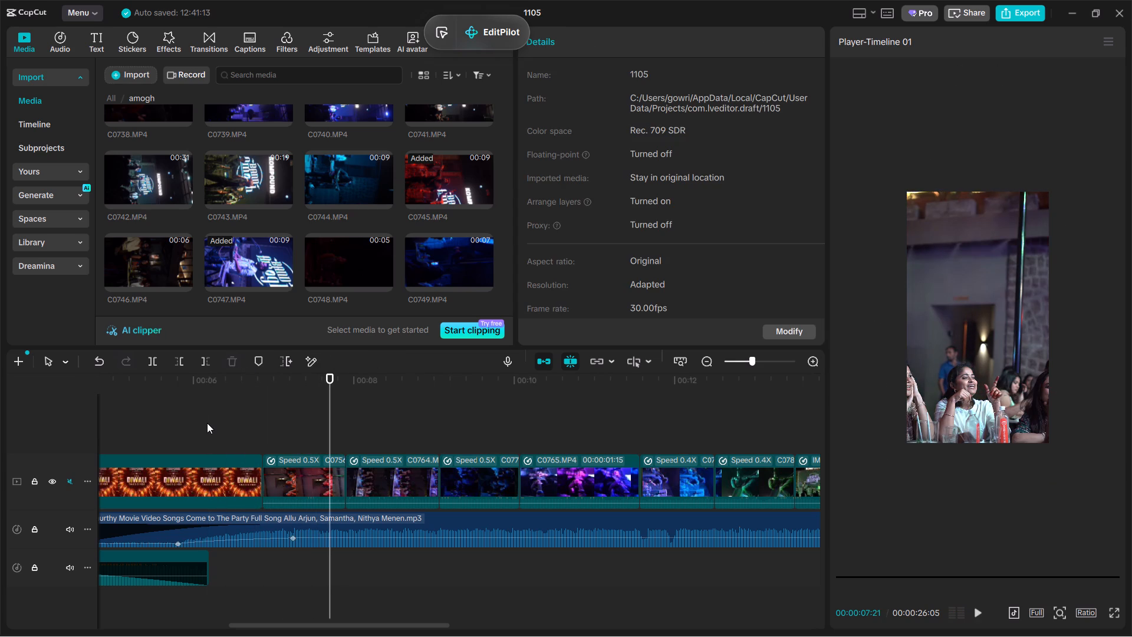
click(207, 423)
key(space)
key(space)
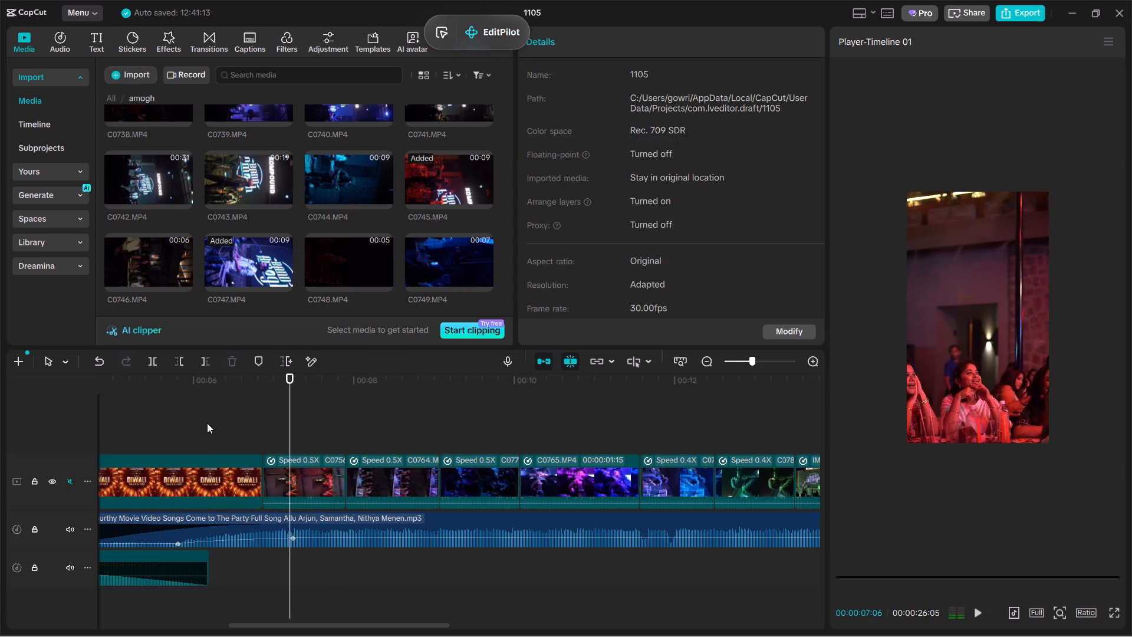
key(space)
key(space)
Animate a gradual zoom-in on C0764.MP4 with transform keyframes, from 210% at the clip's start to a larger scale at its end.
click(414, 481)
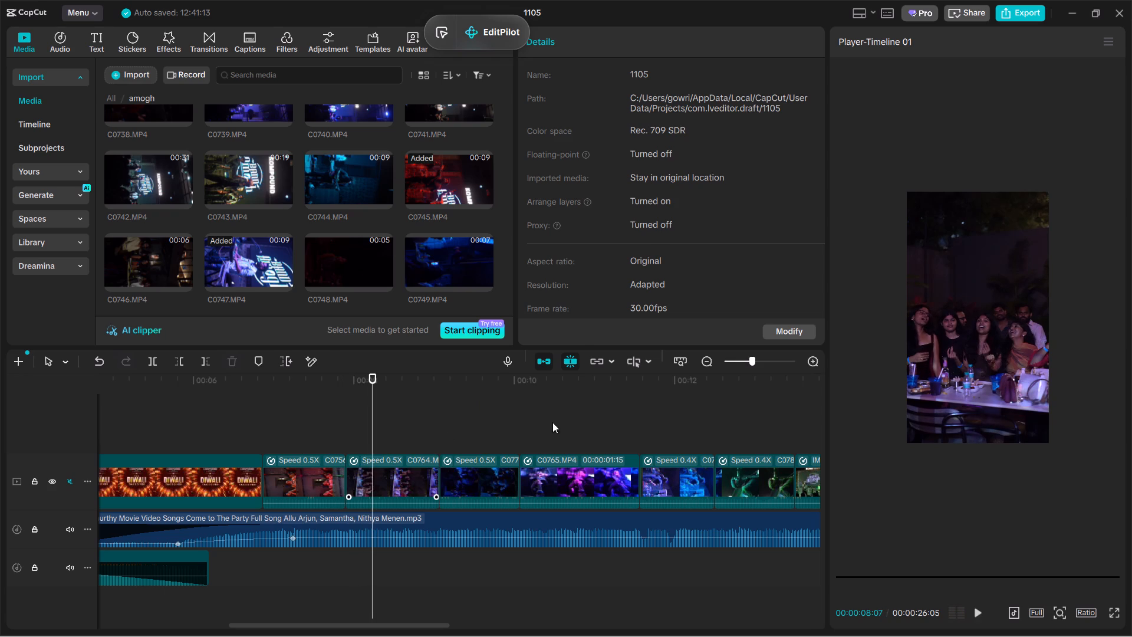
click(797, 120)
click(802, 113)
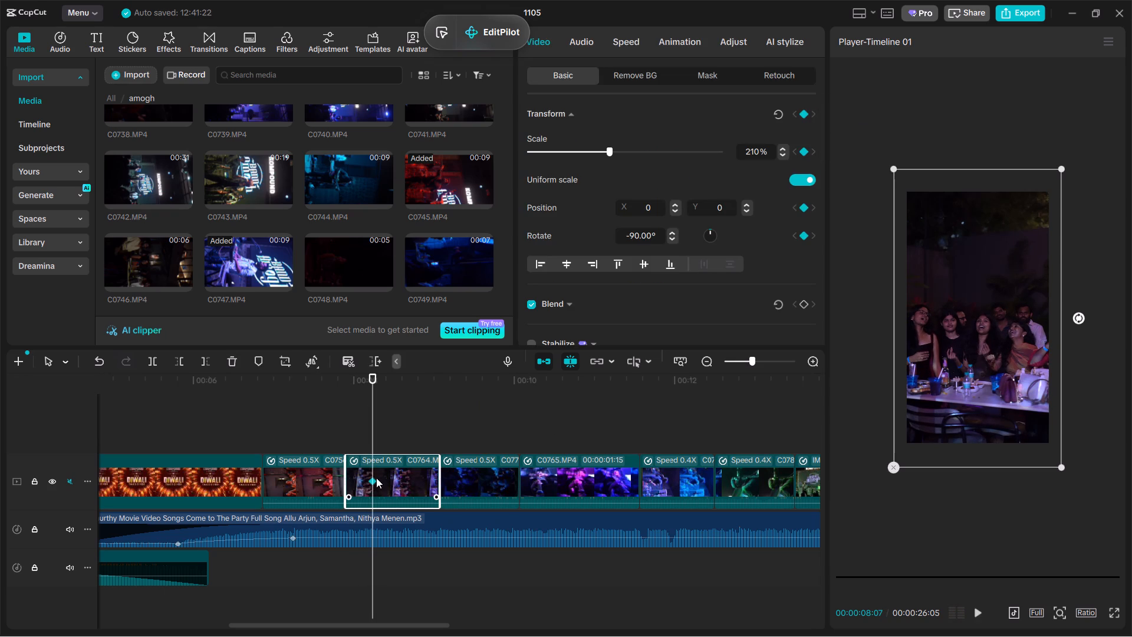
drag(375, 480, 284, 505)
drag(1065, 472, 1081, 497)
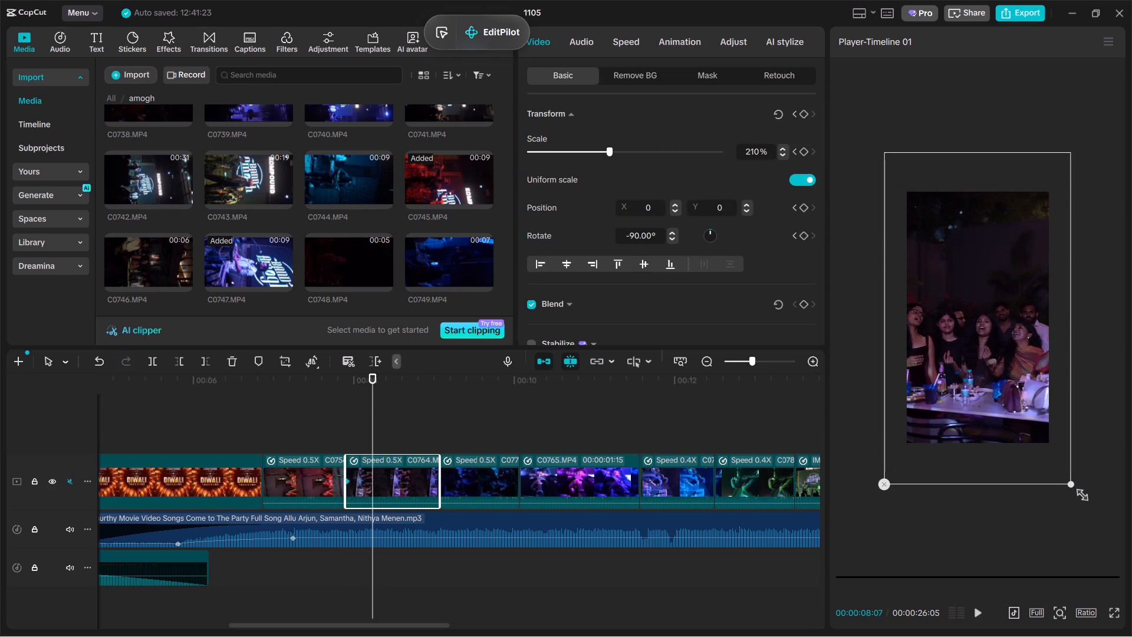
drag(1081, 497, 1088, 503)
drag(373, 481, 666, 541)
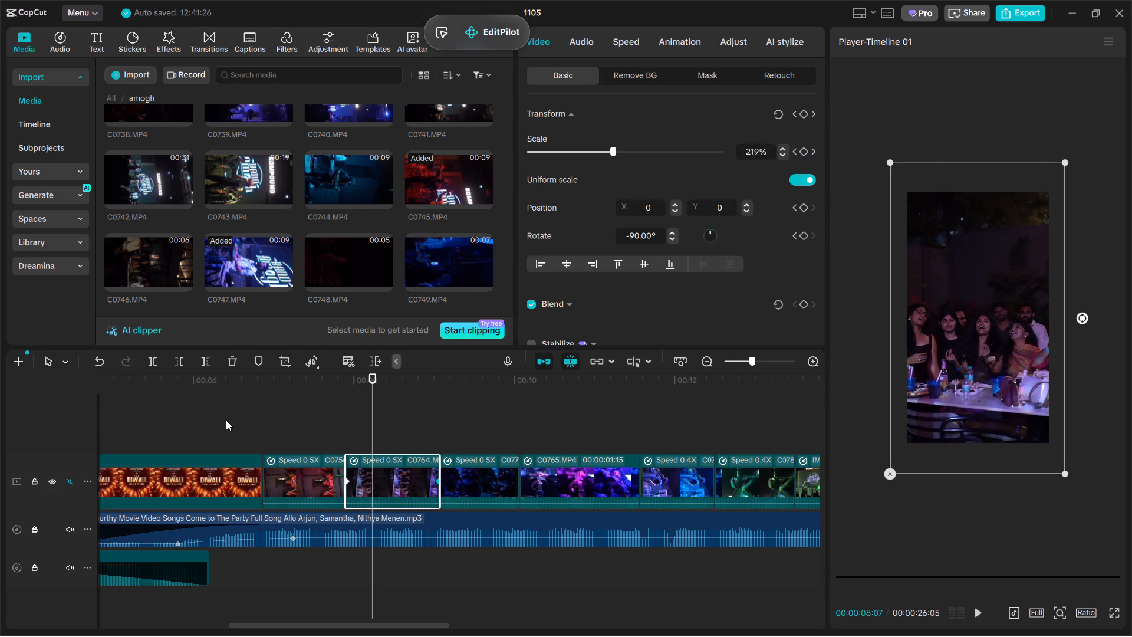
Play back from the end of the intro through both animated crowd clips into the dark blue C0771 shot.
click(226, 420)
key(space)
ctrl+scroll(226, 419, down, 2)
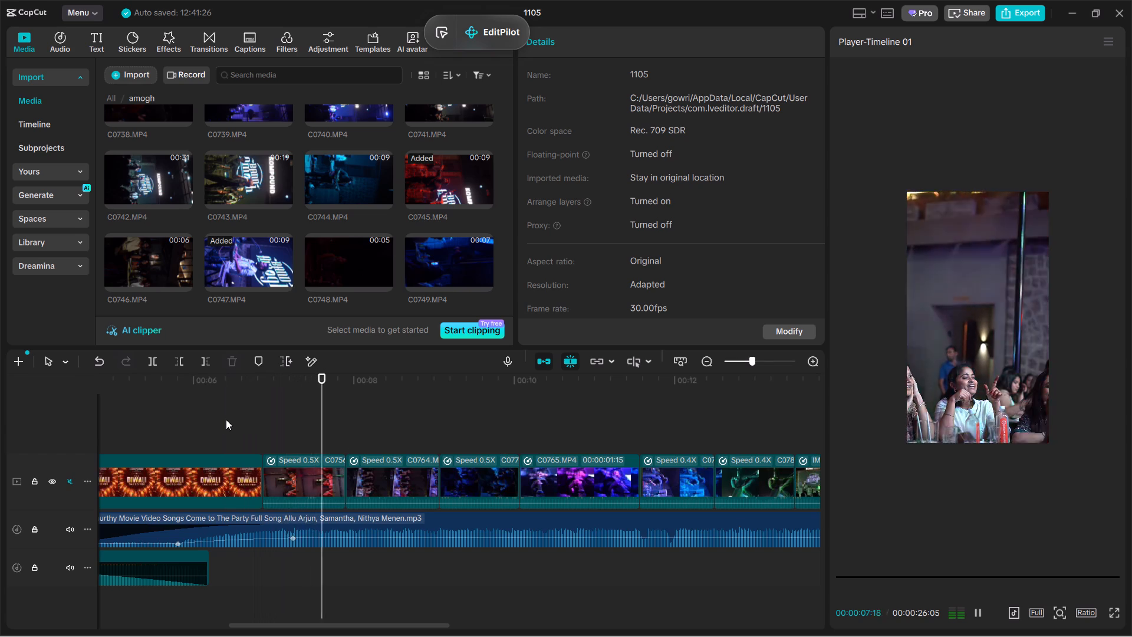
ctrl+scroll(226, 419, down, 7)
ctrl+scroll(226, 419, up, 12)
key(space)
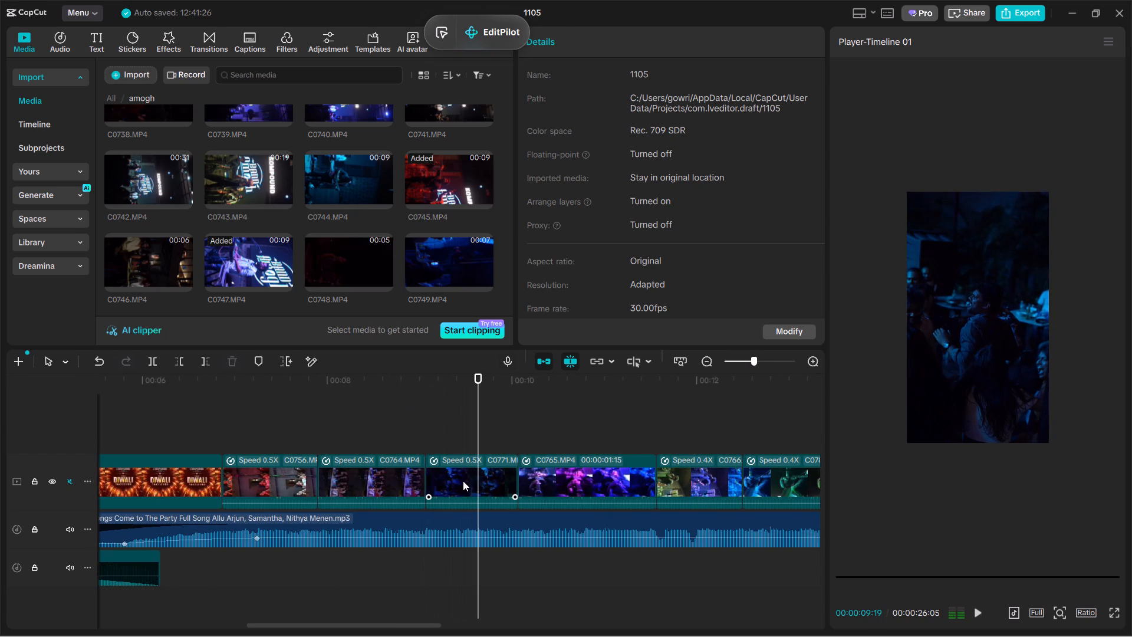
Animate the dark blue C0771 crowd clip with transform keyframes from its start to its end, reaching 220% scale and 84.02° rotation.
click(463, 481)
click(806, 122)
click(805, 113)
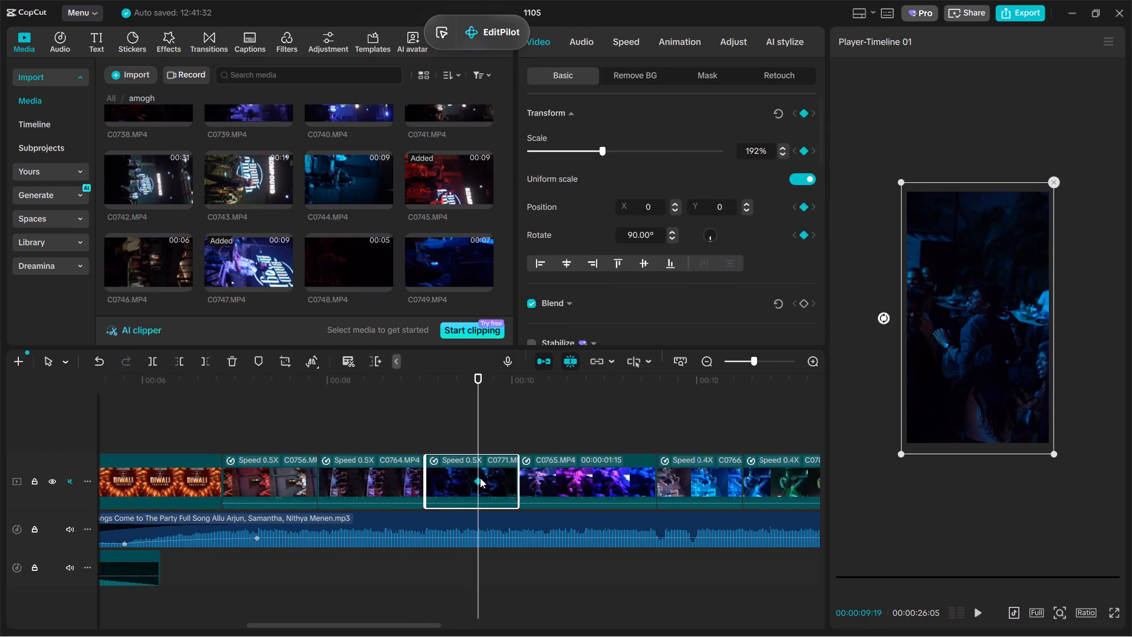
drag(472, 486, 327, 505)
drag(1052, 452, 1062, 473)
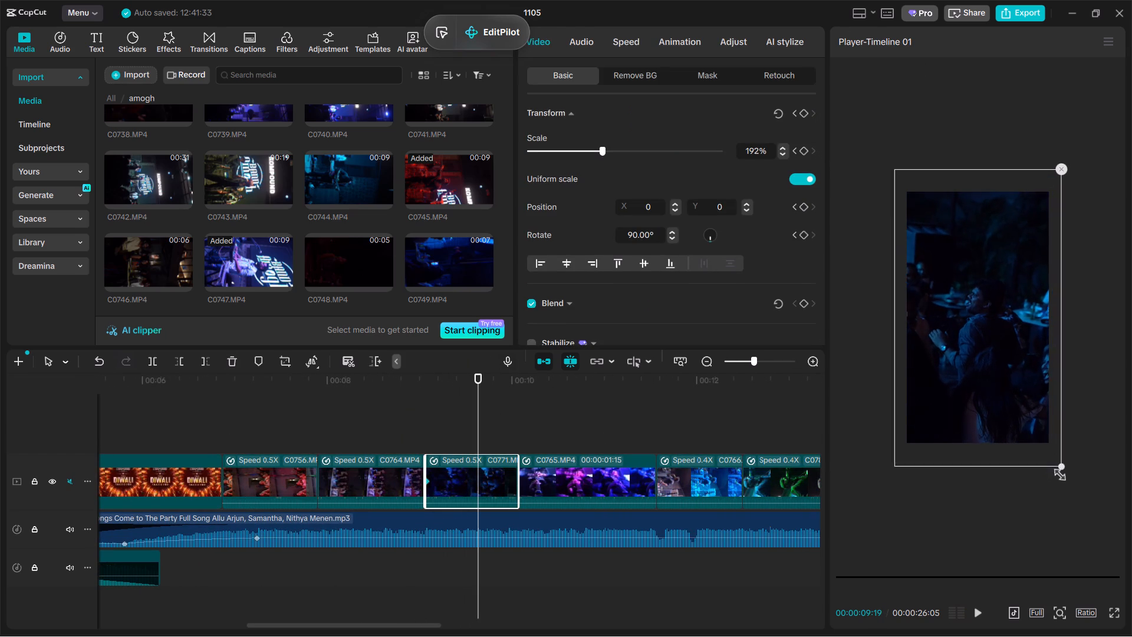
drag(1062, 473, 1068, 483)
drag(876, 316, 880, 322)
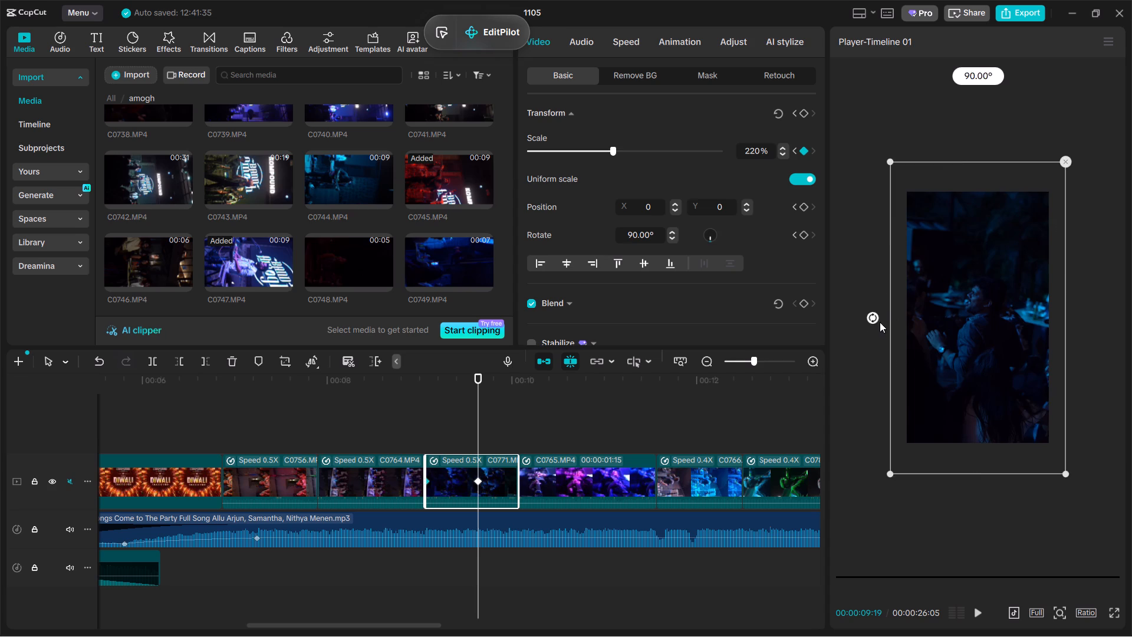
drag(880, 322, 882, 326)
drag(478, 482, 574, 519)
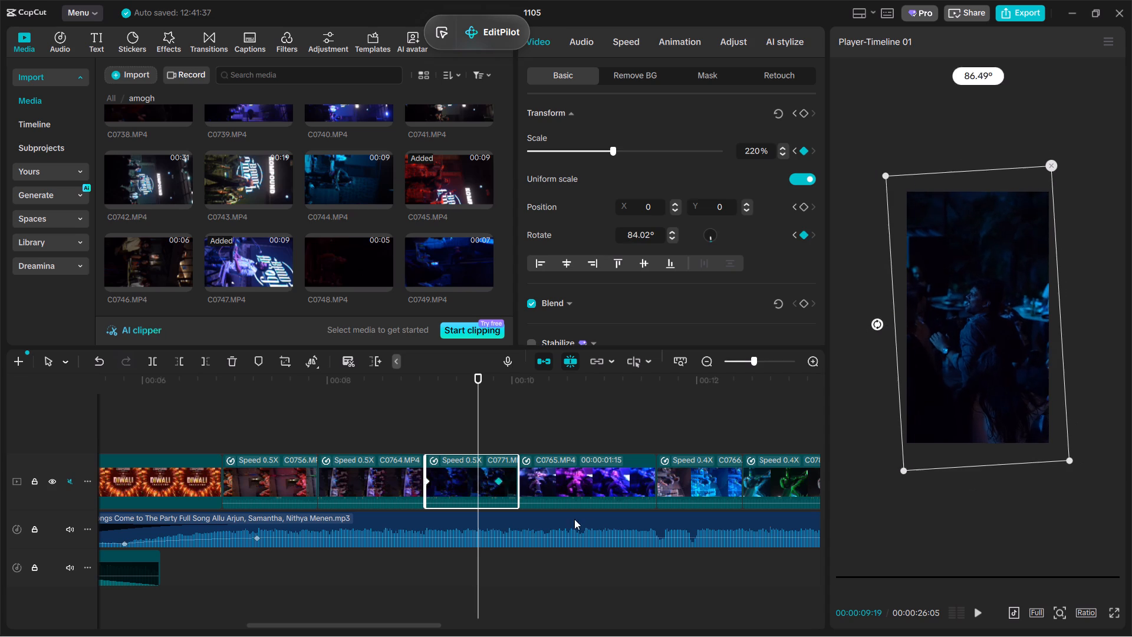
drag(574, 519, 595, 521)
Play back from the C0764 clip through the newly animated C0771 shot and the guitar clip that follows it.
click(369, 426)
key(space)
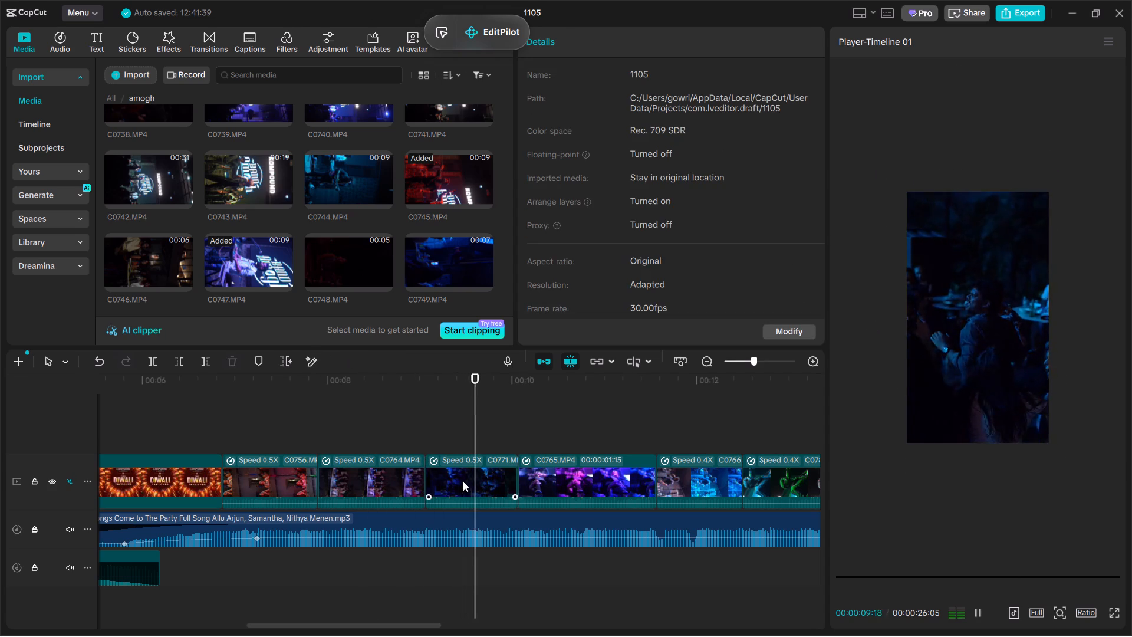
key(space)
click(495, 413)
key(space)
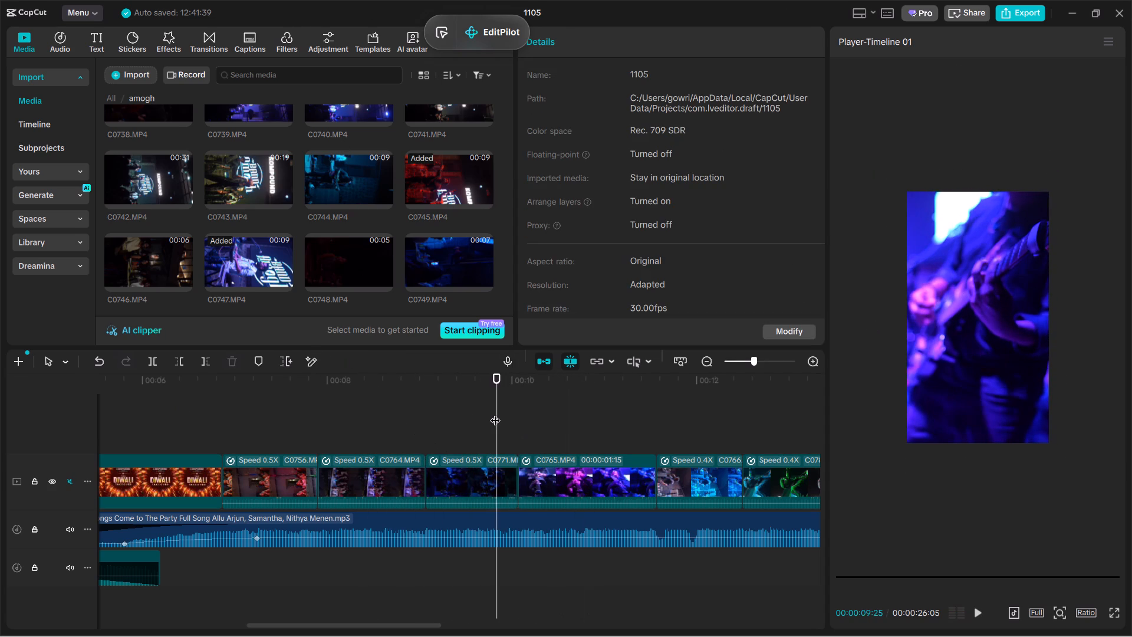
key(space)
key(space)
ctrl+scroll(495, 411, down, 5)
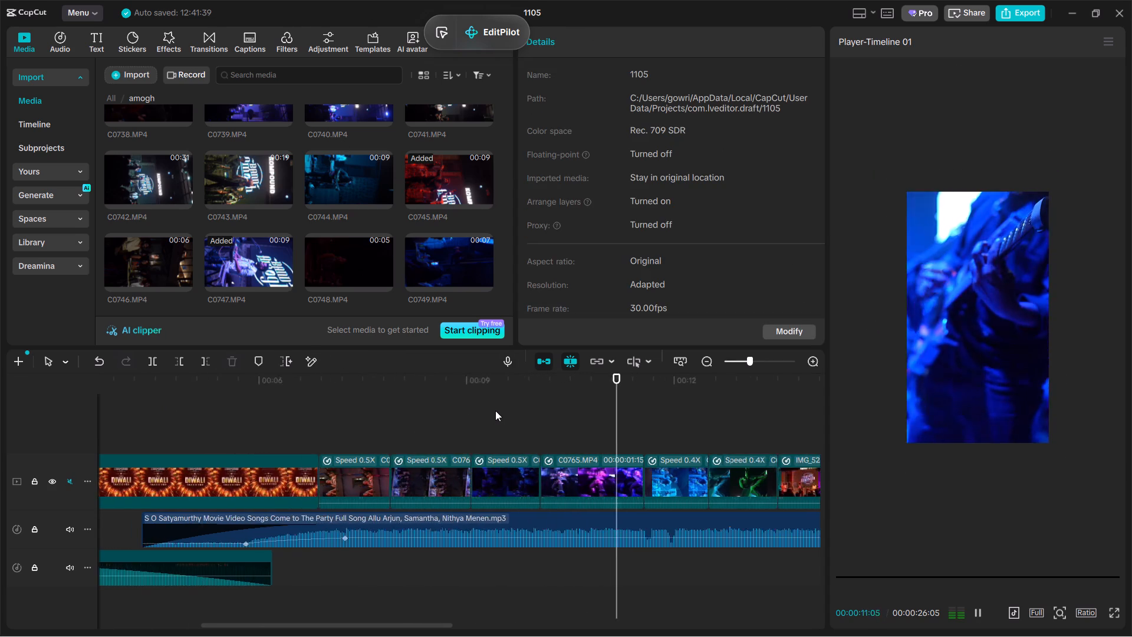
ctrl+scroll(495, 411, down, 5)
ctrl+scroll(586, 455, up, 6)
ctrl+scroll(623, 460, down, 6)
ctrl+scroll(623, 460, up, 9)
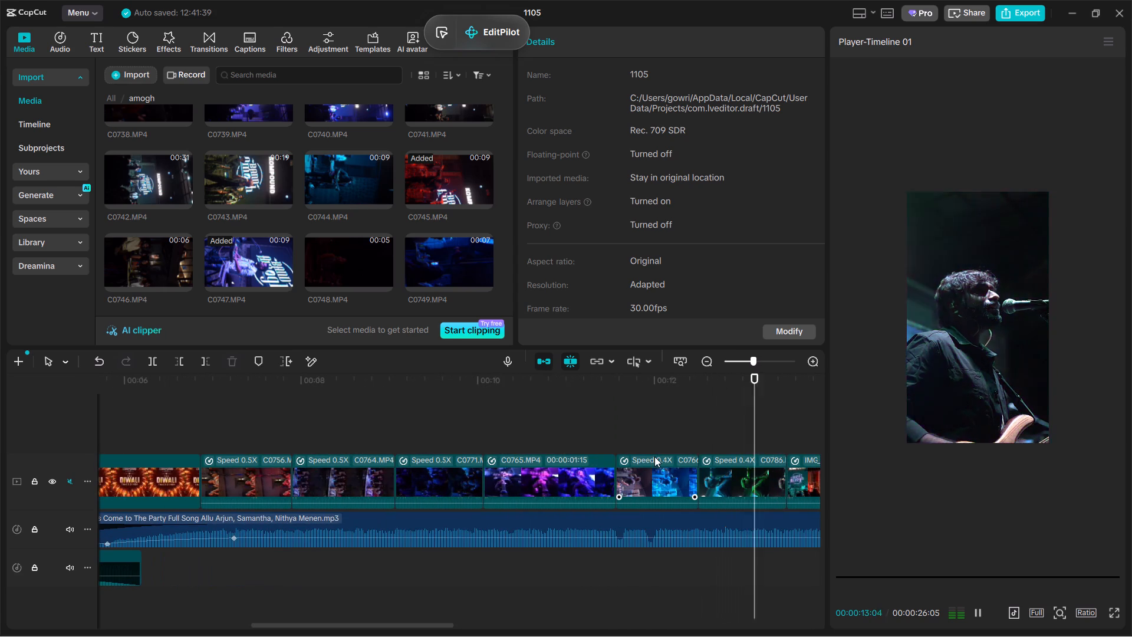
Play back from the C0765 guitar clip through all remaining band clips to the faded ending.
click(572, 429)
key(space)
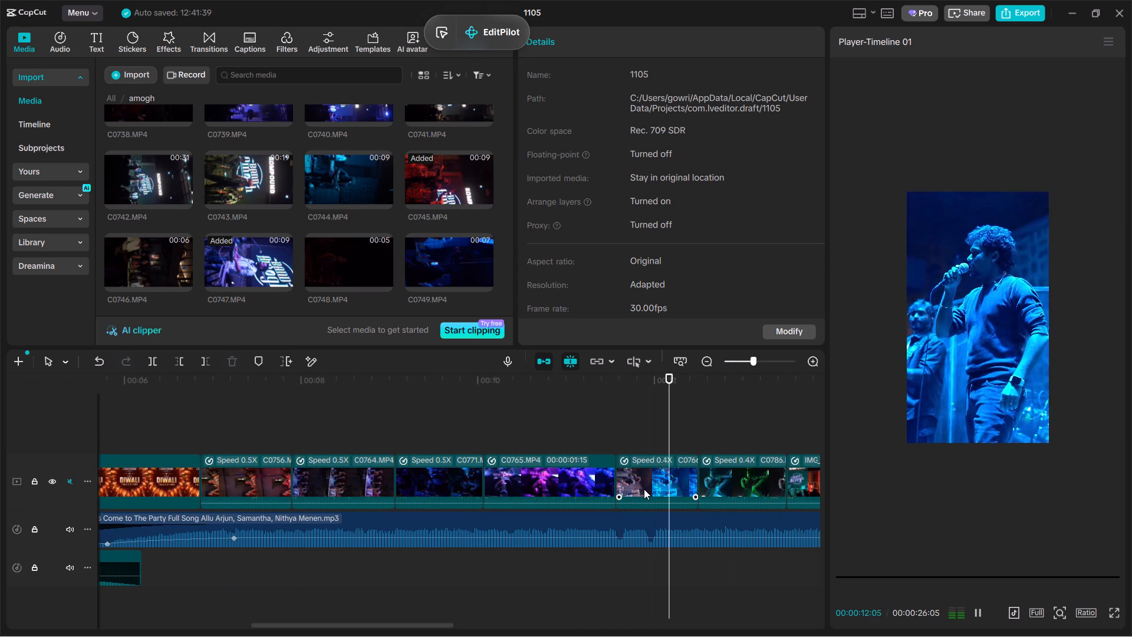
ctrl+scroll(642, 435, down, 5)
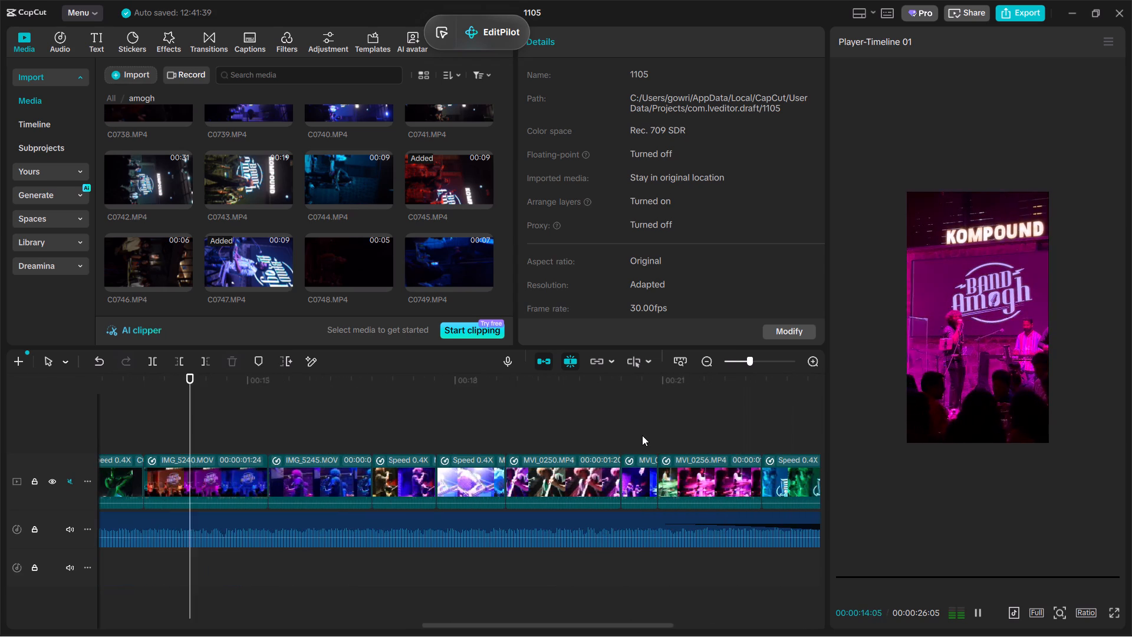
ctrl+scroll(462, 434, down, 6)
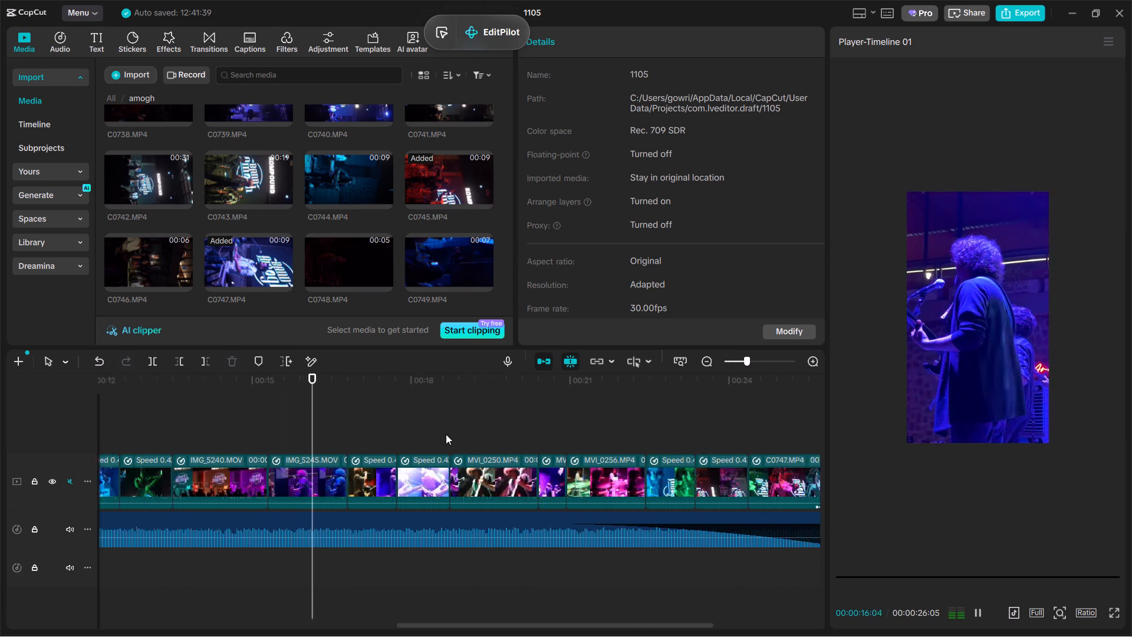
ctrl+scroll(446, 434, down, 5)
ctrl+scroll(475, 516, up, 8)
ctrl+scroll(475, 516, down, 7)
ctrl+scroll(475, 516, up, 7)
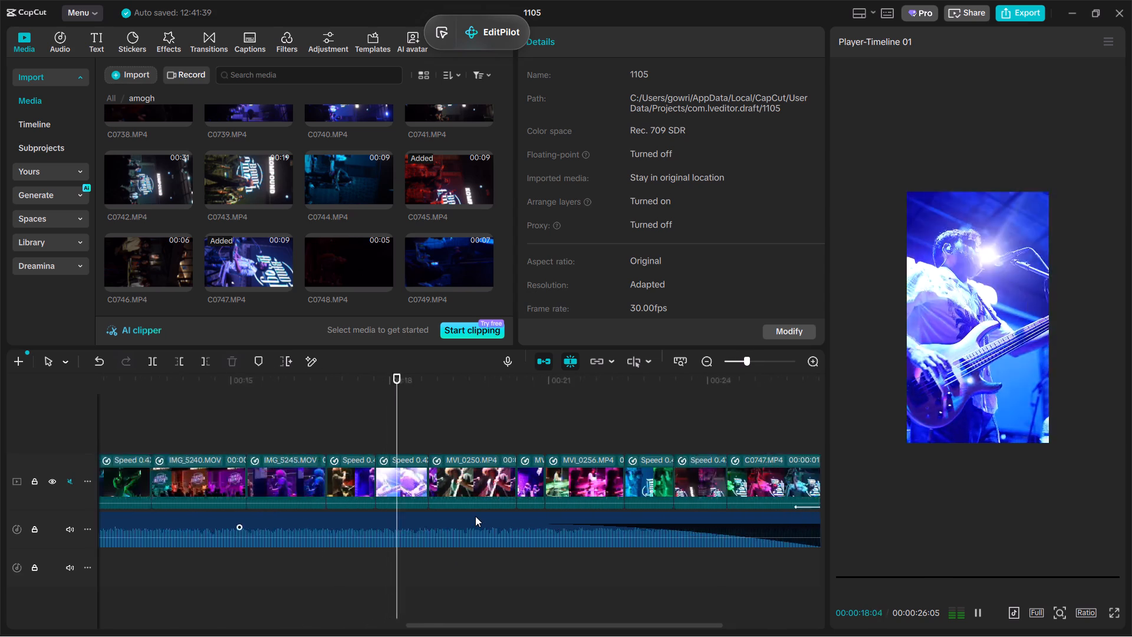
ctrl+scroll(475, 516, down, 6)
ctrl+scroll(475, 516, up, 8)
ctrl+scroll(475, 516, down, 8)
ctrl+scroll(475, 516, up, 6)
ctrl+scroll(475, 516, down, 4)
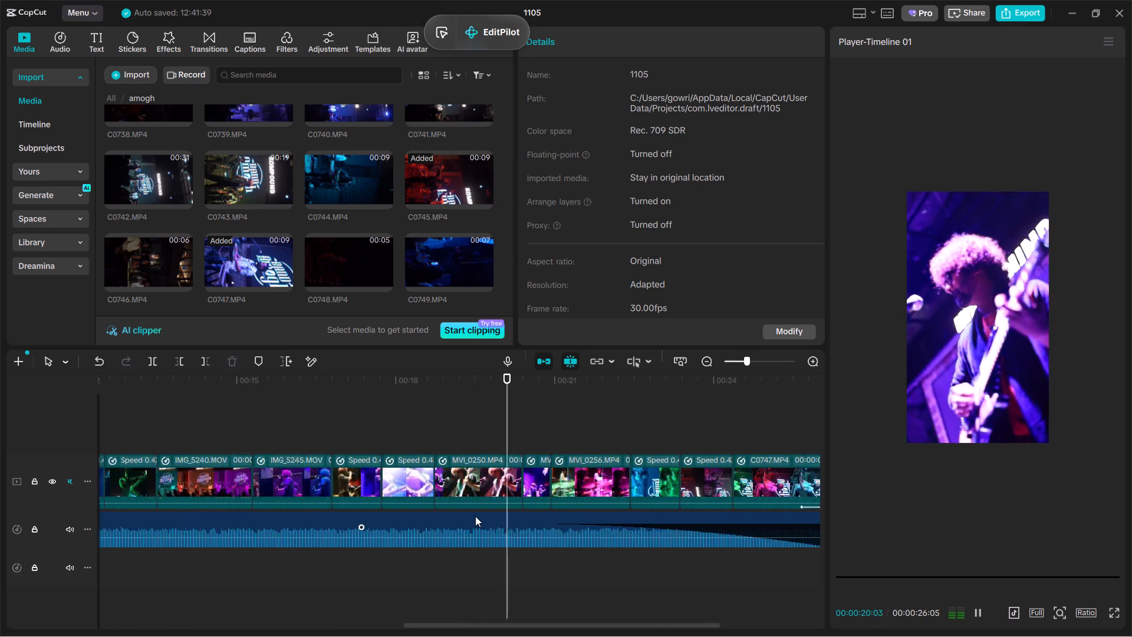
ctrl+scroll(475, 516, up, 5)
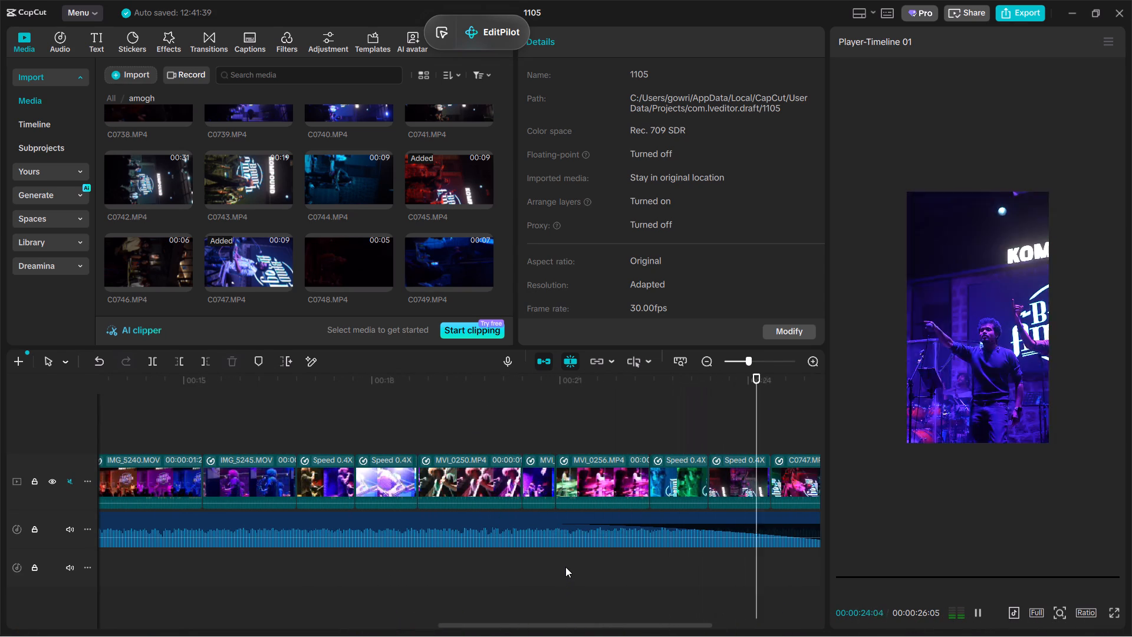
ctrl+scroll(525, 612, down, 5)
ctrl+scroll(525, 612, up, 4)
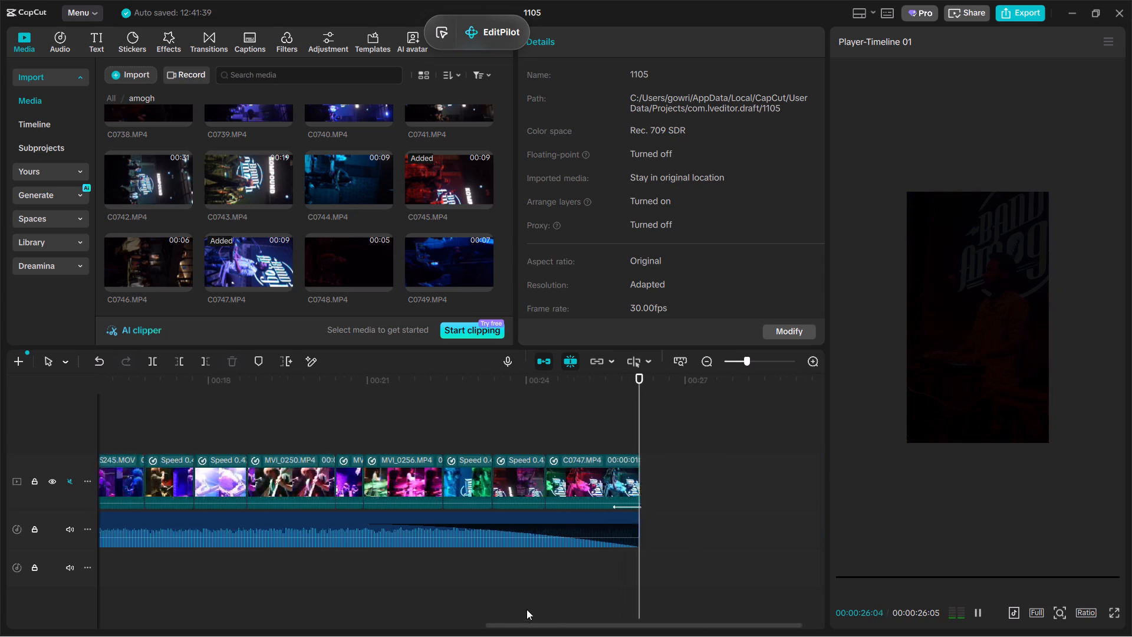
ctrl+scroll(526, 609, up, 3)
Play back from the end of the Diwali intro through the three animated crowd clips.
click(456, 425)
drag(456, 425, 51, 418)
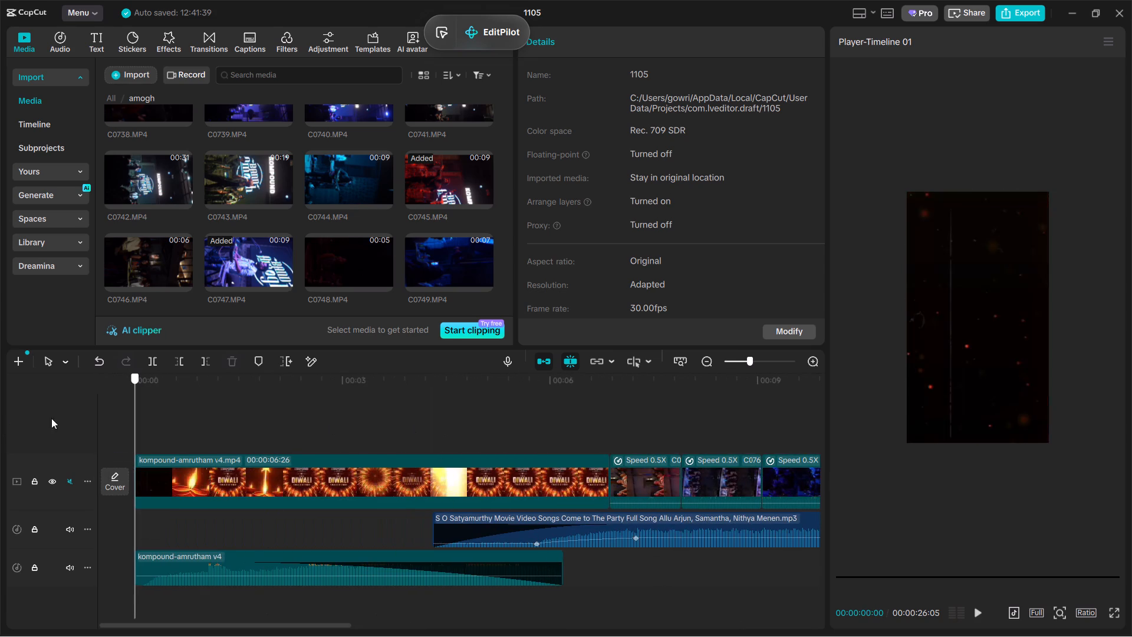
drag(51, 418, 585, 430)
key(space)
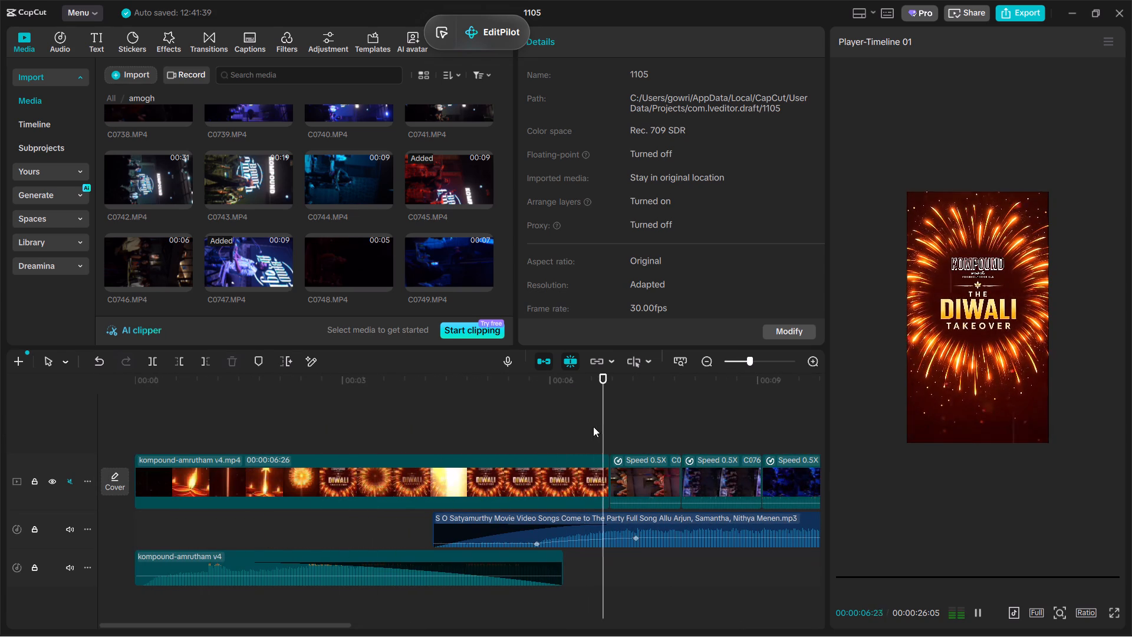
ctrl+scroll(649, 493, down, 10)
ctrl+scroll(432, 615, down, 4)
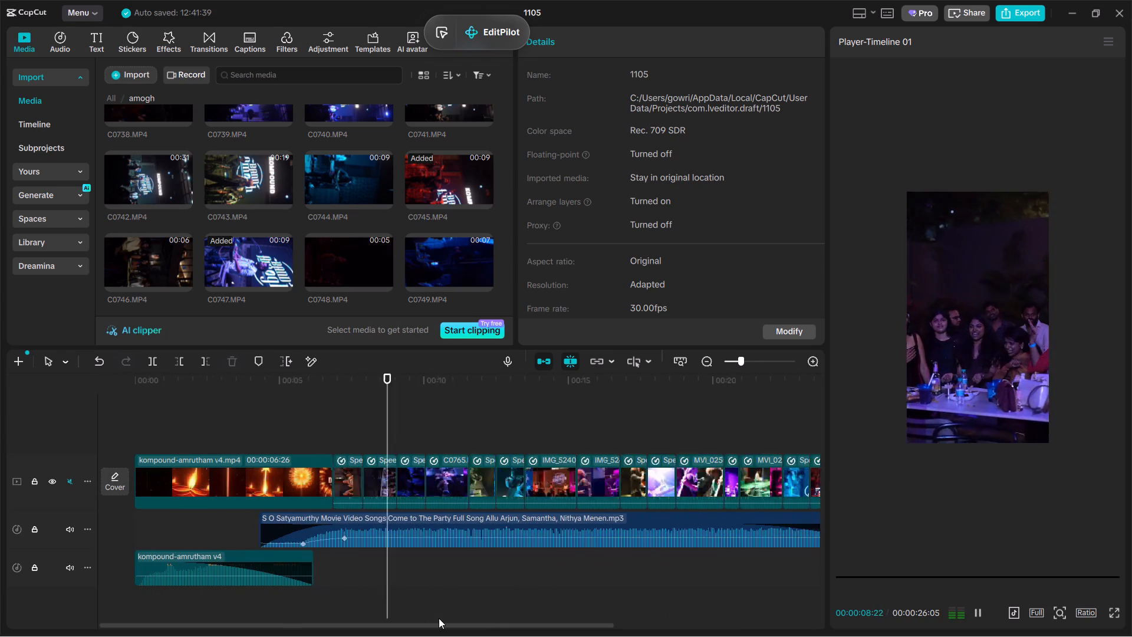
ctrl+scroll(439, 618, down, 6)
ctrl+scroll(569, 544, up, 6)
Extend the end of the song past the last video clip, to a project length of 00:00:30:18.
drag(562, 626, 646, 625)
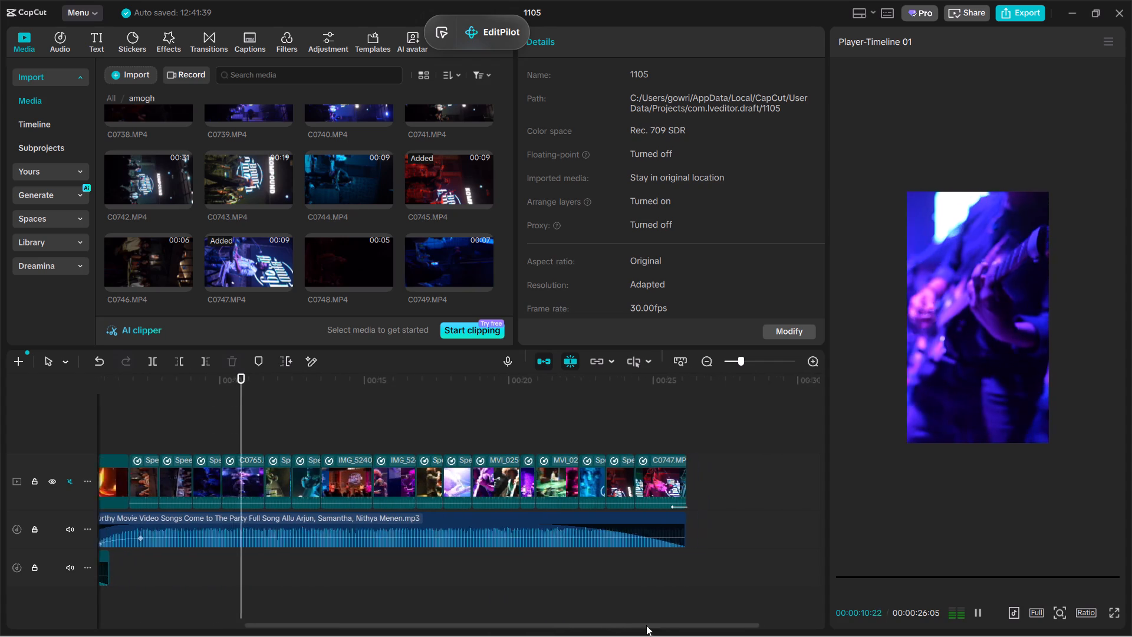
drag(646, 625, 663, 624)
click(639, 537)
drag(647, 541, 721, 545)
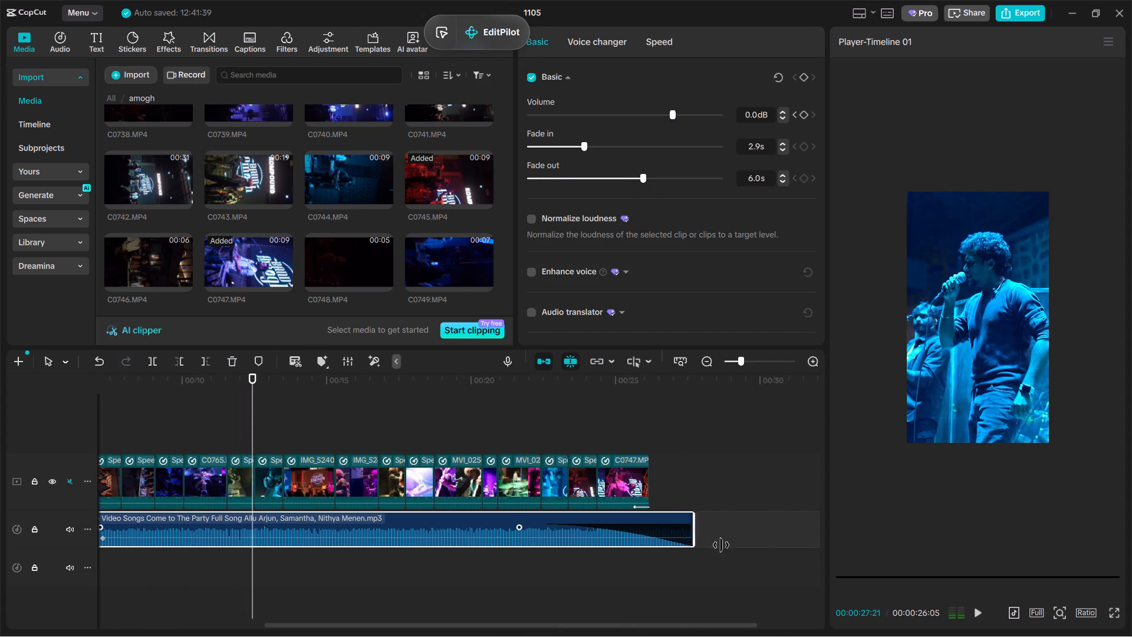
drag(721, 545, 775, 557)
Play back the extended song from the last video clip, and replay its fade-out after the video ends.
click(642, 434)
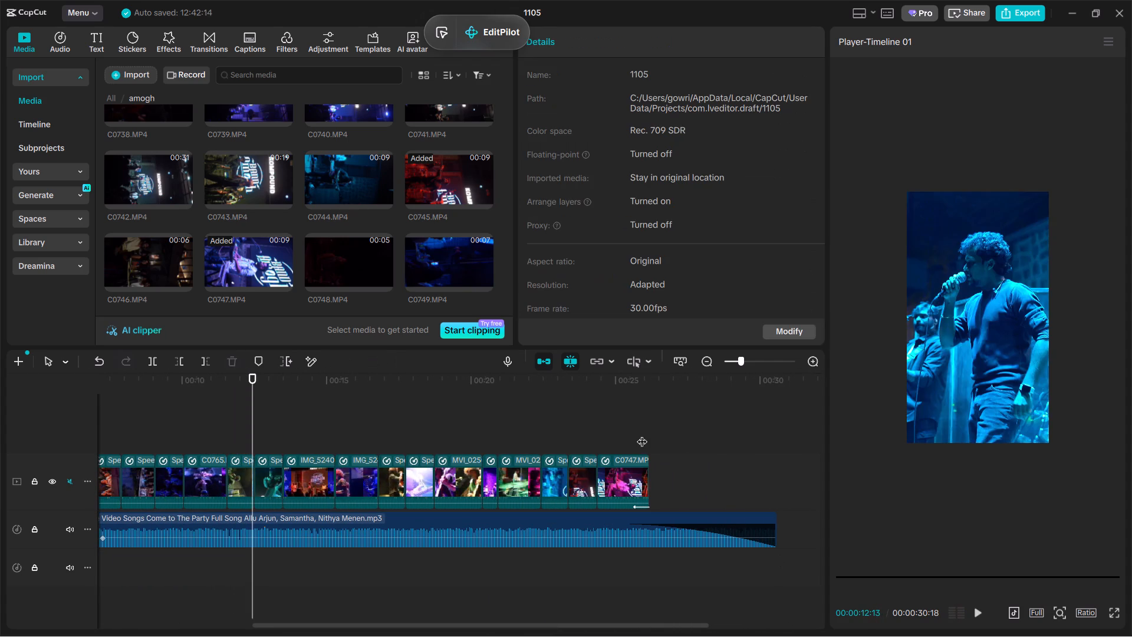
key(space)
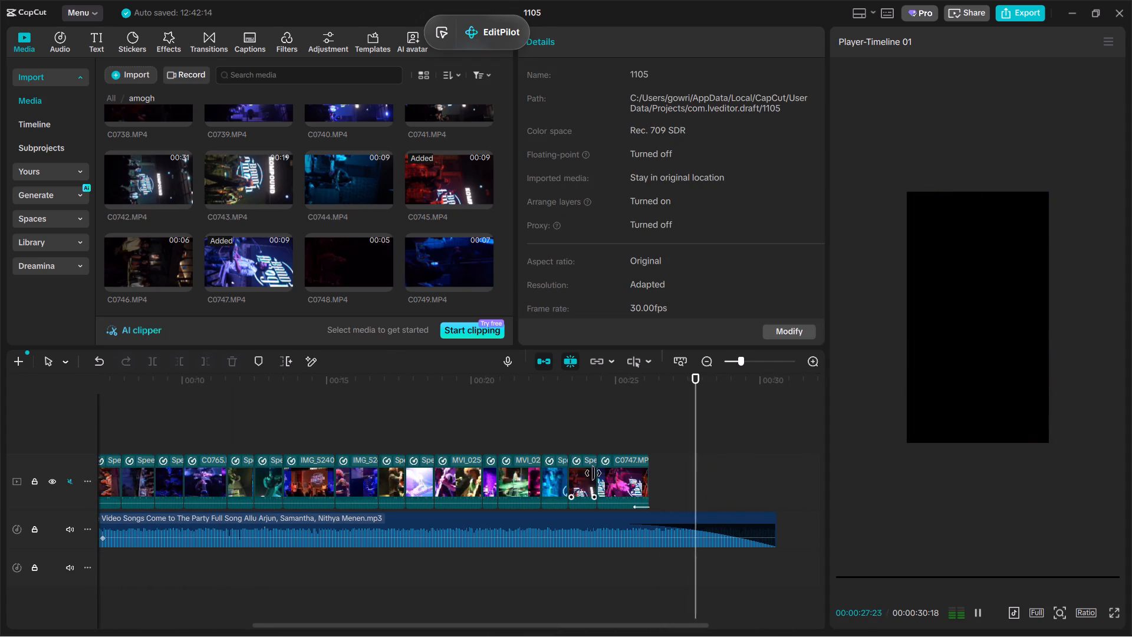
ctrl+scroll(629, 461, up, 8)
ctrl+scroll(614, 436, down, 8)
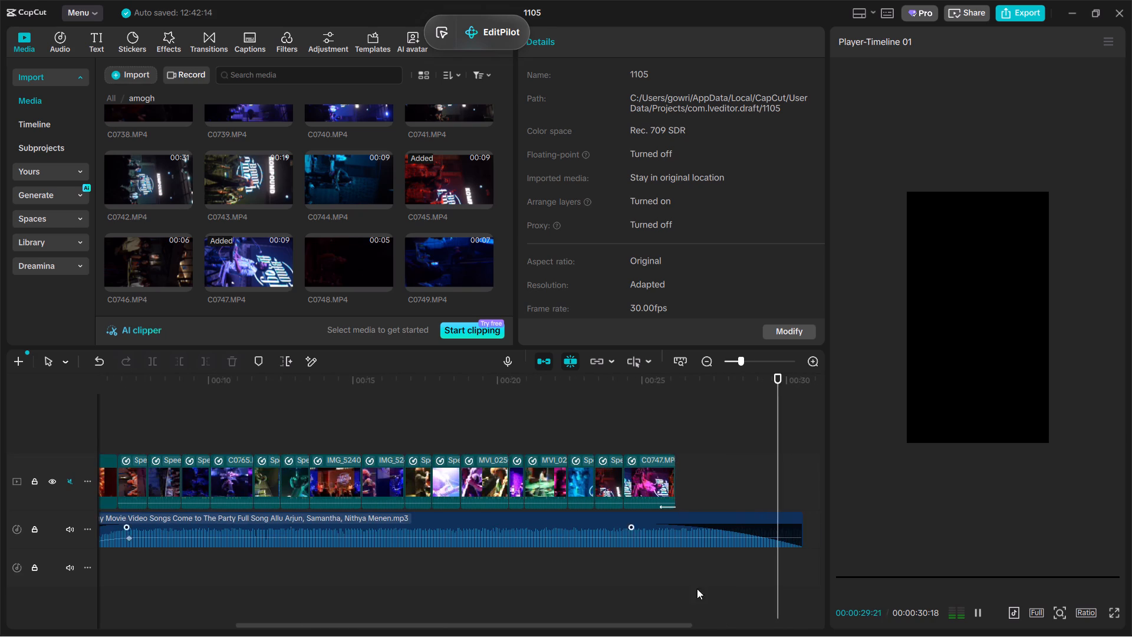
click(739, 490)
key(space)
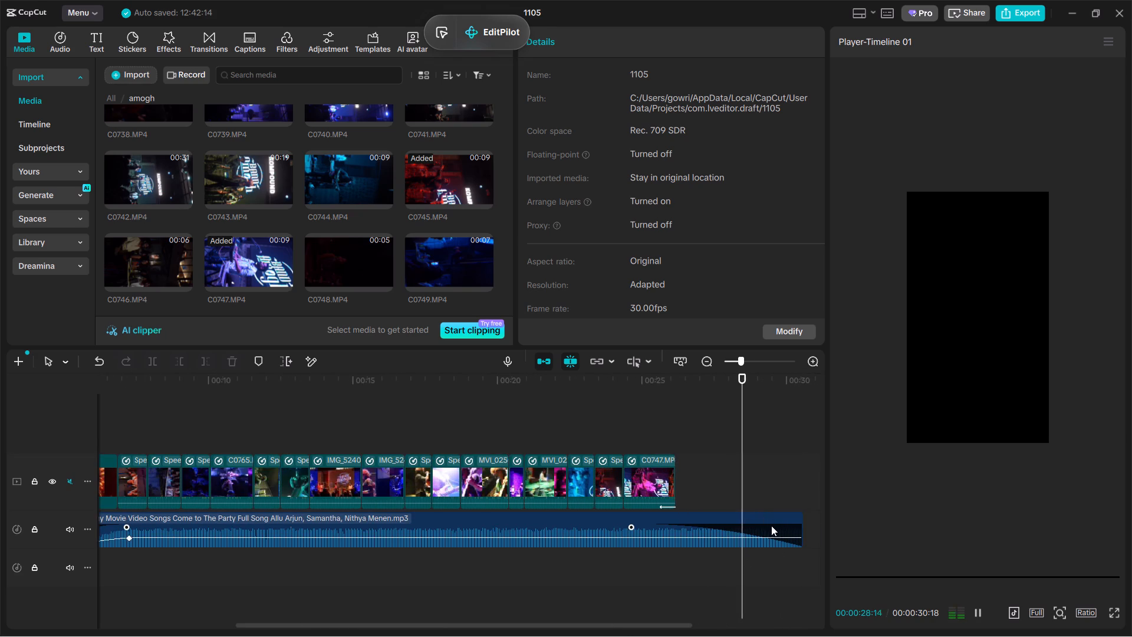
Select the extended song clip on the audio track.
click(771, 526)
drag(687, 623, 754, 625)
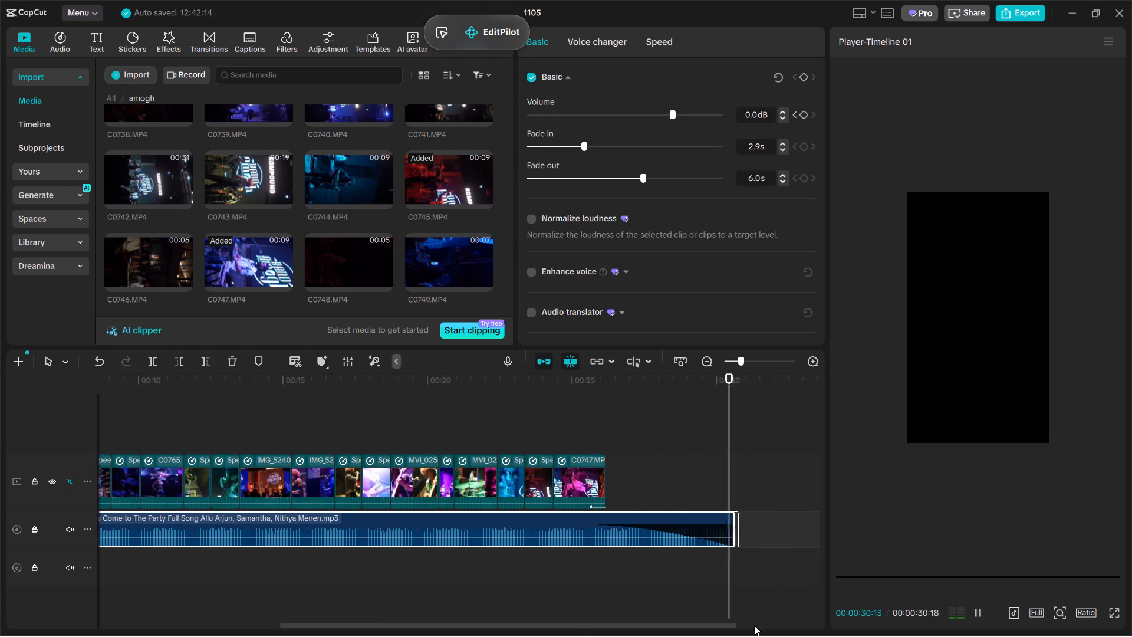
Shorten the end of the song on the audio track to a project length of 00:00:30:04.
drag(754, 625, 762, 622)
click(627, 480)
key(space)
click(660, 518)
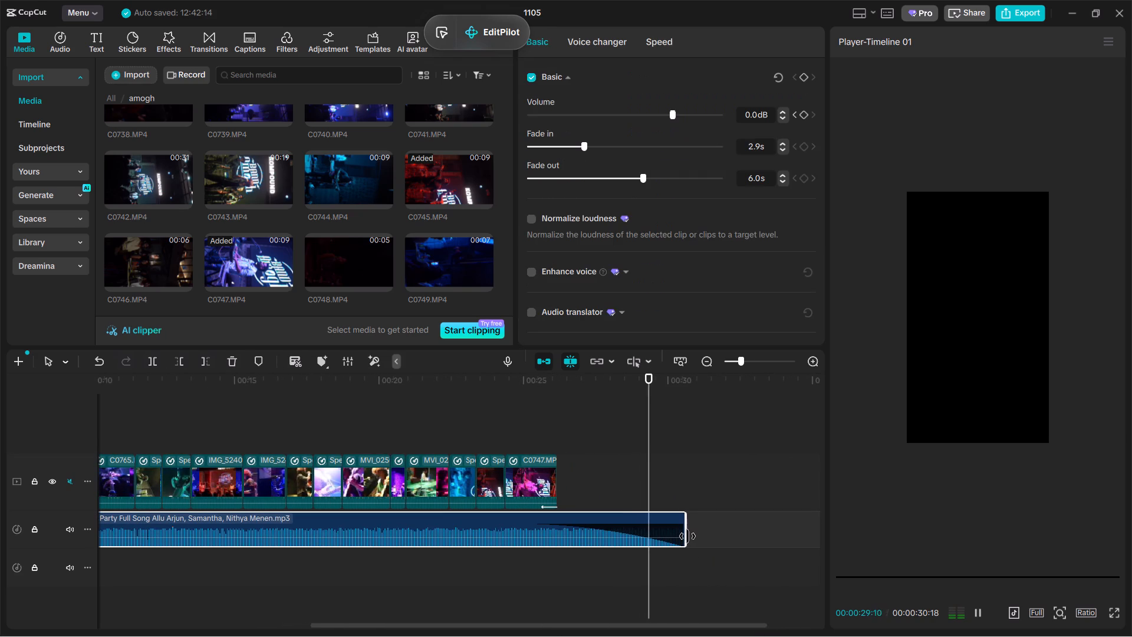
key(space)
drag(687, 536, 673, 536)
click(608, 461)
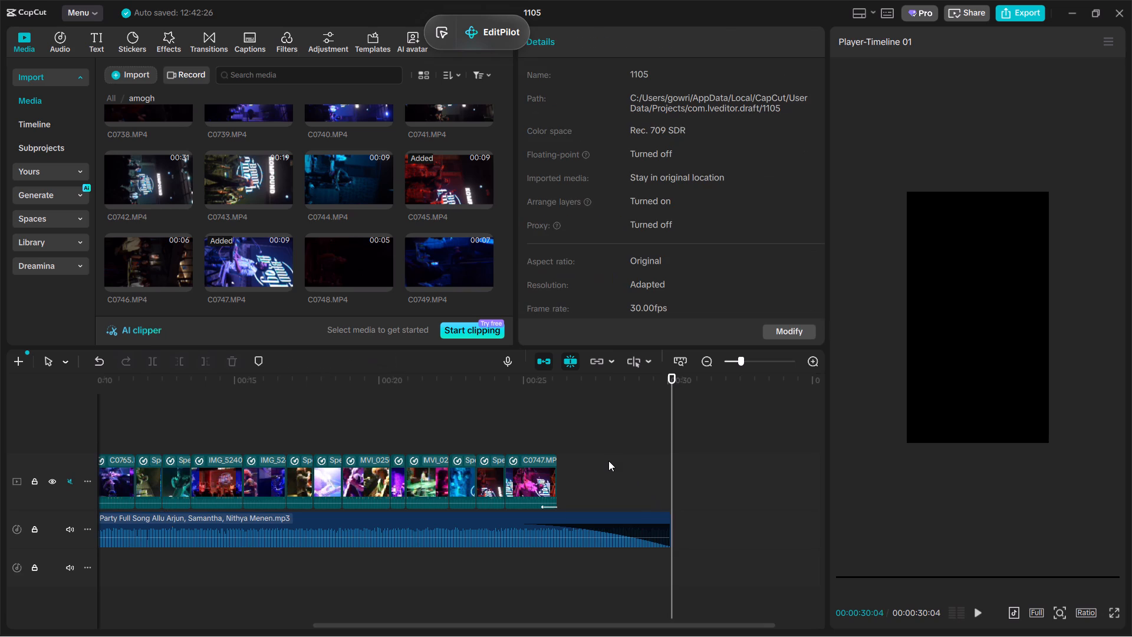
Remove the Fade Out exit animation from the last video clip, C0747.MP4, and play back its ending.
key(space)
ctrl+scroll(574, 485, up, 6)
click(501, 478)
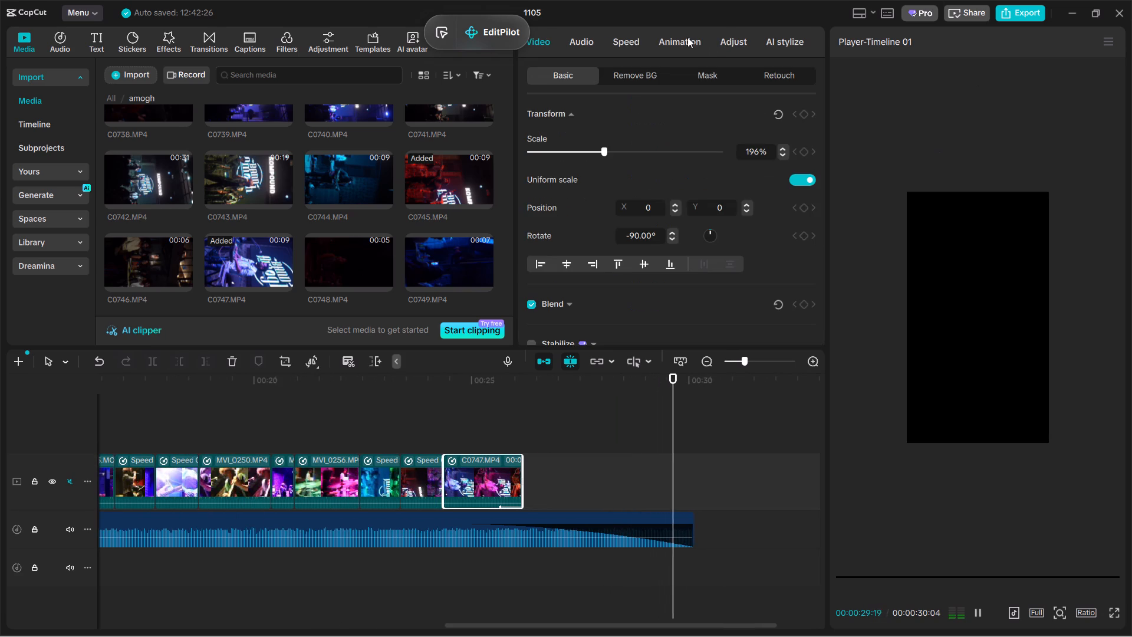
click(649, 49)
click(699, 48)
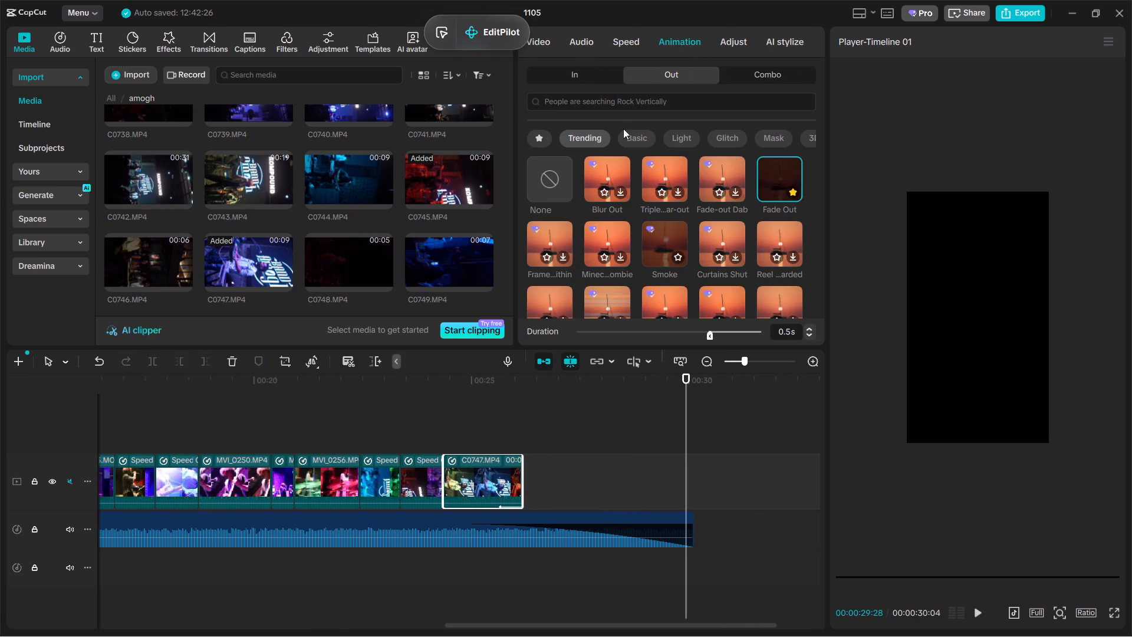
click(557, 180)
click(472, 421)
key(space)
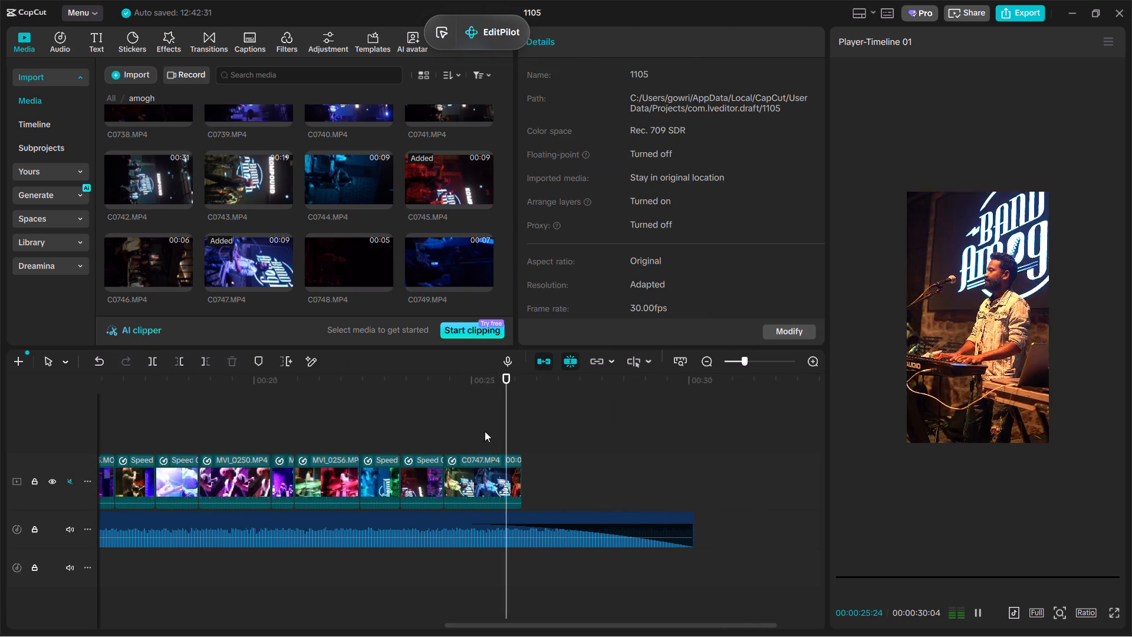
Paste the copied clips starting with IMG_5240.MOV, place them directly after C0747.MP4 on the main video track, and preview them.
click(525, 449)
key(ctrl+v)
drag(544, 455, 554, 490)
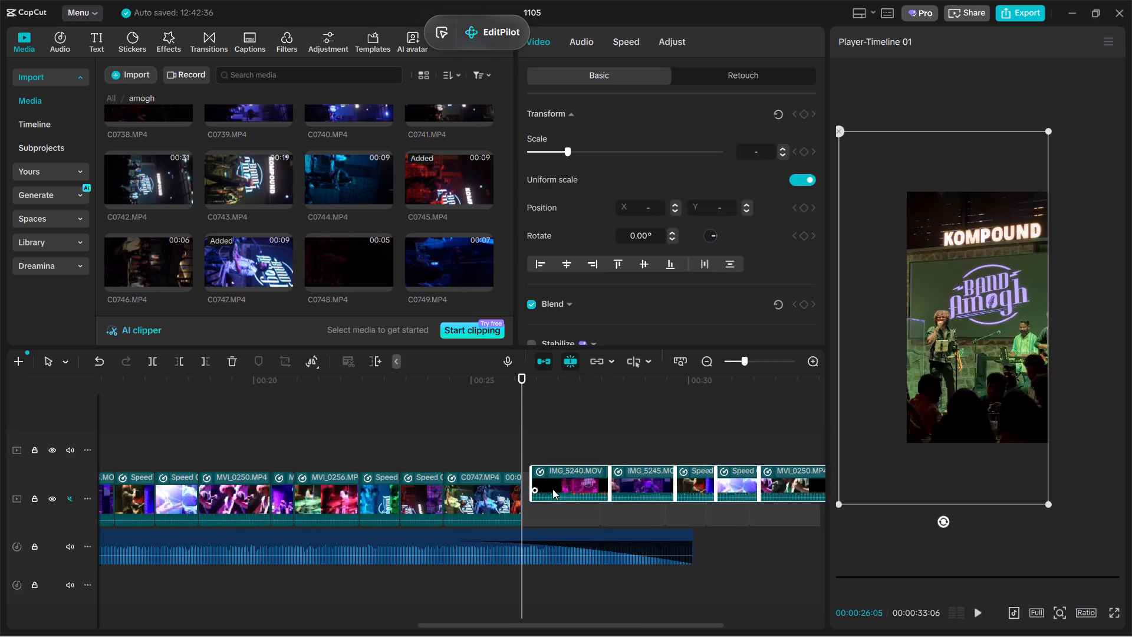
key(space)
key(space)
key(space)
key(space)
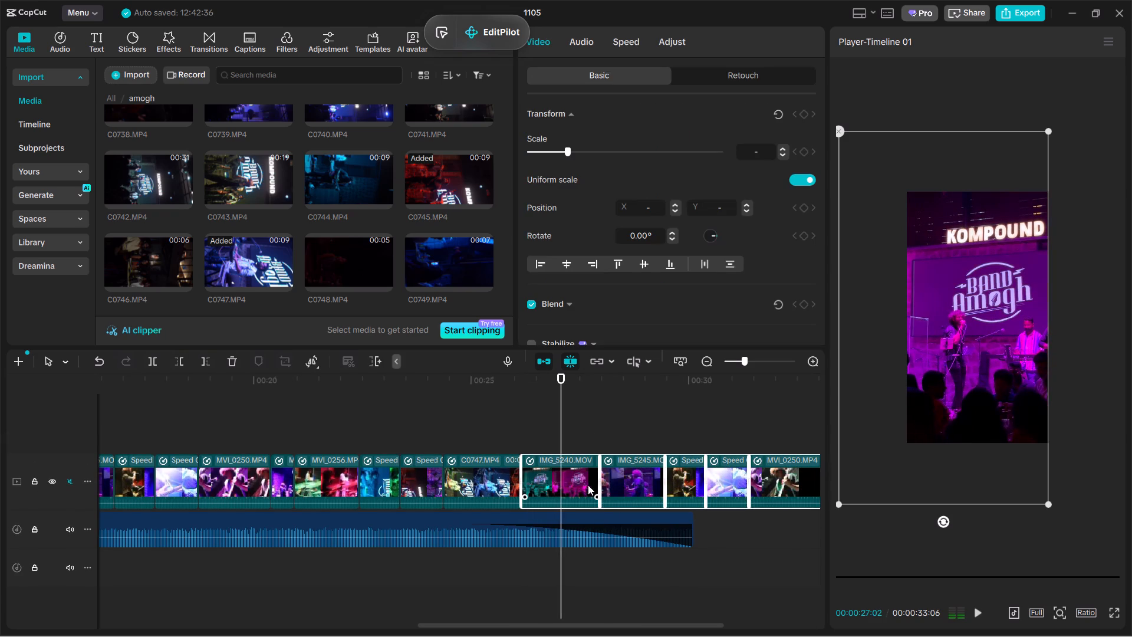
Trim the end of the pasted IMG_5240.MOV clip to about 0.9 s, closing the gap, and replay it.
click(572, 435)
click(546, 425)
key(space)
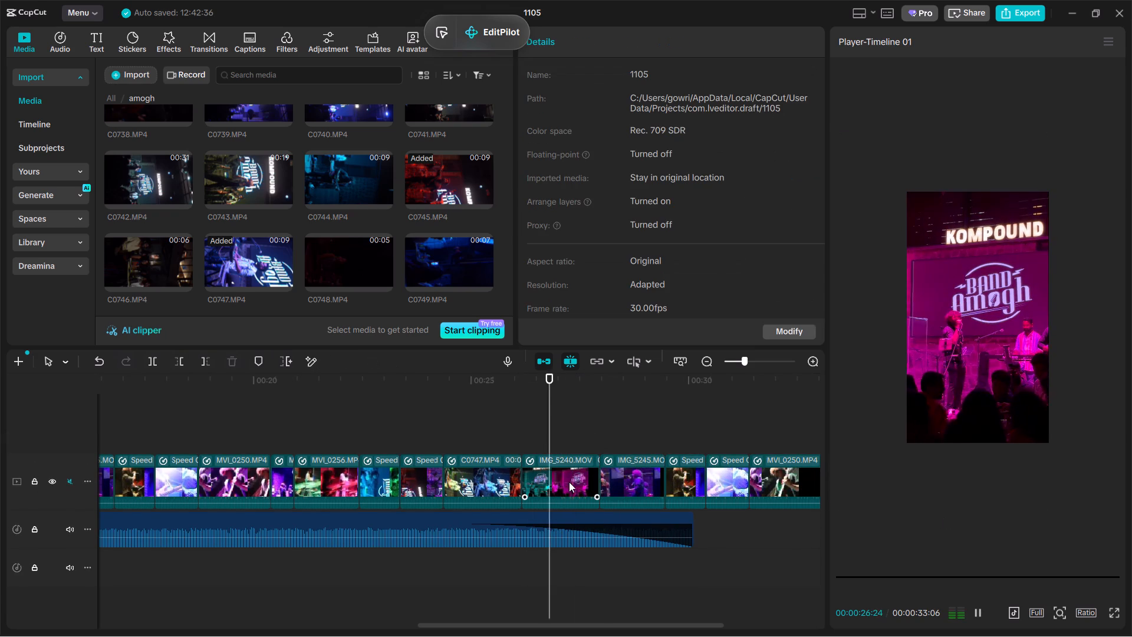
click(569, 482)
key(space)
drag(601, 480, 561, 476)
click(539, 440)
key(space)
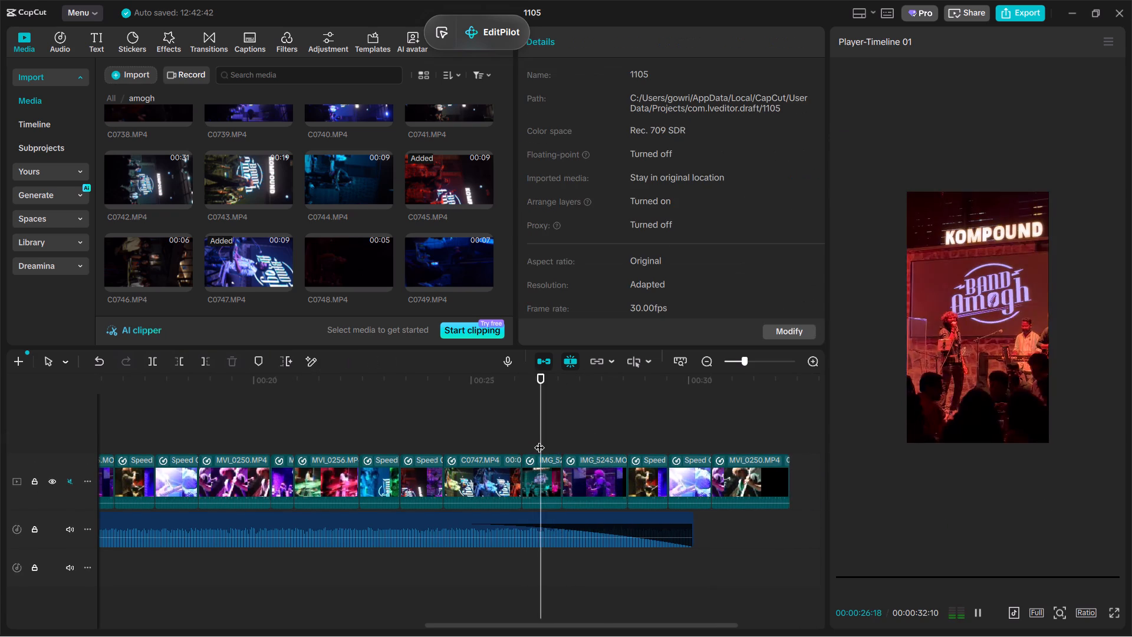
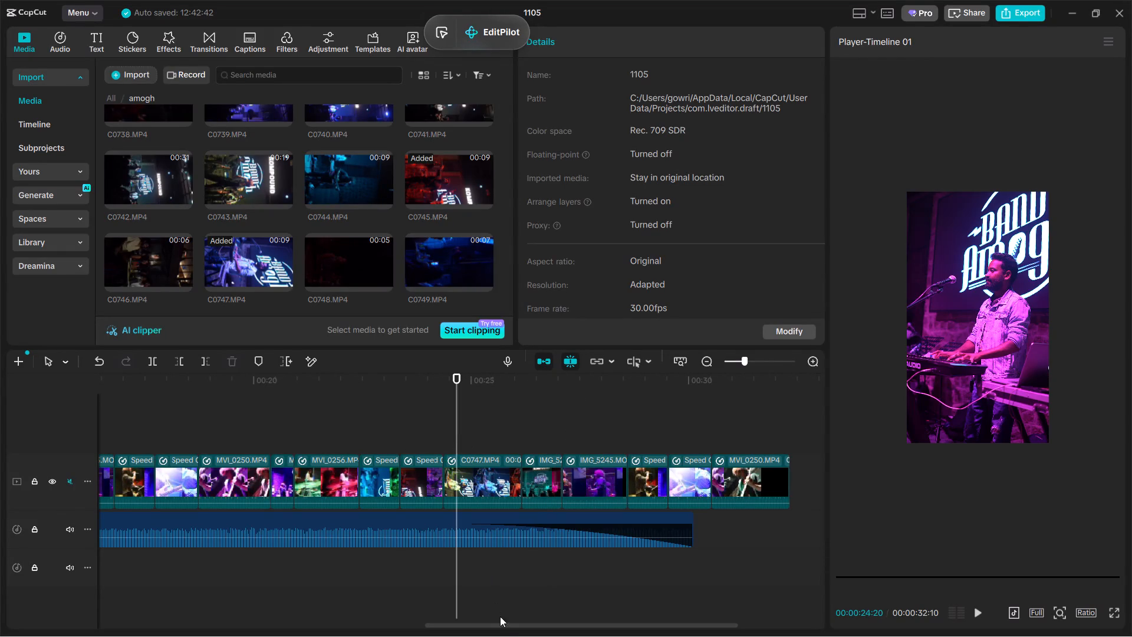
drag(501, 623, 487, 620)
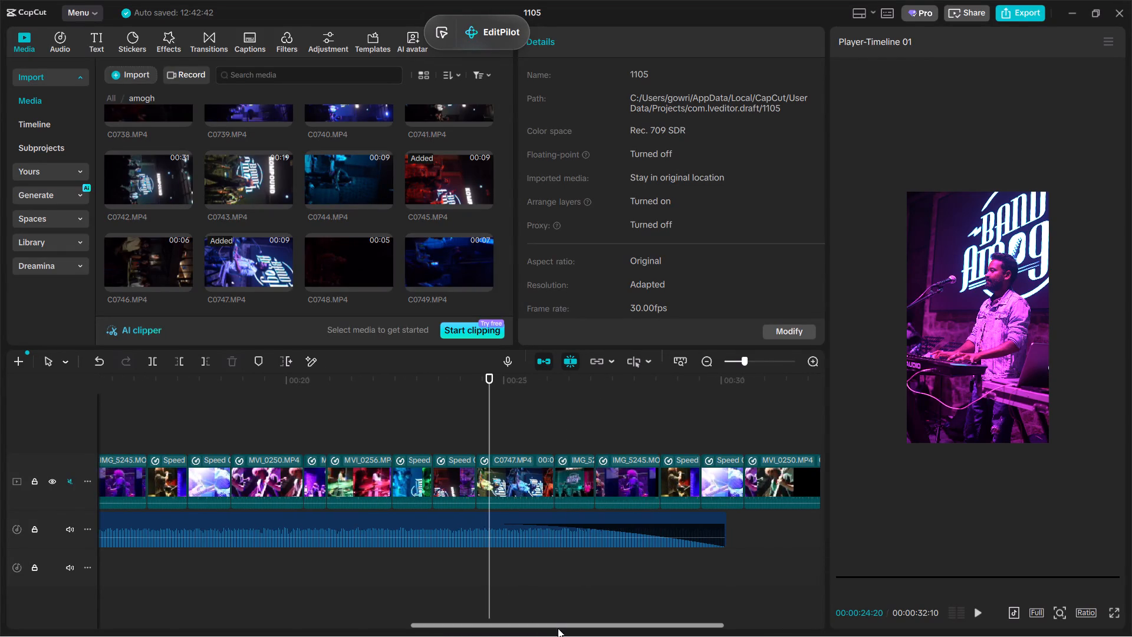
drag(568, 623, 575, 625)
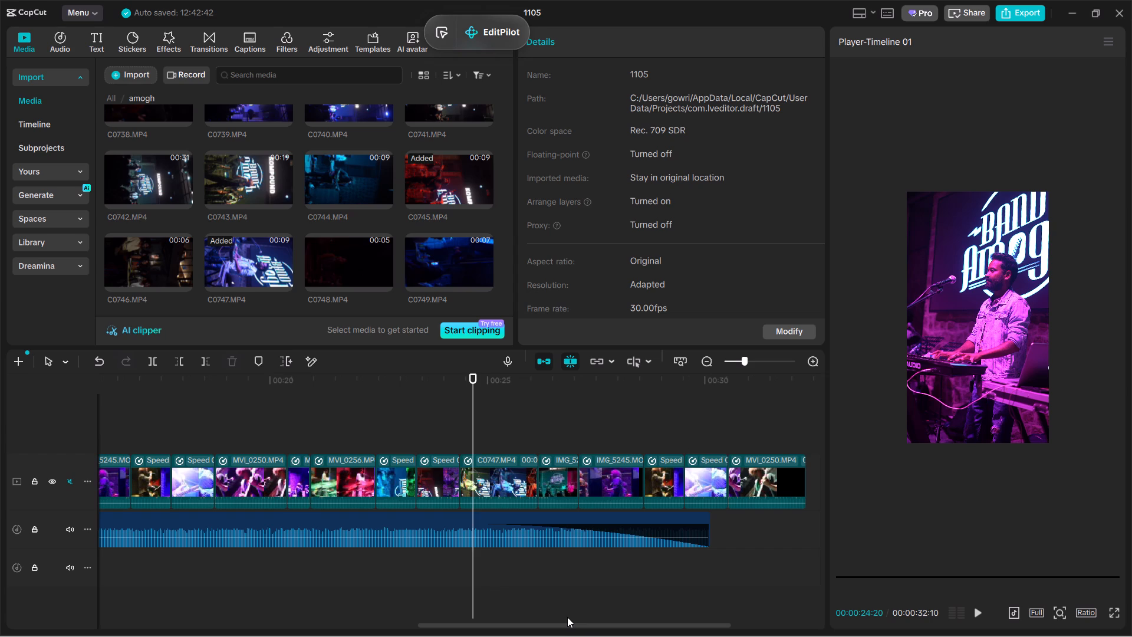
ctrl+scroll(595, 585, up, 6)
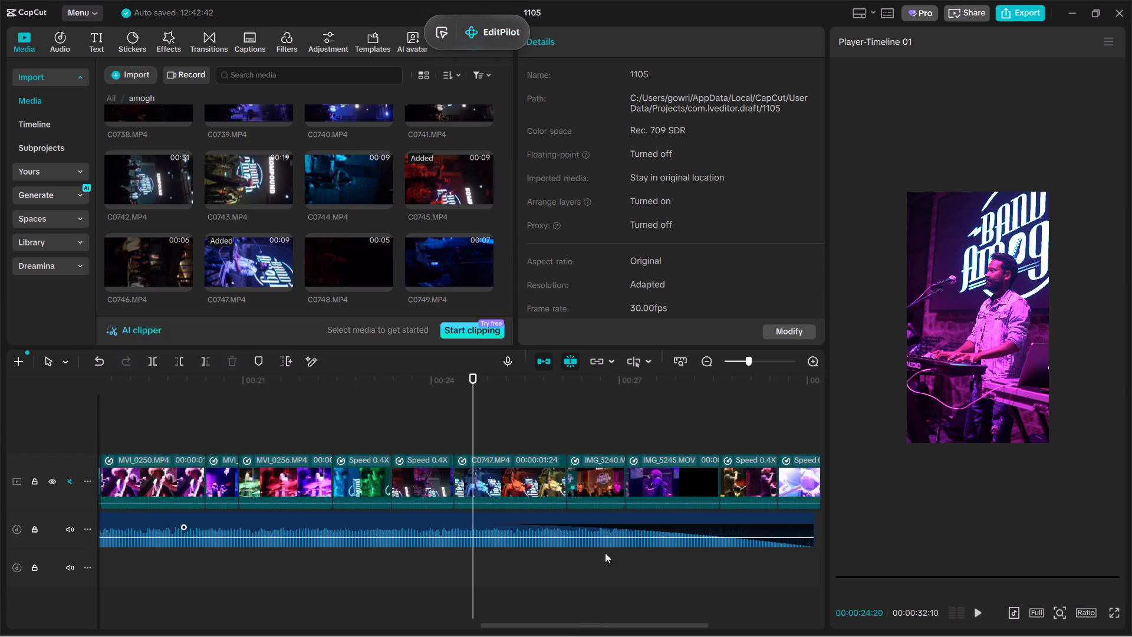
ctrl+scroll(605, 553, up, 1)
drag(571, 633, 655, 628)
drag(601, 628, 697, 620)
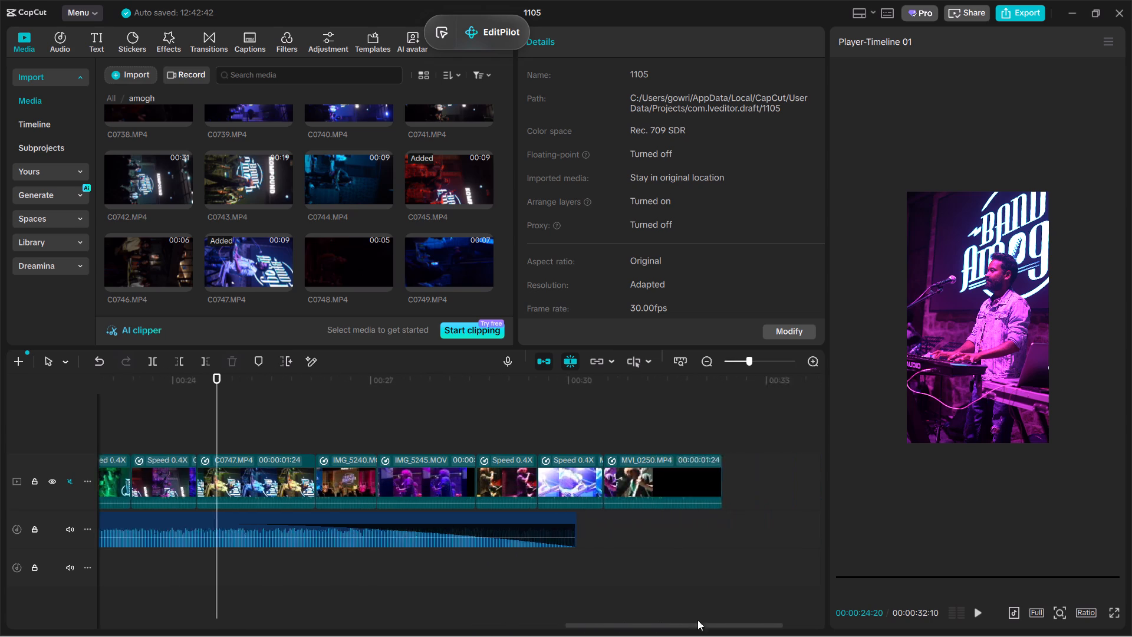
Play back the C0747.MP4 clip from 00:00:24:20 to the cut into the Kompound stage shot.
drag(697, 620, 712, 620)
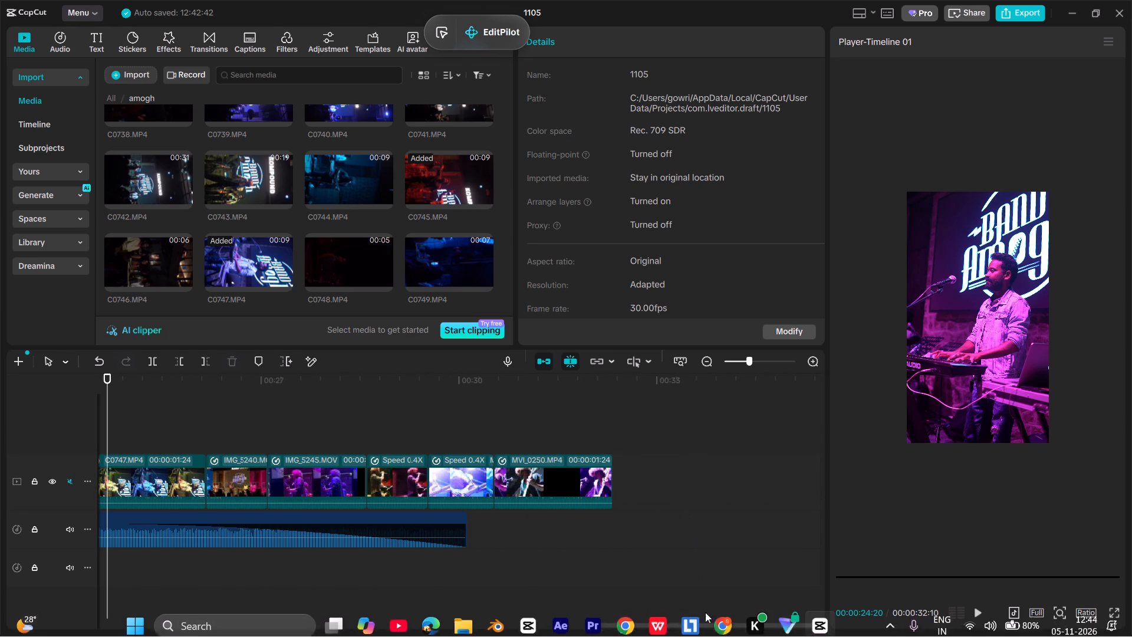
drag(708, 625, 626, 627)
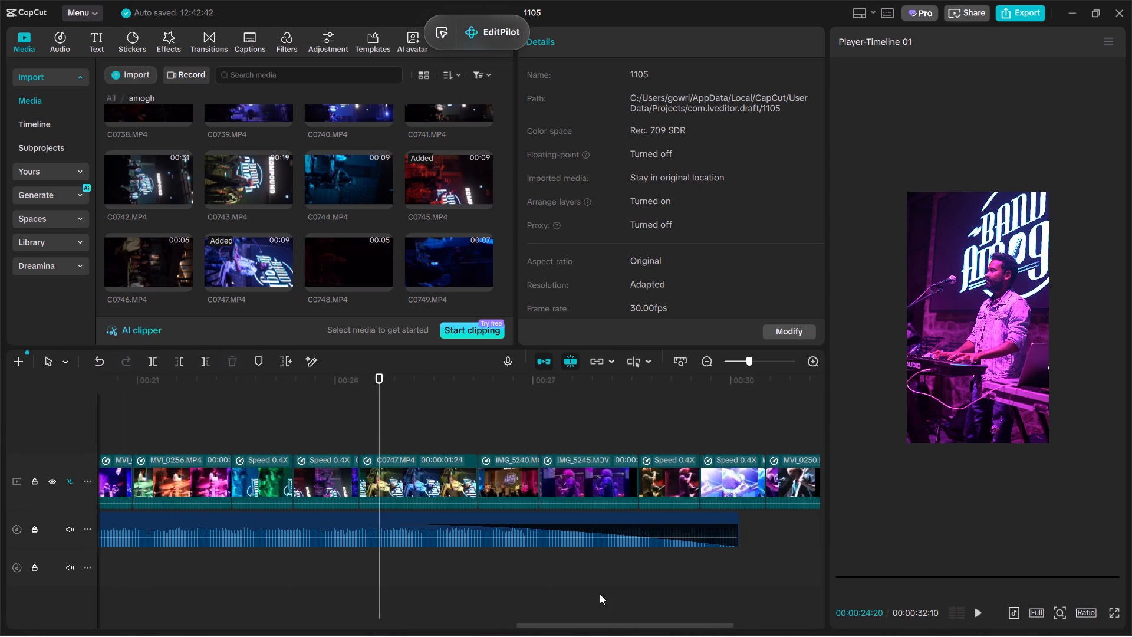
click(977, 613)
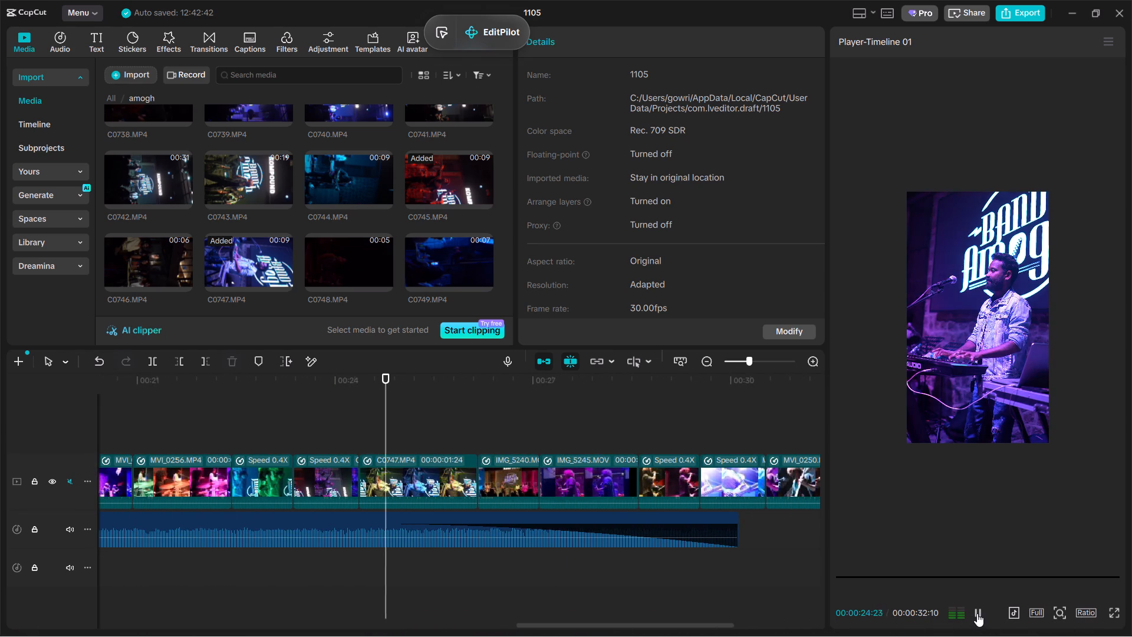
key(space)
key(space)
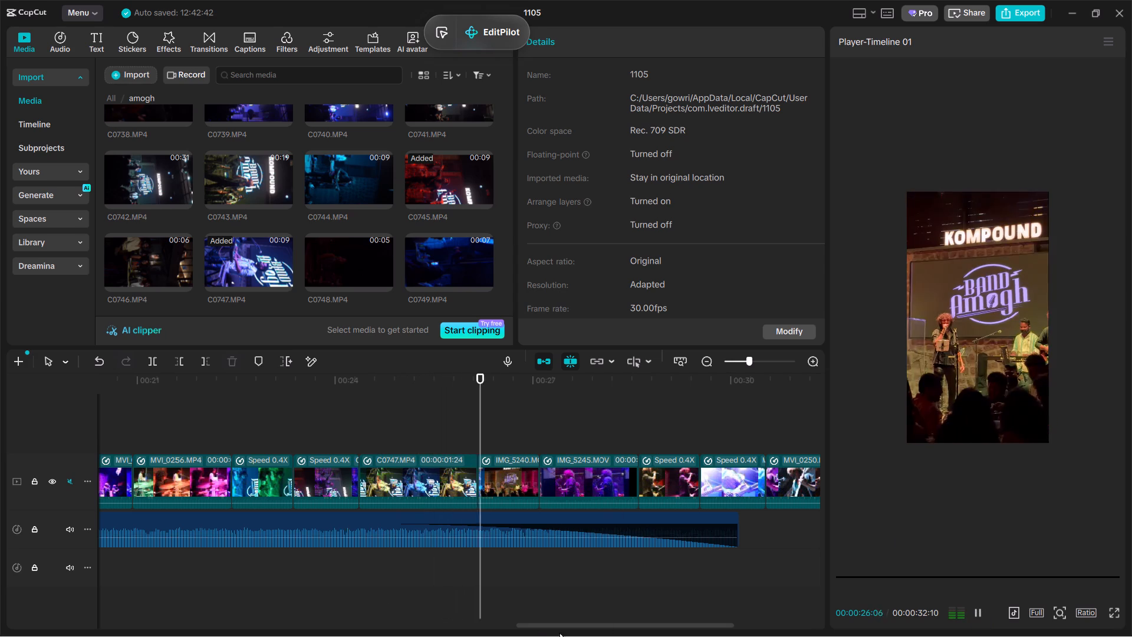
key(space)
click(468, 440)
drag(468, 440, 489, 441)
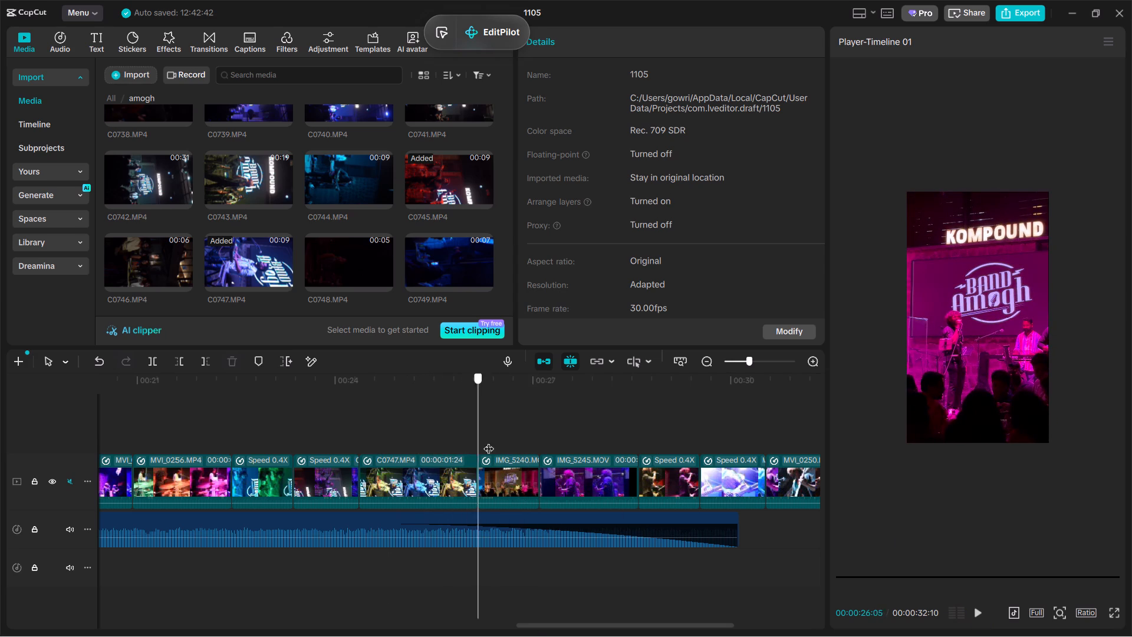
End the video with the song at 00:00:30:04 by cutting off the bass player clip there and deleting the trailing MVI_0250.MP4 clip.
drag(489, 441, 632, 488)
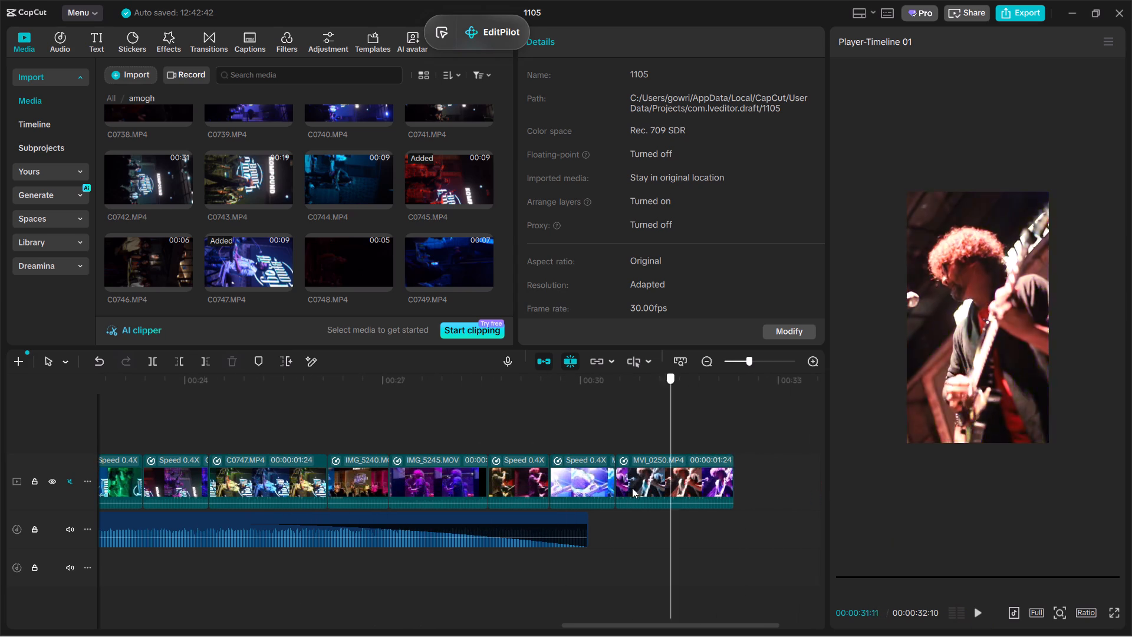
drag(632, 488, 585, 480)
drag(613, 435, 683, 520)
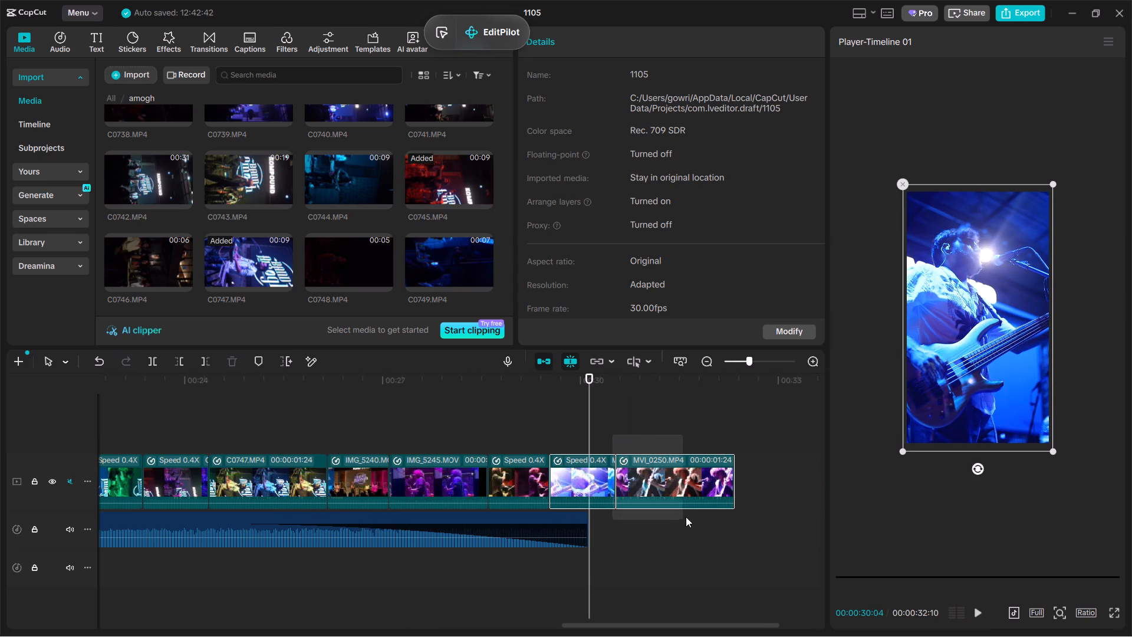
ctrl+scroll(396, 457, up, 6)
ctrl+click(206, 359)
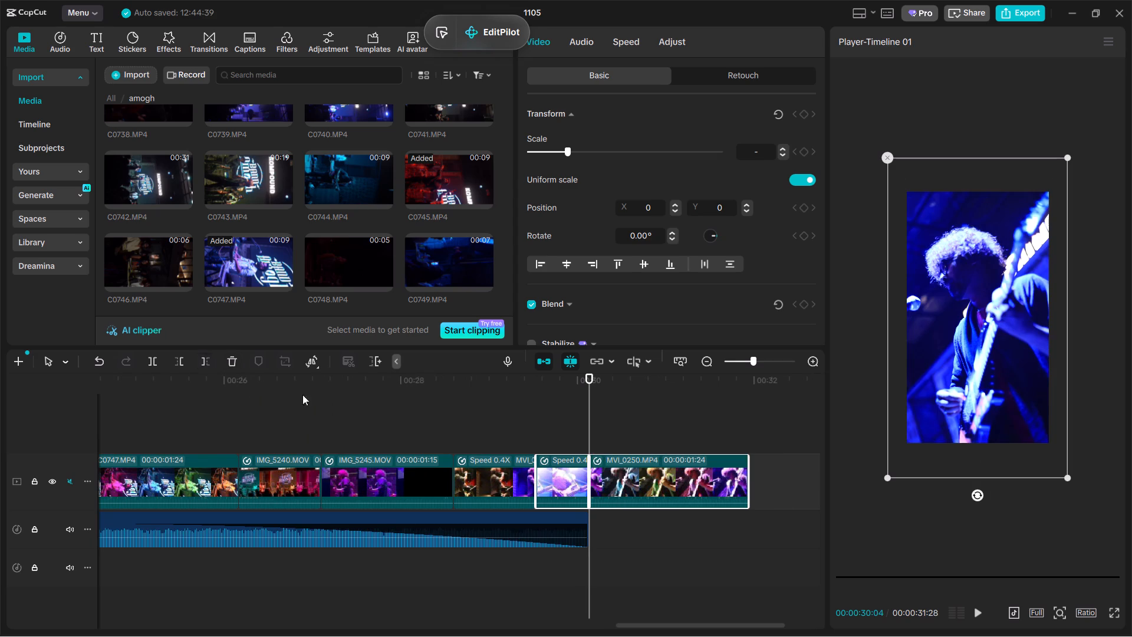
ctrl+scroll(506, 452, up, 1)
ctrl+click(629, 449)
ctrl+click(634, 481)
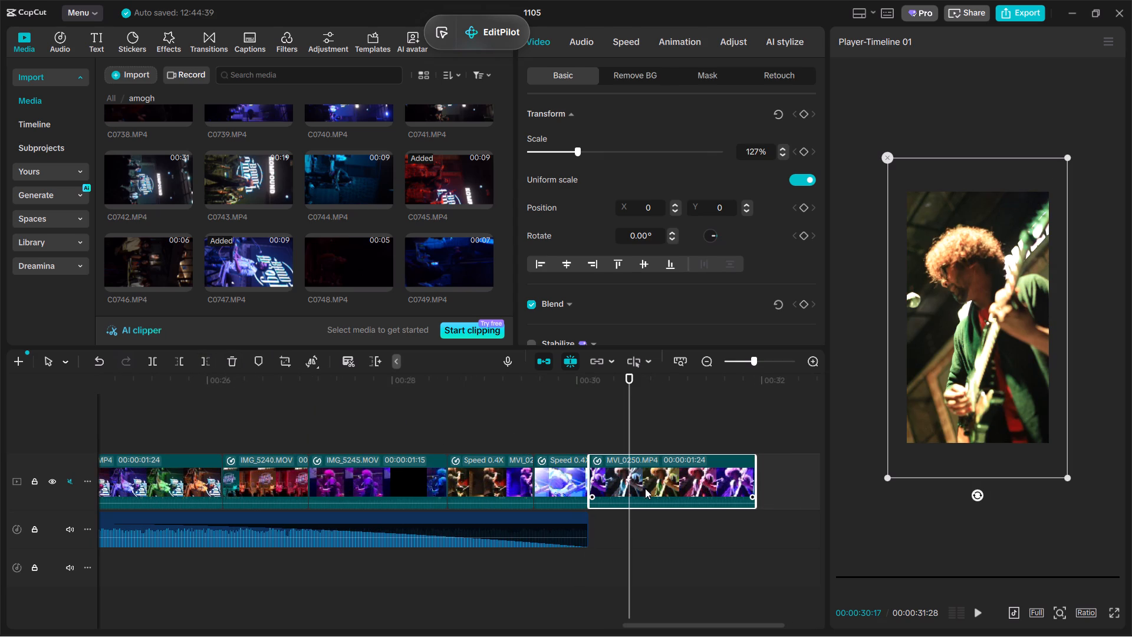
key(BackSpace)
Animate the C0747.MP4 clip with keyframes from 196% scale and -90° at its start to 215% and about -85° at its end.
click(351, 425)
drag(351, 425, 196, 452)
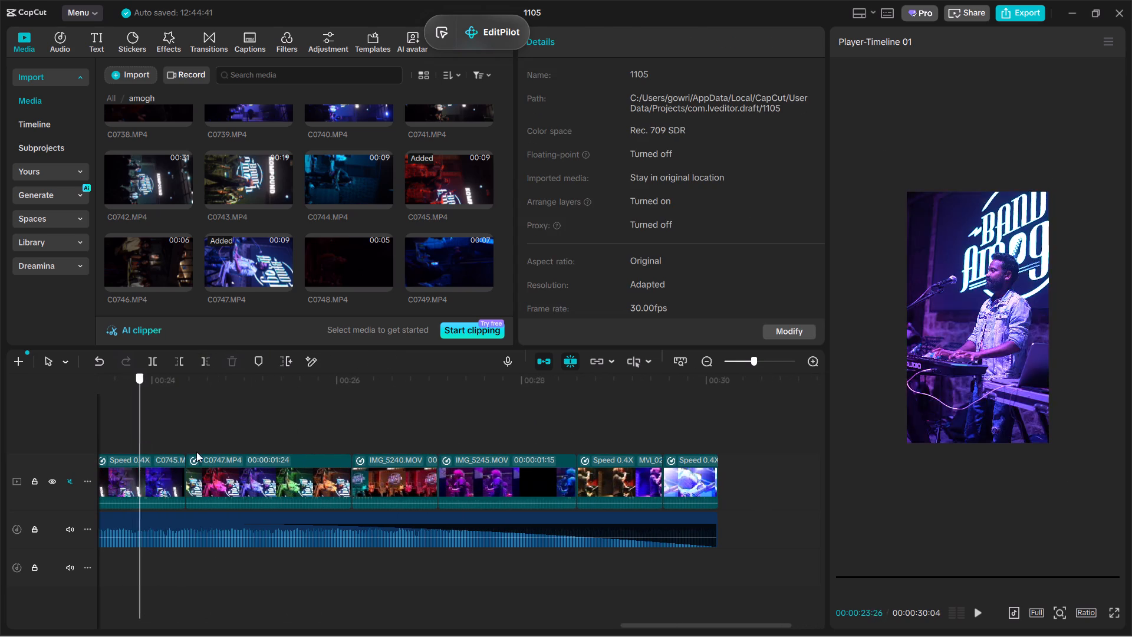
drag(196, 452, 245, 462)
key(space)
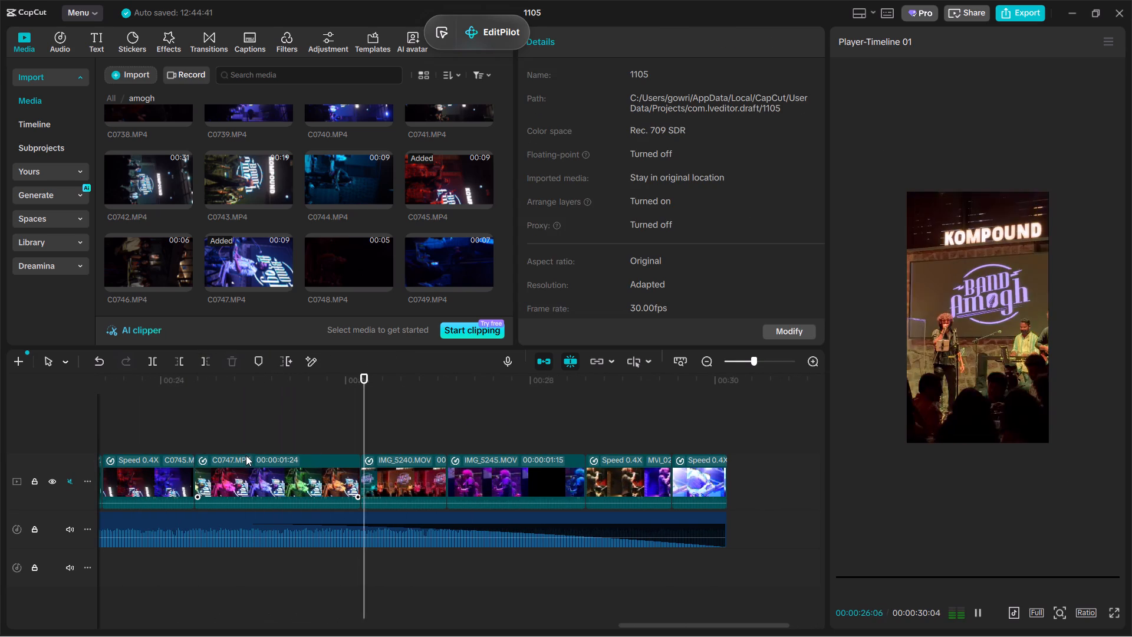
key(space)
click(256, 431)
drag(256, 431, 234, 441)
click(262, 476)
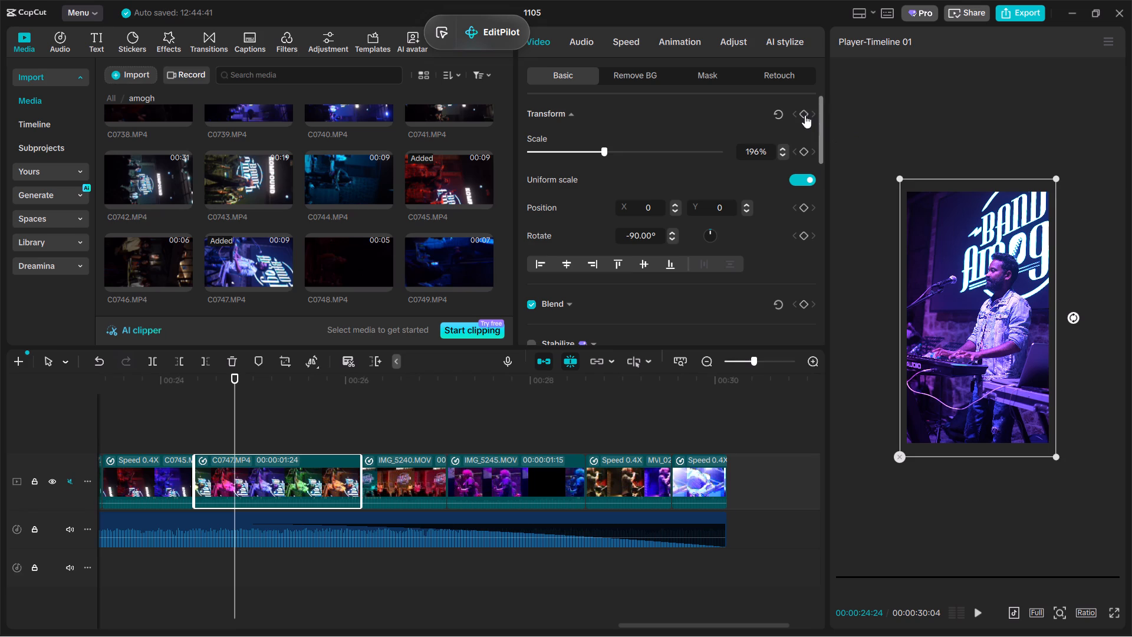
click(803, 114)
drag(233, 479, 123, 480)
drag(1057, 459, 1068, 479)
drag(1085, 323, 1087, 326)
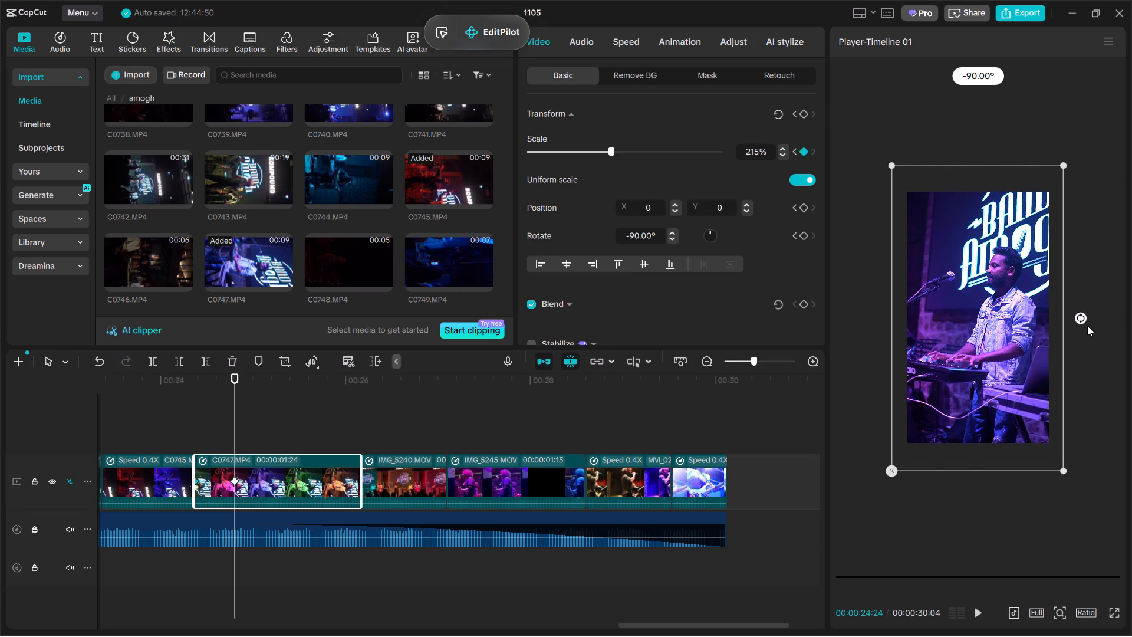
drag(1087, 326, 1094, 333)
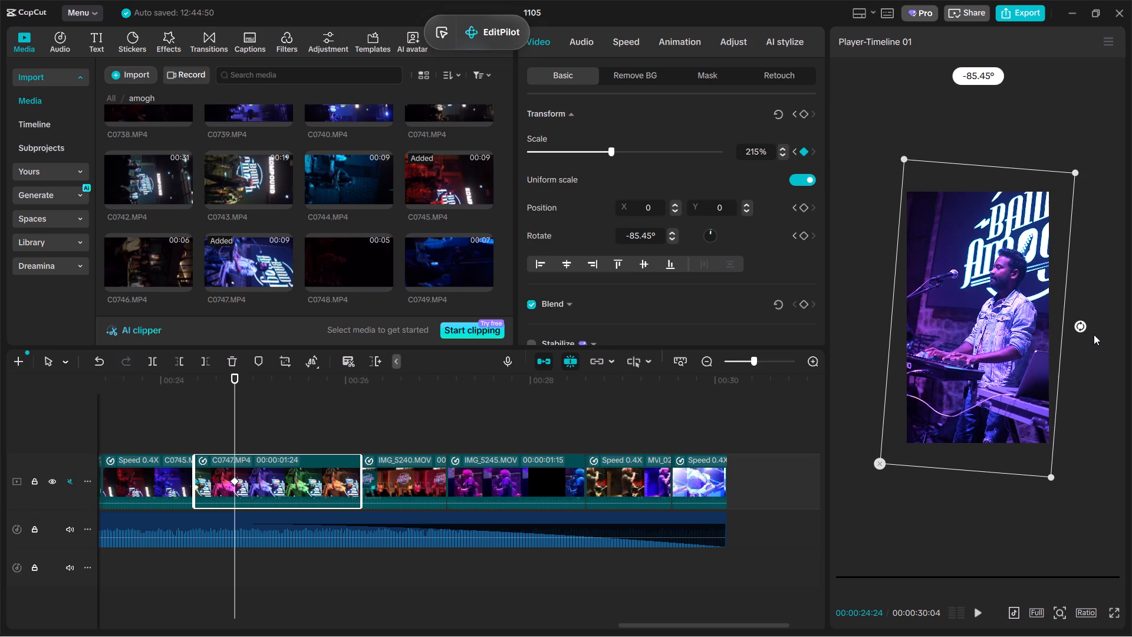
drag(235, 480, 545, 494)
Play back the animated C0747.MP4 clip and the two clips that follow it.
click(130, 420)
key(space)
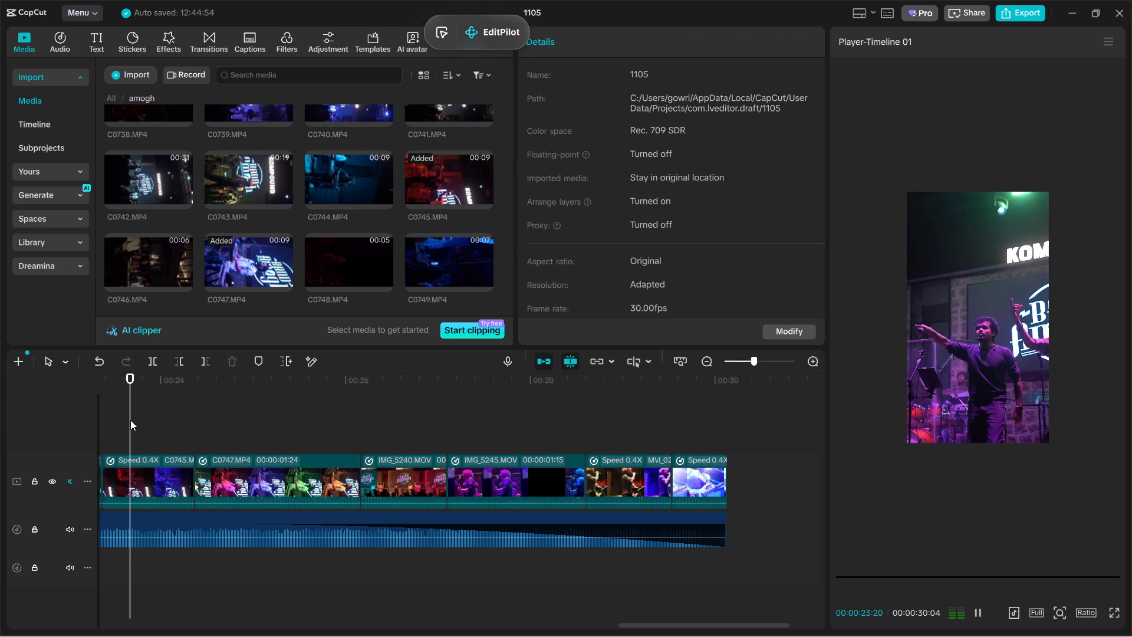
key(space)
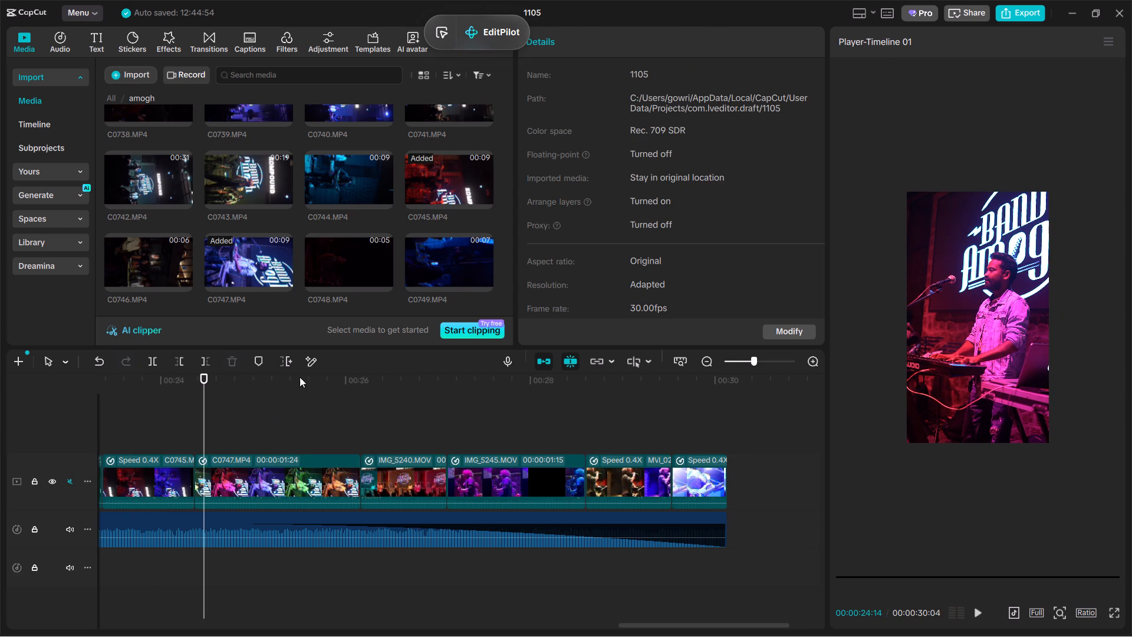
key(space)
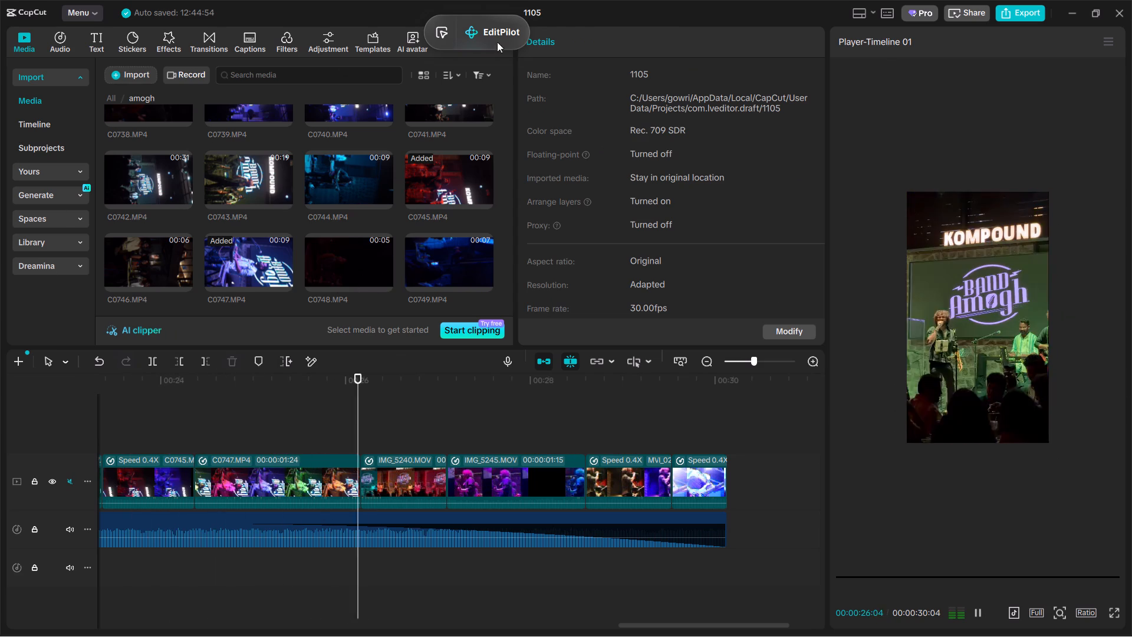
key(space)
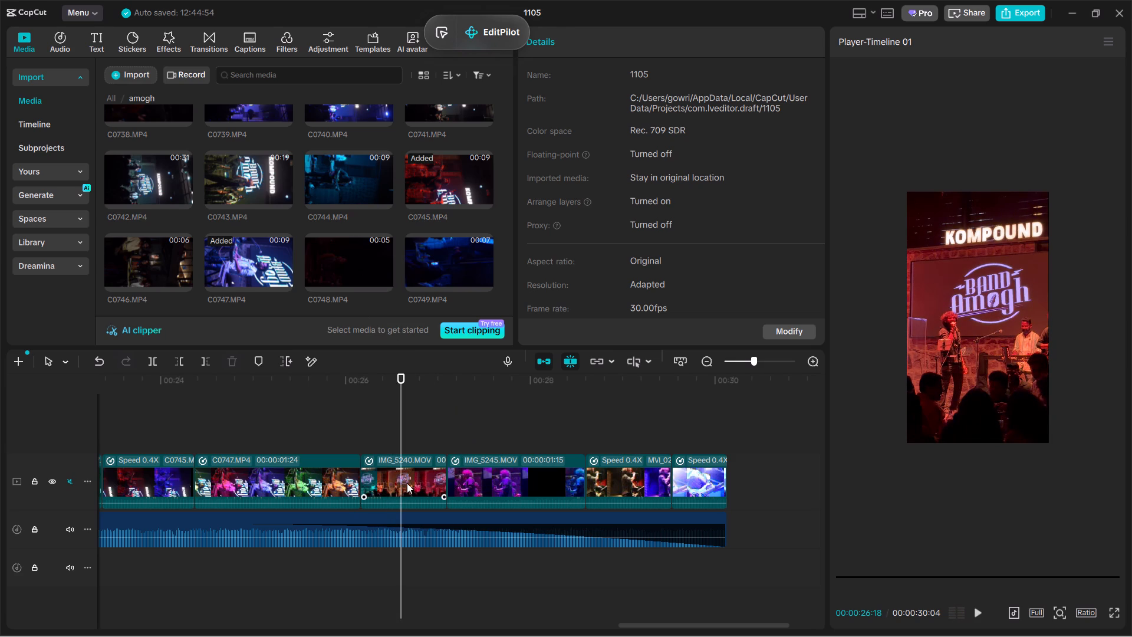
key(space)
key(space)
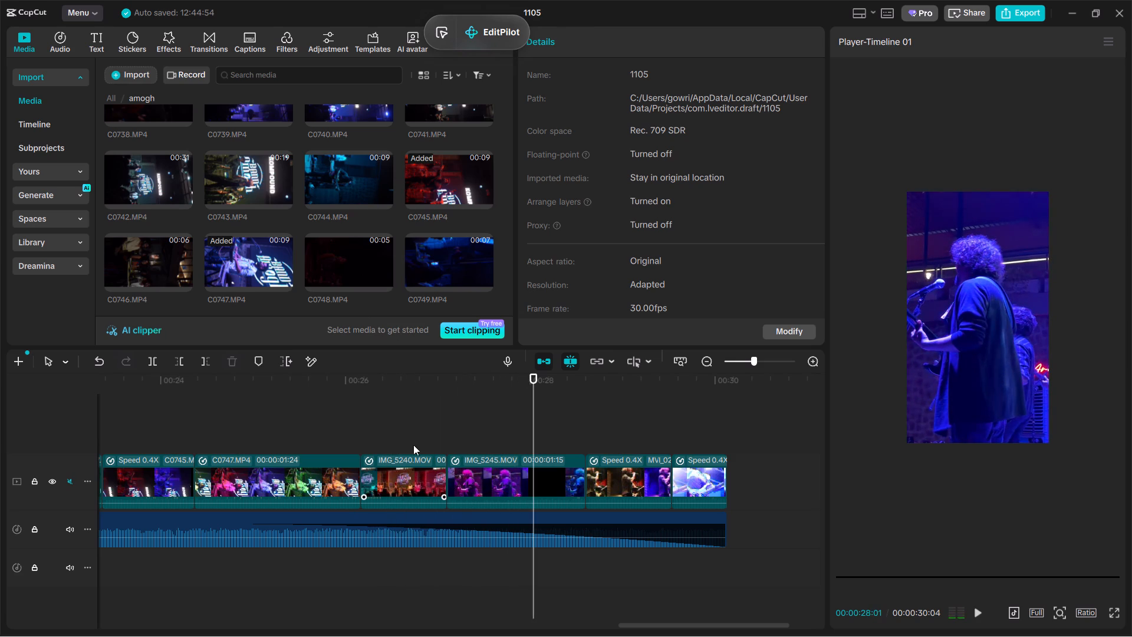
Replace the IMG_5240.MOV clip with C0755.MP4 from the amogh folder, choosing which section of the footage to use.
click(409, 435)
scroll(327, 246, down, 1)
click(269, 248)
scroll(269, 248, down, 1)
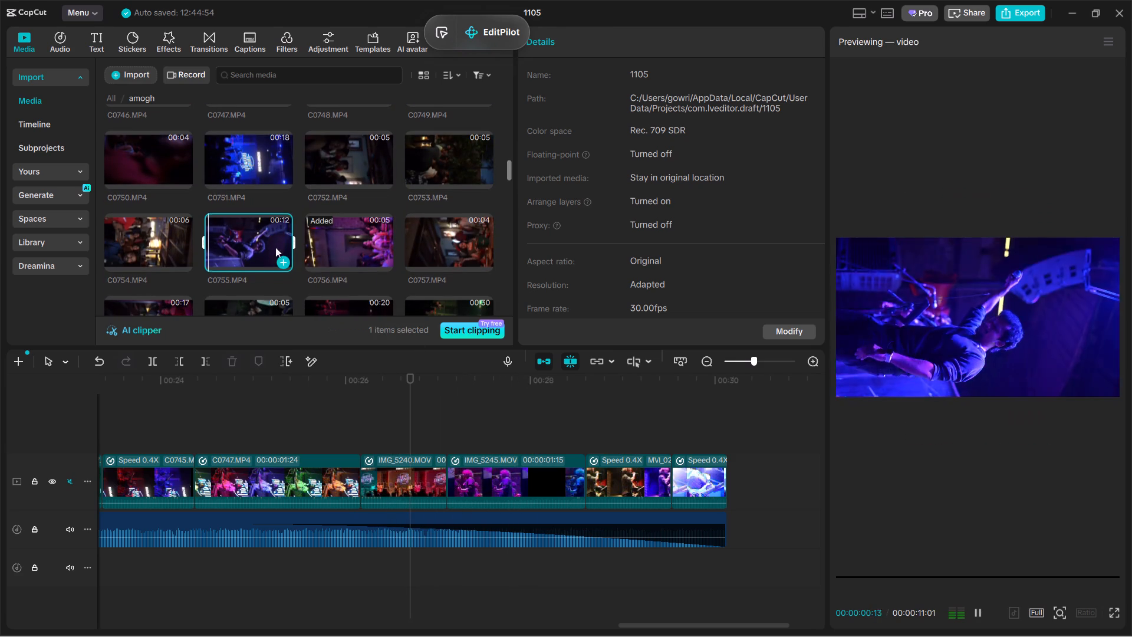
key(space)
drag(261, 237, 577, 466)
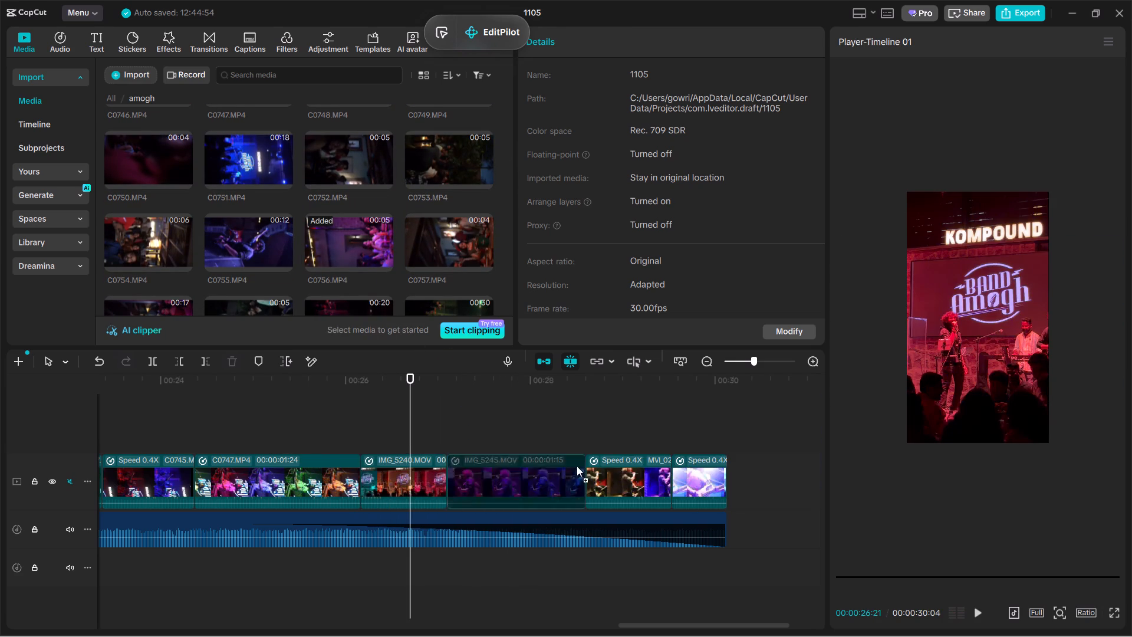
drag(577, 466, 433, 469)
drag(594, 403, 560, 412)
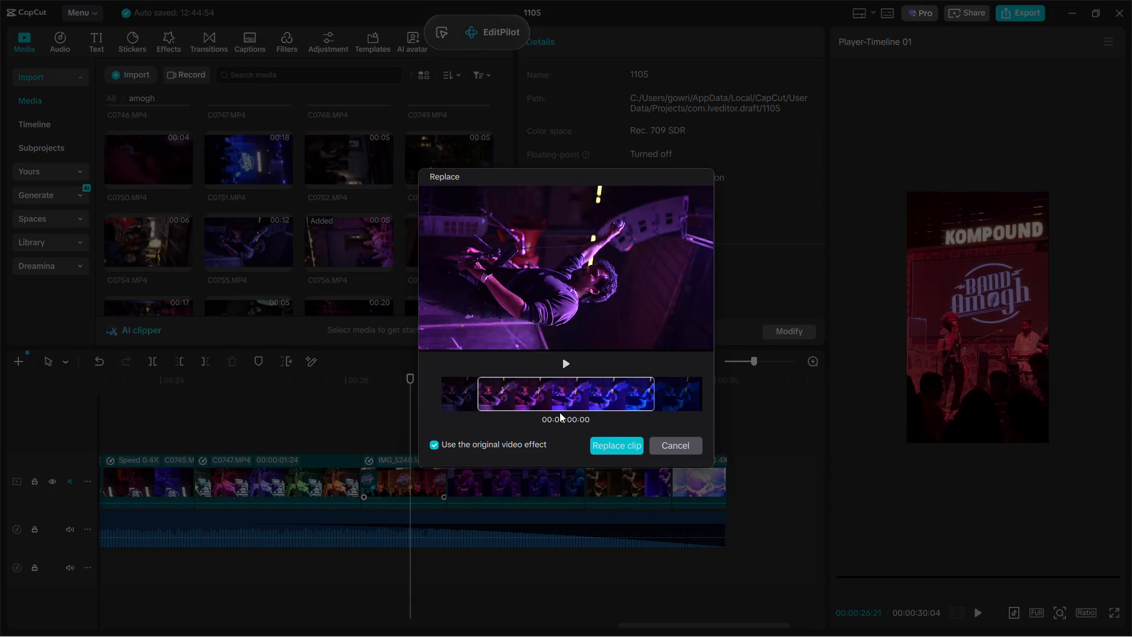
click(614, 451)
Rotate the C0755.MP4 clip to -90°, centre it at position 0, 0 and scale it to 215% to fill the vertical frame.
click(380, 479)
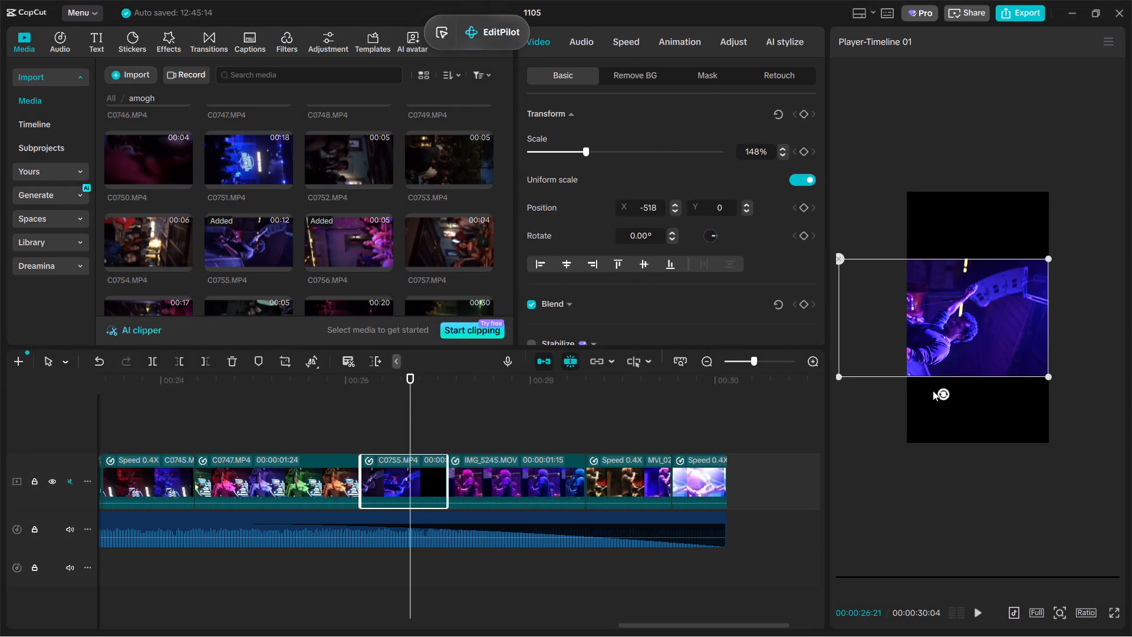
drag(936, 391, 1095, 330)
drag(1013, 307, 1015, 312)
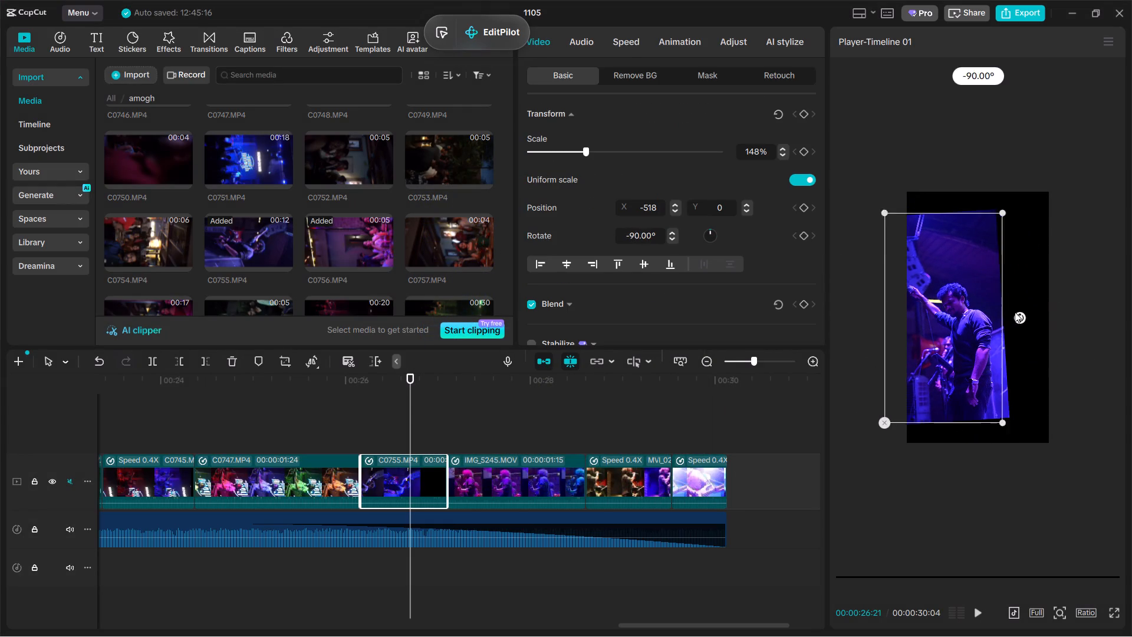
drag(1015, 312, 1015, 316)
click(1016, 315)
click(965, 324)
drag(1019, 329, 1022, 322)
drag(961, 334, 997, 334)
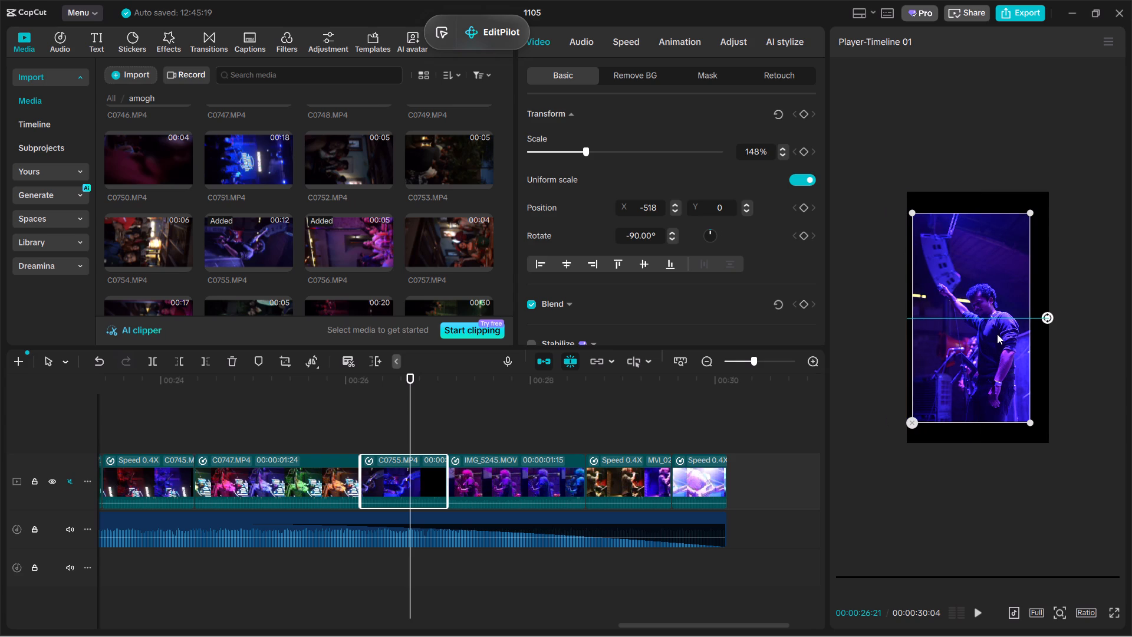
drag(997, 334, 996, 331)
drag(1038, 425, 1073, 498)
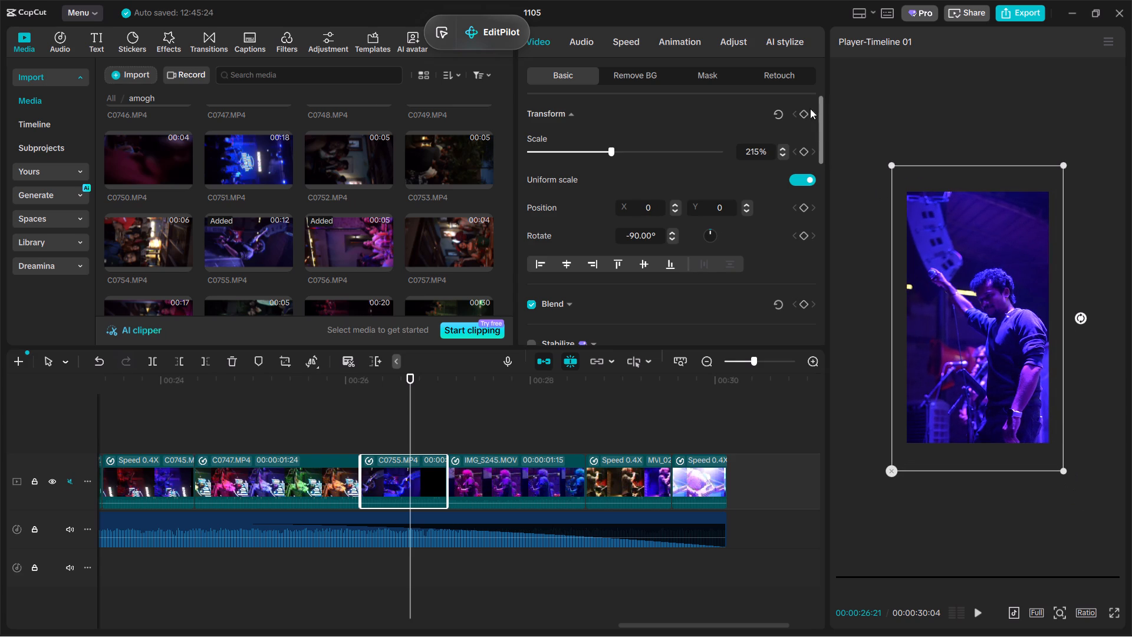
Keyframe a zoom on the C0755.MP4 clip from 215% at its start to 233% at its end.
click(802, 109)
drag(406, 480, 285, 476)
drag(1068, 476, 1079, 494)
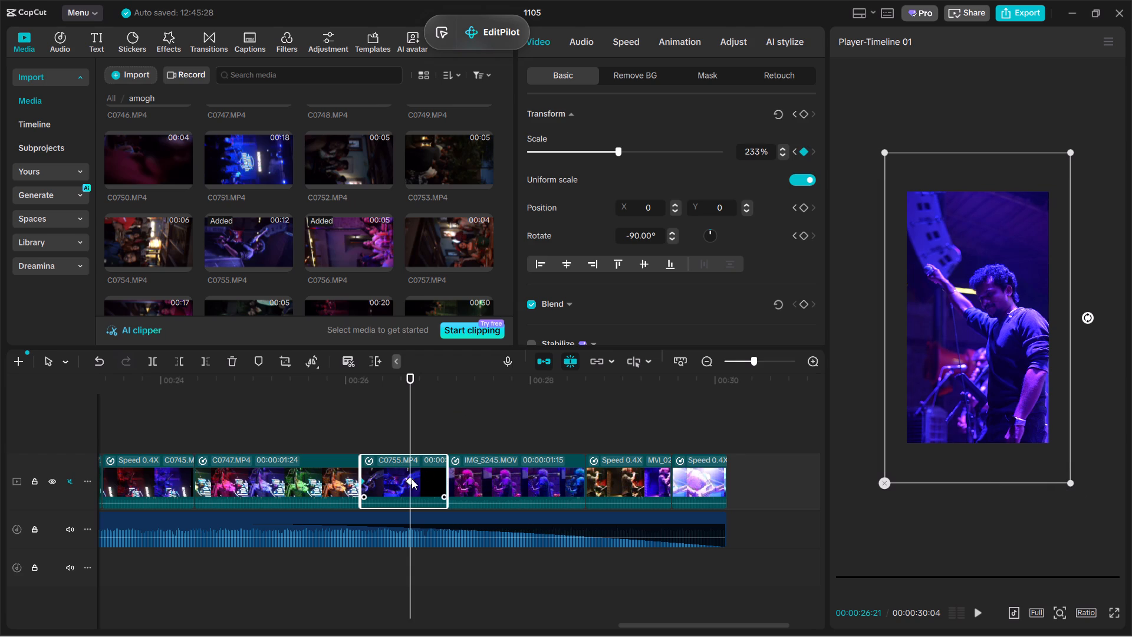
drag(410, 480, 624, 528)
Play back from the end of C0747.MP4 and split the IMG_5245.MOV clip at 00:00:28:00.
click(352, 436)
key(space)
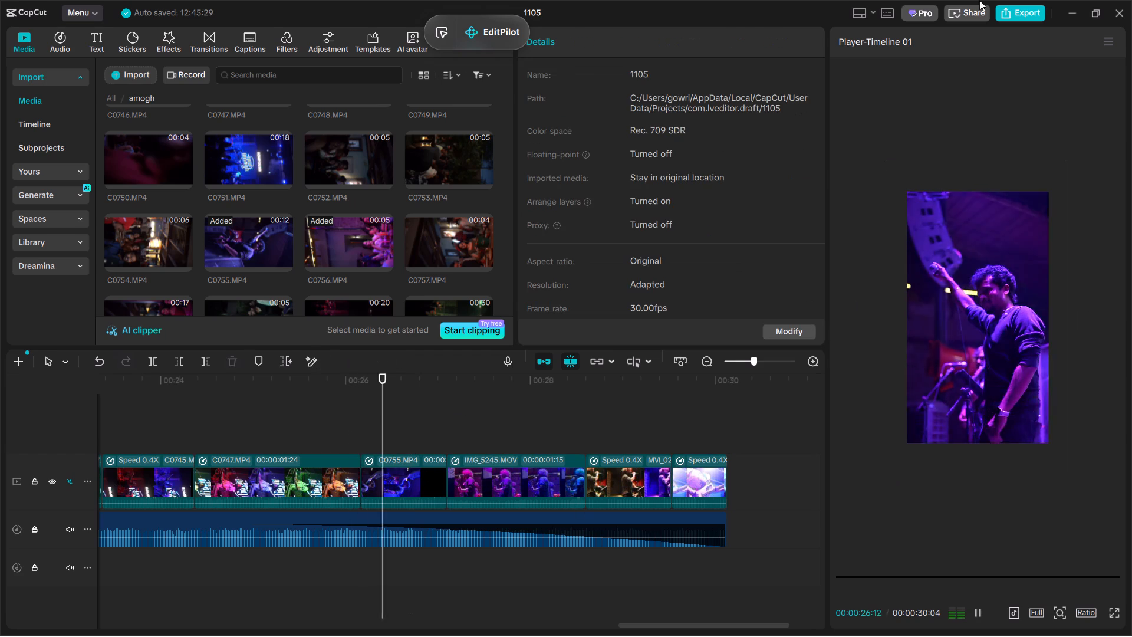
key(space)
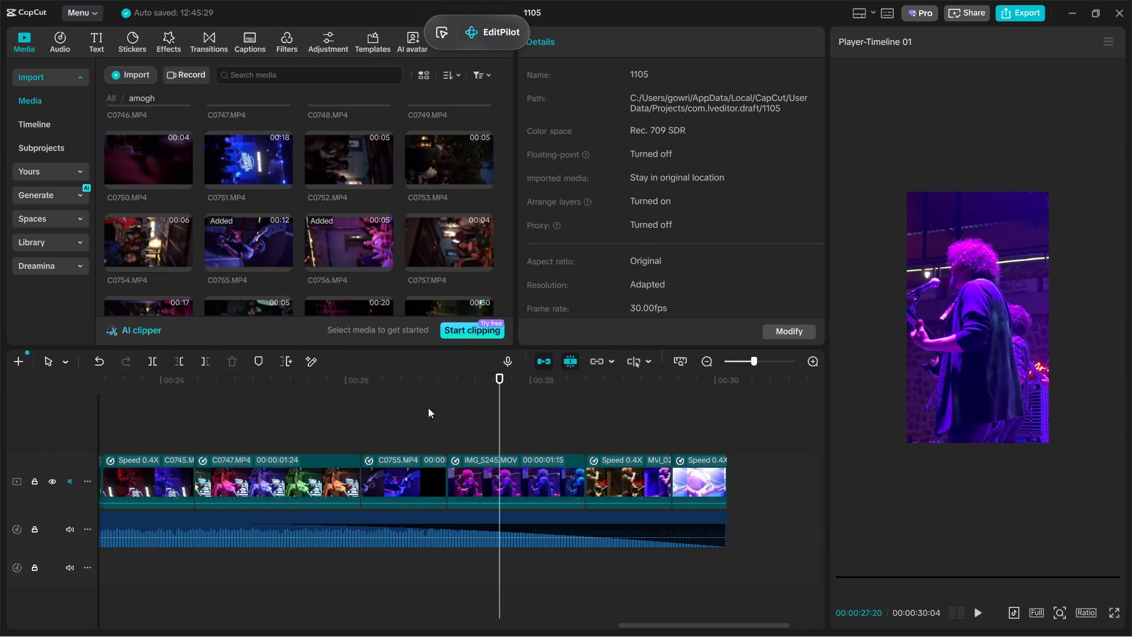
scroll(478, 451, down, 1)
click(511, 478)
key(space)
key(space)
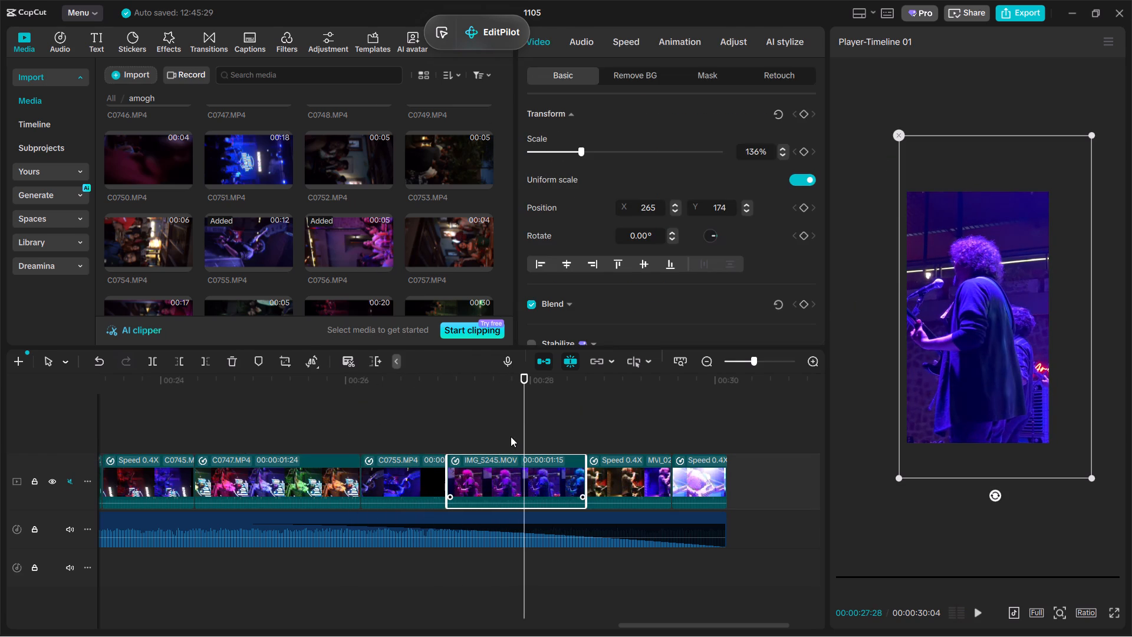
click(511, 436)
key(space)
key(space)
click(512, 472)
key(ctrl+b)
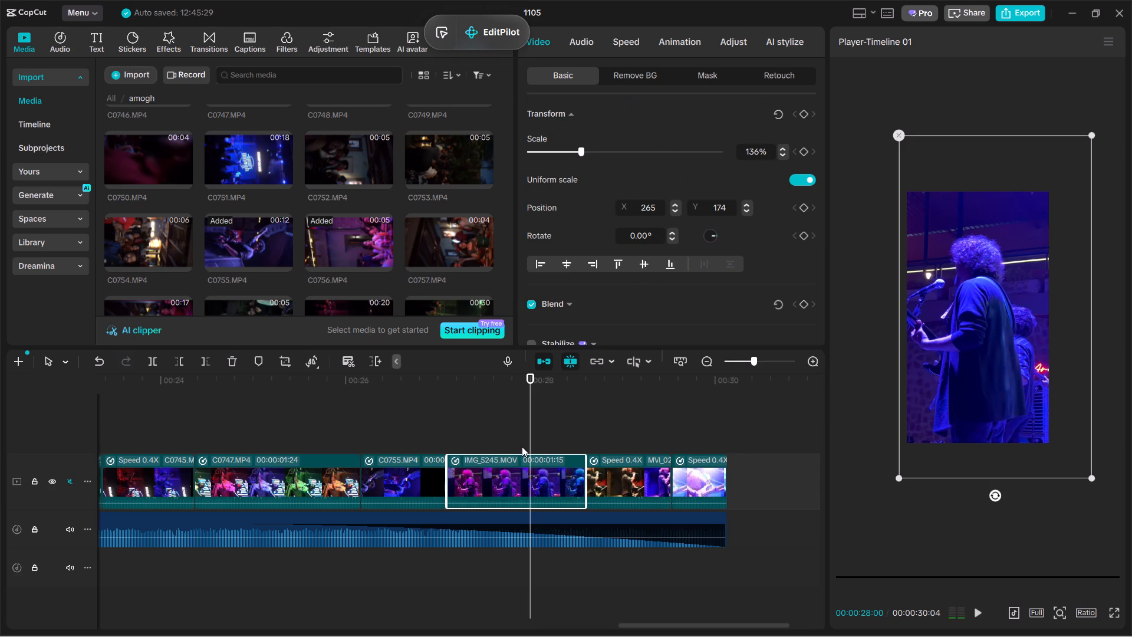
Play back from the split in the IMG_5245.MOV clip to the end of the project.
key(space)
key(space)
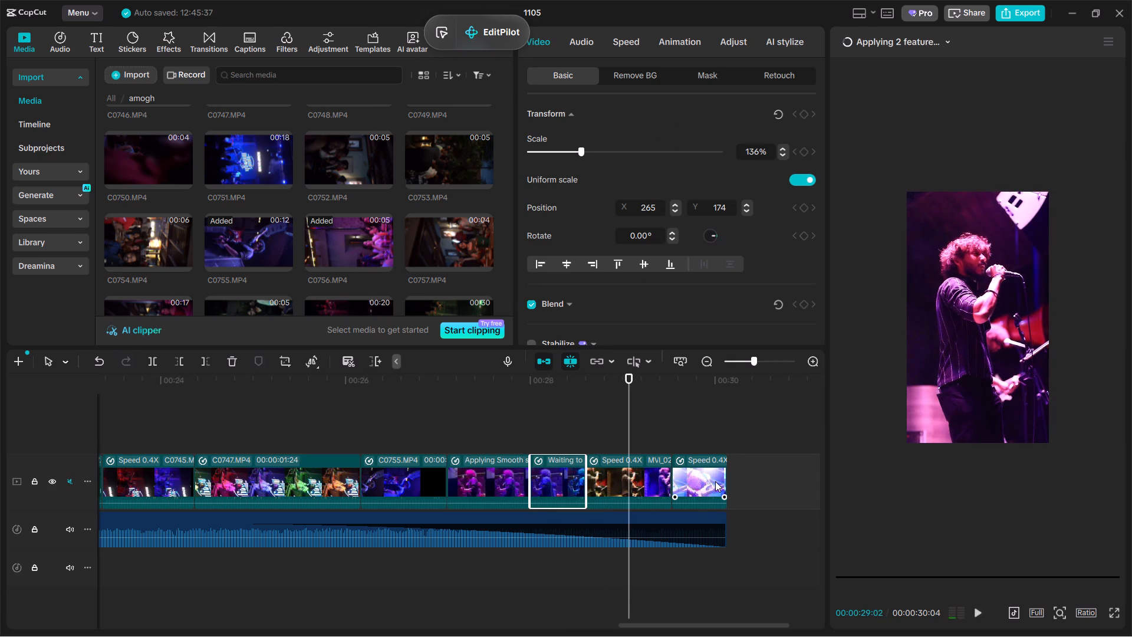
key(space)
key(space)
key(space)
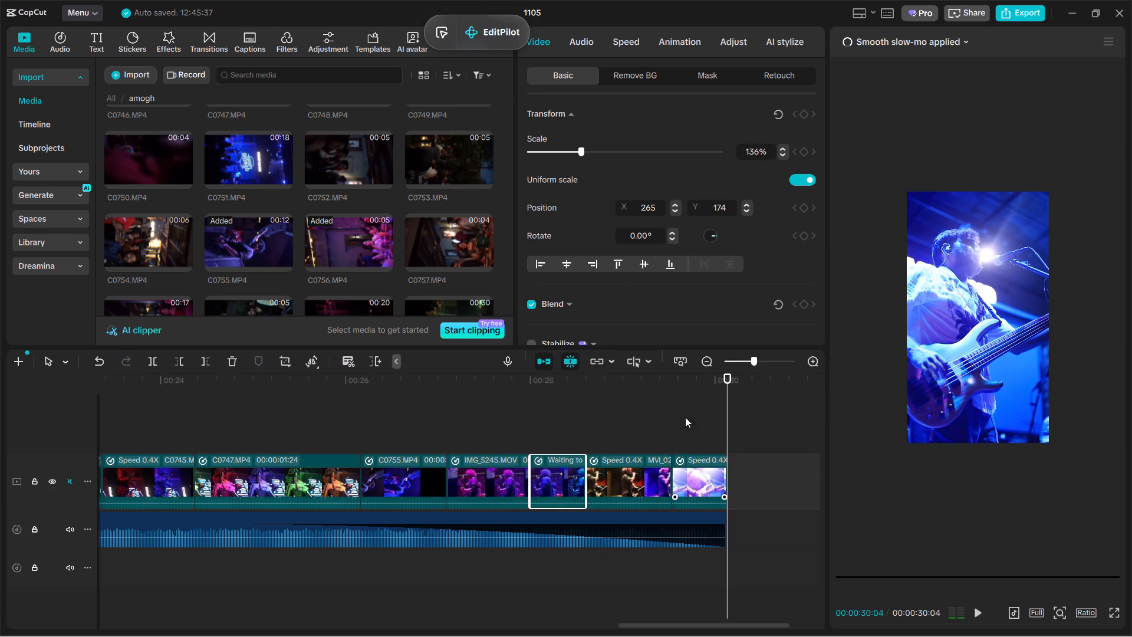
Apply the Fade Out exit animation to the last clip of the project.
click(690, 493)
click(667, 49)
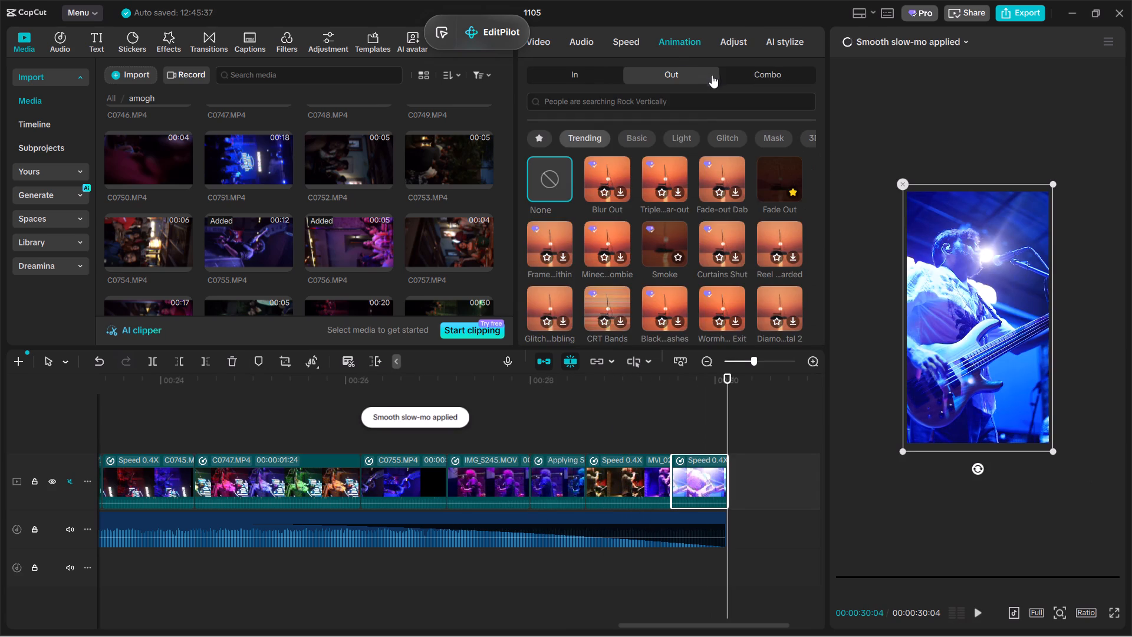
click(766, 169)
Play back from 00:00:26:21 in the C0755.MP4 clip into the first IMG_5245.MOV clip.
click(685, 439)
drag(685, 439, 411, 437)
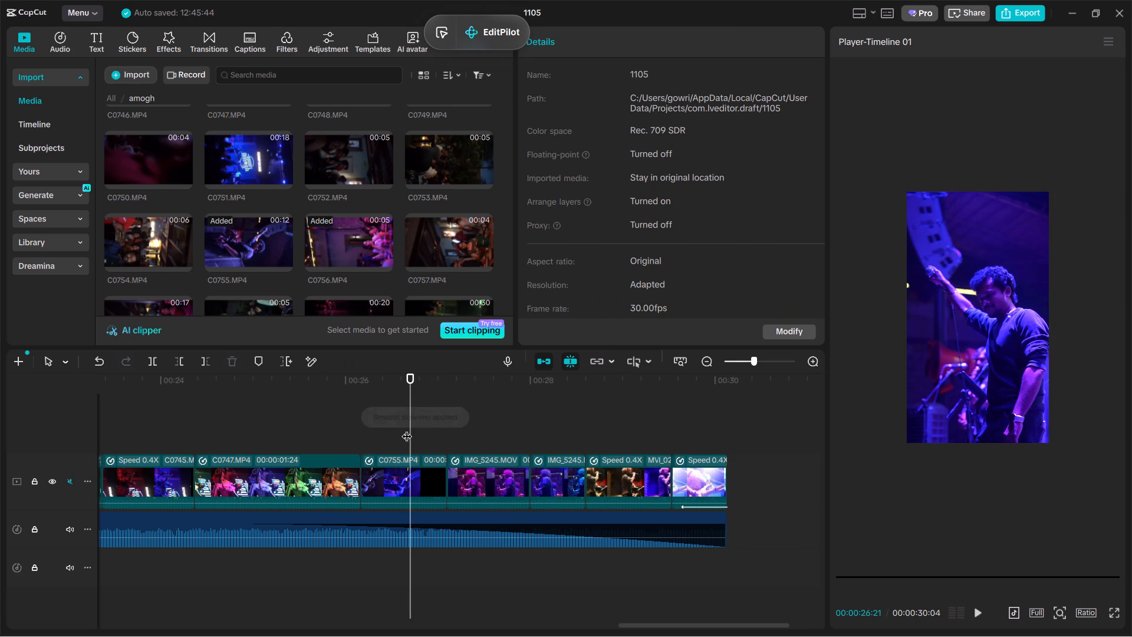
key(space)
key(space)
Replace the first IMG_5245.MOV clip with C0760.MP4, using a section past its start and keeping the original video effect.
scroll(372, 244, down, 1)
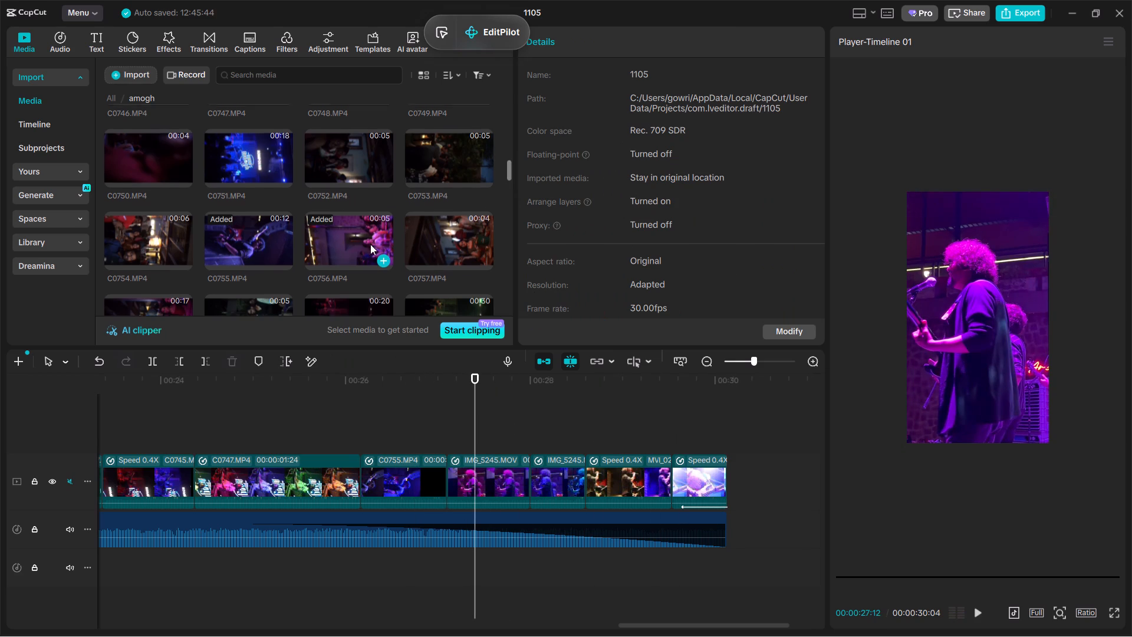
scroll(370, 244, down, 1)
click(366, 241)
scroll(366, 241, down, 2)
key(space)
click(483, 419)
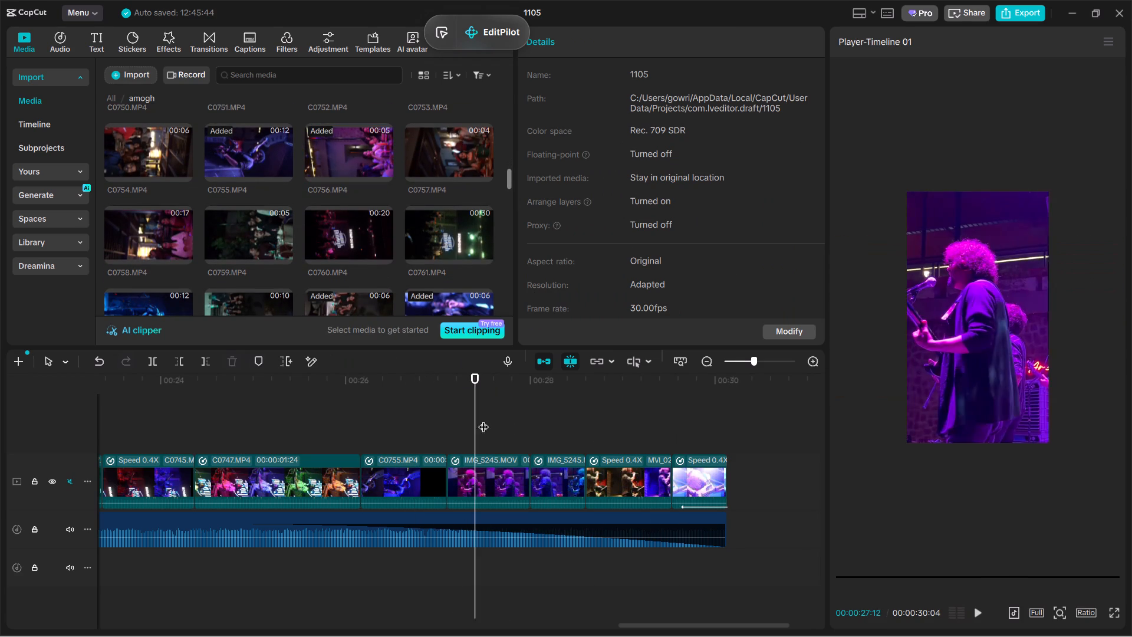
click(366, 237)
drag(366, 237, 491, 478)
drag(593, 404, 520, 414)
click(604, 441)
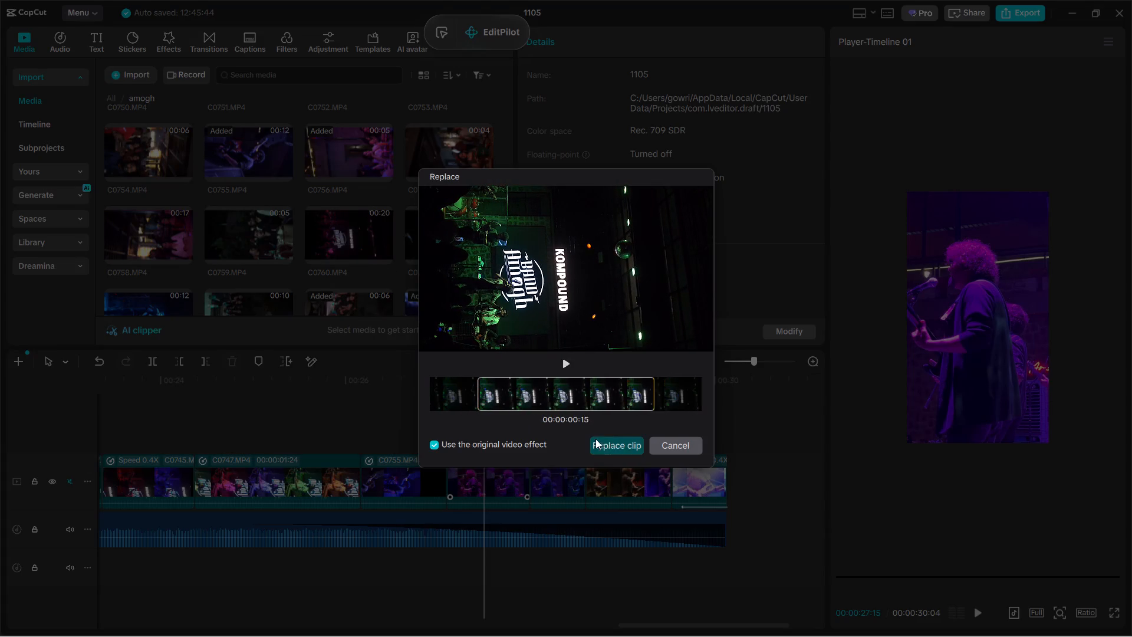
click(531, 373)
Rotate the C0760.MP4 clip to -90°, scale it to 233% and position it at -196, 331 to fill the frame.
click(501, 492)
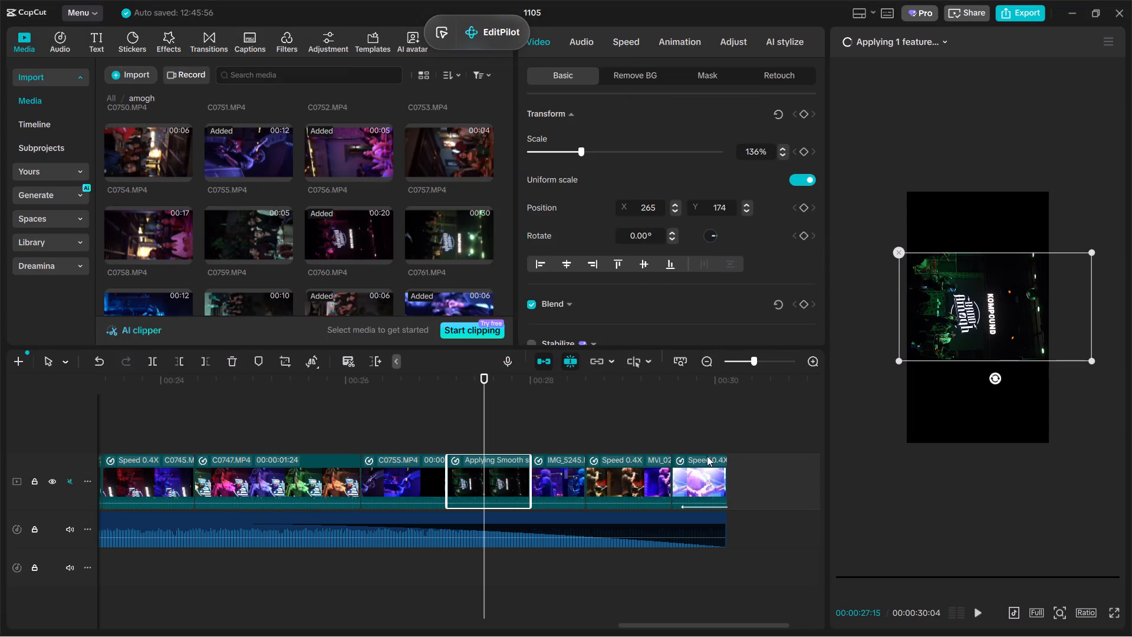
drag(995, 379, 1108, 309)
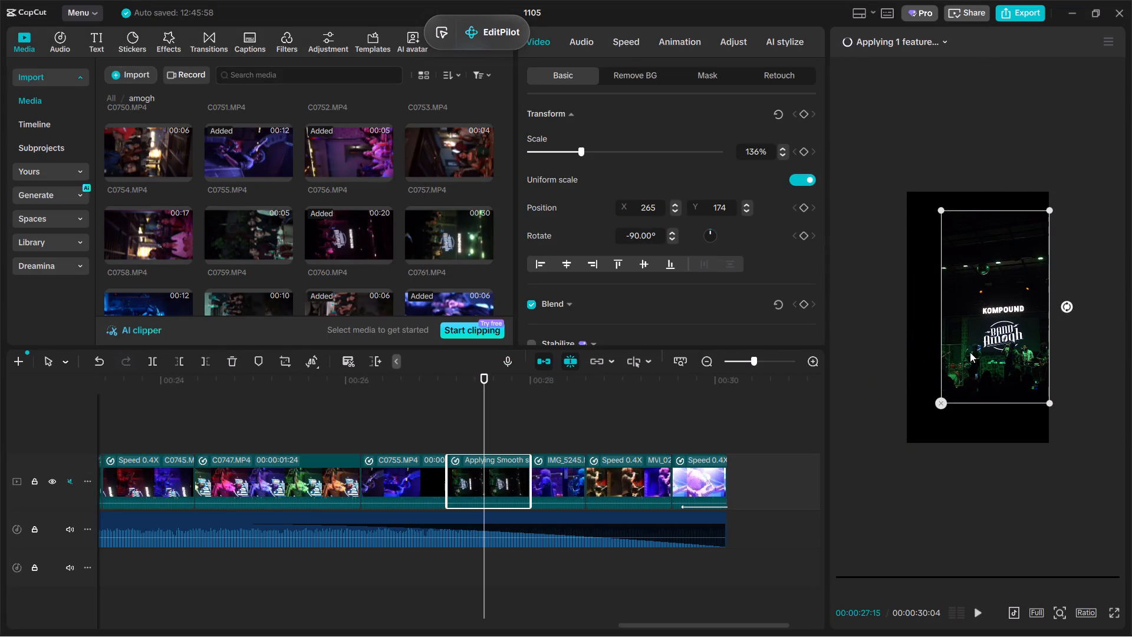
drag(984, 355, 966, 368)
drag(1036, 415, 1078, 524)
drag(1026, 426, 1014, 405)
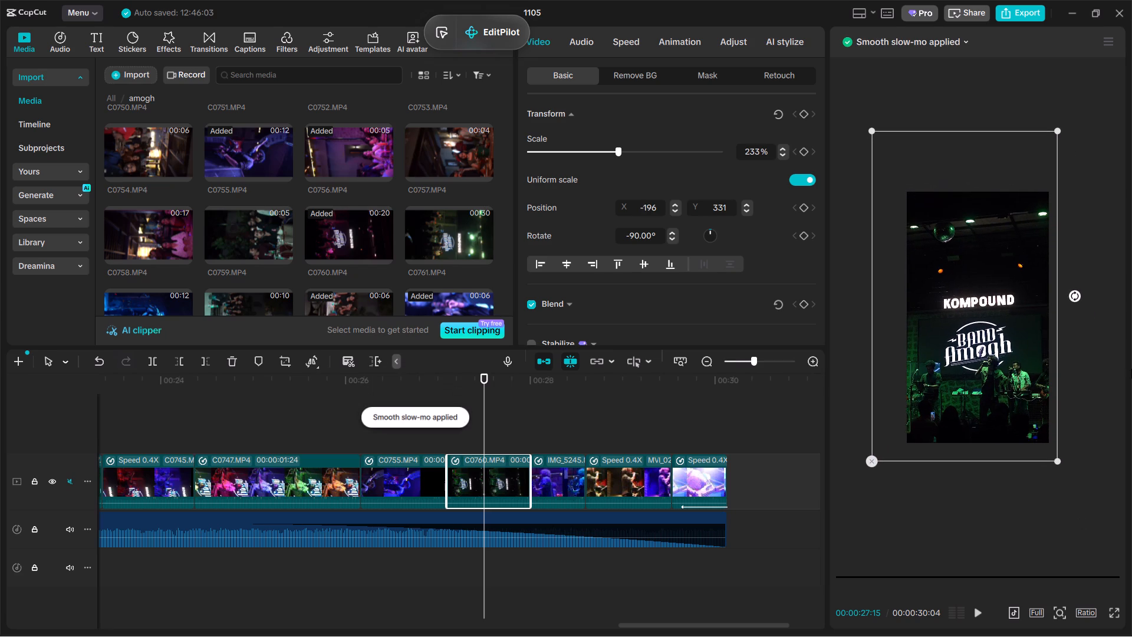
Browse the amogh media folder and preview C0752.MP4 as footage for the remaining IMG_5245.MOV clip.
click(538, 425)
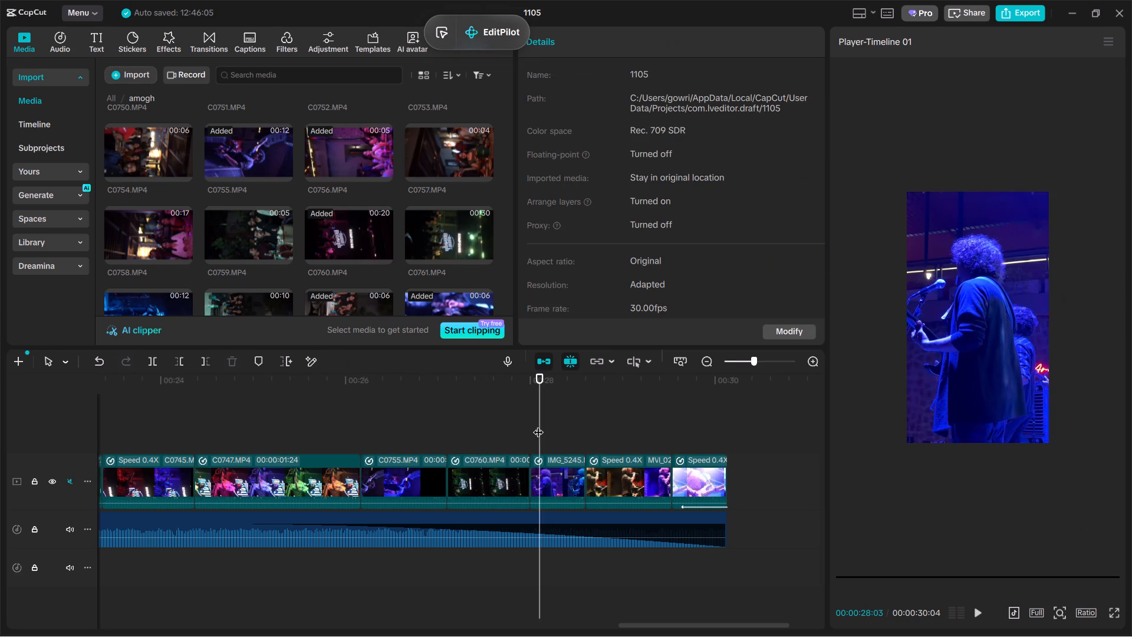
drag(538, 425, 552, 436)
scroll(366, 197, up, 1)
click(231, 235)
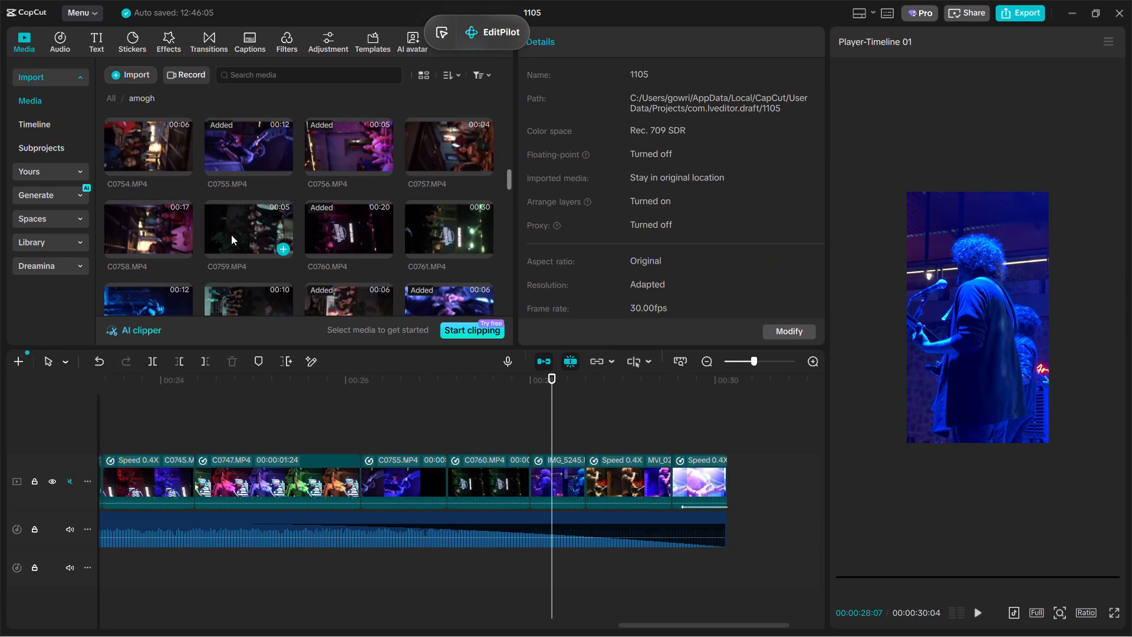
click(566, 444)
drag(566, 444, 560, 444)
scroll(555, 440, up, 1)
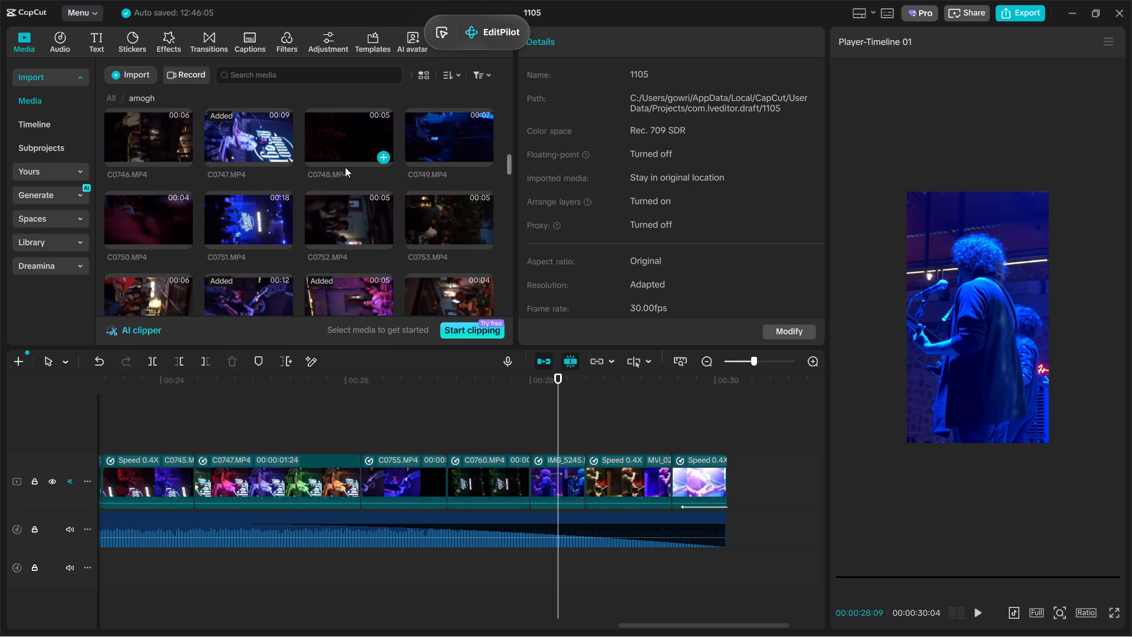
click(344, 209)
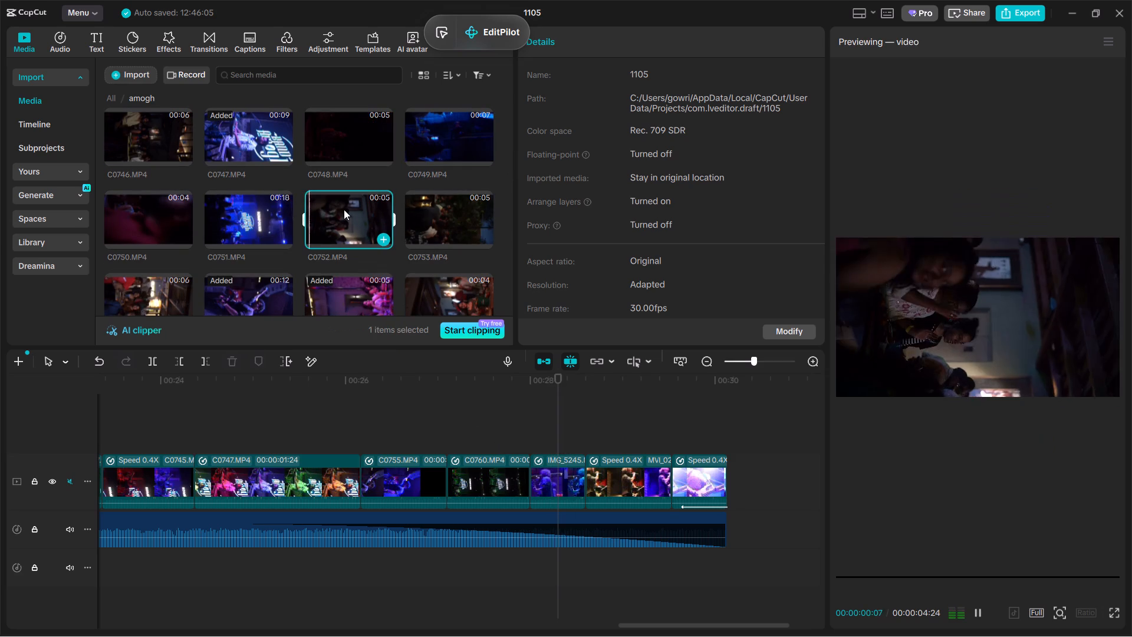
click(564, 428)
Replace the remaining IMG_5245.MOV clip with C0744.MP4, using a section past its start and keeping the original video effect.
scroll(474, 223, up, 1)
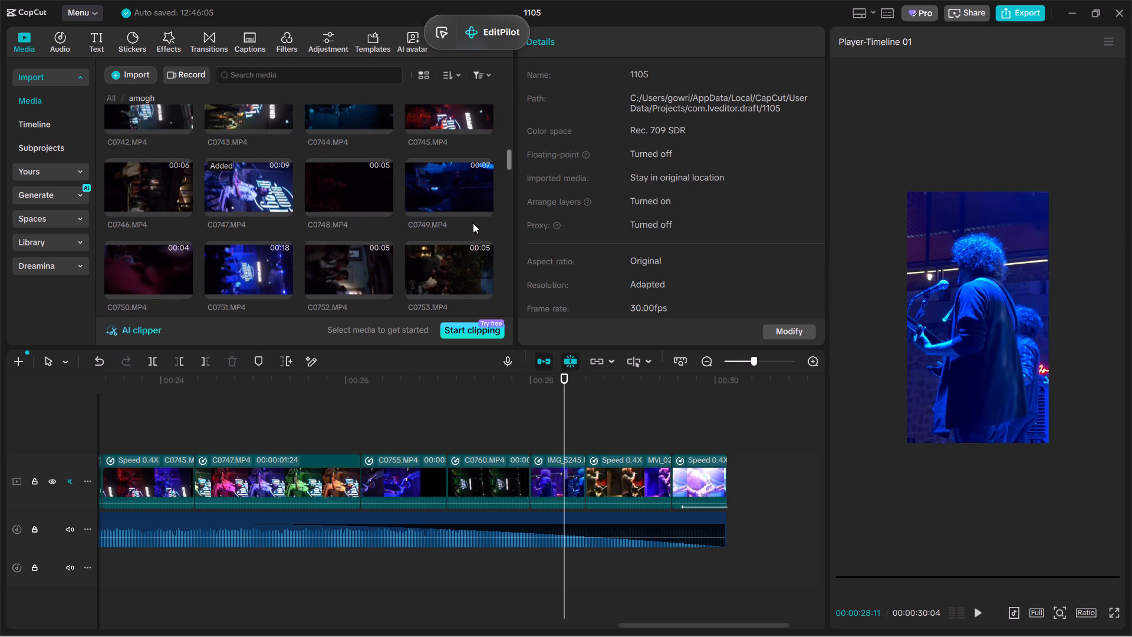
scroll(473, 223, up, 1)
scroll(355, 209, up, 1)
scroll(412, 175, up, 1)
click(363, 160)
scroll(363, 160, up, 1)
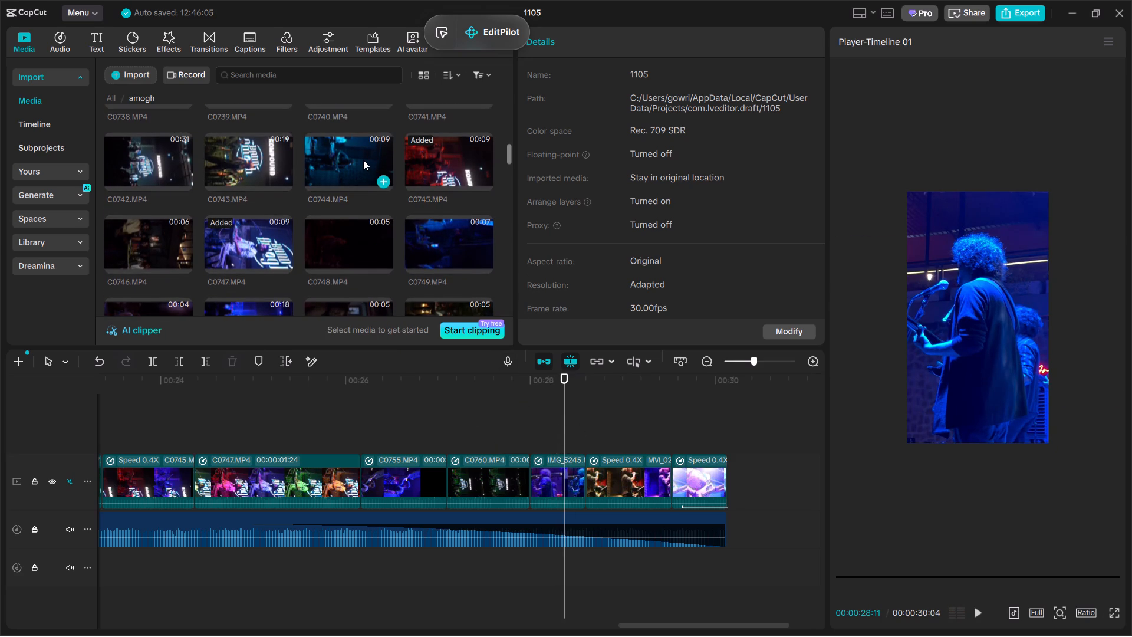
scroll(363, 160, up, 1)
drag(342, 163, 560, 488)
drag(578, 396, 508, 406)
click(603, 439)
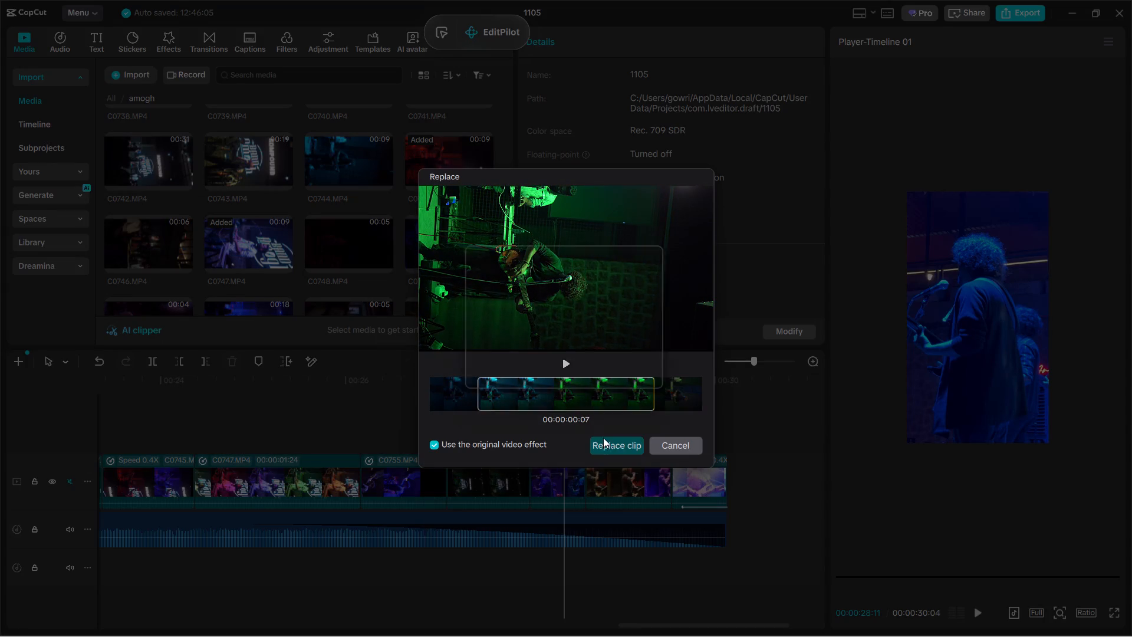
drag(529, 331, 526, 349)
click(526, 365)
click(528, 373)
Rotate the C0744.MP4 clip to -90°, scale it to 230% and shift it sideways to centre the guitarist in the vertical frame.
click(571, 482)
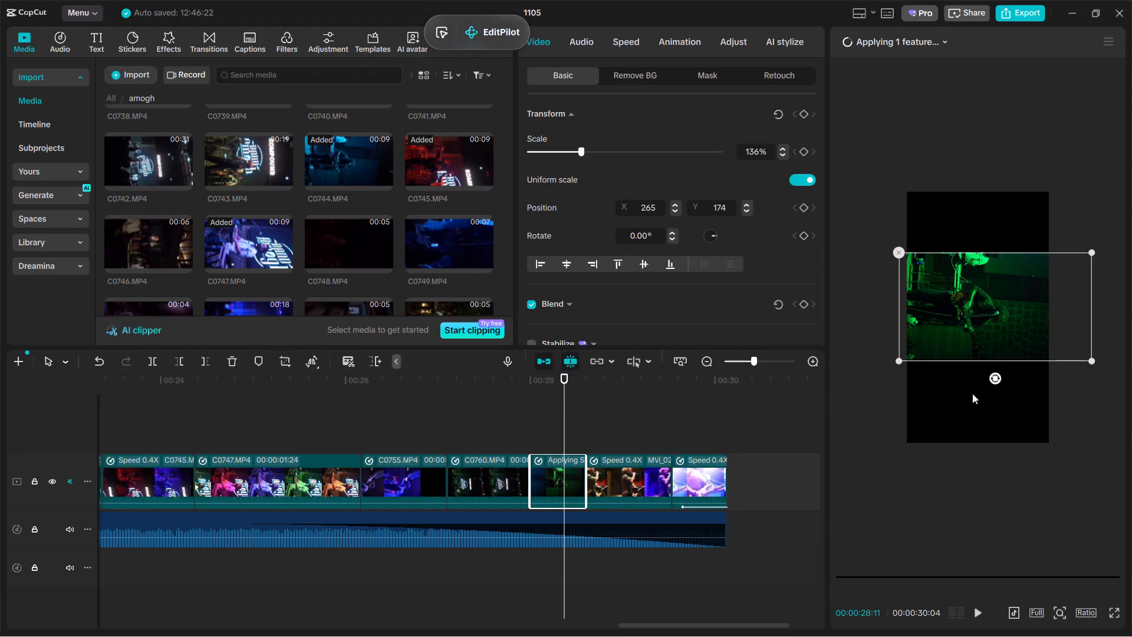
drag(984, 386, 1092, 350)
click(980, 330)
drag(990, 375, 1095, 326)
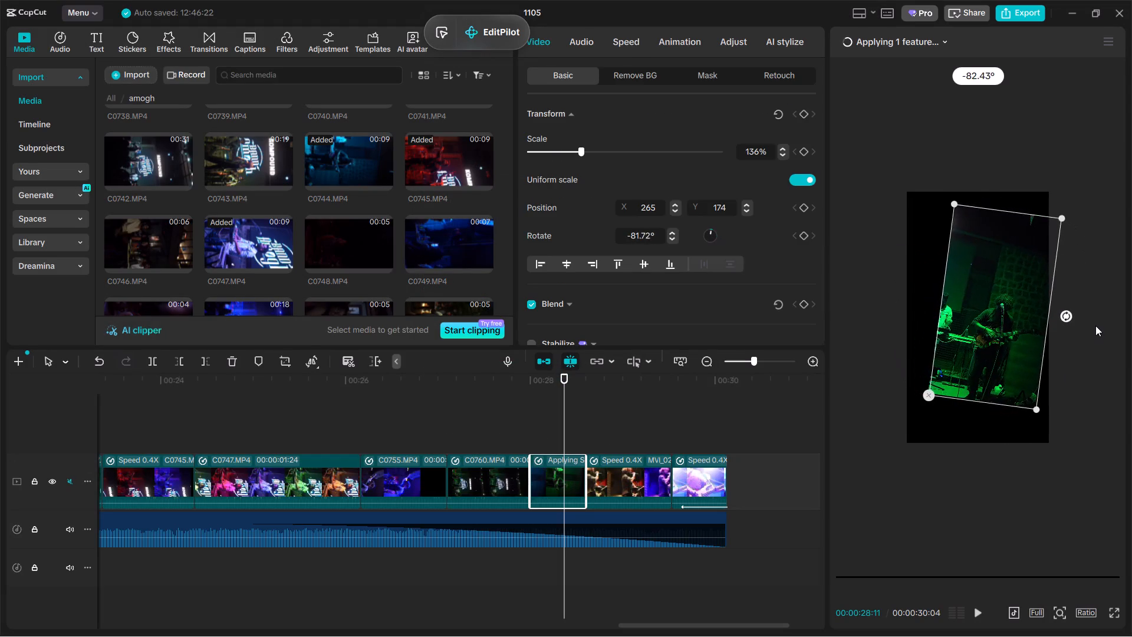
drag(1095, 326, 1101, 318)
drag(1028, 343, 1014, 349)
scroll(1001, 349, up, 1)
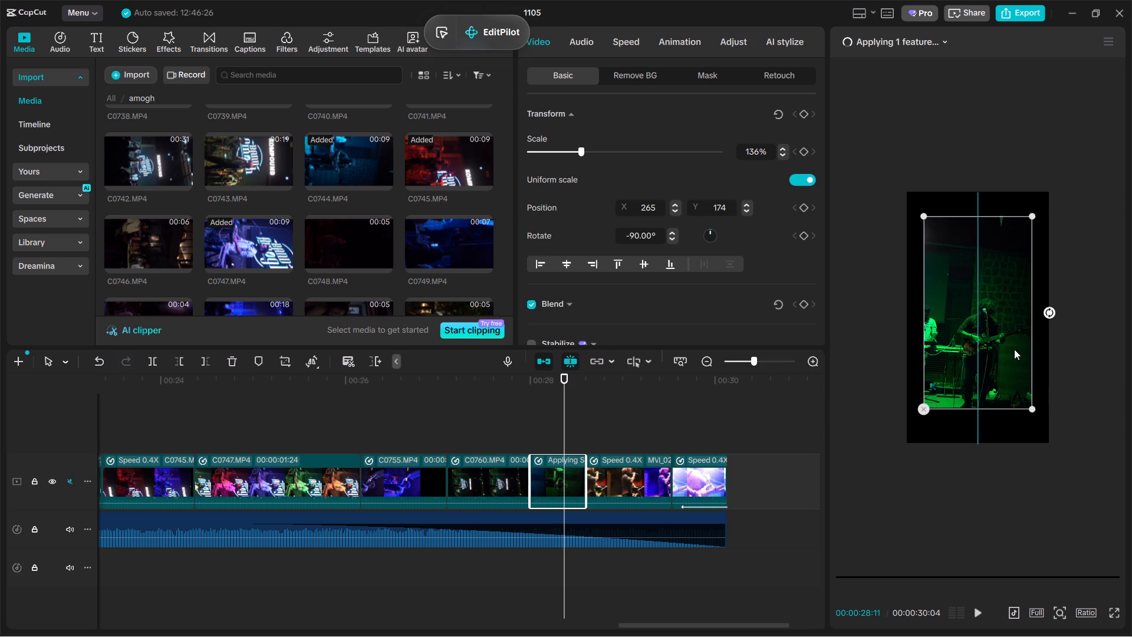
drag(1014, 349, 1008, 358)
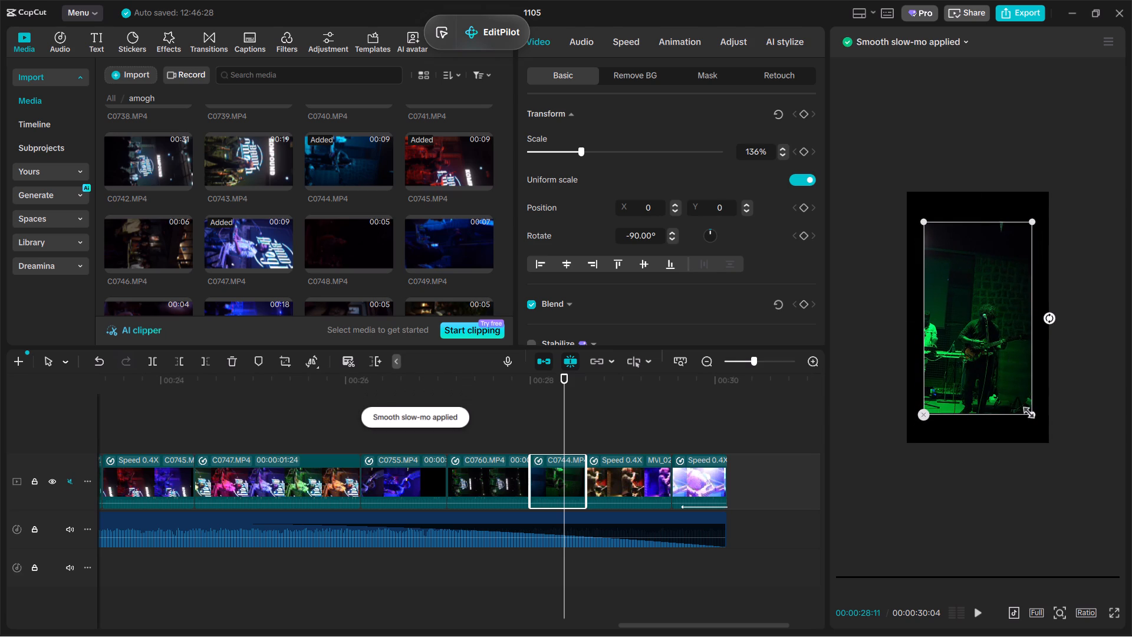
drag(1026, 416, 1075, 514)
drag(1009, 440, 998, 438)
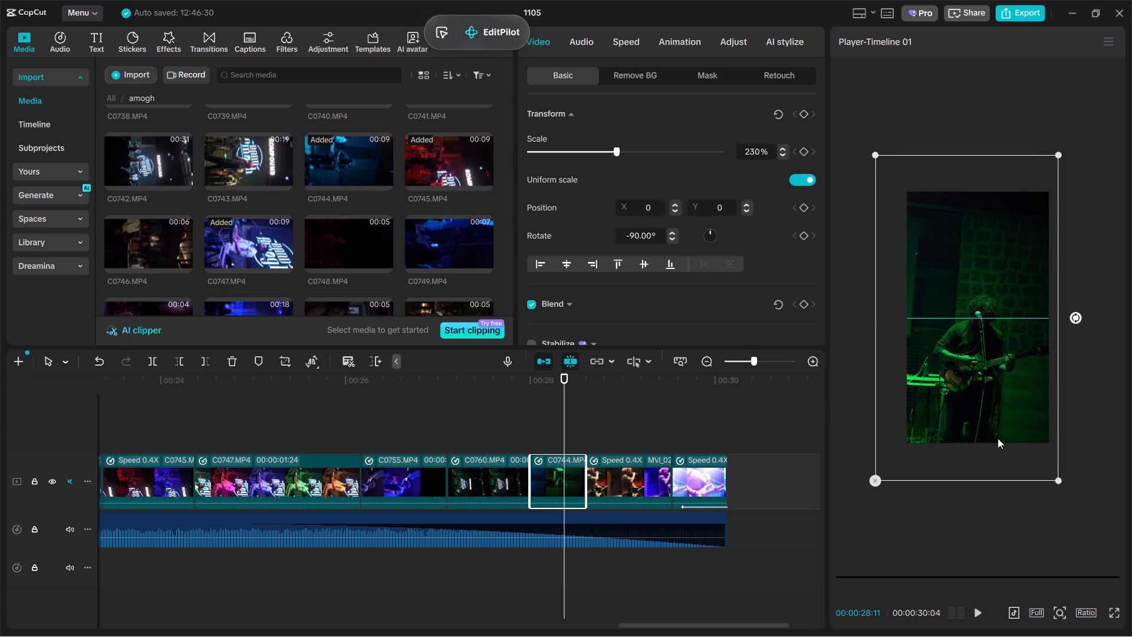
drag(998, 438, 996, 438)
scroll(649, 447, up, 1)
Replace the second-to-last clip, after C0744.MP4, with C0743.MP4, using a section past its start and keeping the original video effect.
click(557, 438)
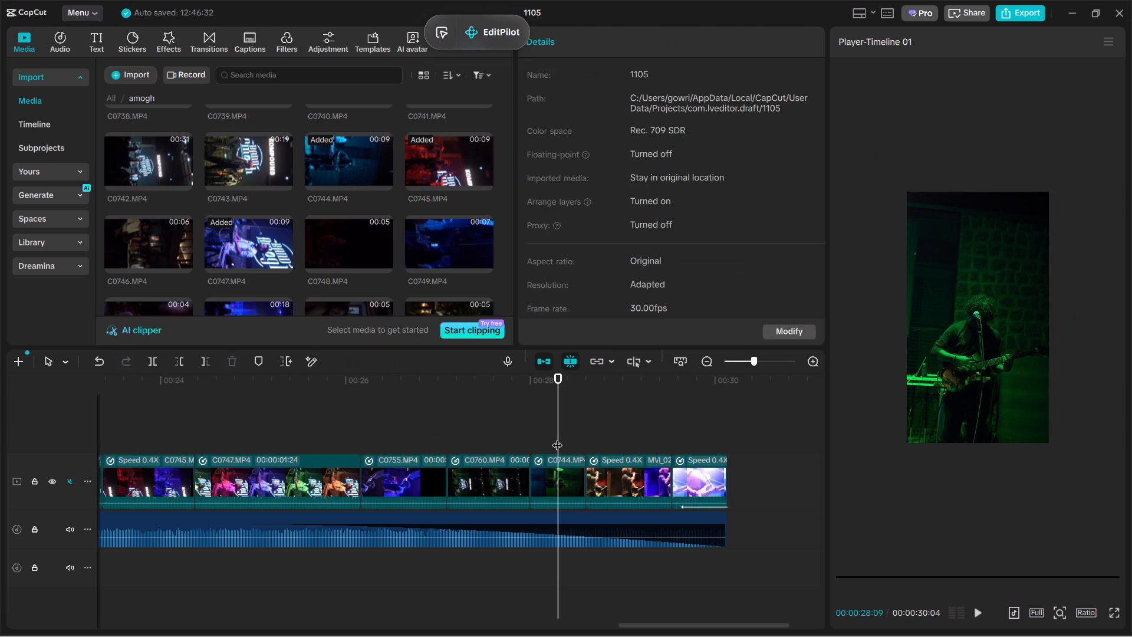
click(242, 165)
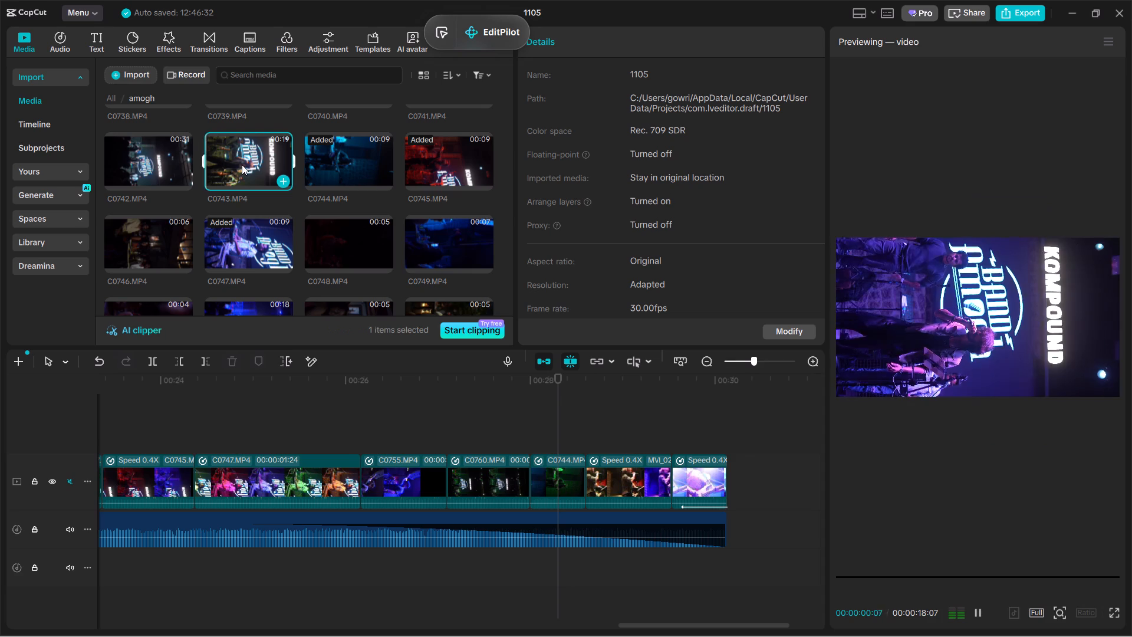
drag(242, 163, 647, 480)
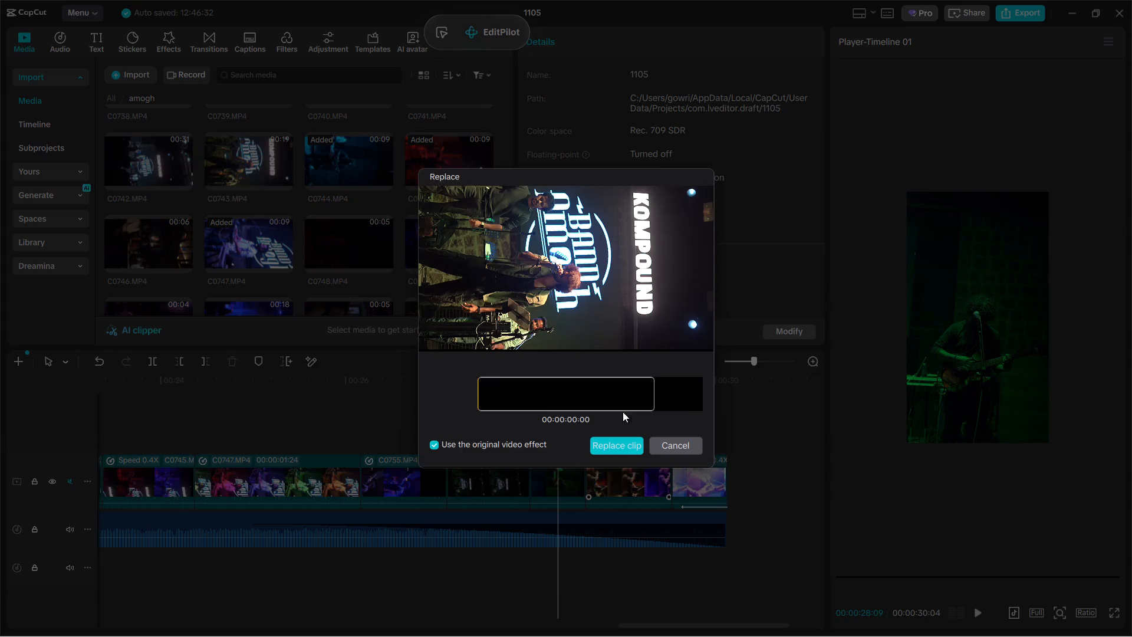
drag(623, 411, 556, 418)
click(614, 452)
click(540, 374)
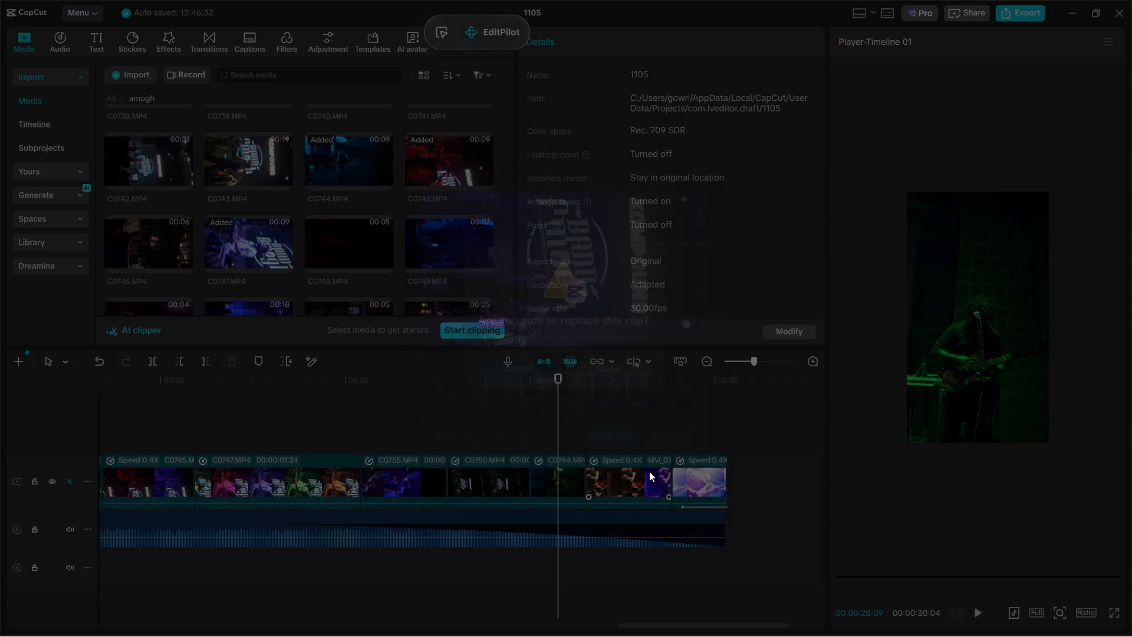
Rotate the C0743.MP4 clip to -90°, centre it at position 0, 0 and scale it to 199% to fill the frame.
click(622, 441)
click(628, 482)
drag(959, 391, 1128, 339)
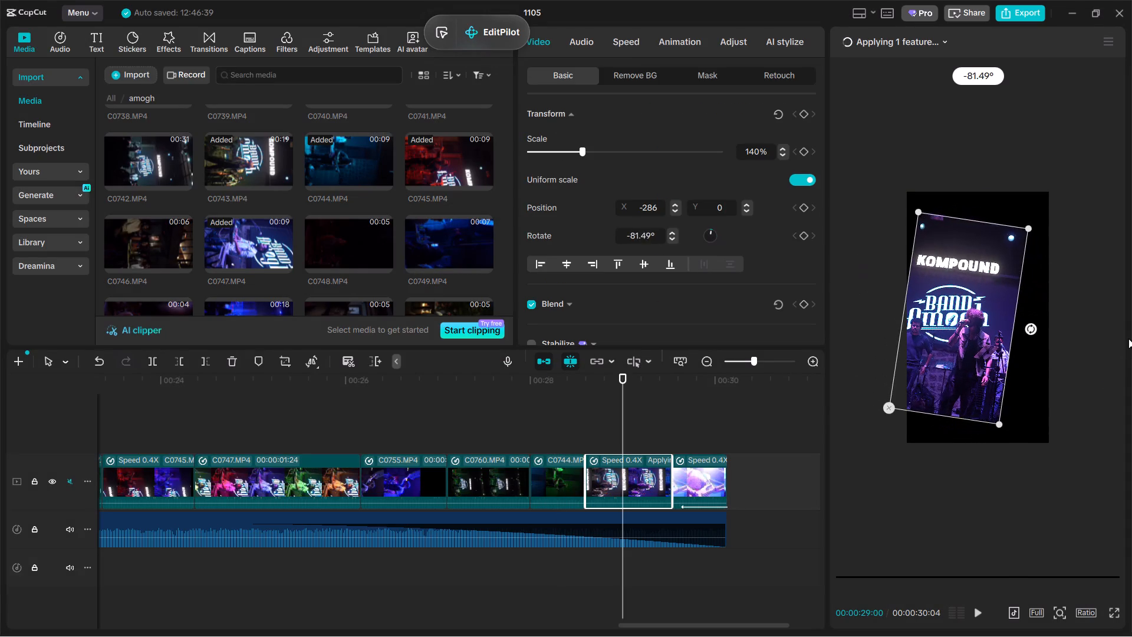
drag(1128, 339, 1131, 322)
drag(977, 352, 996, 357)
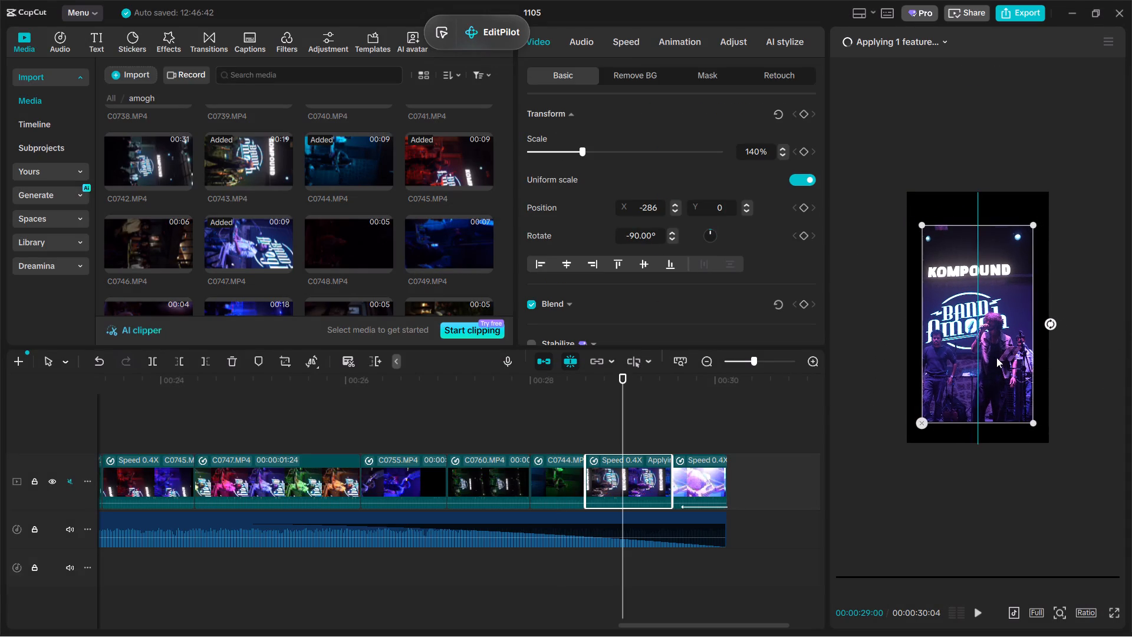
drag(996, 357, 994, 349)
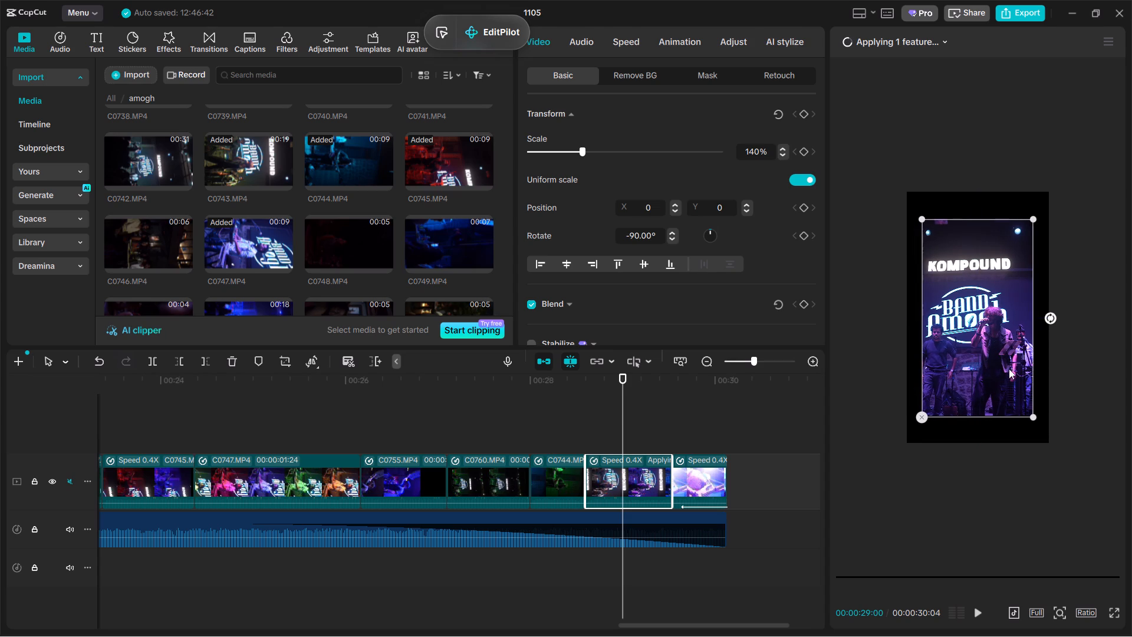
drag(1034, 413, 1058, 477)
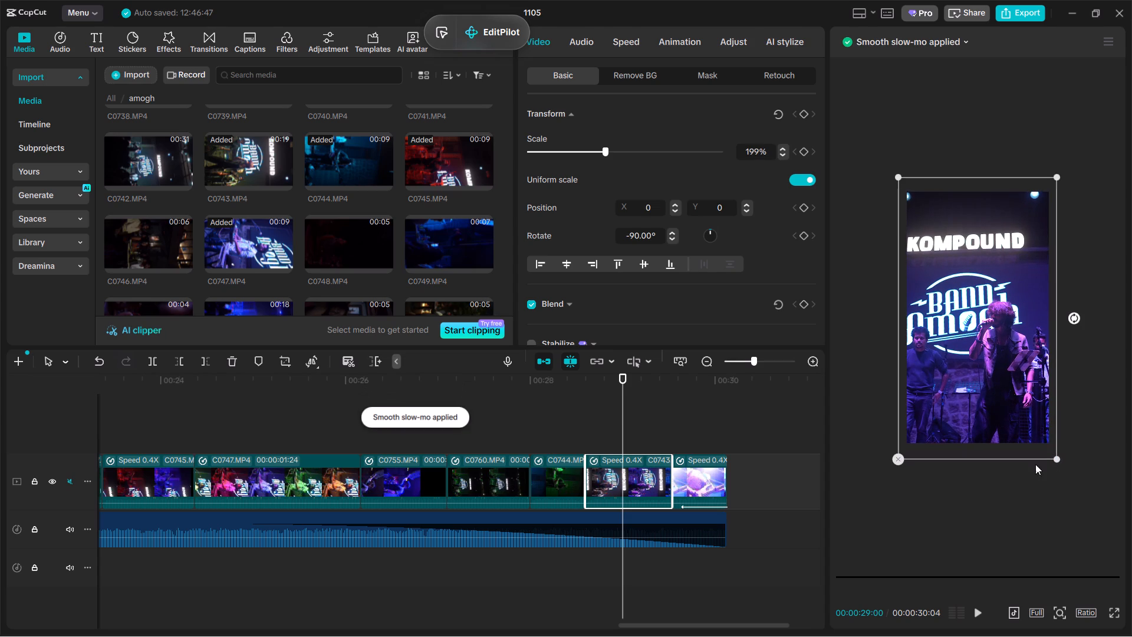
Play back from the C0743.MP4 clip into the final clip.
click(521, 429)
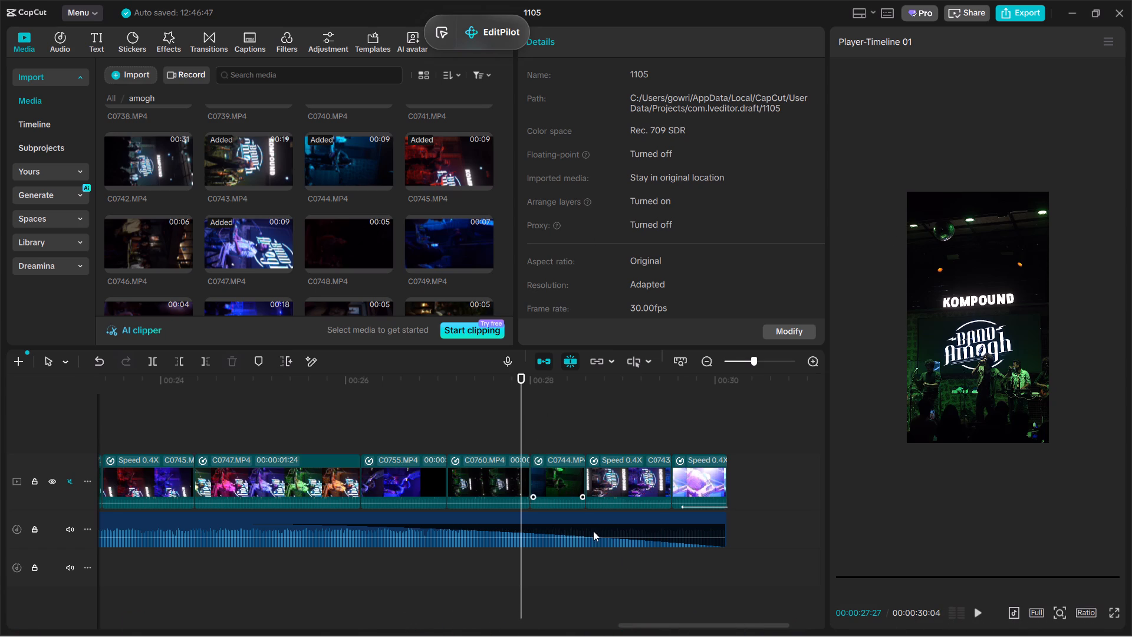
click(630, 410)
key(space)
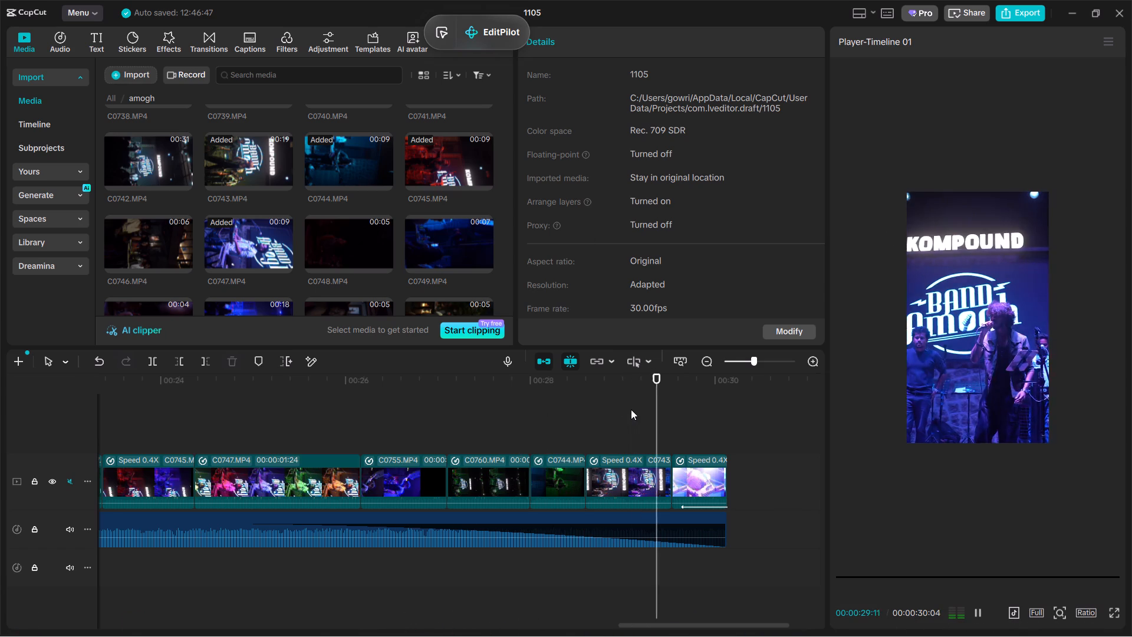
key(space)
Replace the final clip with C0738.MP4, using a section past its start and keeping the original video effect.
scroll(420, 209, up, 1)
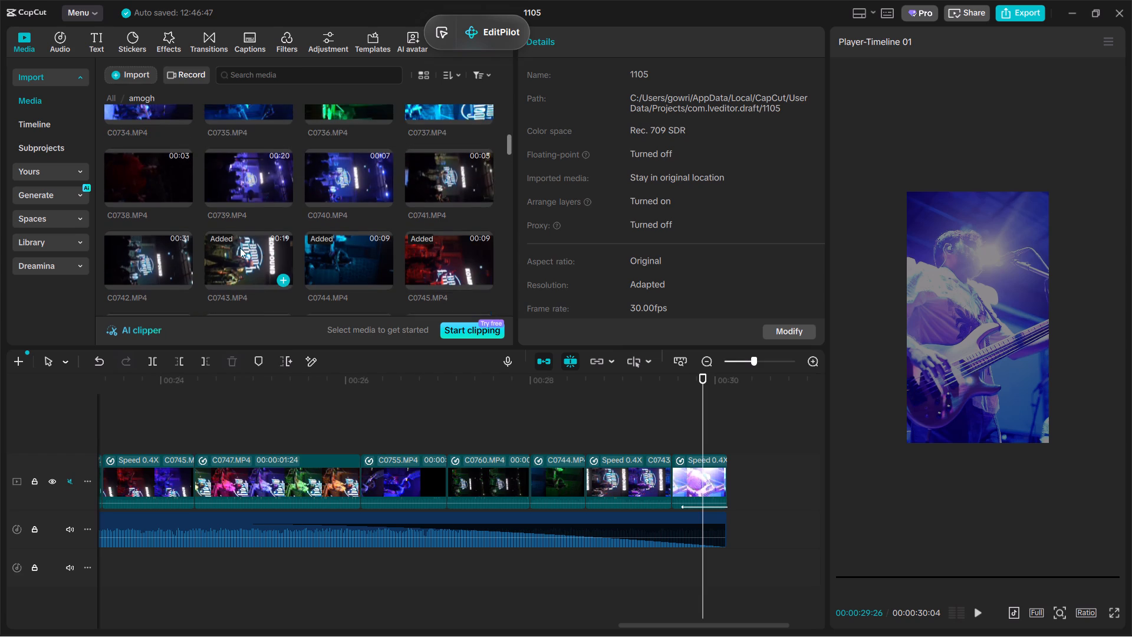
scroll(207, 251, up, 2)
click(175, 291)
key(space)
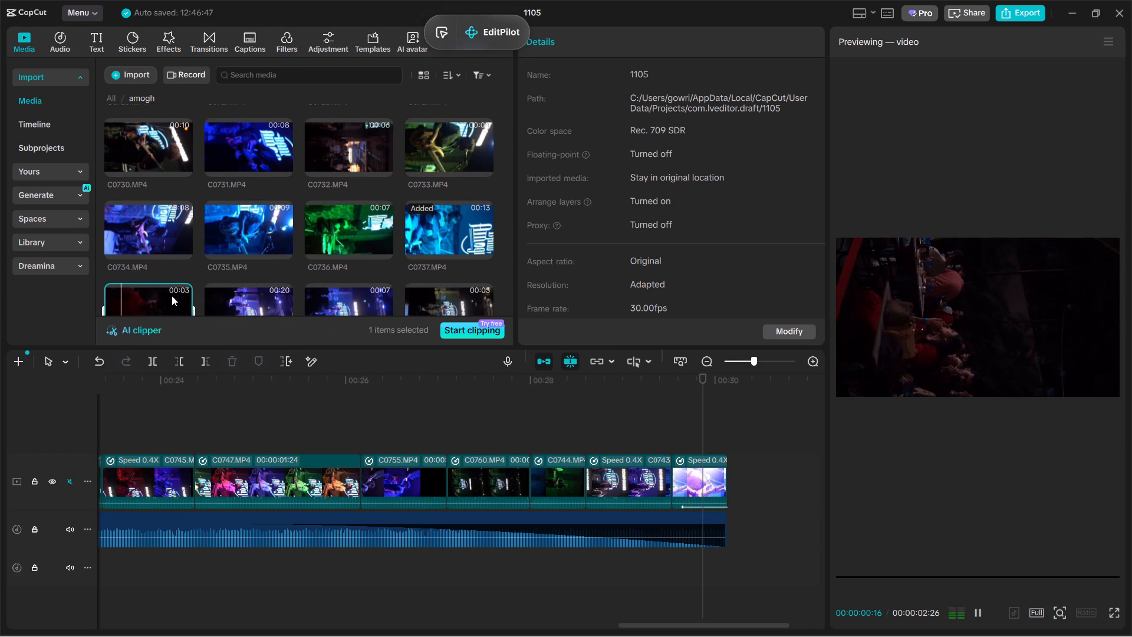
drag(152, 300, 692, 473)
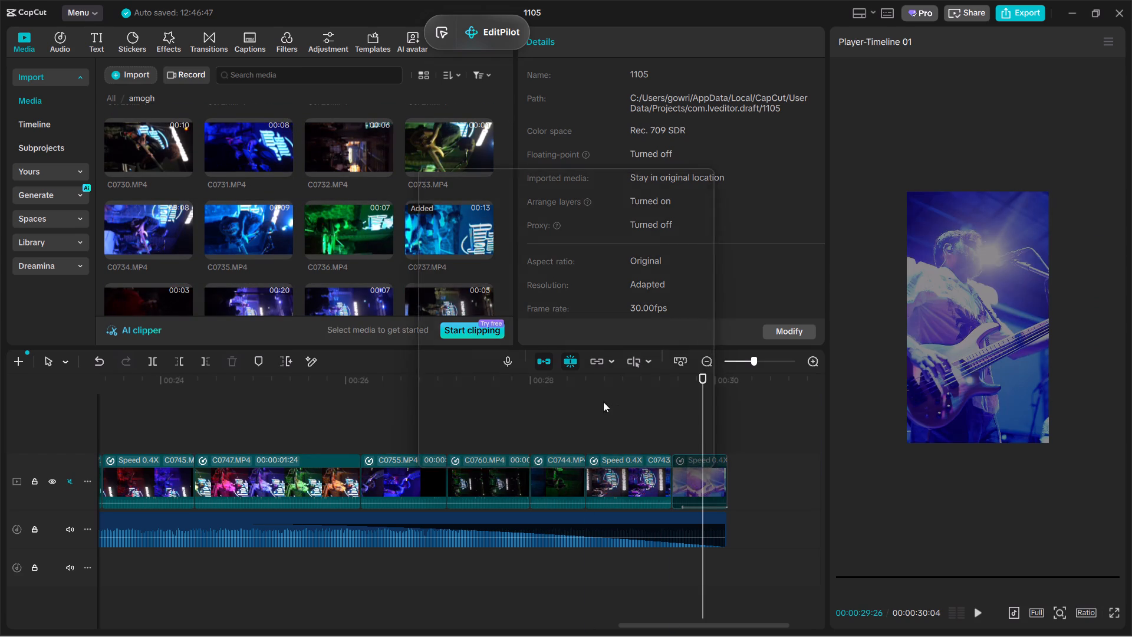
drag(604, 407, 554, 406)
click(619, 450)
click(511, 352)
click(514, 369)
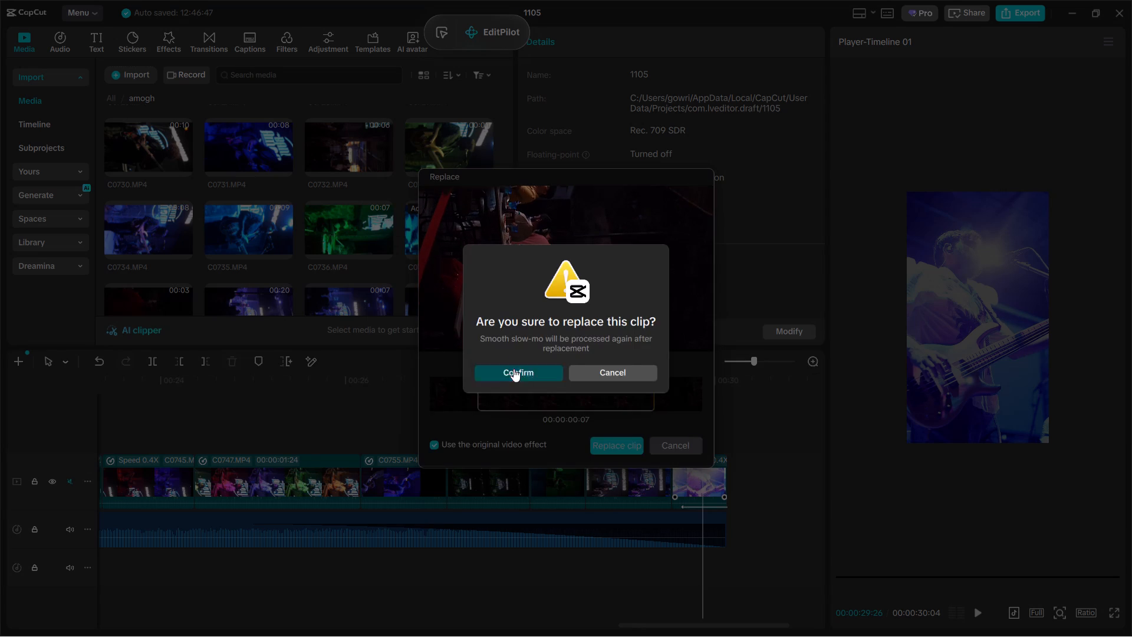
Rotate the final C0738.MP4 clip upright, enlarge it to fill the vertical frame, and play it back.
click(697, 488)
drag(979, 379, 1131, 327)
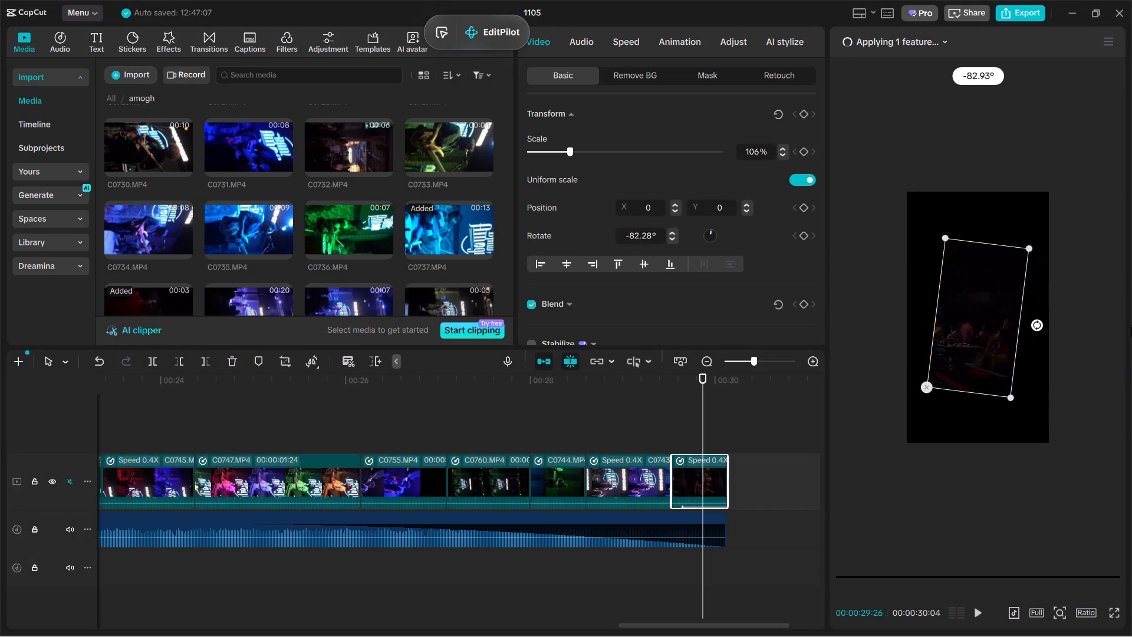
drag(1131, 327, 1131, 317)
drag(1016, 397, 1072, 529)
key(space)
click(667, 432)
key(space)
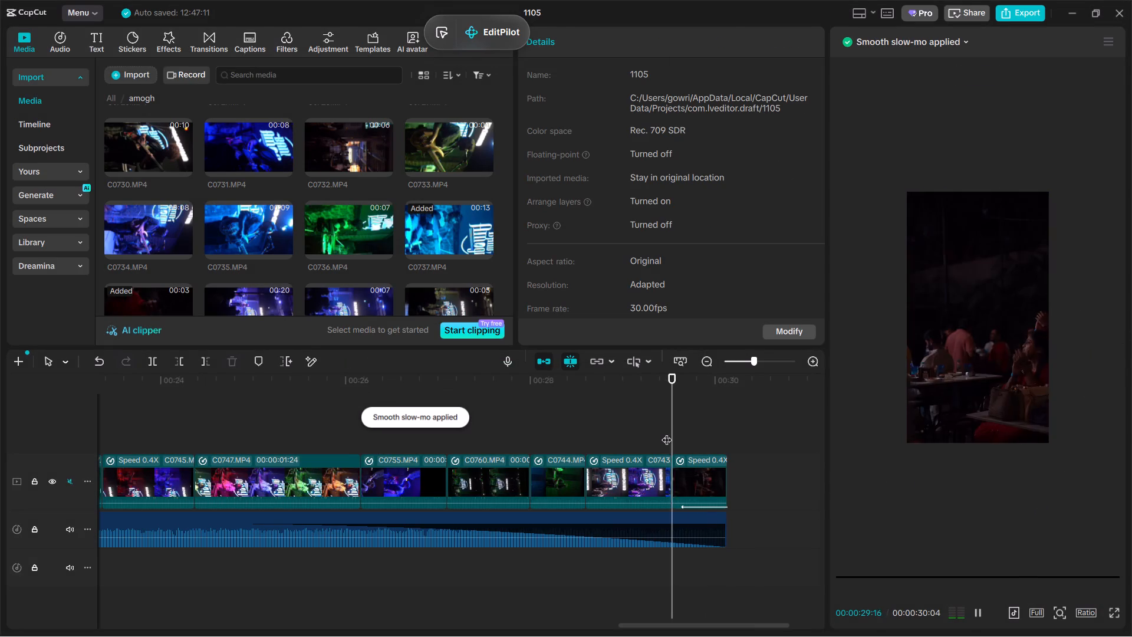
Add a volume keyframe to the song at 00:00:28:07, over the C0744.MP4 clip.
ctrl+scroll(667, 432, down, 10)
ctrl+scroll(712, 518, up, 9)
click(705, 536)
click(634, 412)
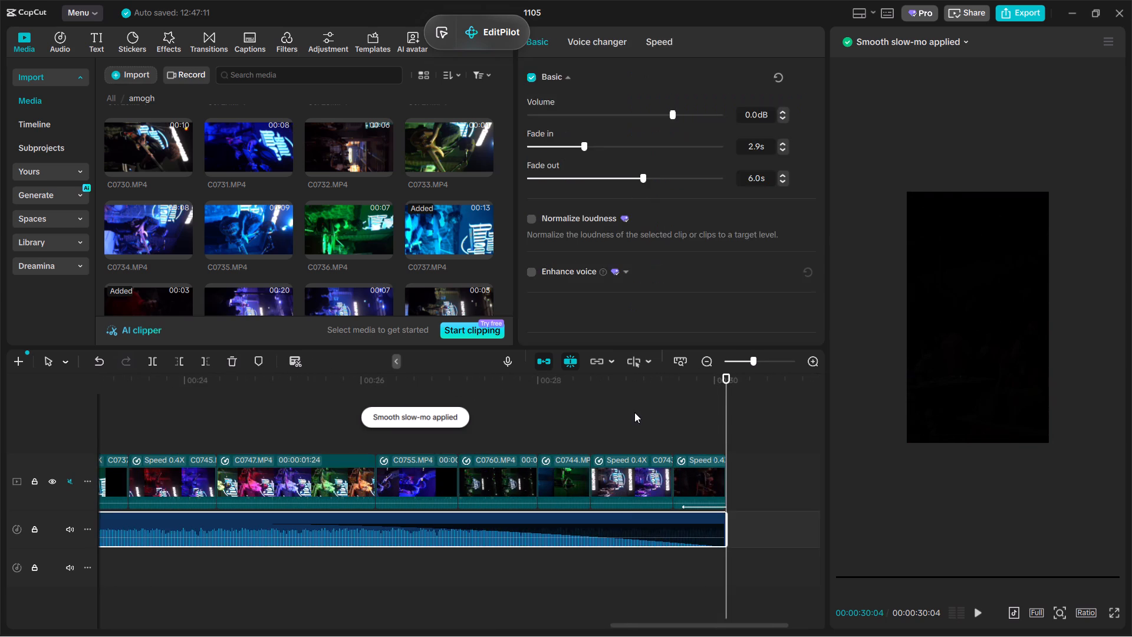
click(630, 520)
drag(634, 416, 558, 422)
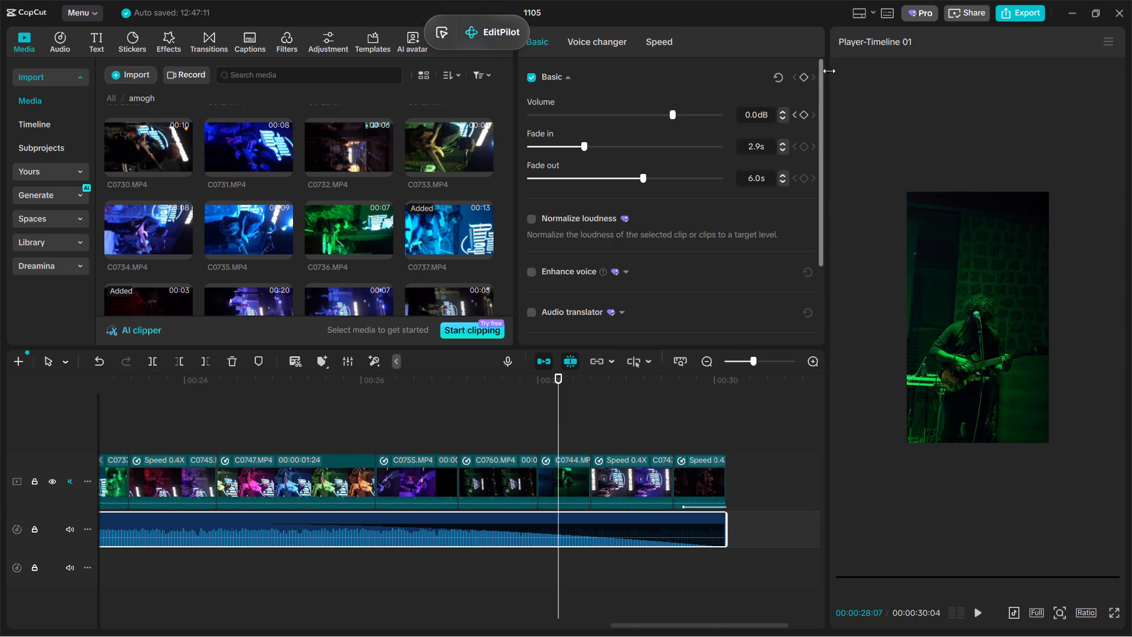
click(802, 77)
Lower the song's volume progressively with keyframes at 00:00:28:19, 00:00:29:10 and over the final clip.
key(space)
key(space)
drag(669, 113, 649, 117)
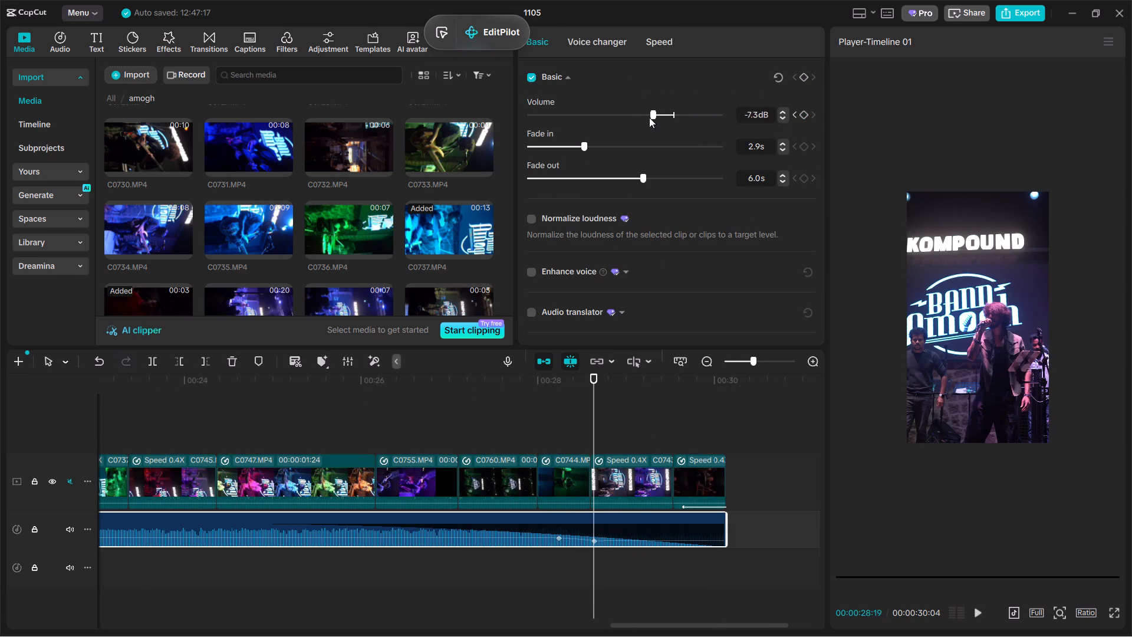
drag(649, 117, 645, 119)
key(space)
key(space)
drag(646, 113, 636, 116)
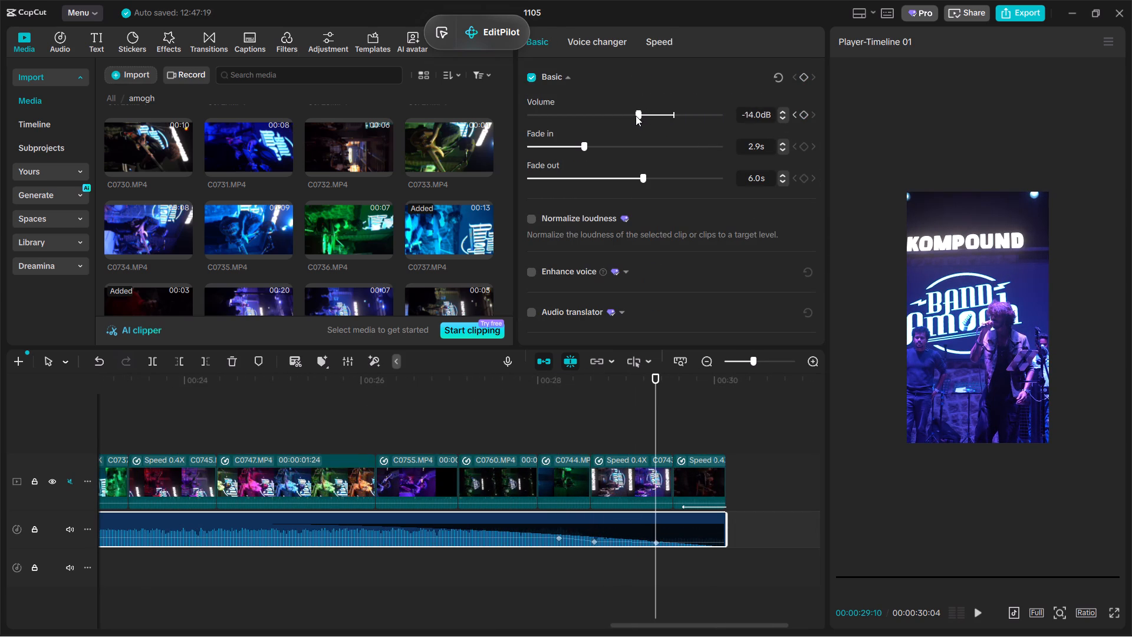
drag(636, 116, 634, 116)
key(space)
key(space)
drag(640, 114, 609, 121)
Play back the closing clips to check how the song fades out.
click(472, 418)
key(space)
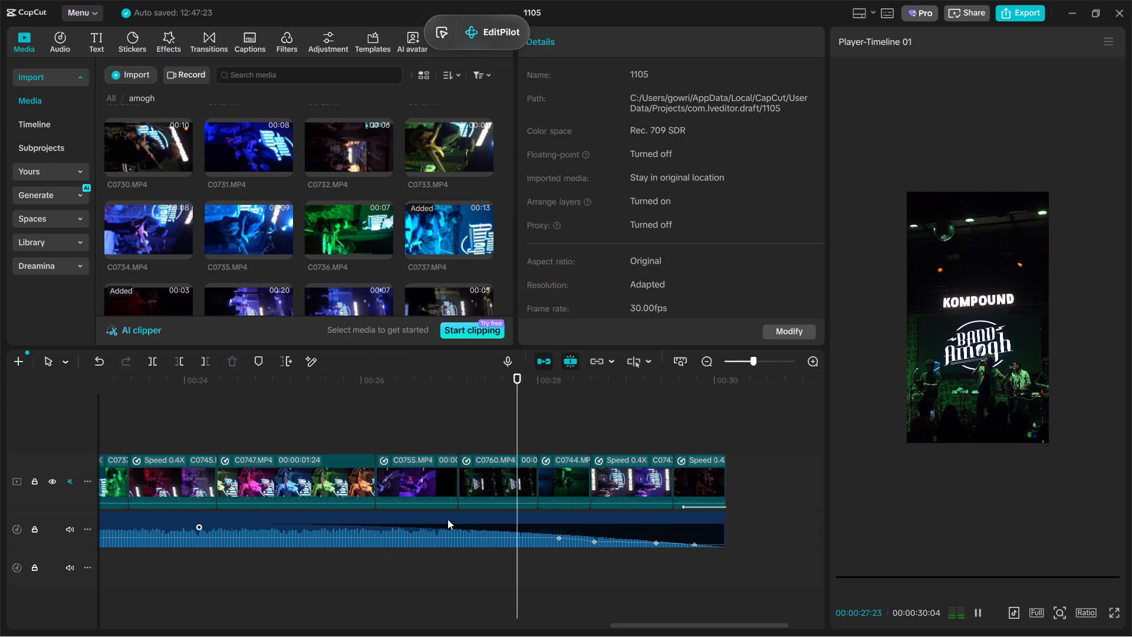
ctrl+scroll(447, 519, down, 8)
ctrl+scroll(447, 519, up, 9)
key(space)
click(511, 429)
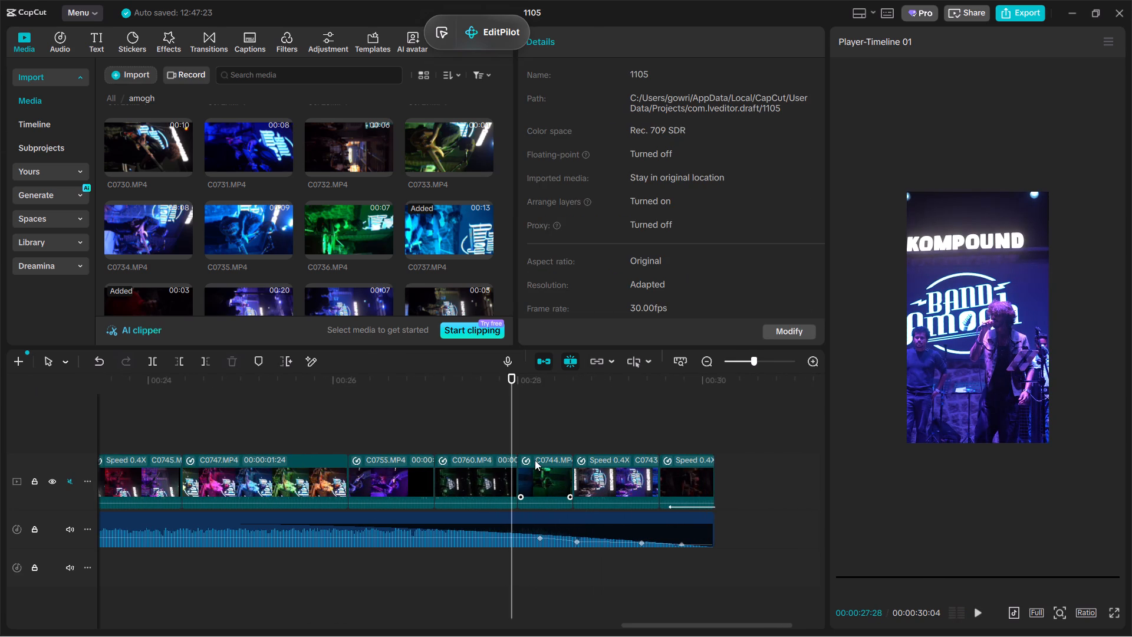
key(space)
Keyframe the C0744.MP4 clip to zoom to 256% and rotate to -83.74° from its start to its end, and play it back.
click(539, 472)
key(space)
click(808, 113)
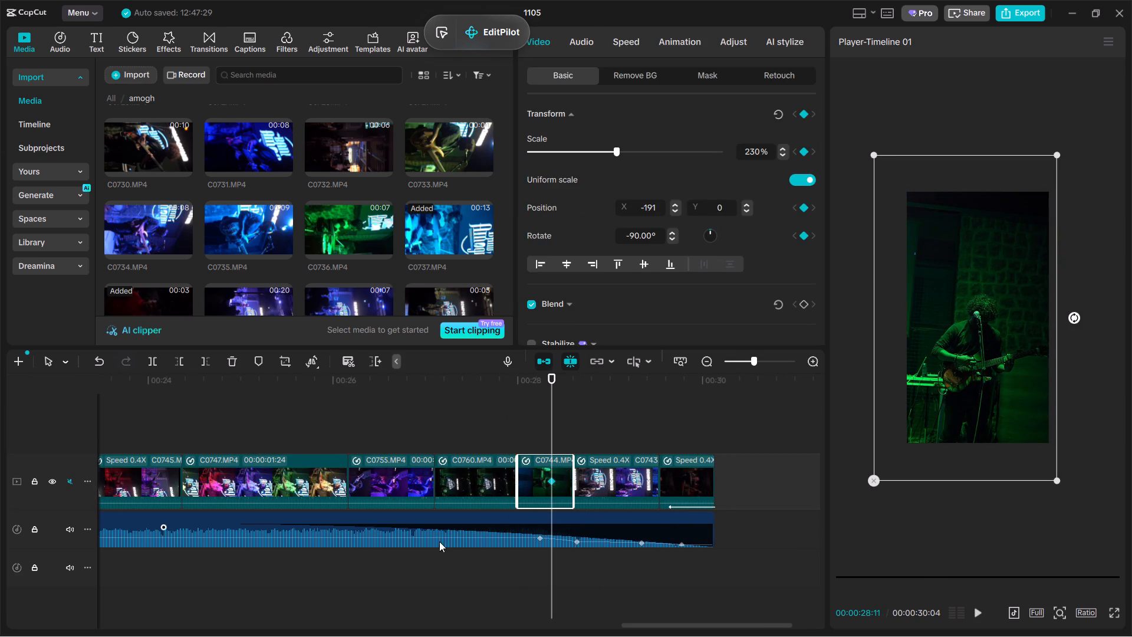
drag(554, 482, 439, 525)
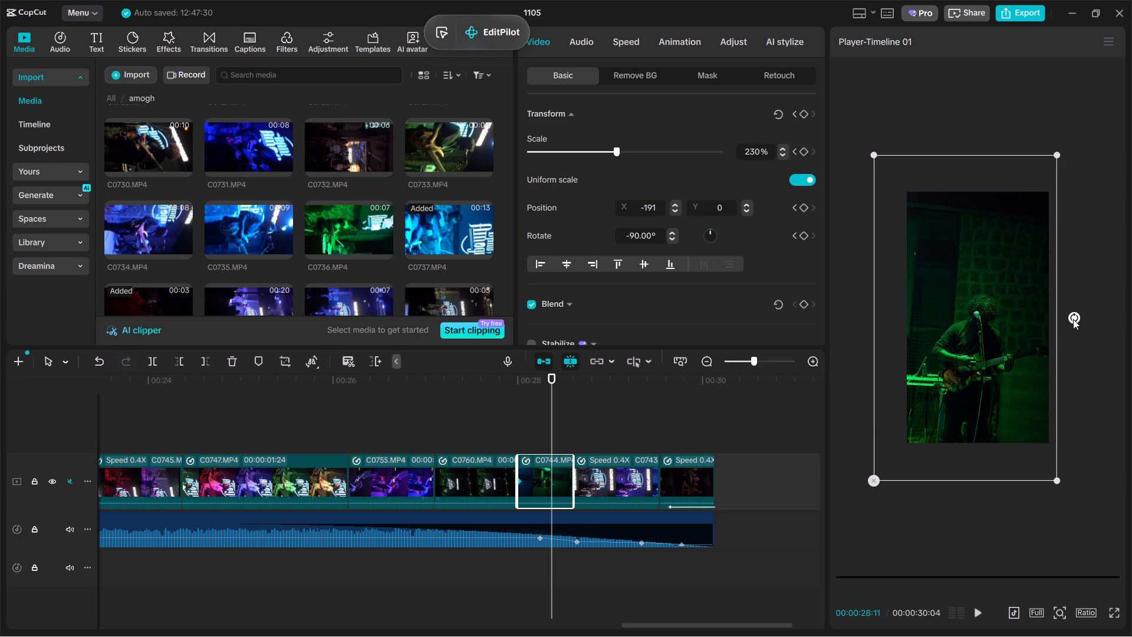
drag(1059, 482, 1069, 513)
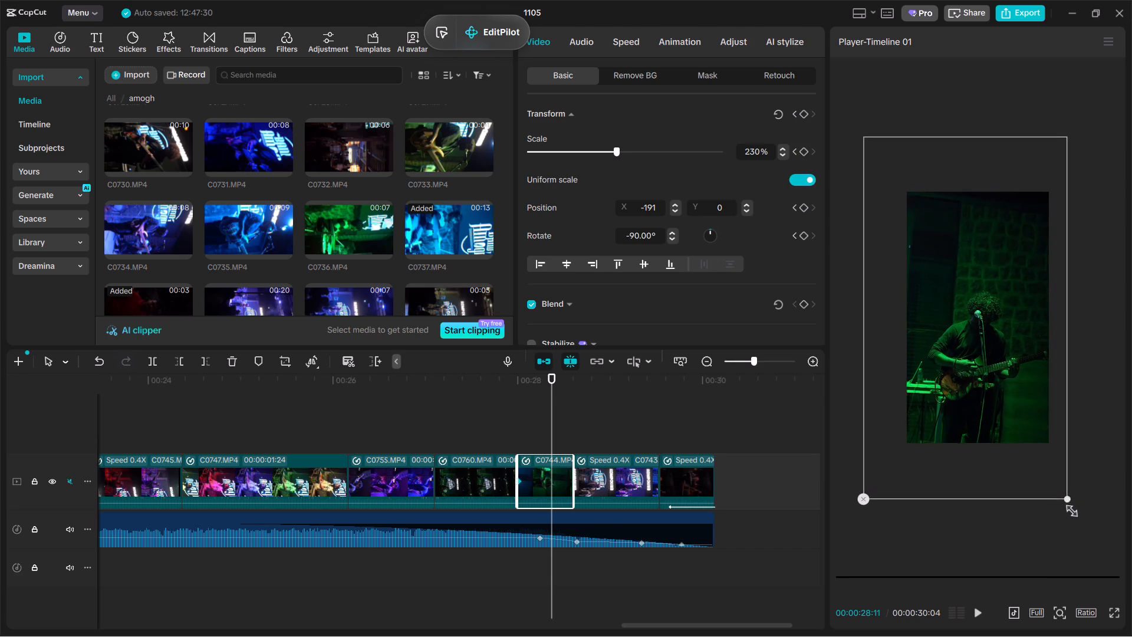
drag(1069, 513, 1070, 513)
drag(1080, 316, 1086, 333)
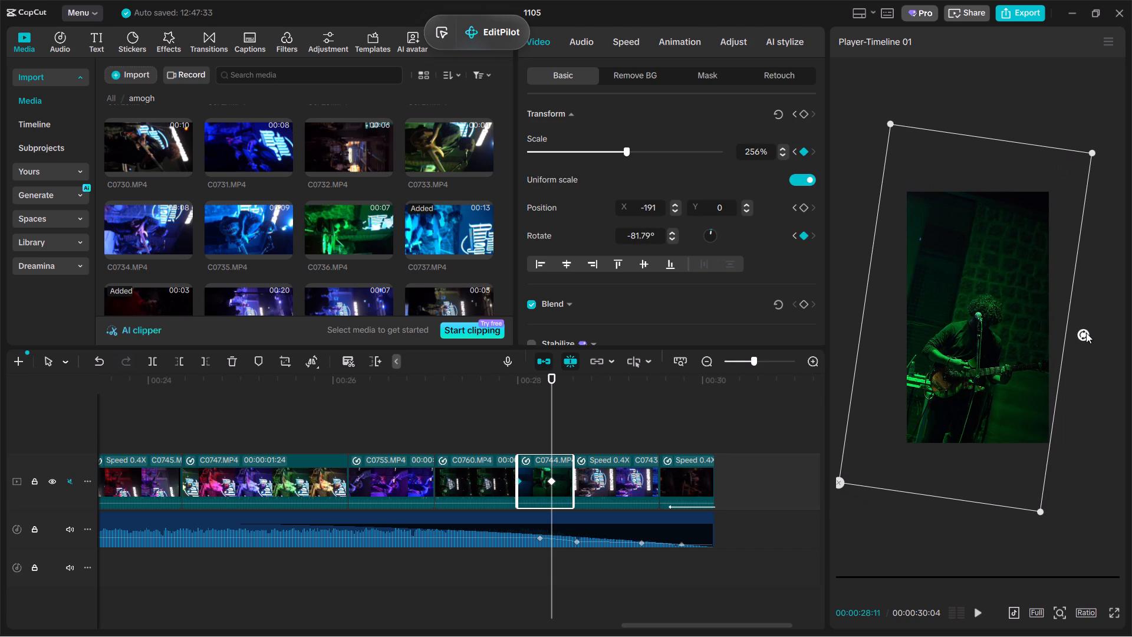
click(1086, 333)
drag(552, 481, 630, 523)
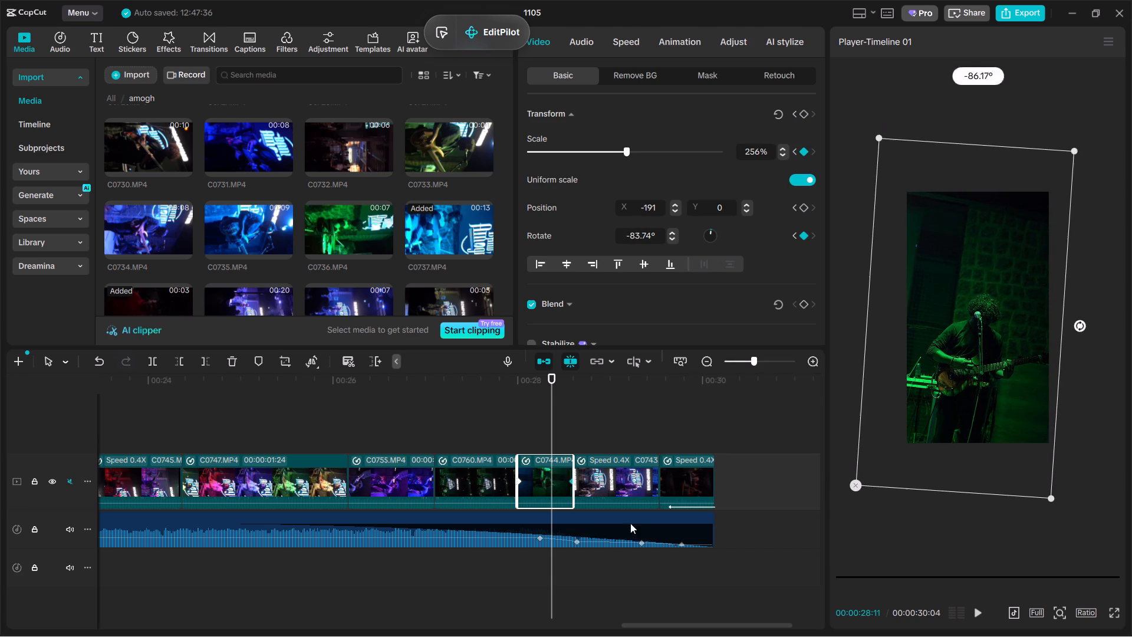
drag(630, 523, 632, 523)
click(484, 436)
key(space)
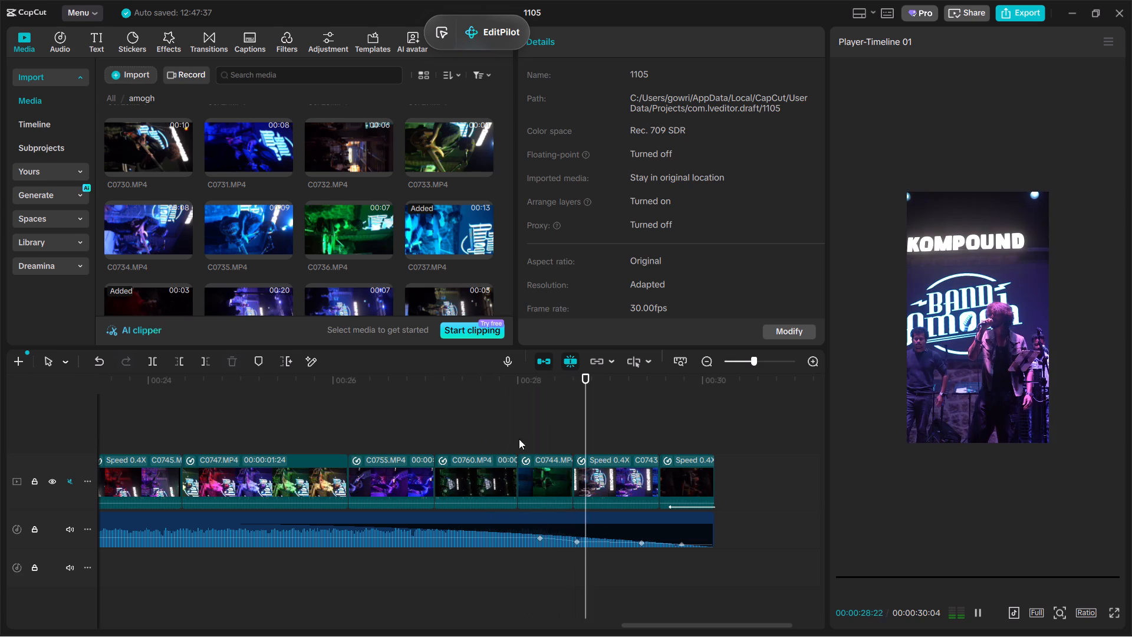
key(space)
click(521, 439)
click(544, 475)
click(570, 478)
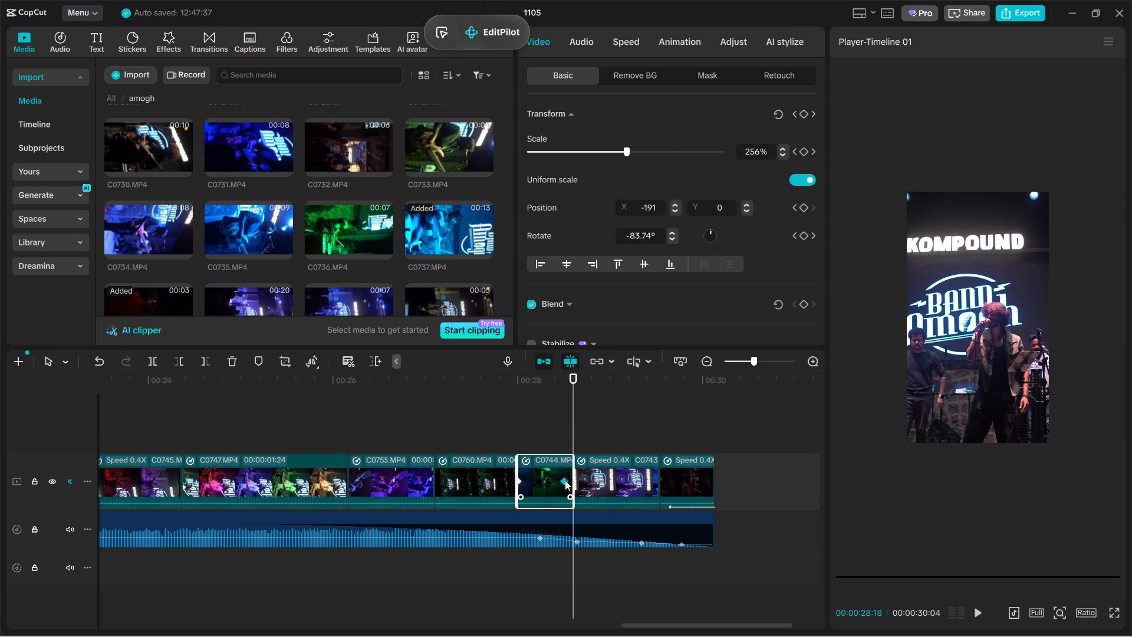
click(565, 480)
drag(1088, 333, 1089, 330)
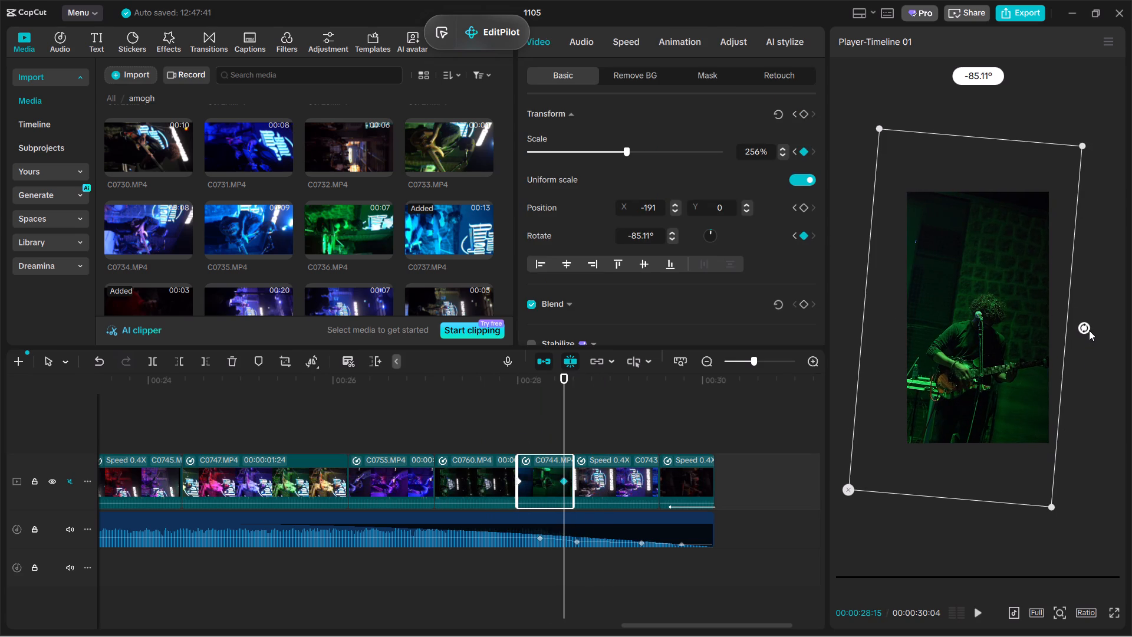
drag(1089, 330, 1090, 327)
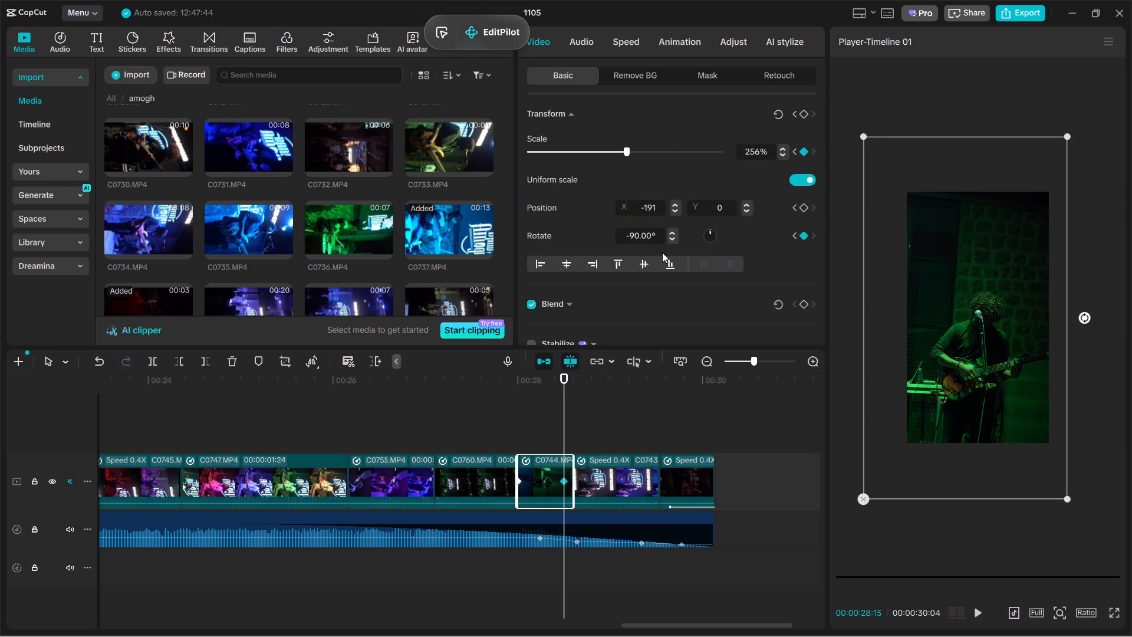
triple_click(672, 231)
click(672, 231)
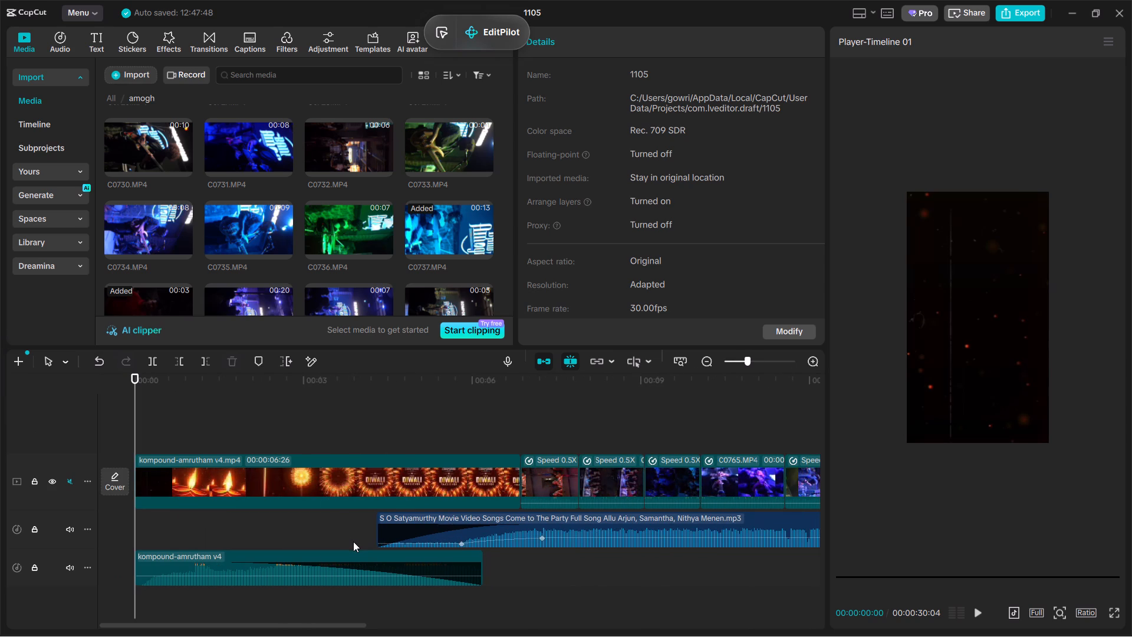
key(space)
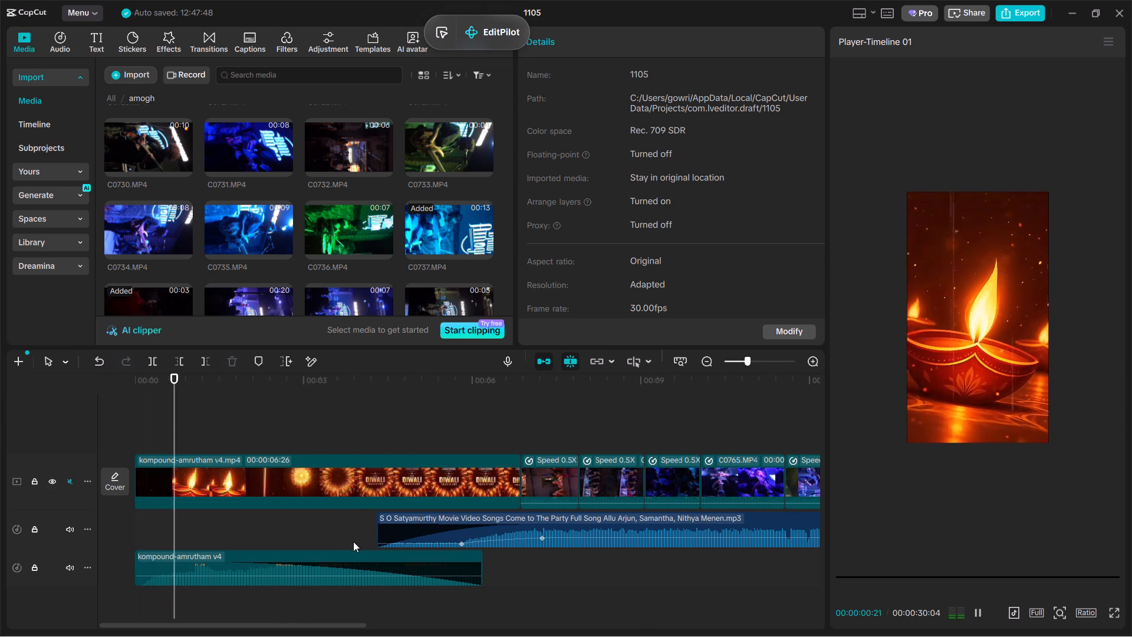
key(space)
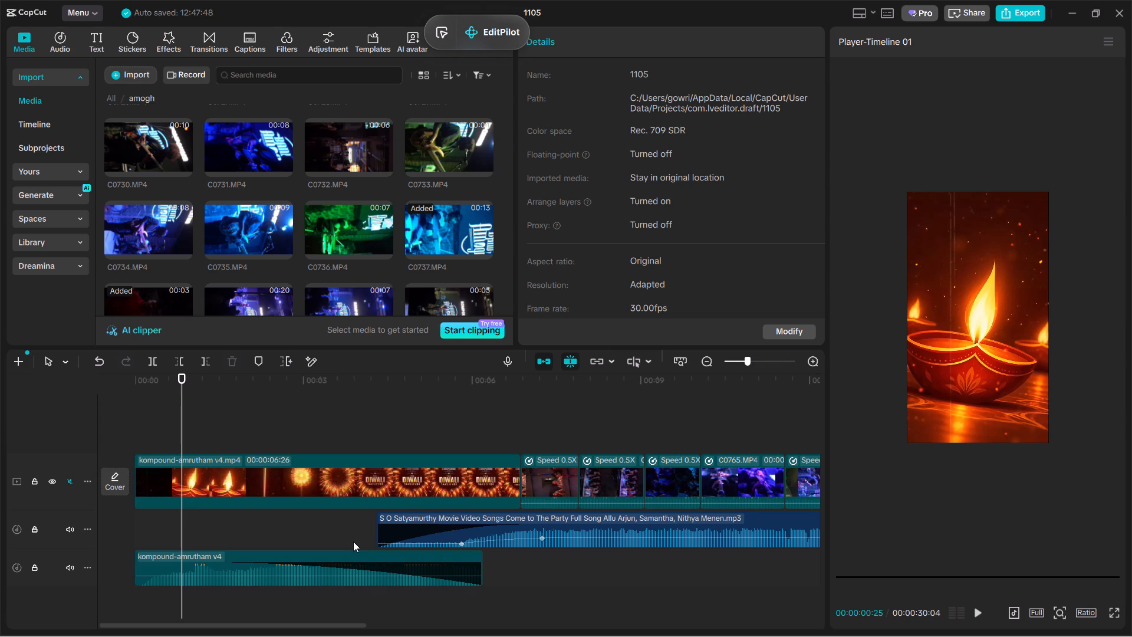
key(space)
key(space)
Scale the opening kompound-amrutham v4.mp4 clip to 102% and check it in full screen and in playback up to the first concert clip.
click(442, 474)
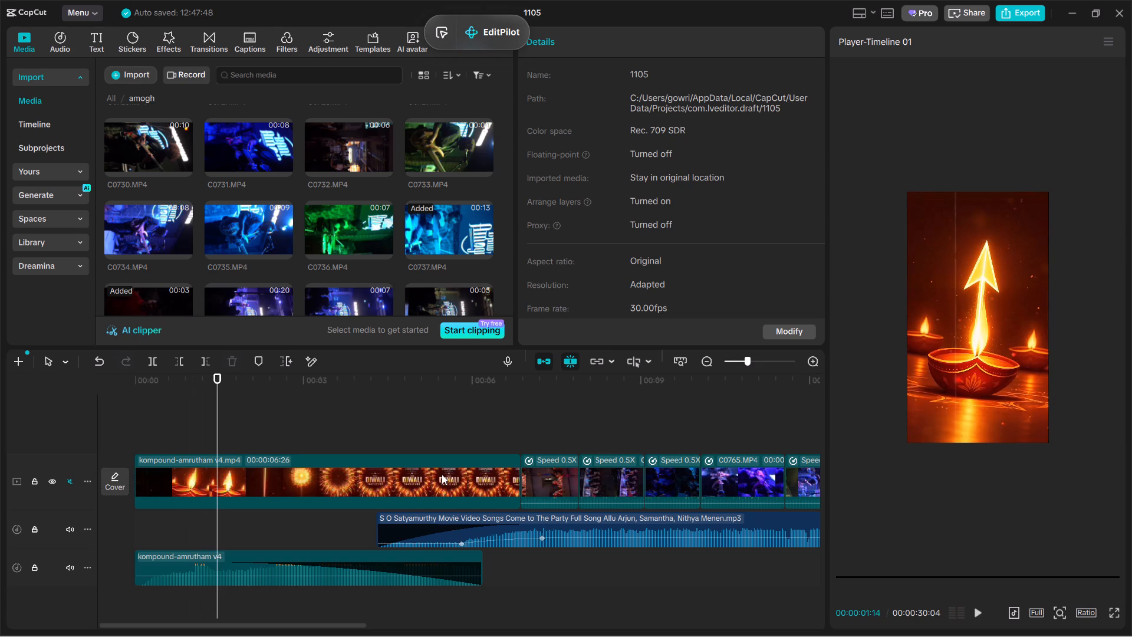
double_click(784, 147)
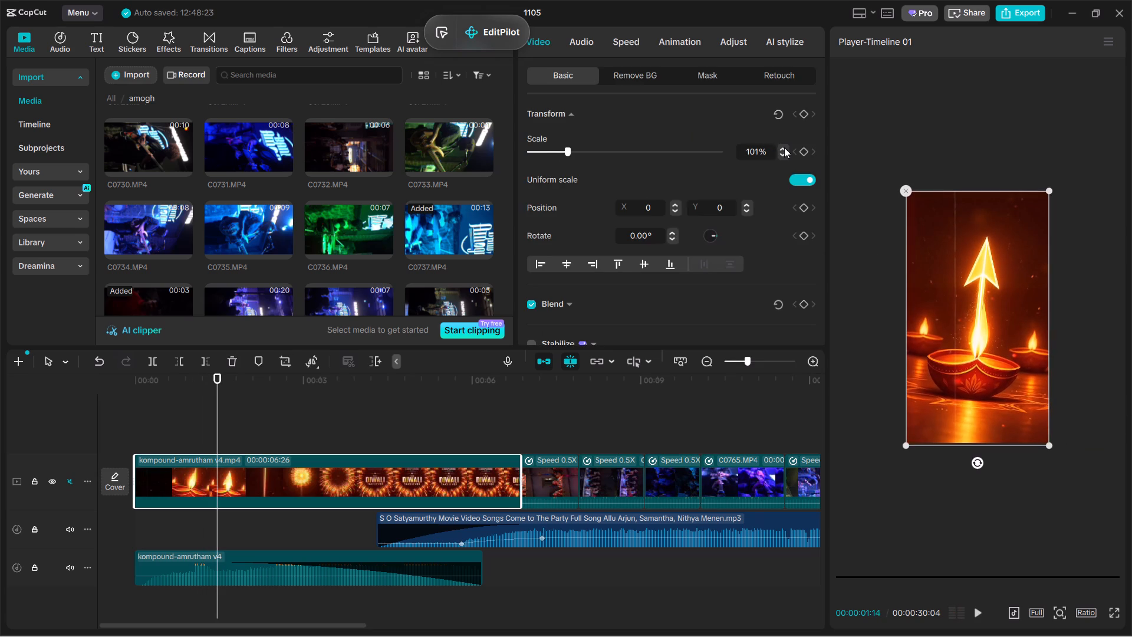
ctrl+scroll(1127, 636, up, 1)
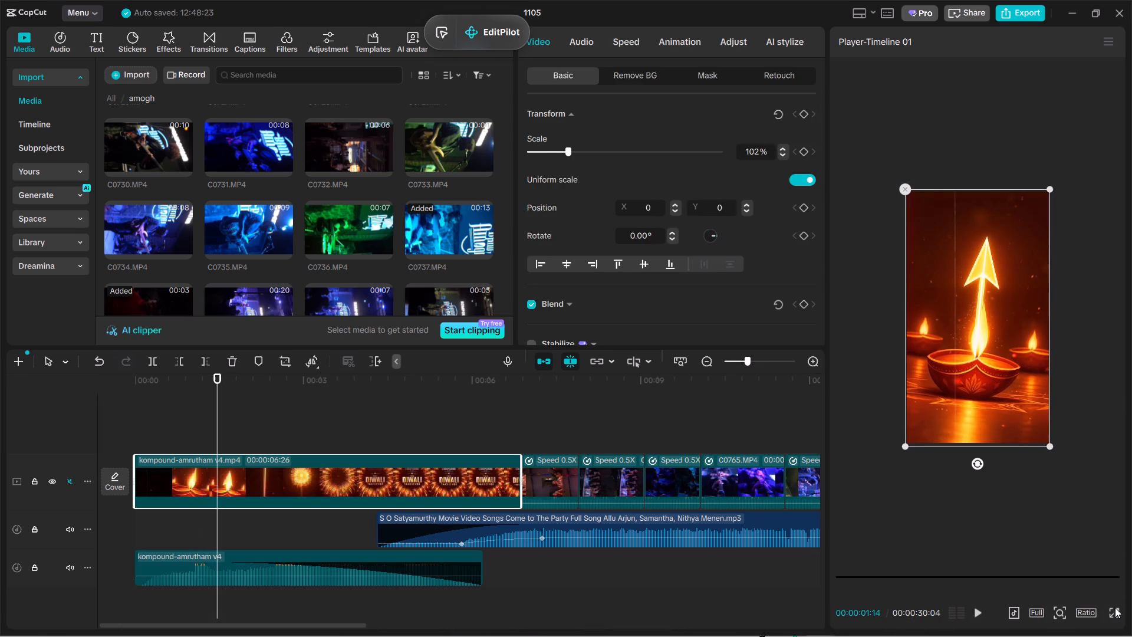
click(1115, 609)
key(Escape)
key(space)
key(space)
key(space)
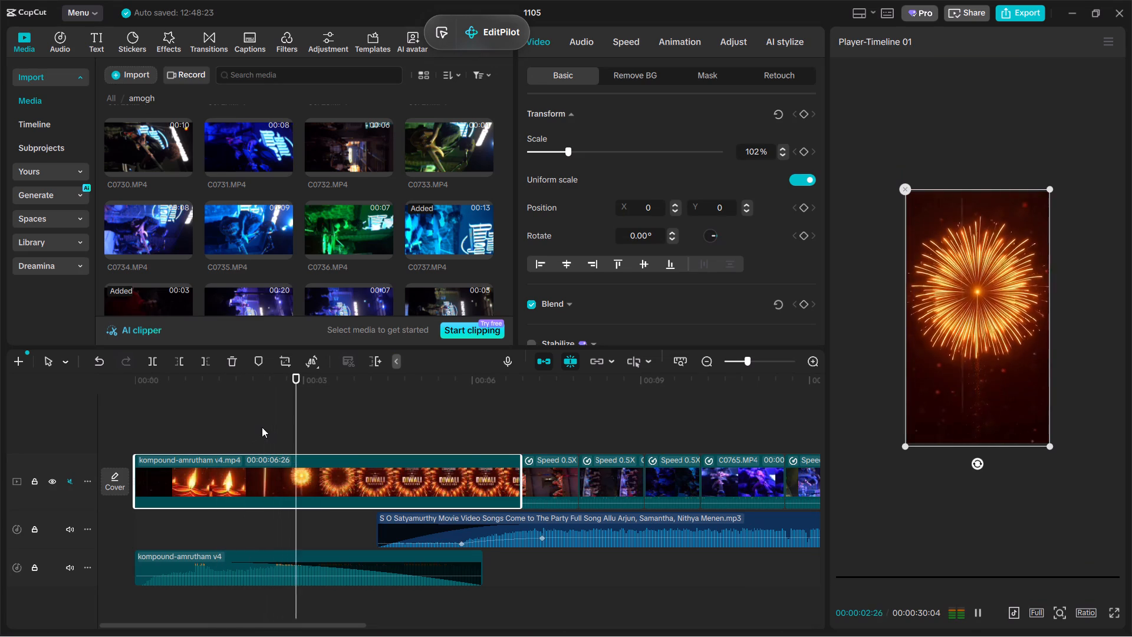
ctrl+scroll(262, 427, down, 1)
ctrl+scroll(262, 427, up, 4)
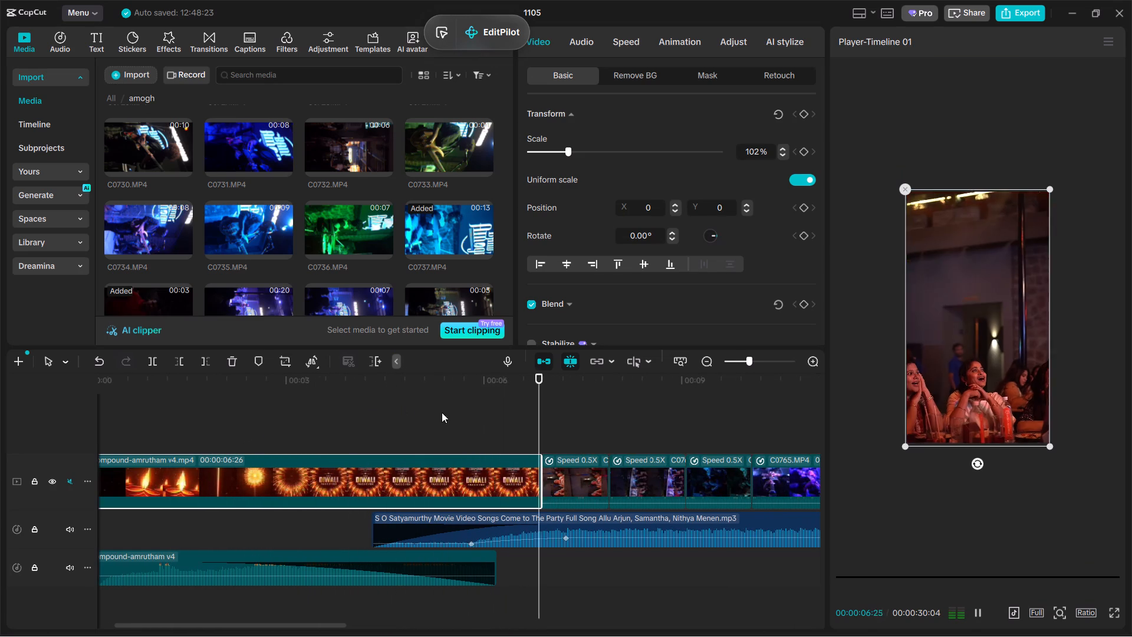
key(space)
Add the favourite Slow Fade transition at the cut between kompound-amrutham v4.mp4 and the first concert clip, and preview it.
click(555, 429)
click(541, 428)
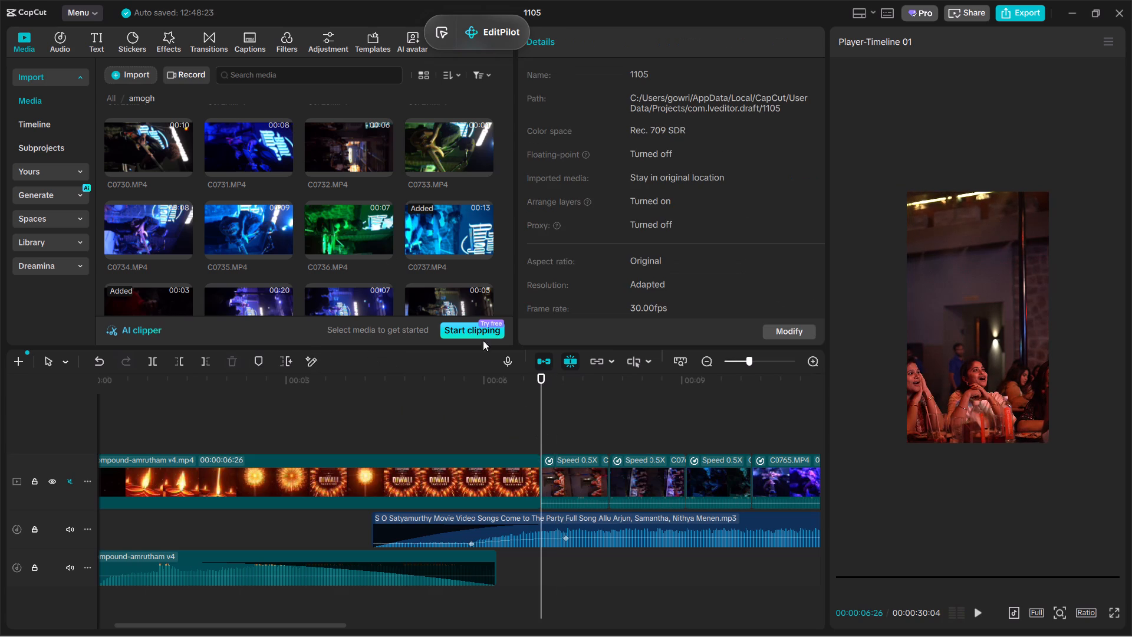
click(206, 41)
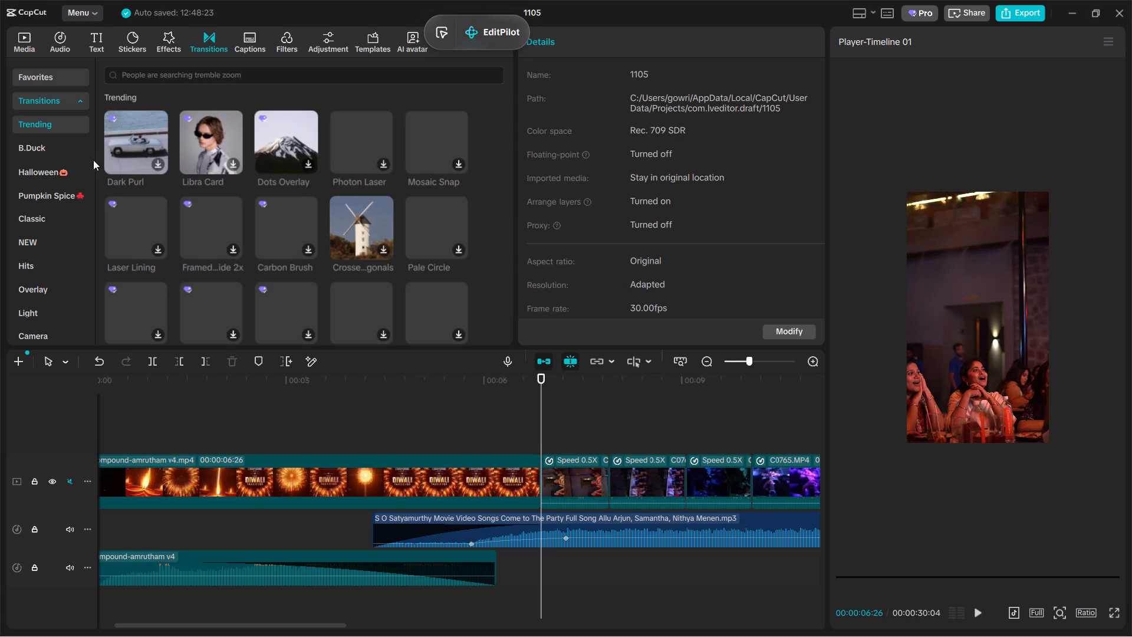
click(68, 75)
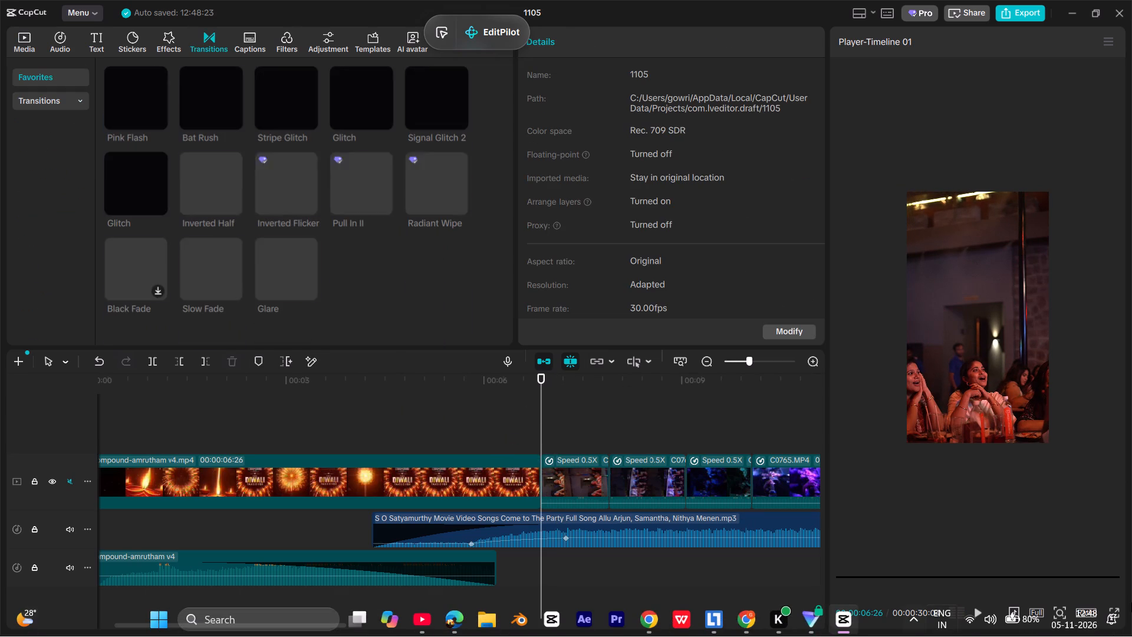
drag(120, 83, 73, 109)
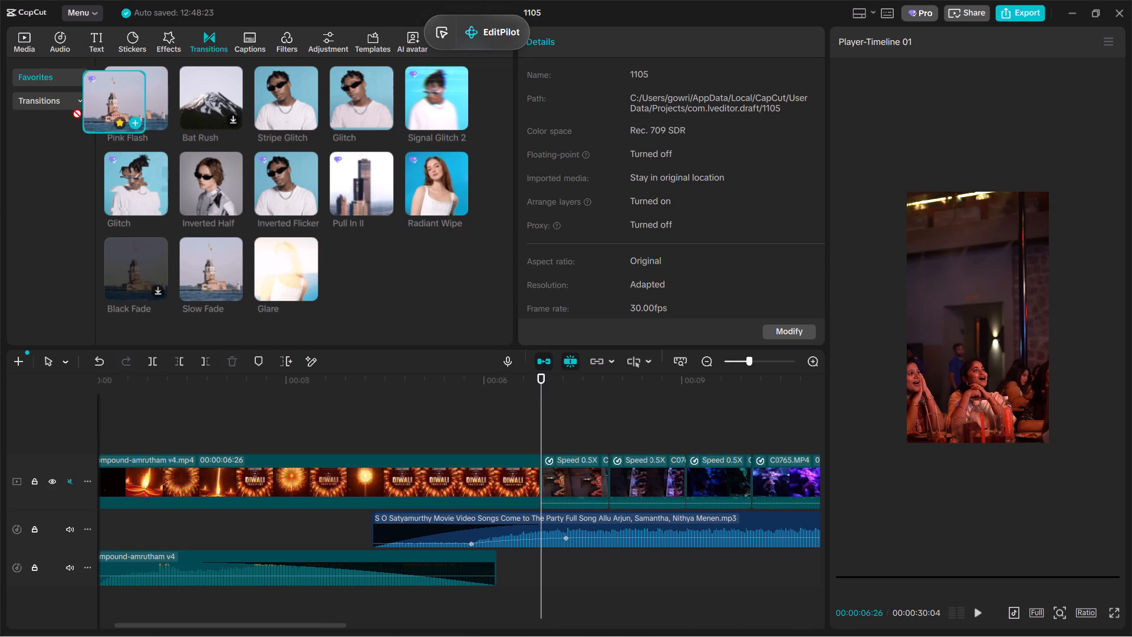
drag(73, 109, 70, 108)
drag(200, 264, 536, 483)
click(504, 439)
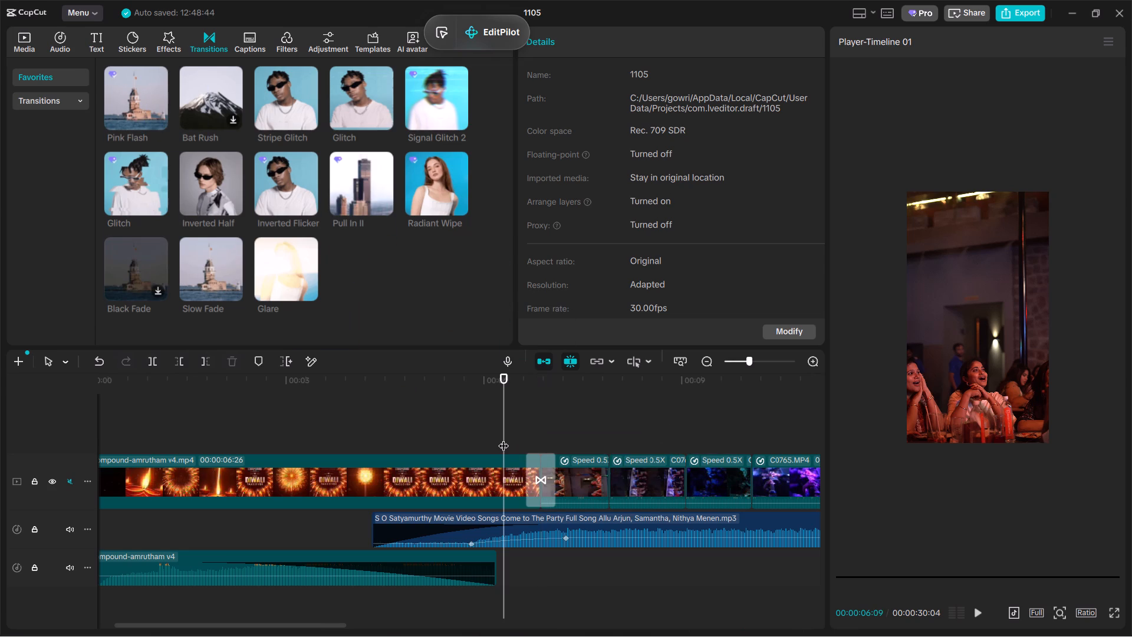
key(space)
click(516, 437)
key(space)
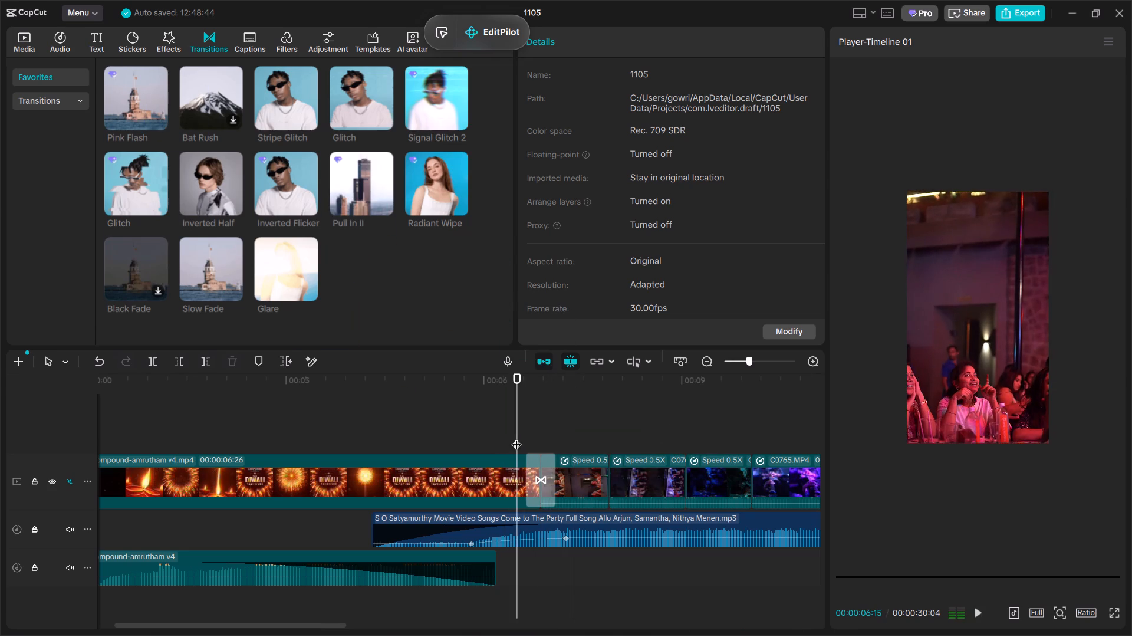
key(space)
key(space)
Replace the transition after kompound-amrutham v4.mp4 with the favourite Glare transition and preview it.
drag(293, 271, 512, 470)
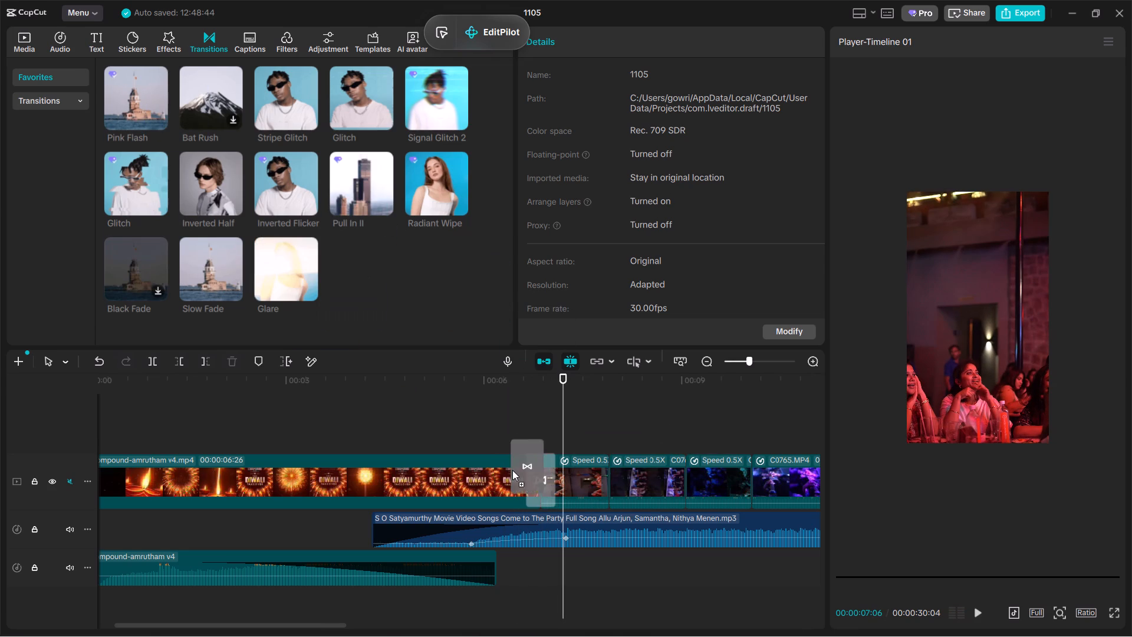
drag(512, 470, 524, 480)
click(510, 422)
key(space)
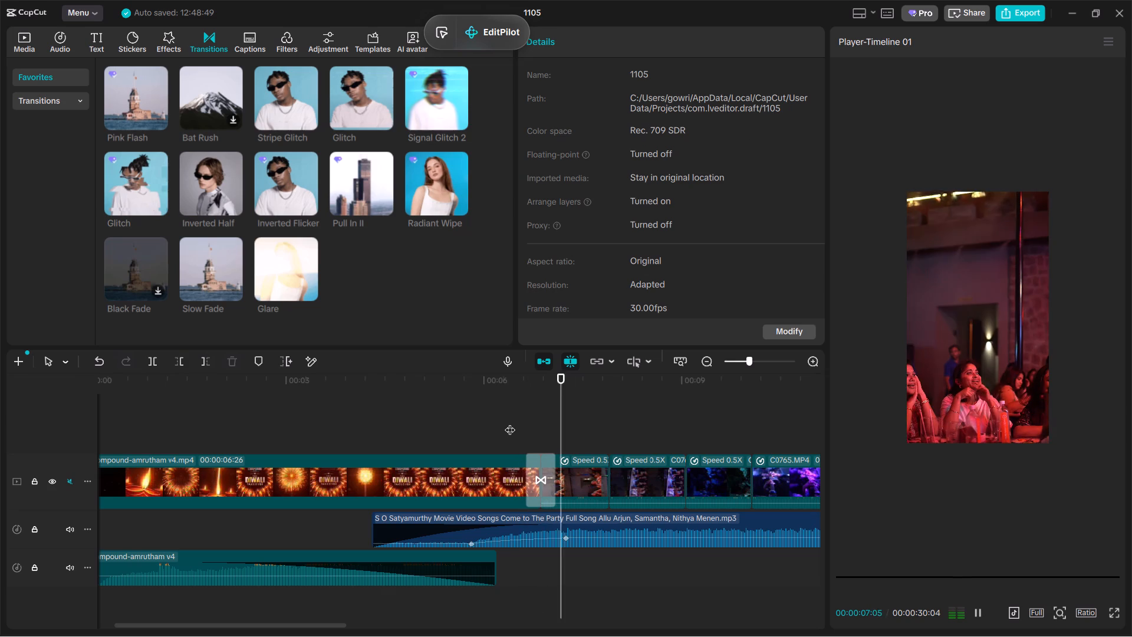
key(space)
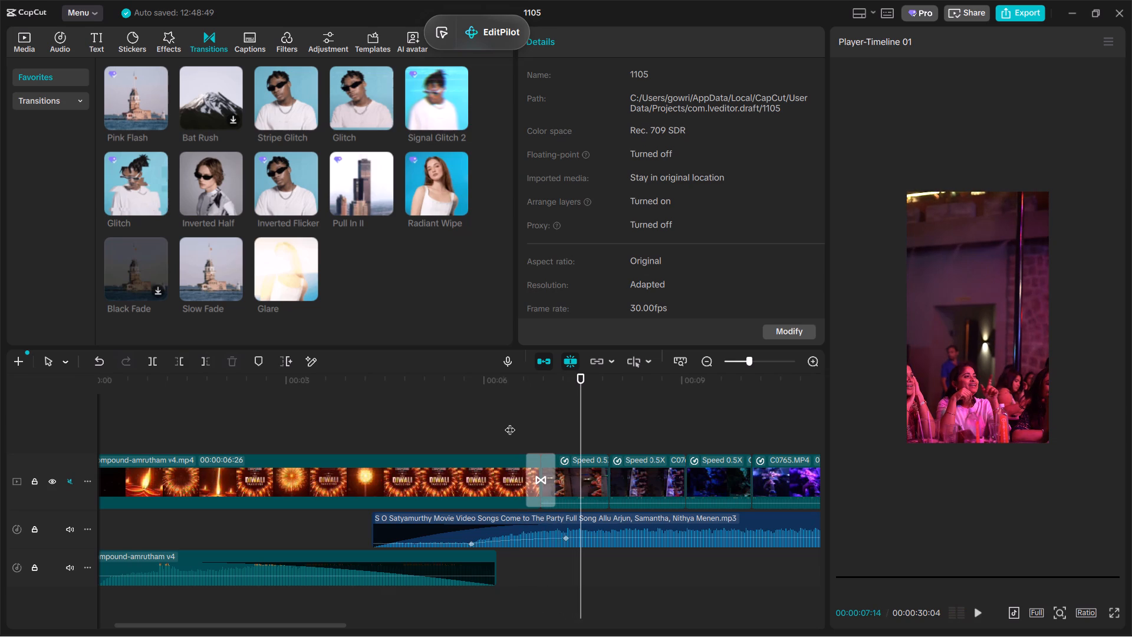
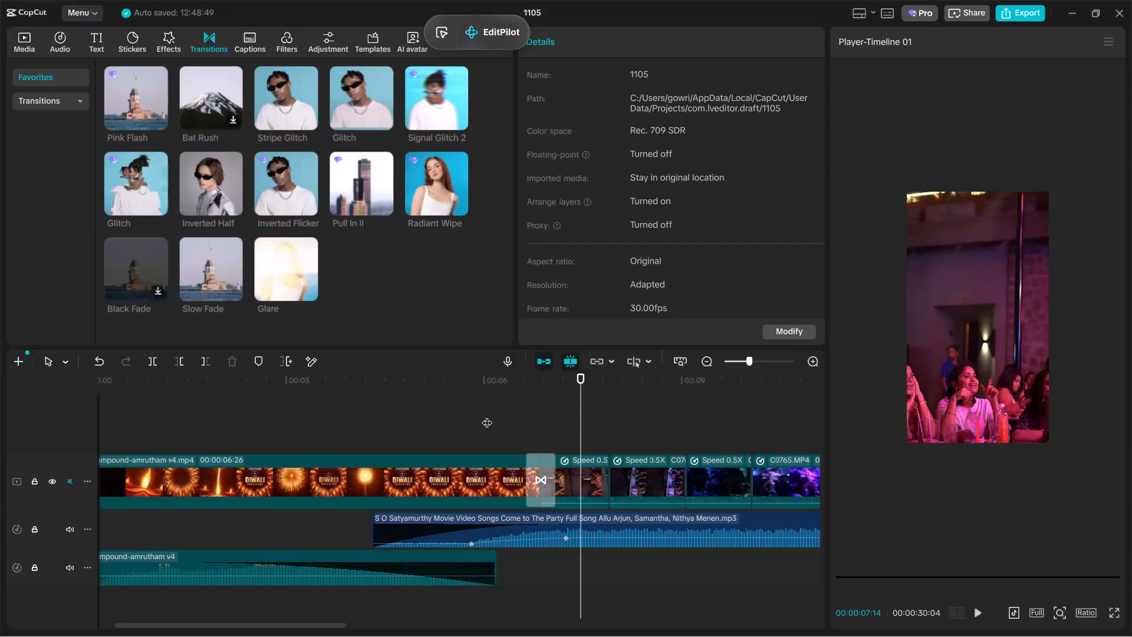
Play back the cut from the intro animation into the first concert clips to review the Glare transition and pacing.
text(B)
key(space)
ctrl+scroll(507, 420, down, 10)
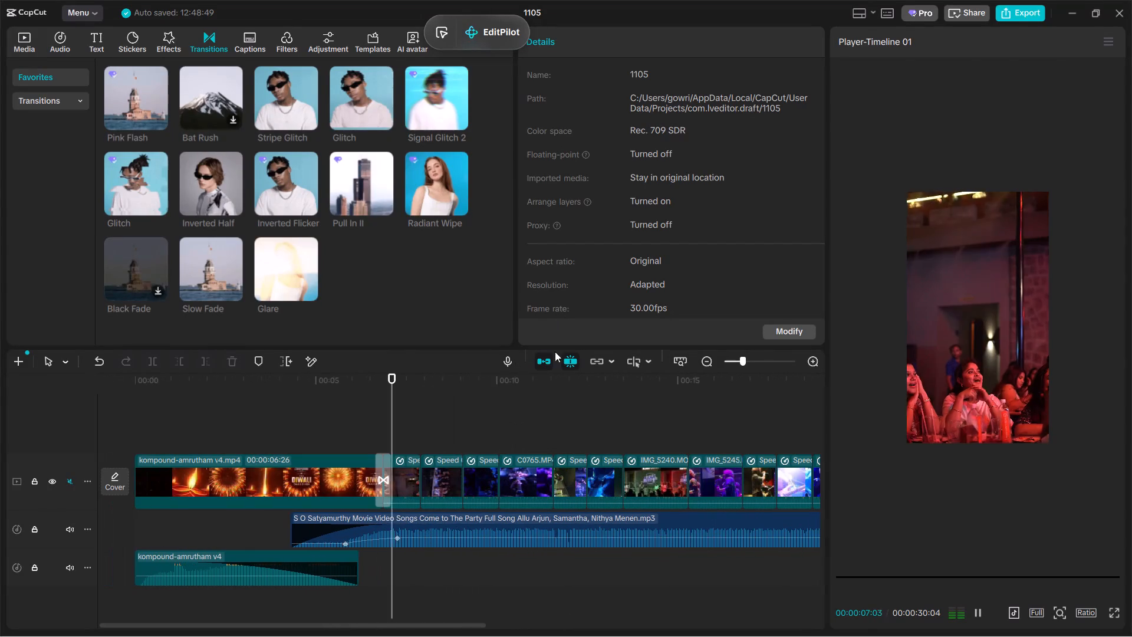
ctrl+scroll(437, 368, up, 11)
ctrl+scroll(481, 405, up, 9)
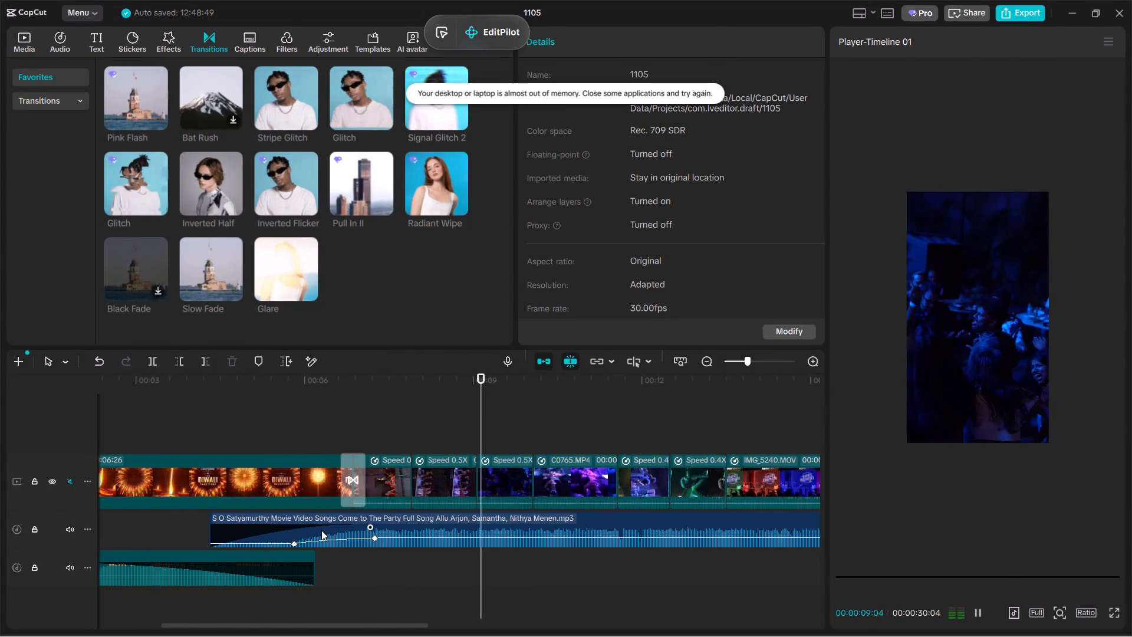
ctrl+scroll(349, 524, up, 5)
ctrl+scroll(350, 524, down, 6)
ctrl+scroll(460, 525, up, 5)
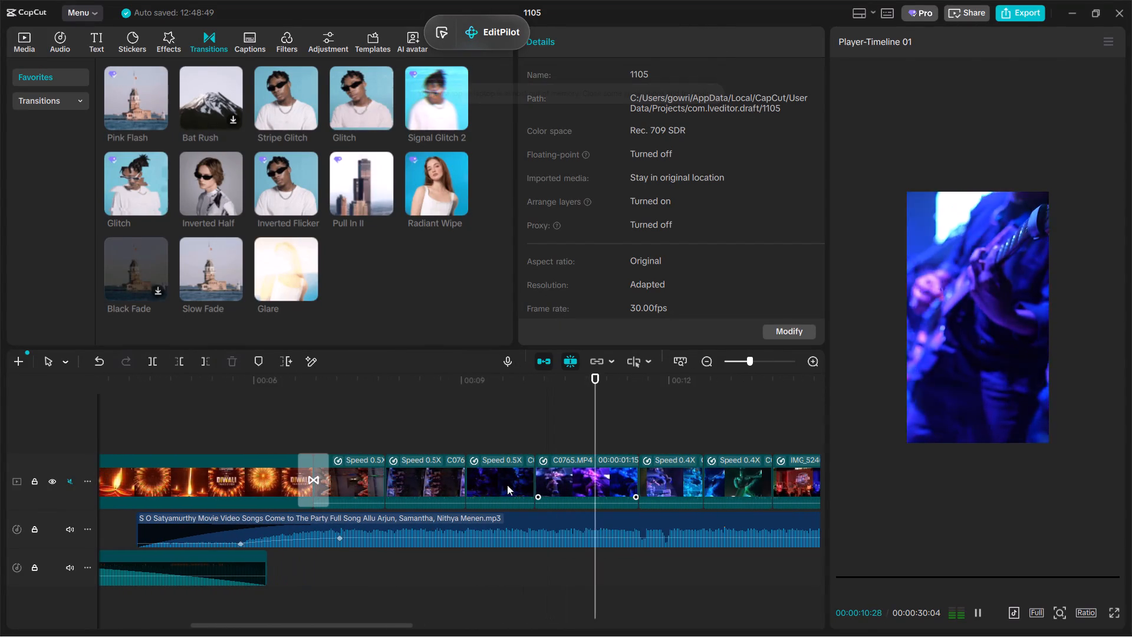
ctrl+scroll(550, 444, down, 5)
double_click(522, 434)
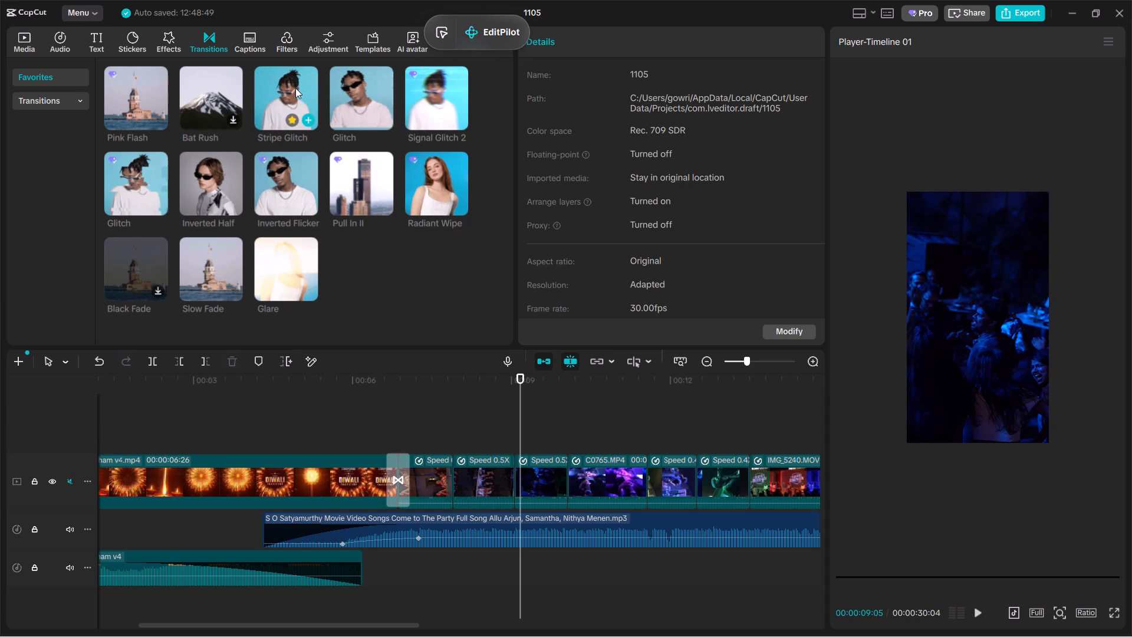
Add the favourite Stripe Glitch transition at the cut between the first and second concert clips, and preview it.
drag(294, 89, 473, 477)
click(428, 420)
key(space)
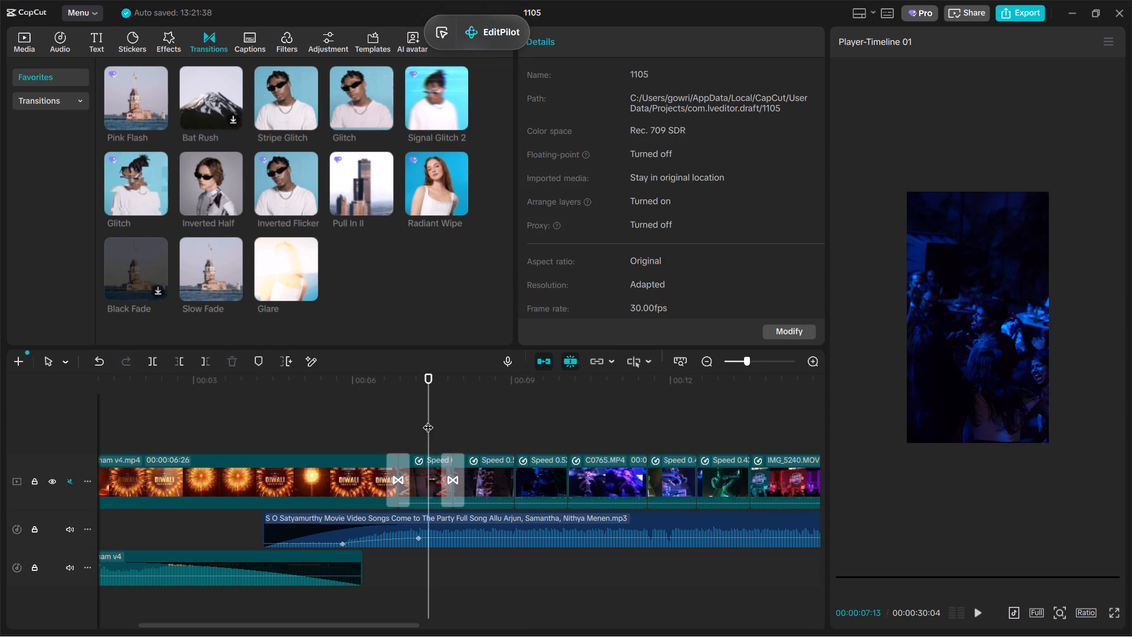
ctrl+scroll(428, 420, down, 9)
ctrl+scroll(659, 0, up, 13)
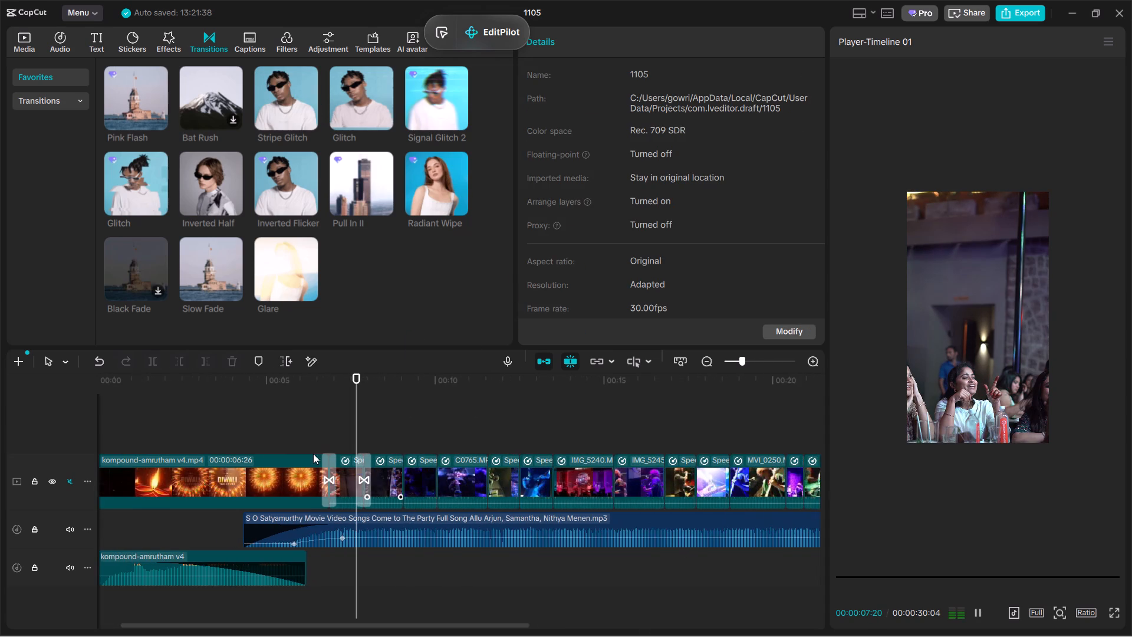
ctrl+scroll(313, 454, up, 5)
click(340, 436)
key(space)
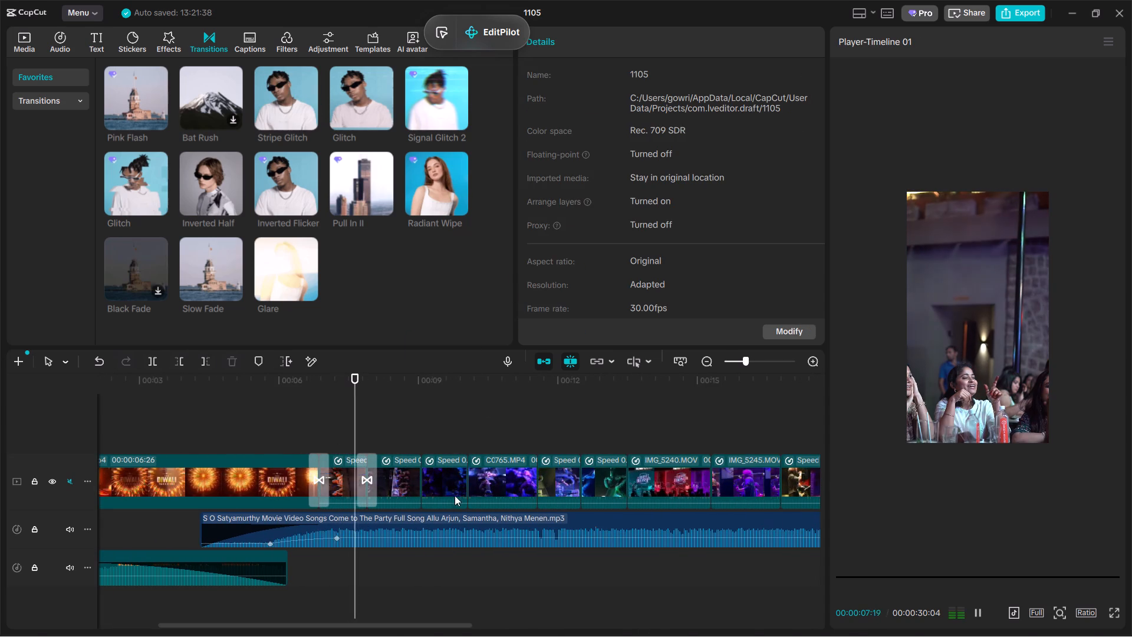
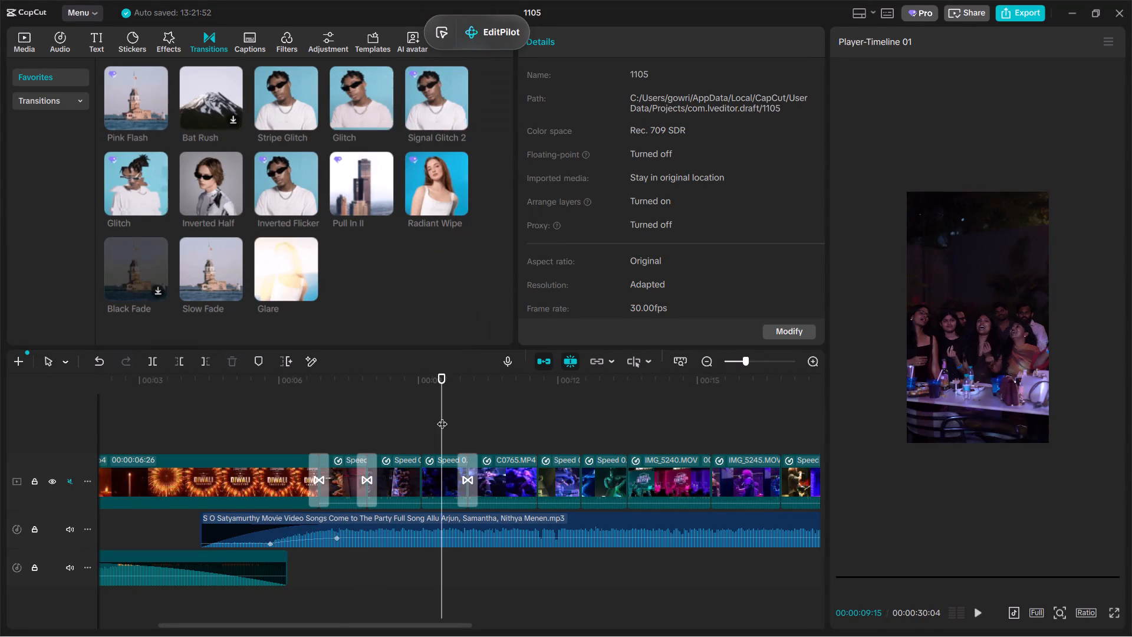
Add the favourite Inverted Half transition at the cut after C0765.MP4, and preview it into the blue-lit singer clip.
key(space)
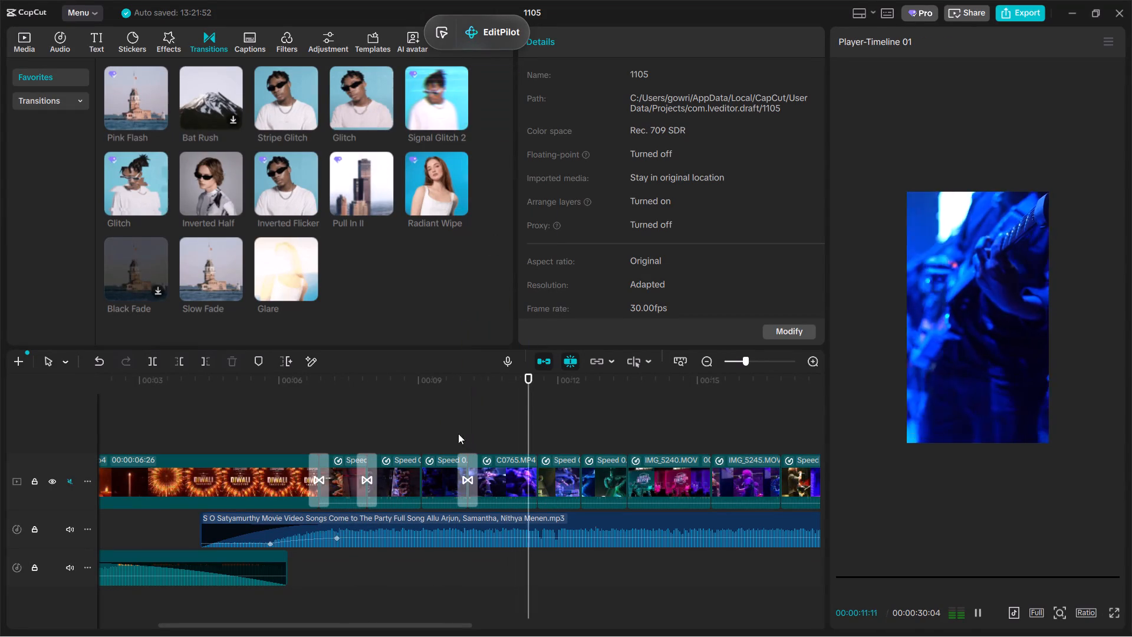
click(458, 434)
key(space)
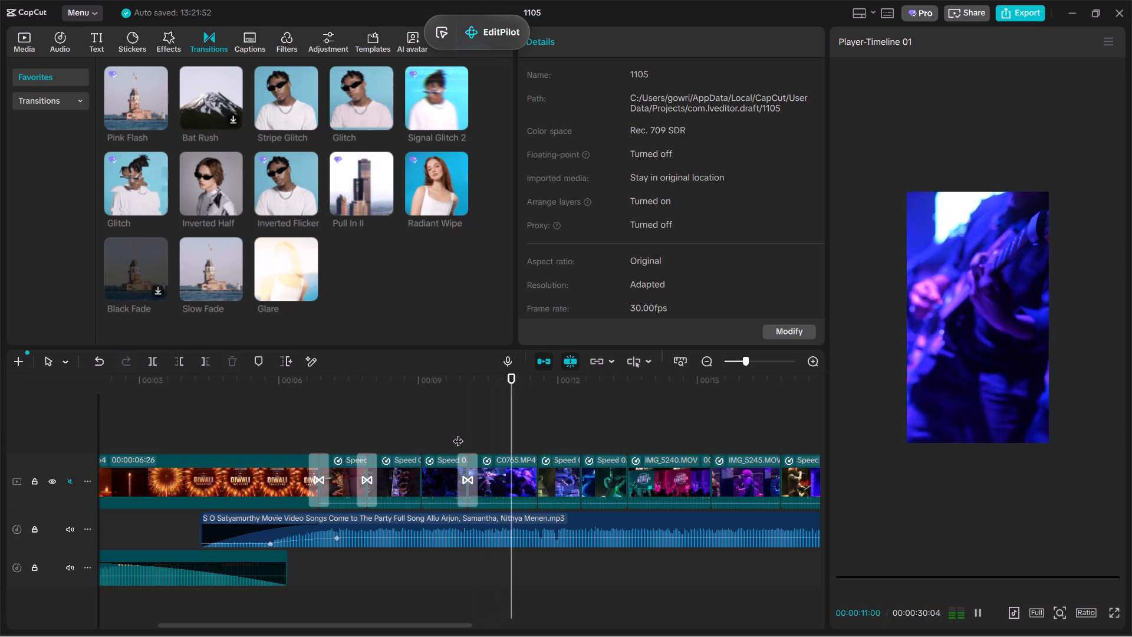
key(space)
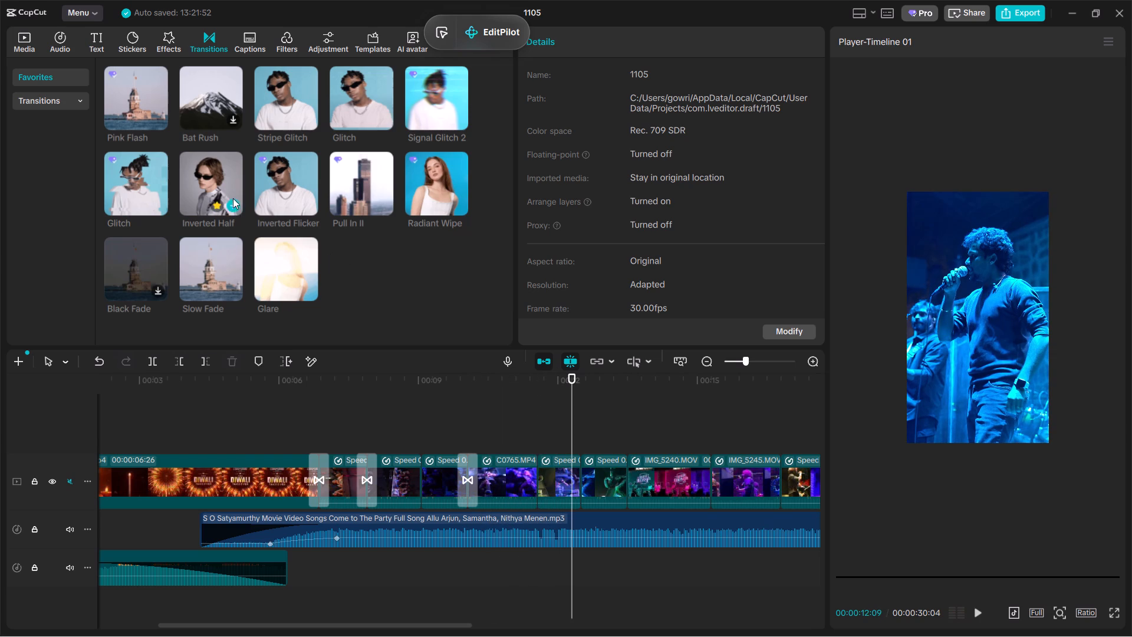
drag(216, 186, 537, 469)
click(491, 416)
key(space)
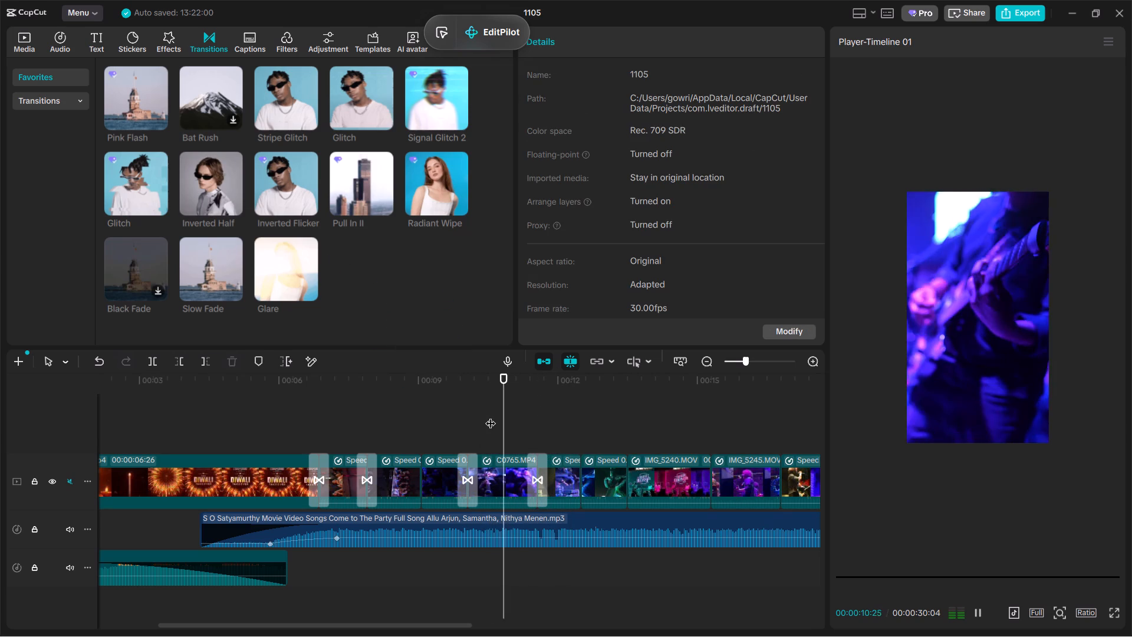
key(space)
key(space)
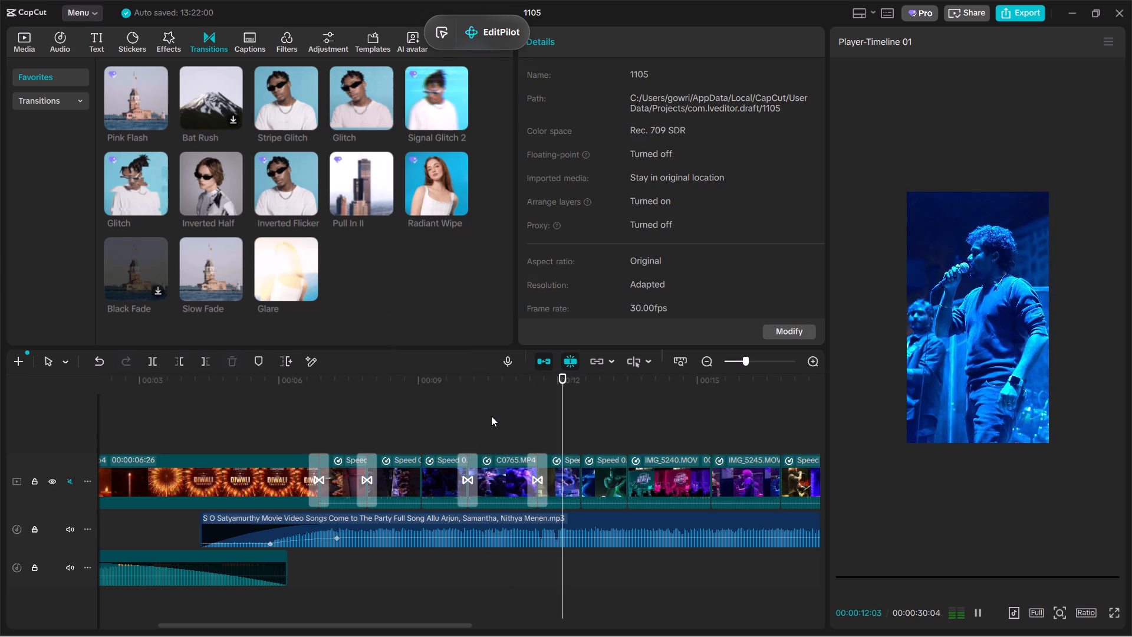
key(space)
Add the Glare transition between the blue-lit singer clip and the green-lit guitarist clip, and play it back.
drag(300, 256, 581, 473)
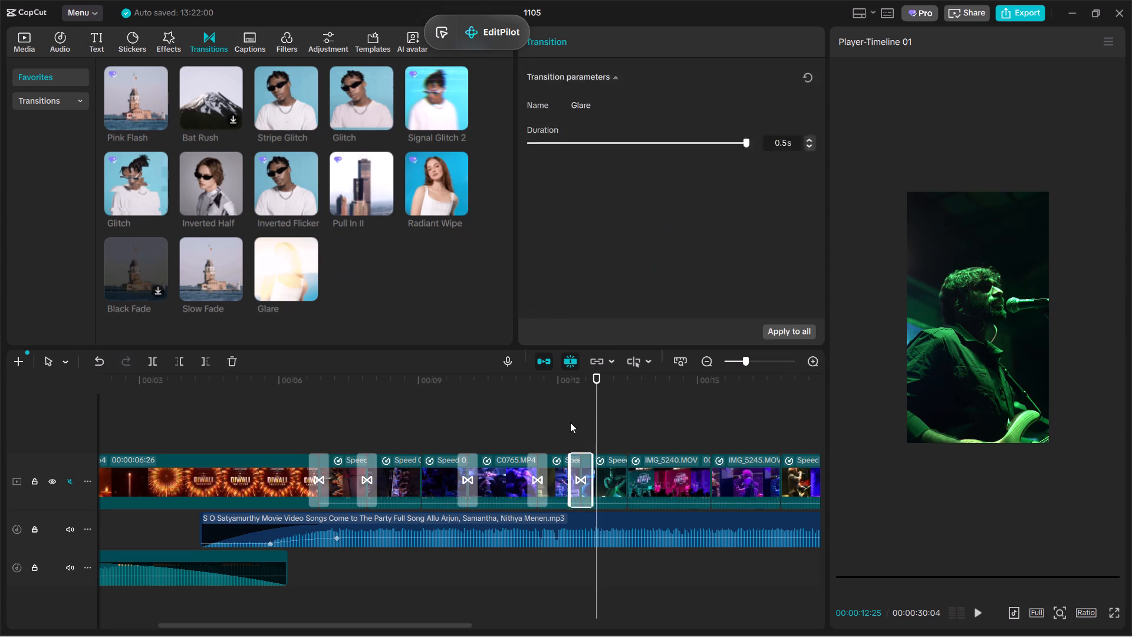
click(570, 422)
key(space)
ctrl+scroll(569, 422, down, 6)
ctrl+scroll(480, 584, up, 10)
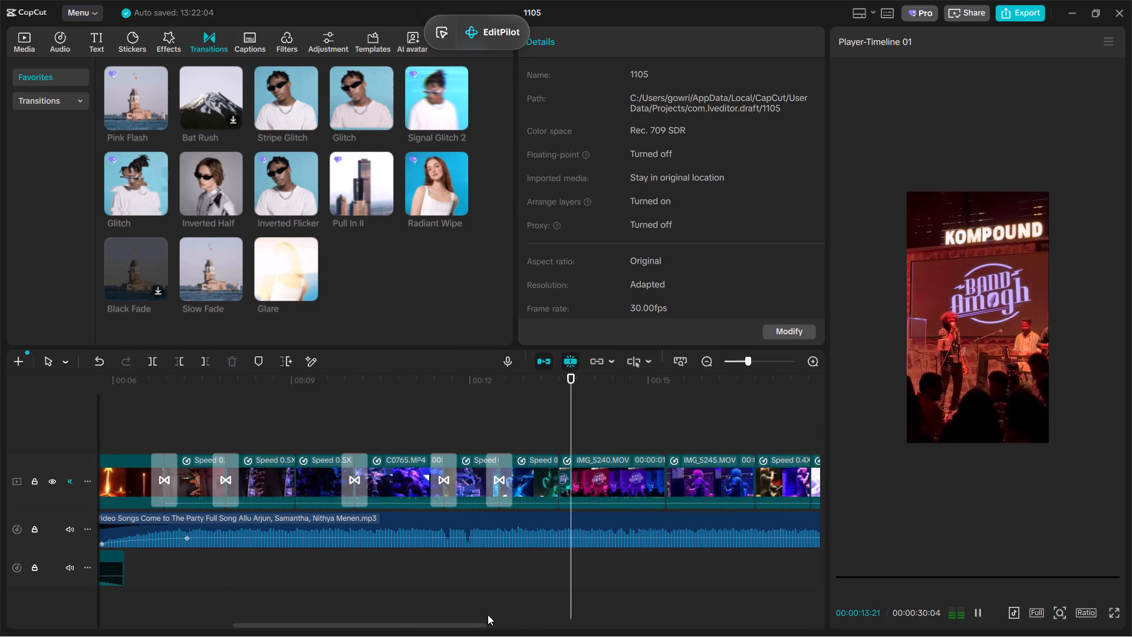
Add the Radiant Wipe transition at the cut before IMG_5240.MOV, accept creating duplicate frames, and preview it.
drag(481, 623, 512, 629)
click(436, 401)
click(439, 181)
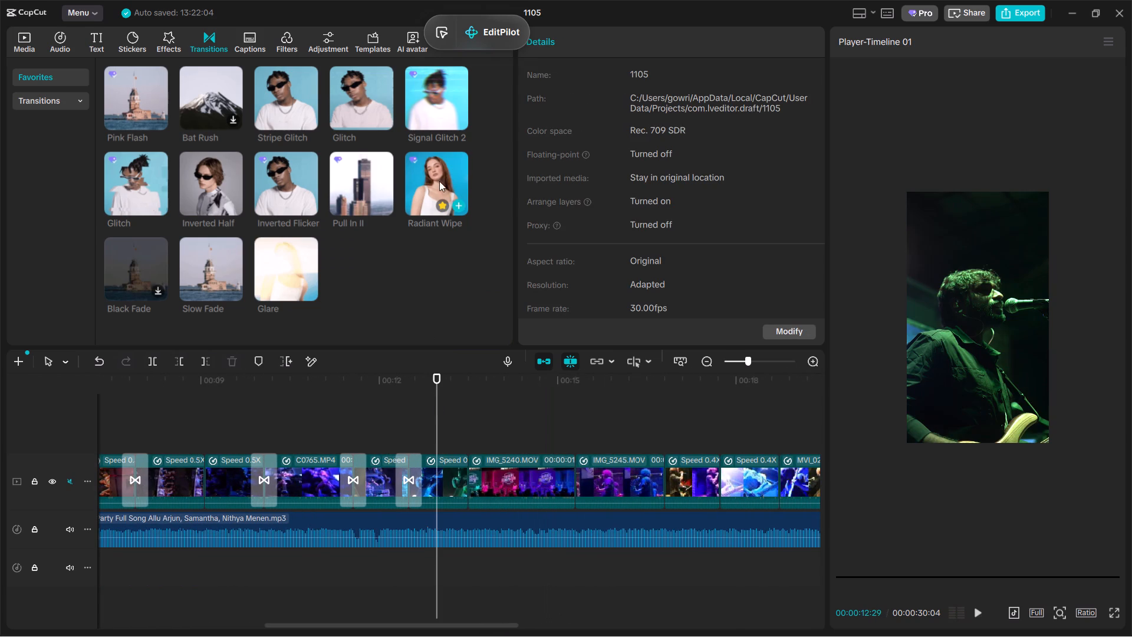
drag(443, 182, 488, 474)
click(442, 431)
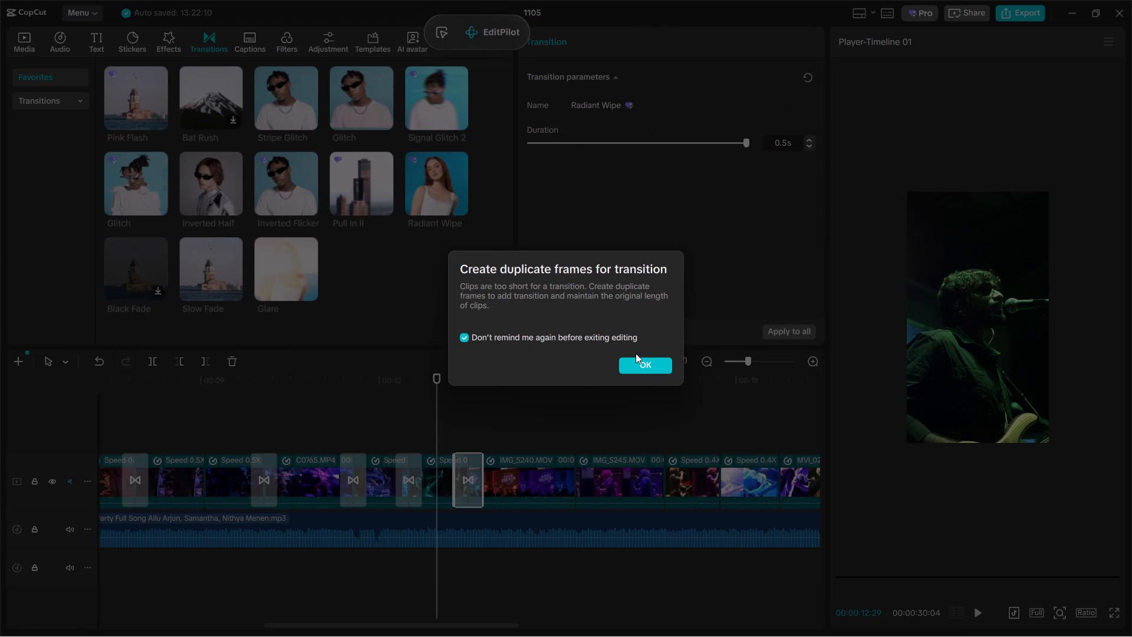
click(641, 361)
key(space)
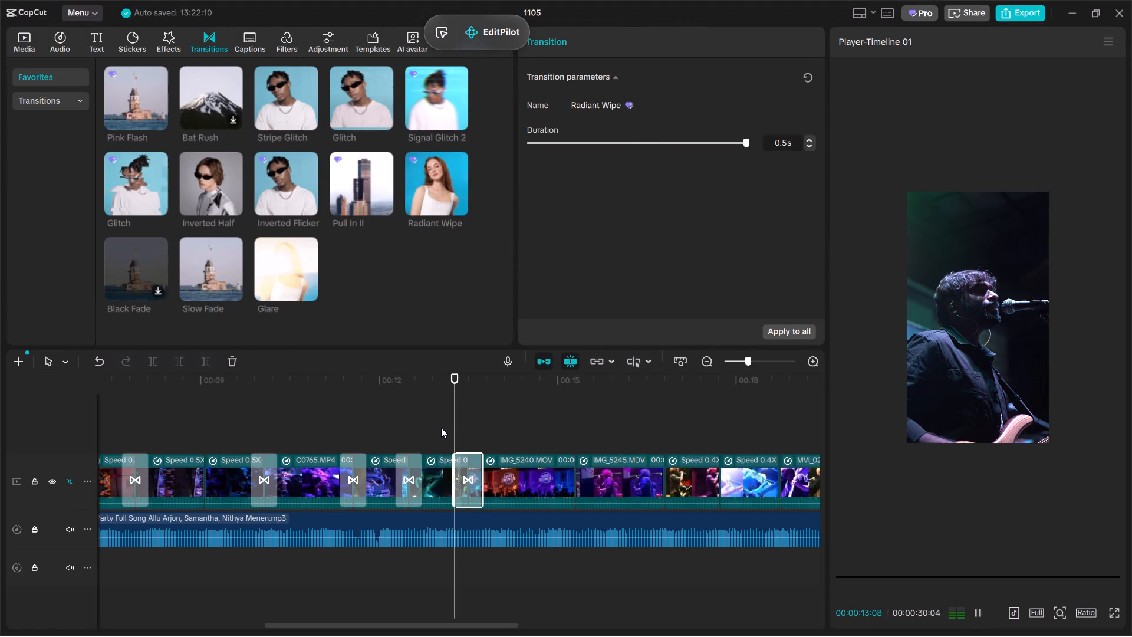
click(439, 426)
key(space)
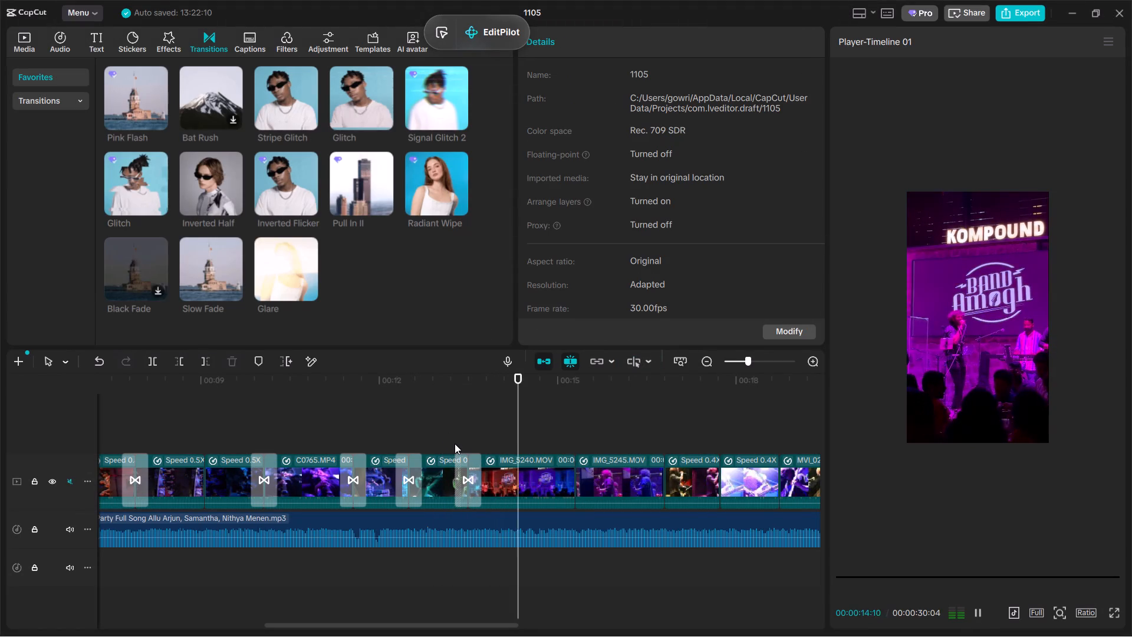
ctrl+scroll(455, 444, down, 2)
ctrl+scroll(455, 445, up, 7)
ctrl+scroll(455, 445, down, 10)
key(space)
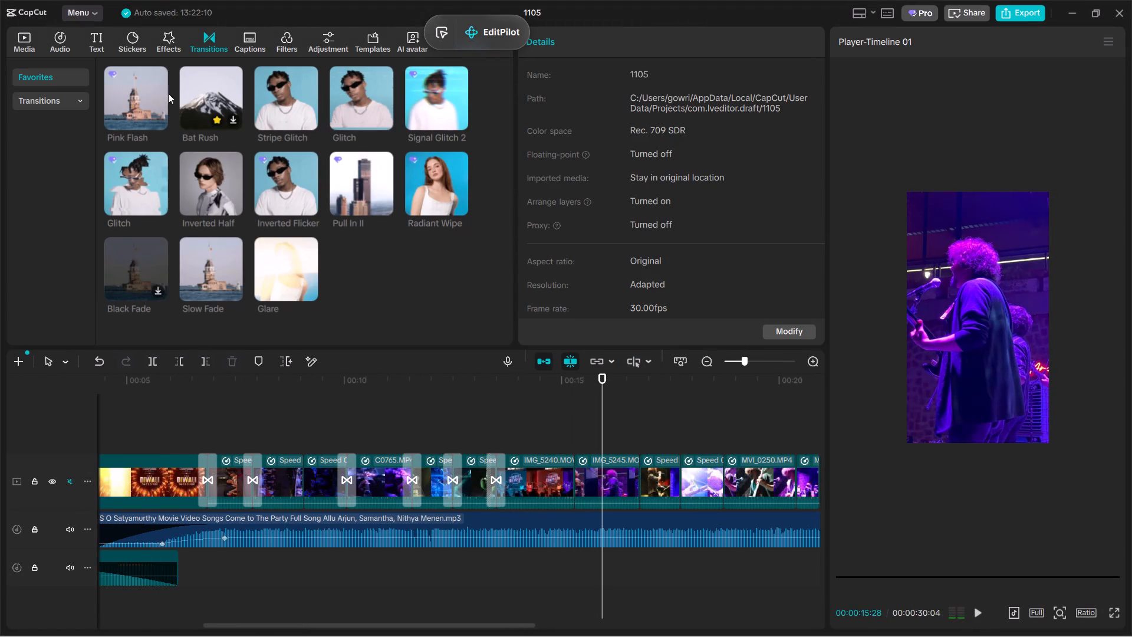
Add Pink Flash between the two slowed clips before MVI_0250.MP4, and Stripe Glitch between IMG_5240.MOV and IMG_5245.MOV.
drag(143, 88, 662, 481)
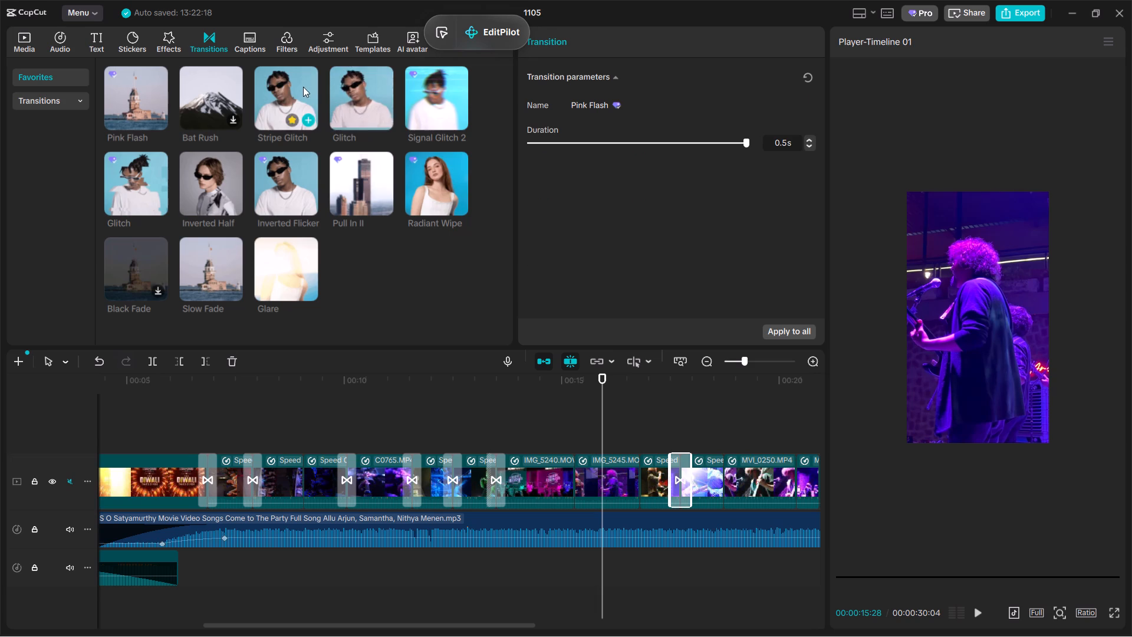
drag(302, 86, 607, 481)
Add the Inverted Flicker transition at the cut after MVI_0256.MP4 and at the cut after C0747.MP4.
click(686, 420)
drag(687, 418, 959, 474)
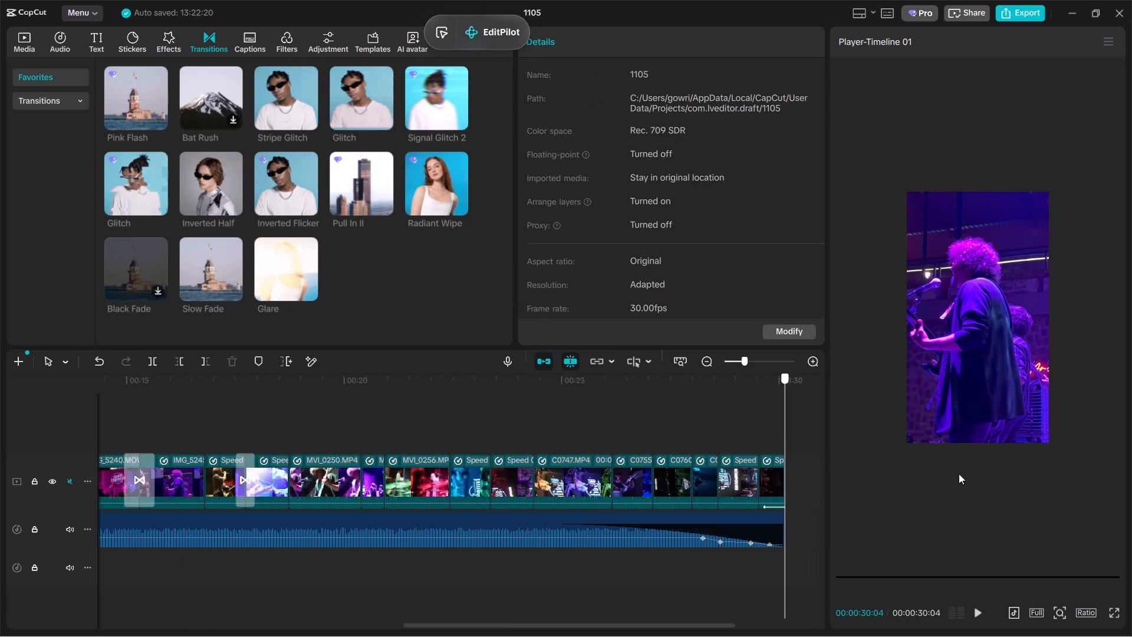
drag(959, 474, 371, 455)
drag(295, 176, 354, 469)
drag(270, 150, 626, 477)
drag(293, 175, 598, 481)
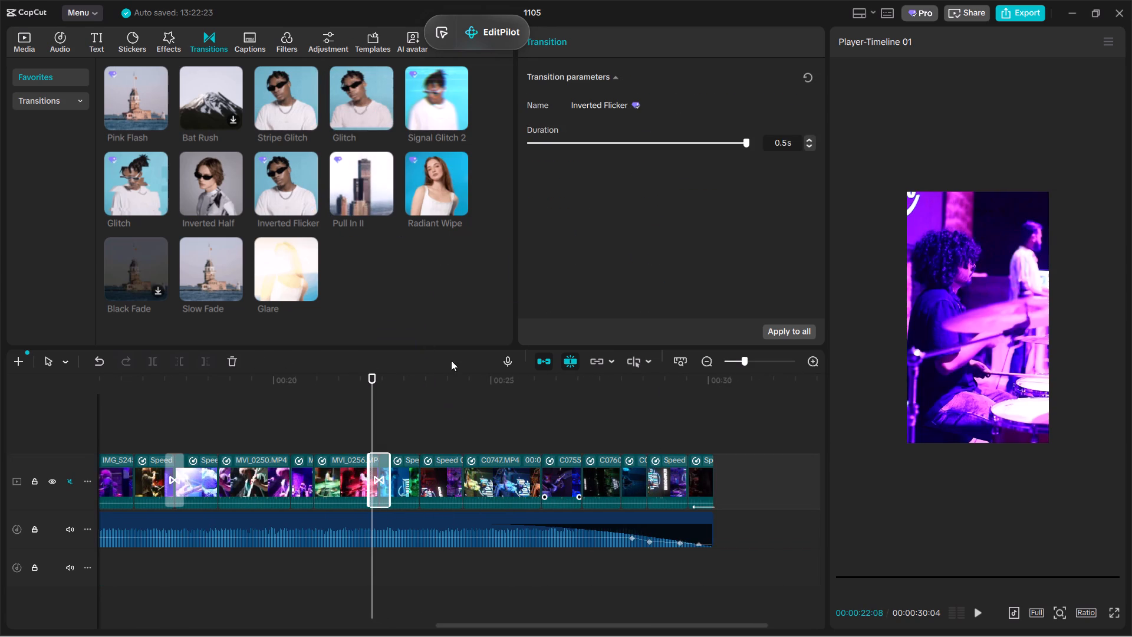
drag(297, 172, 560, 441)
drag(282, 189, 537, 472)
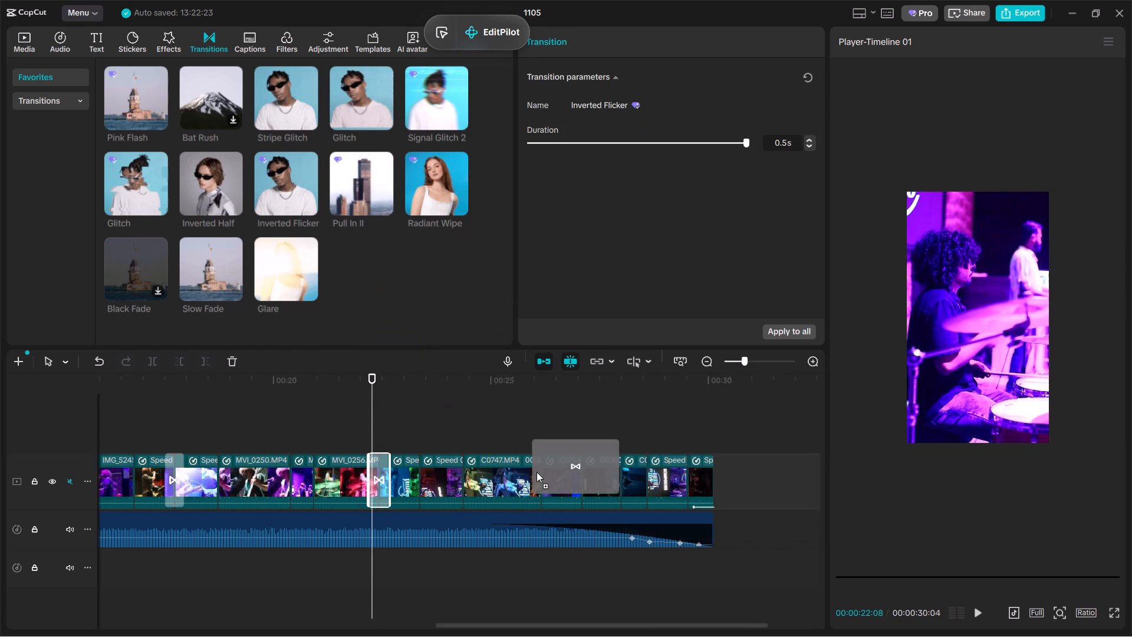
drag(537, 472, 537, 474)
Add the Slow Fade transition at the cut after C0760.MP4, and the Glare transition at the cut after MVI_0250.MP4.
drag(227, 272, 344, 349)
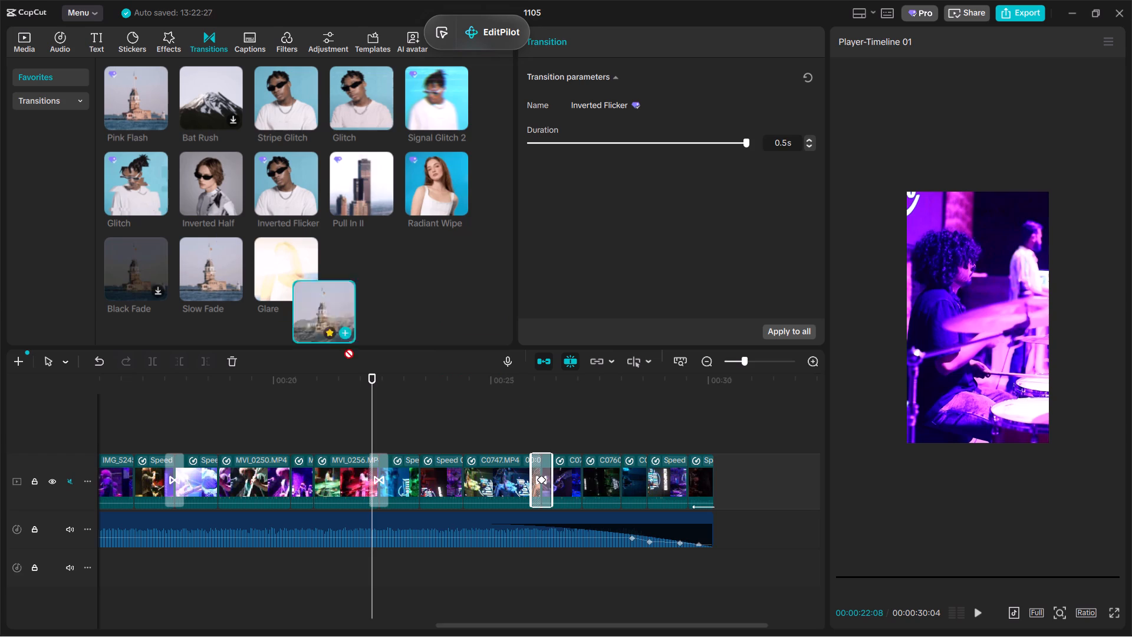
drag(344, 349, 627, 488)
drag(285, 262, 292, 476)
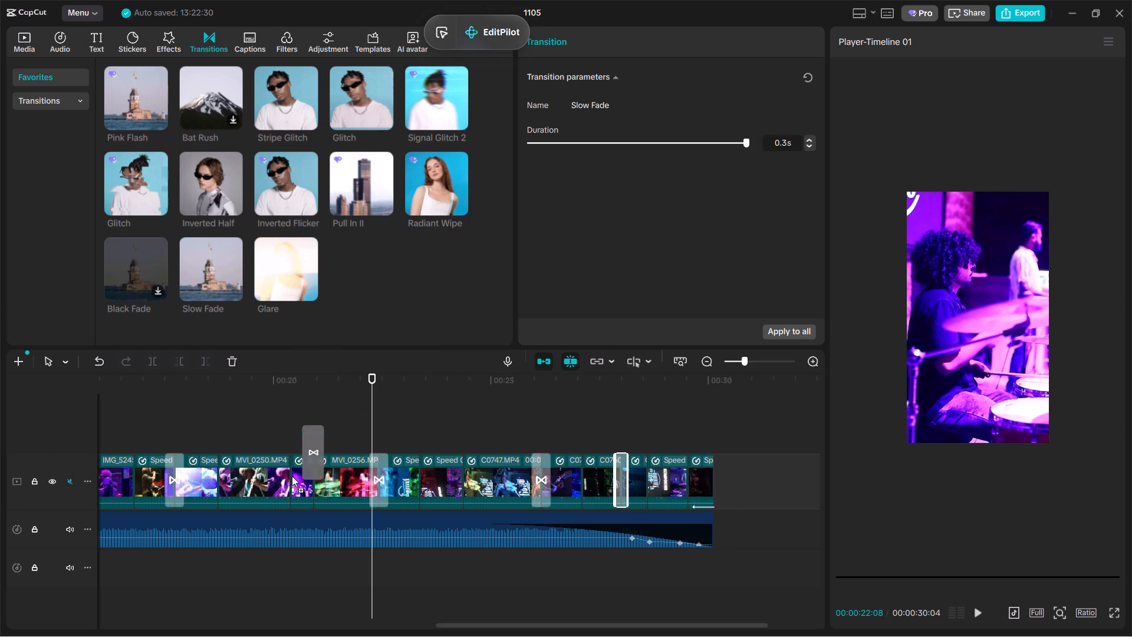
drag(292, 476, 289, 488)
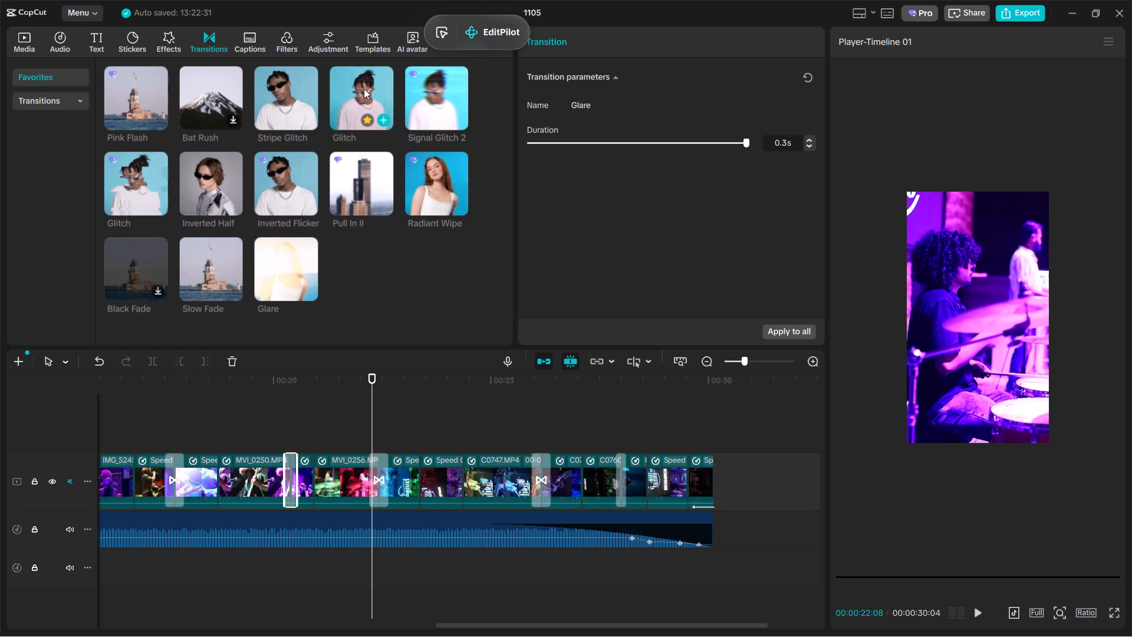
Add the Signal Glitch 2 transition at the cut before C0747.MP4.
click(284, 88)
drag(445, 104, 515, 382)
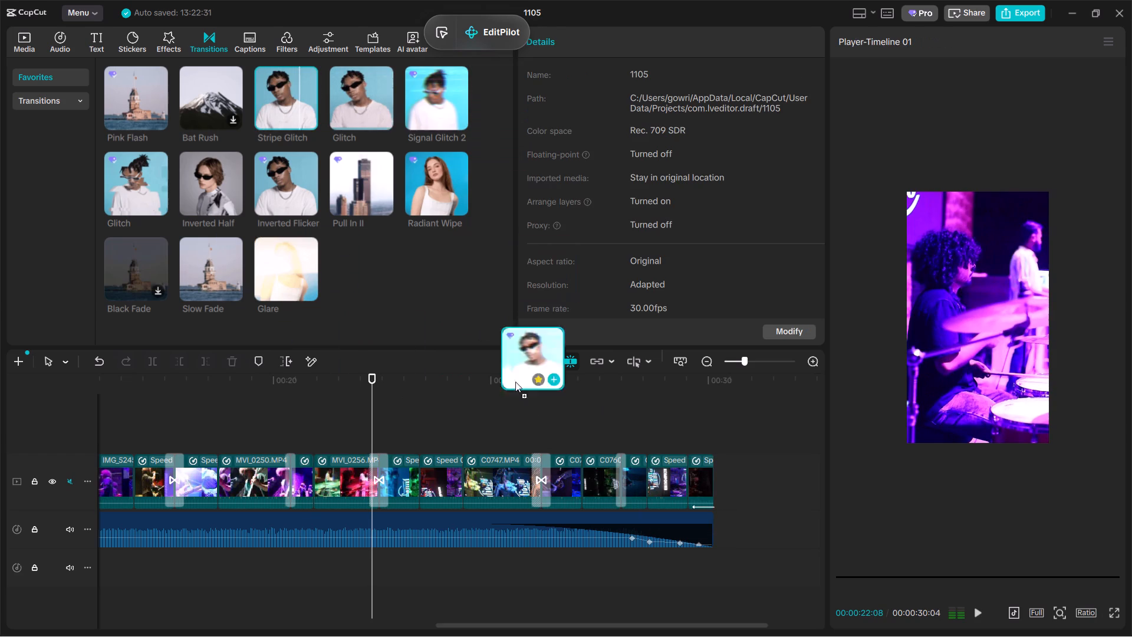
drag(515, 382, 472, 484)
Add the Inverted Half transition between the last two clips, and play back the ending.
click(430, 423)
drag(430, 423, 1003, 444)
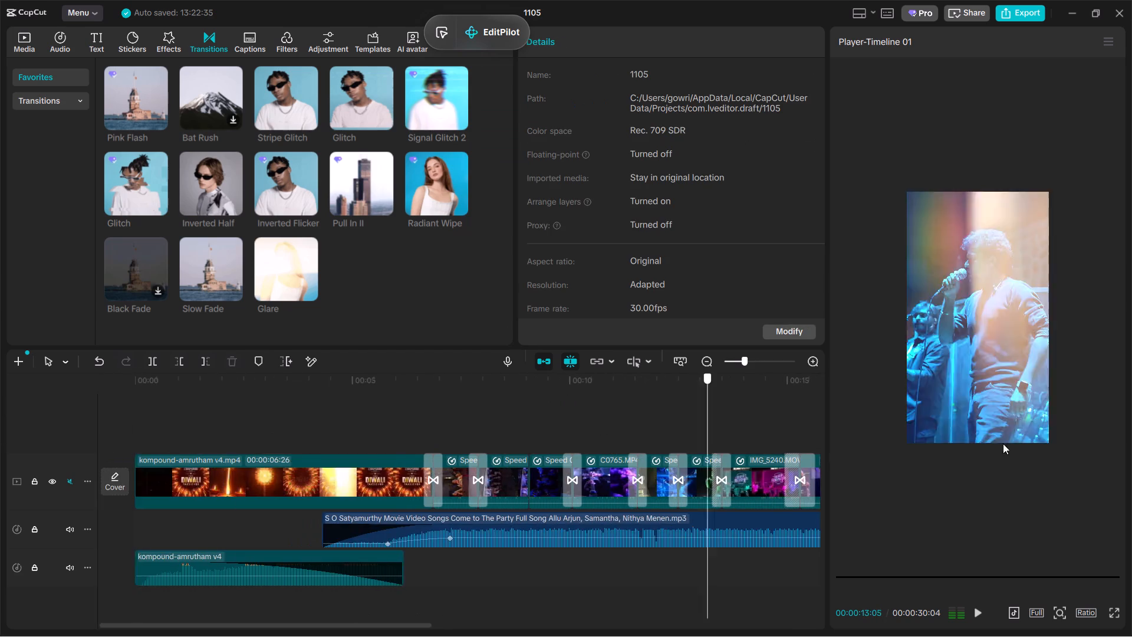
drag(1003, 444, 759, 465)
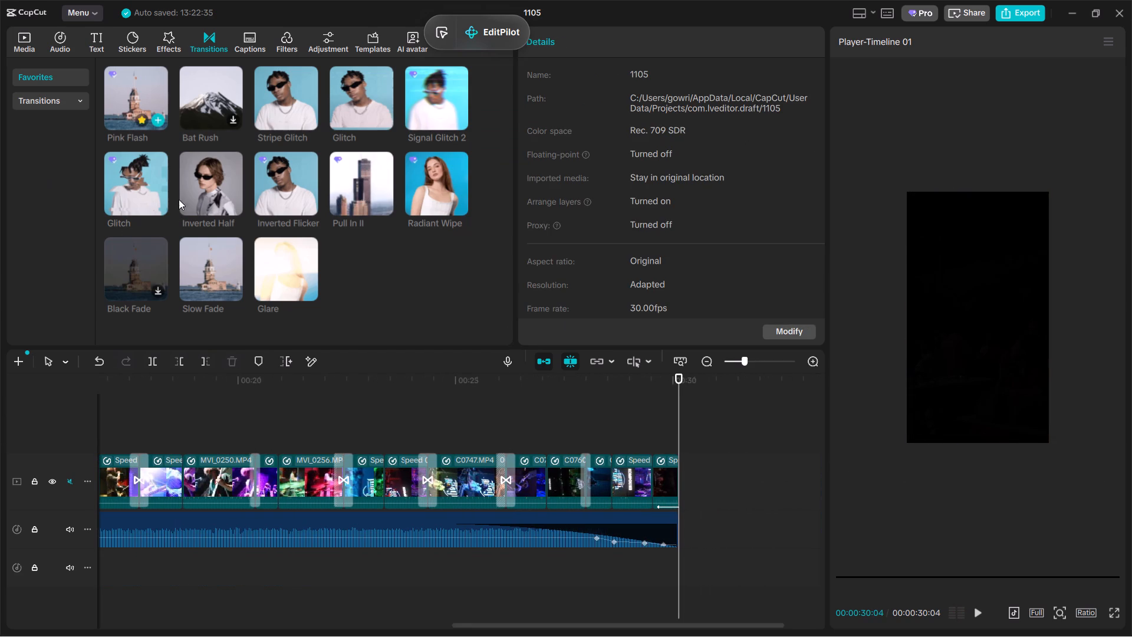
drag(205, 176, 633, 486)
click(596, 428)
key(space)
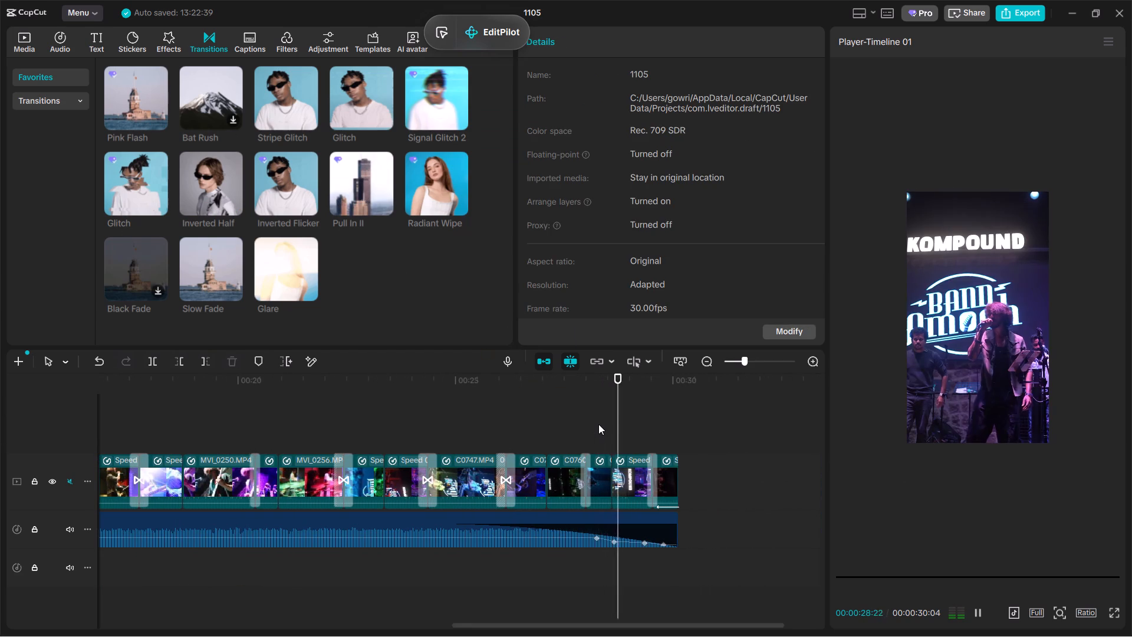
ctrl+scroll(598, 424, down, 7)
ctrl+scroll(598, 424, up, 11)
Play the edit from the beginning through the Diwali intro into the first concert clips to review the transitions.
ctrl+click(598, 424)
ctrl+drag(598, 424, 0, 310)
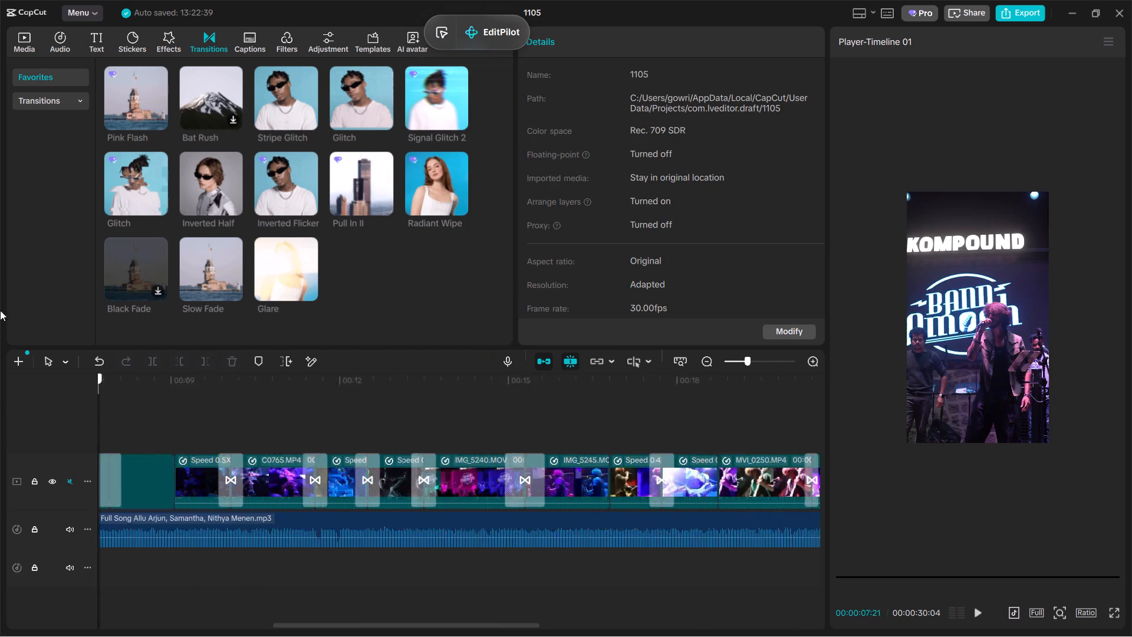
ctrl+drag(0, 310, 0, 258)
ctrl+scroll(269, 402, down, 6)
key(space)
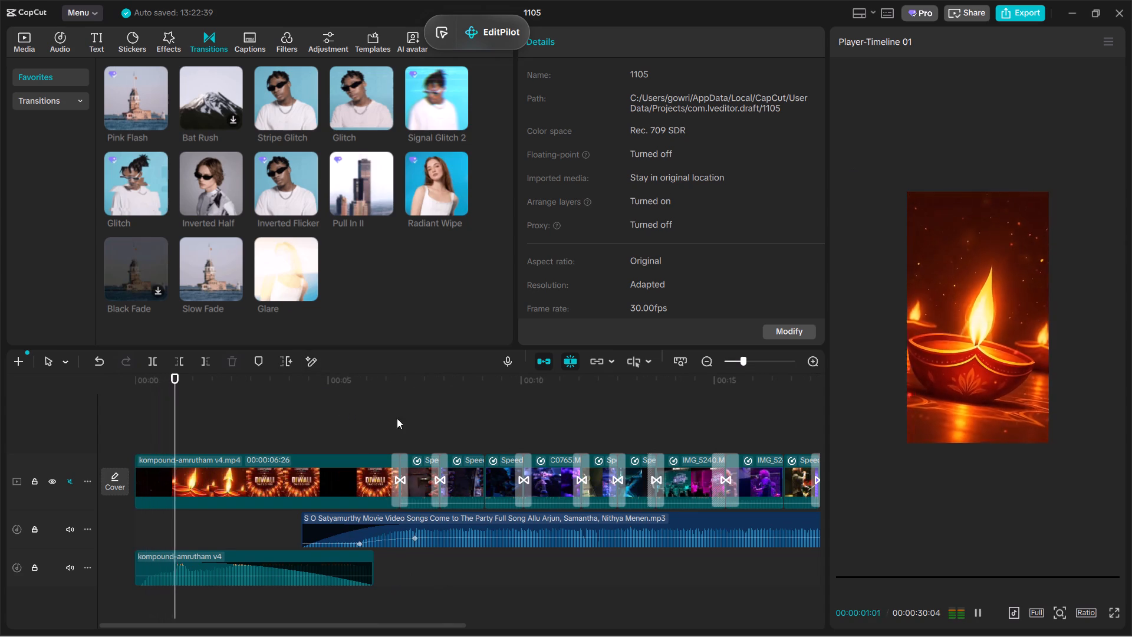
scroll(321, 465, down, 1)
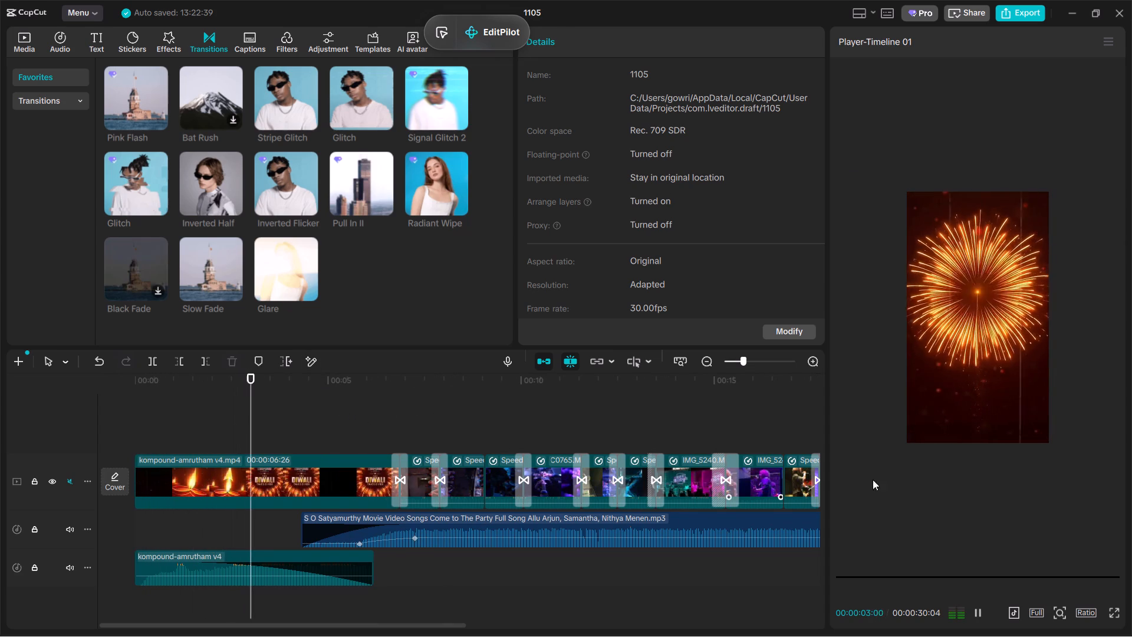
ctrl+scroll(490, 479, up, 7)
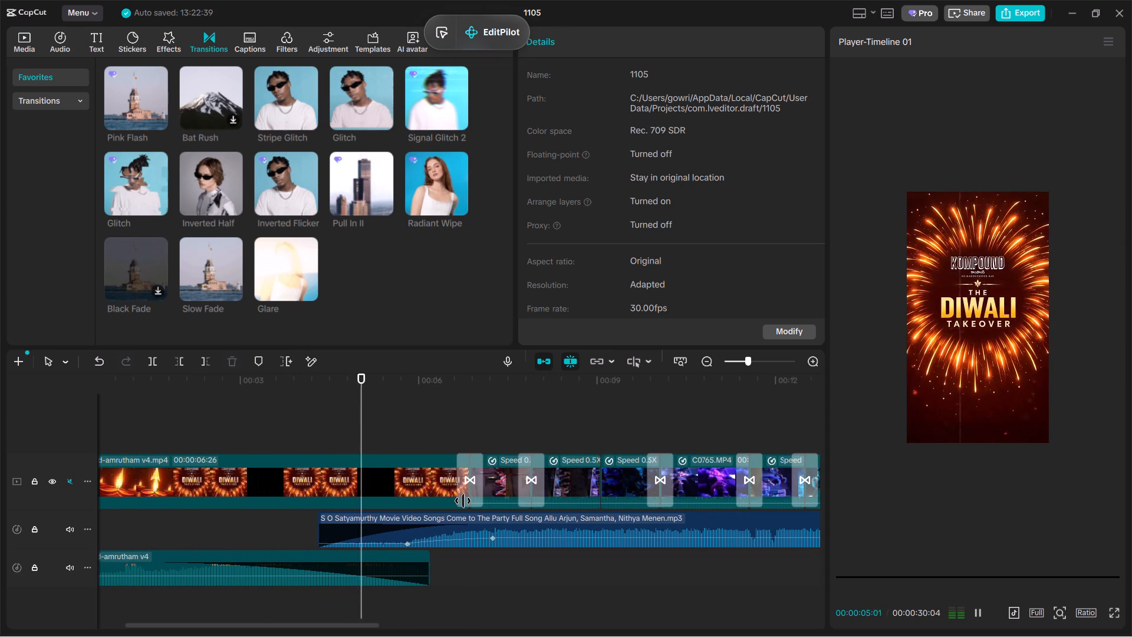
ctrl+scroll(463, 501, down, 11)
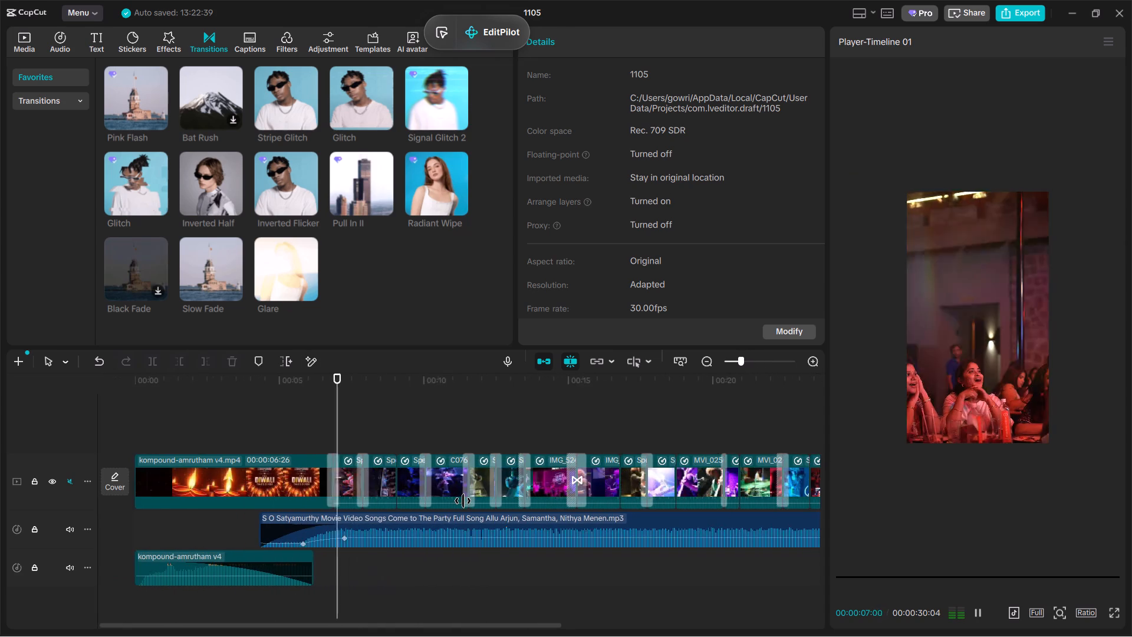
ctrl+scroll(463, 501, up, 11)
key(space)
Apply the favourite Shake video effect from 00:00:06:26, at the start of the concert clips, and extend it to the end of the edit.
click(157, 51)
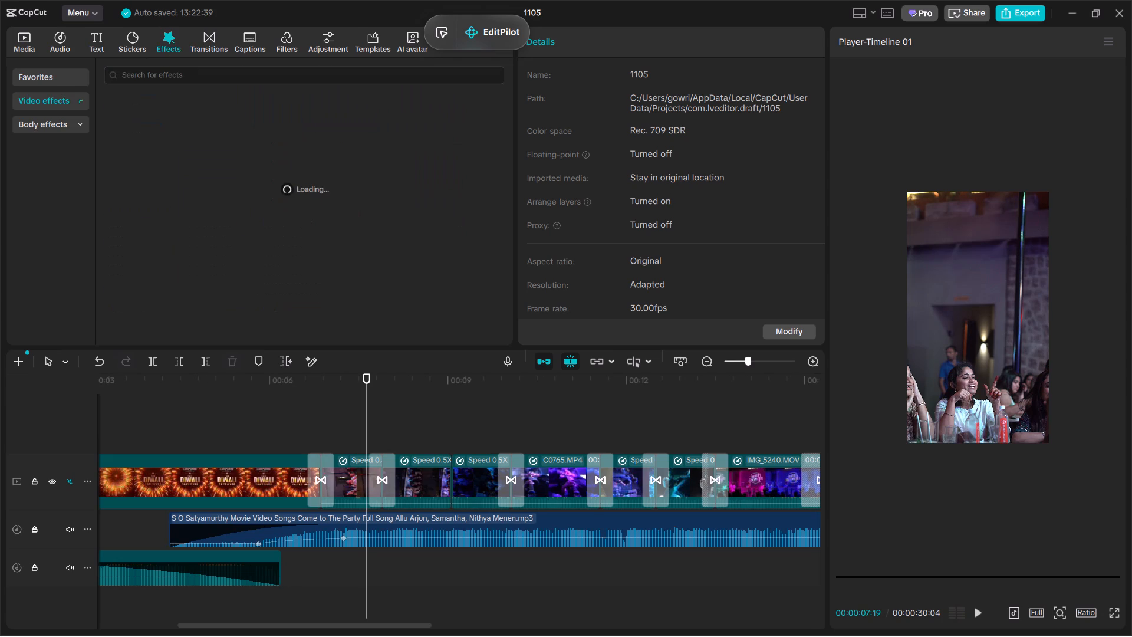
click(334, 416)
drag(334, 416, 322, 425)
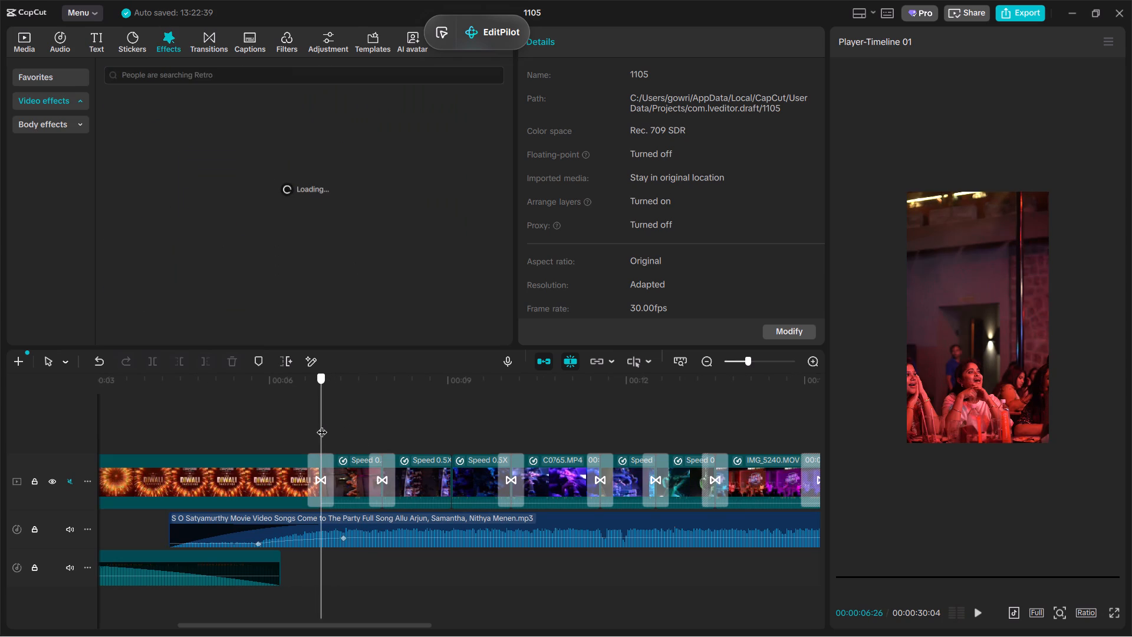
drag(322, 425, 321, 426)
click(59, 83)
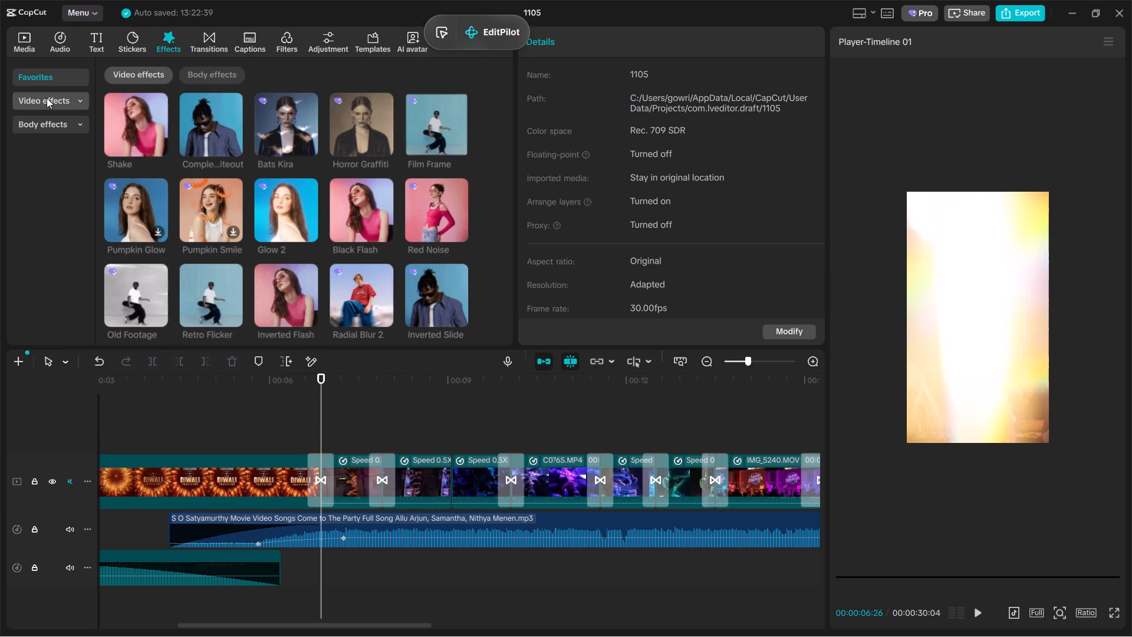
drag(126, 129, 323, 443)
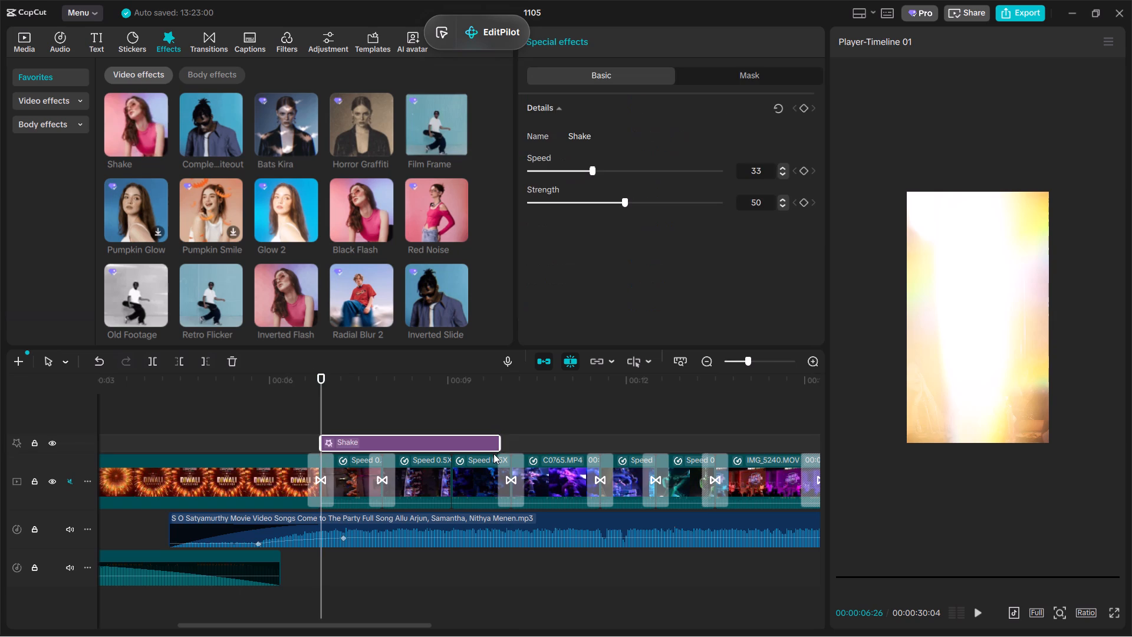
drag(500, 444, 782, 487)
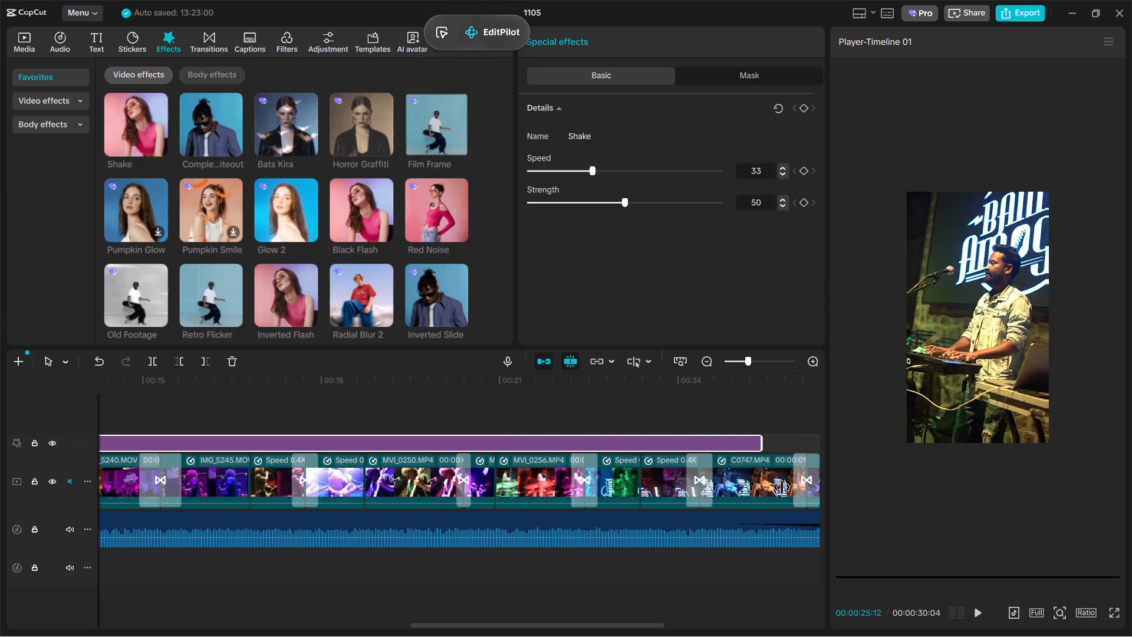
drag(782, 487, 518, 507)
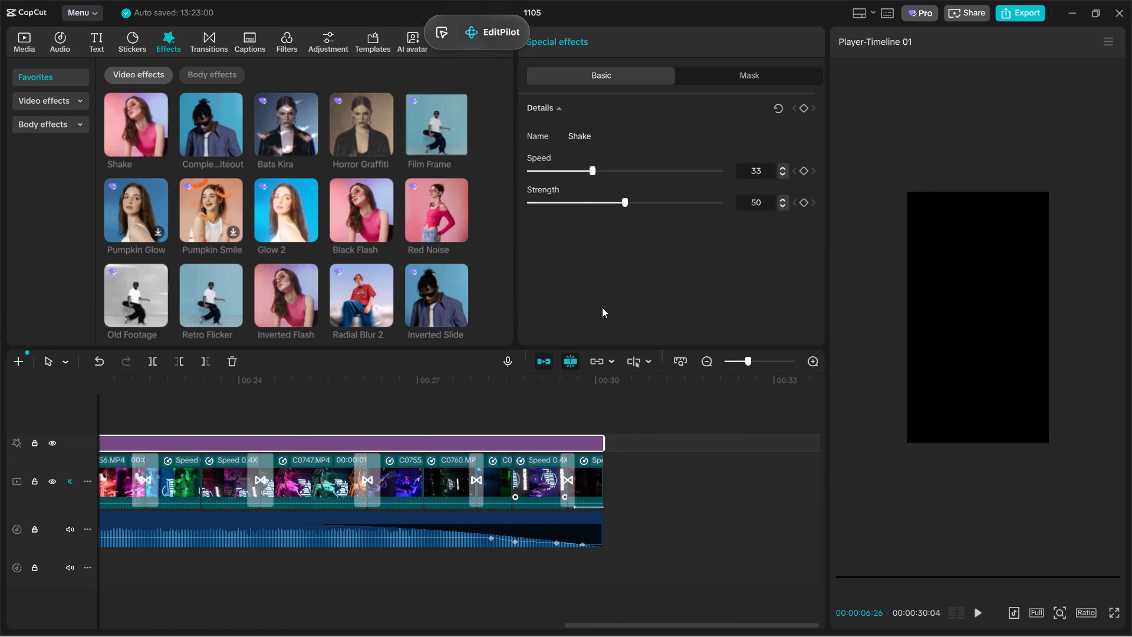
Set the Shake effect's speed to 3 and strength to 3, and play back the first concert clips.
drag(756, 176, 564, 145)
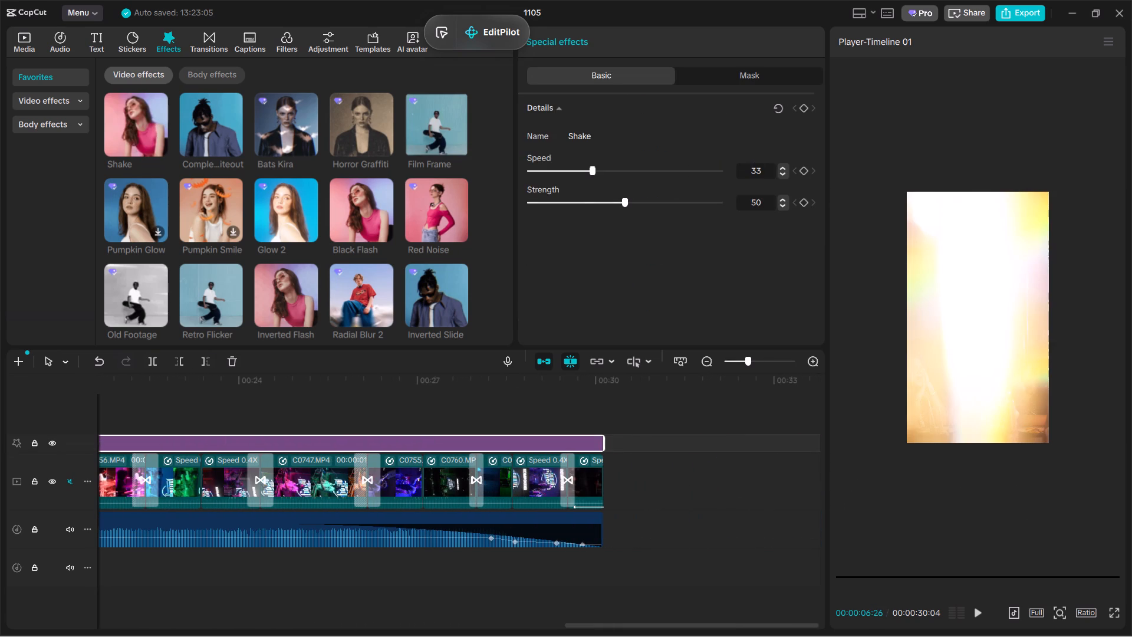
click(765, 173)
key(BackSpace)
click(762, 205)
key(BackSpace)
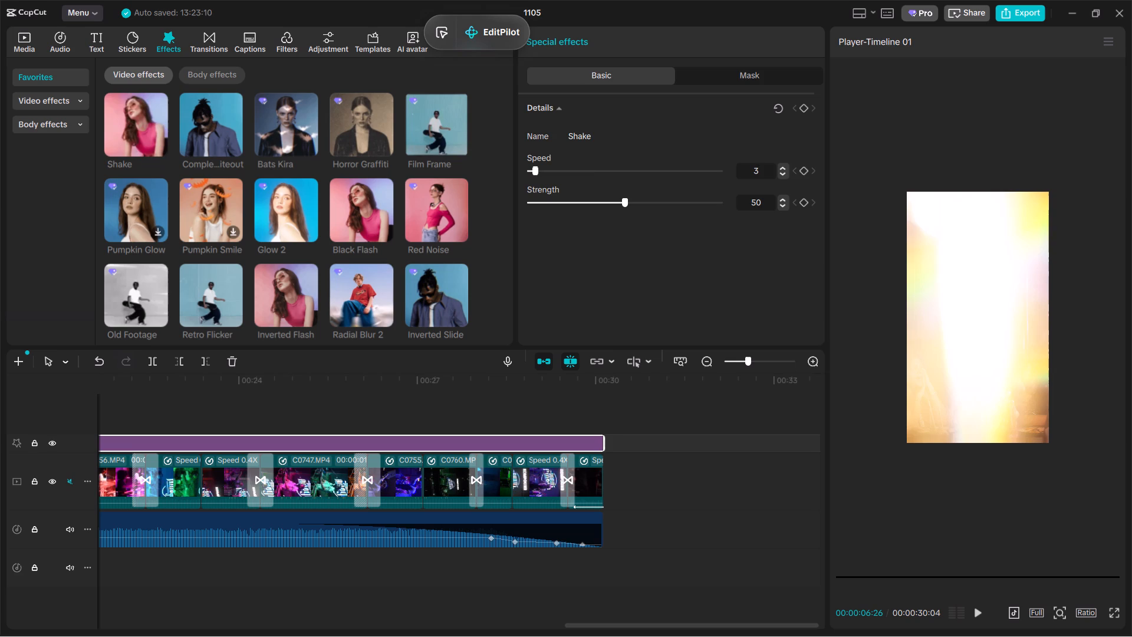
key(BackSpace)
key(3)
key(Return)
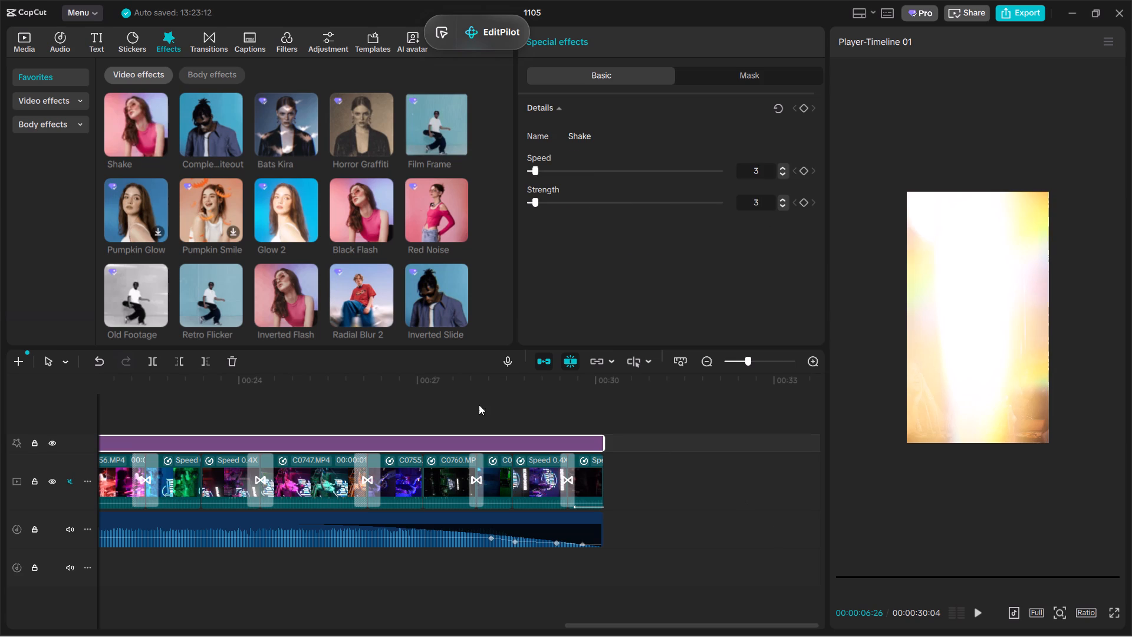
click(479, 405)
drag(479, 405, 660, 432)
key(space)
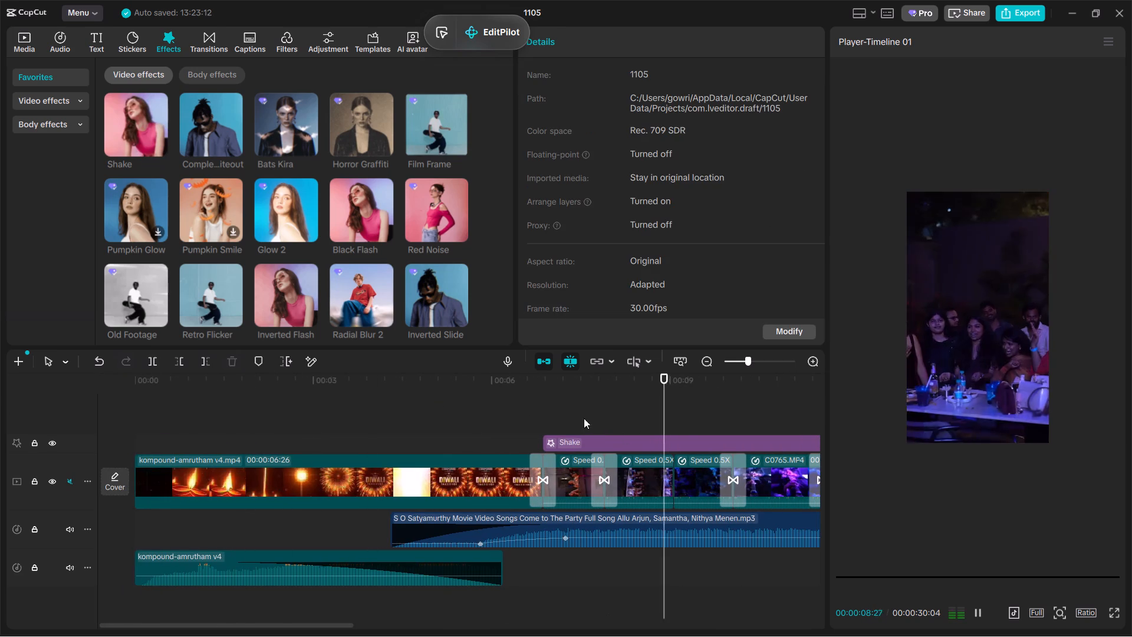
Add the favourite Retro Flicker effect above Shake at the start of the concert clips, and extend it to the cut before C0765.MP4.
click(571, 418)
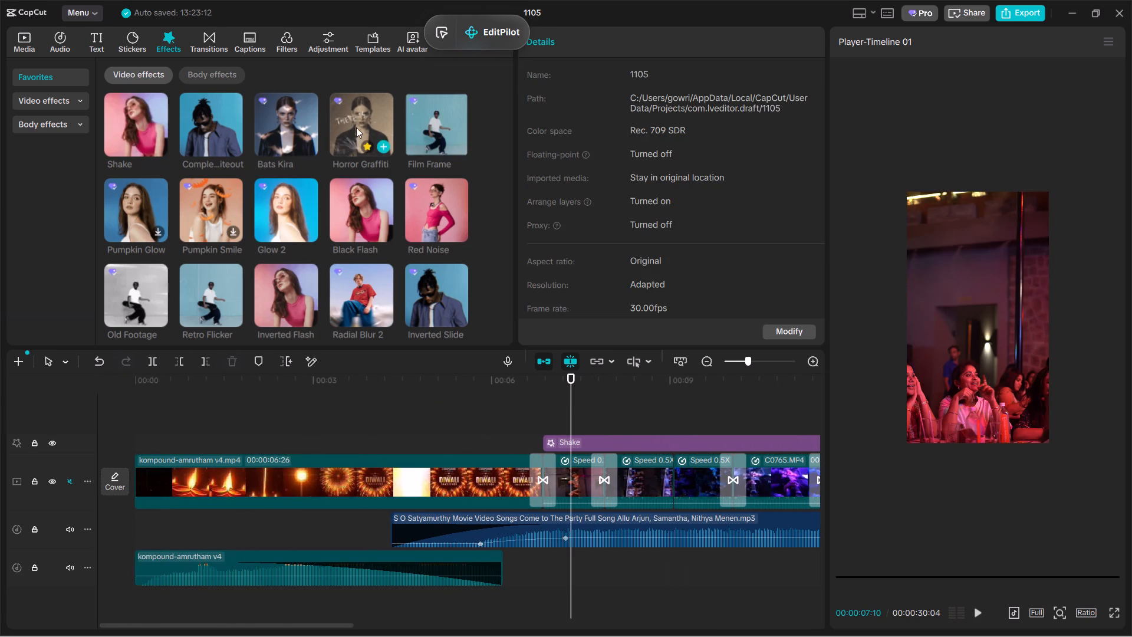
scroll(449, 262, down, 1)
click(427, 196)
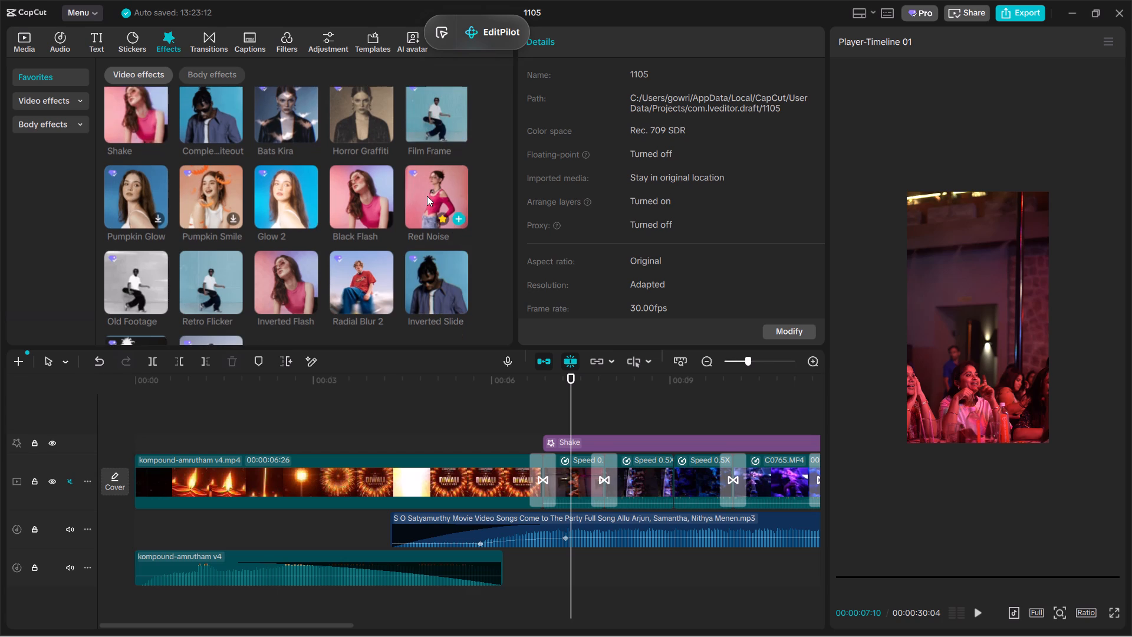
click(284, 282)
scroll(269, 282, down, 1)
scroll(209, 298, down, 1)
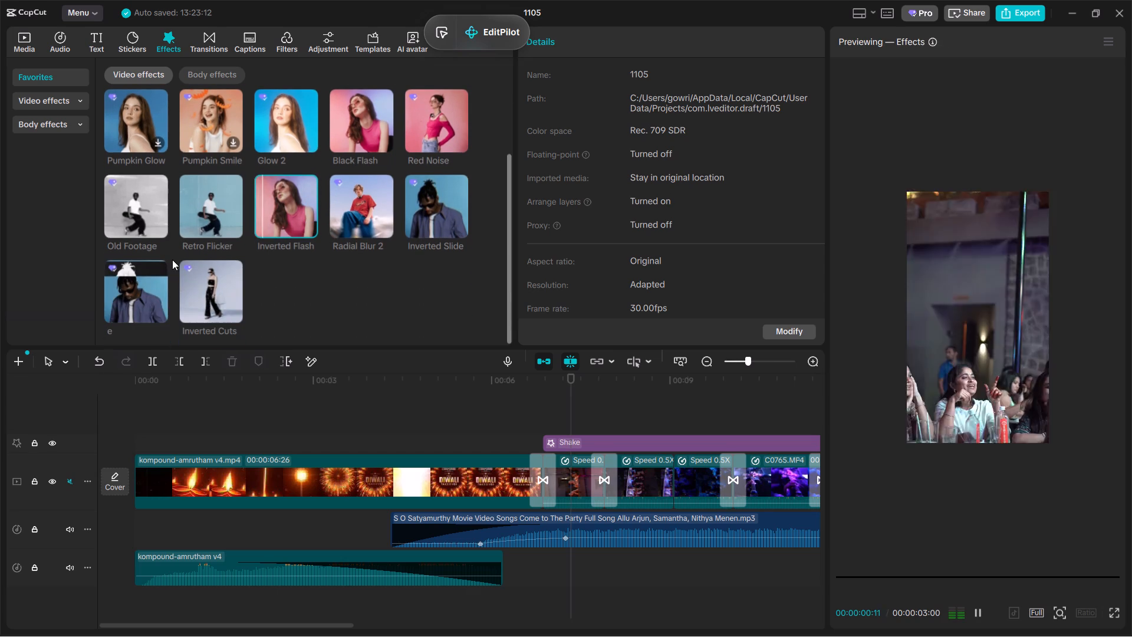
drag(208, 205, 547, 442)
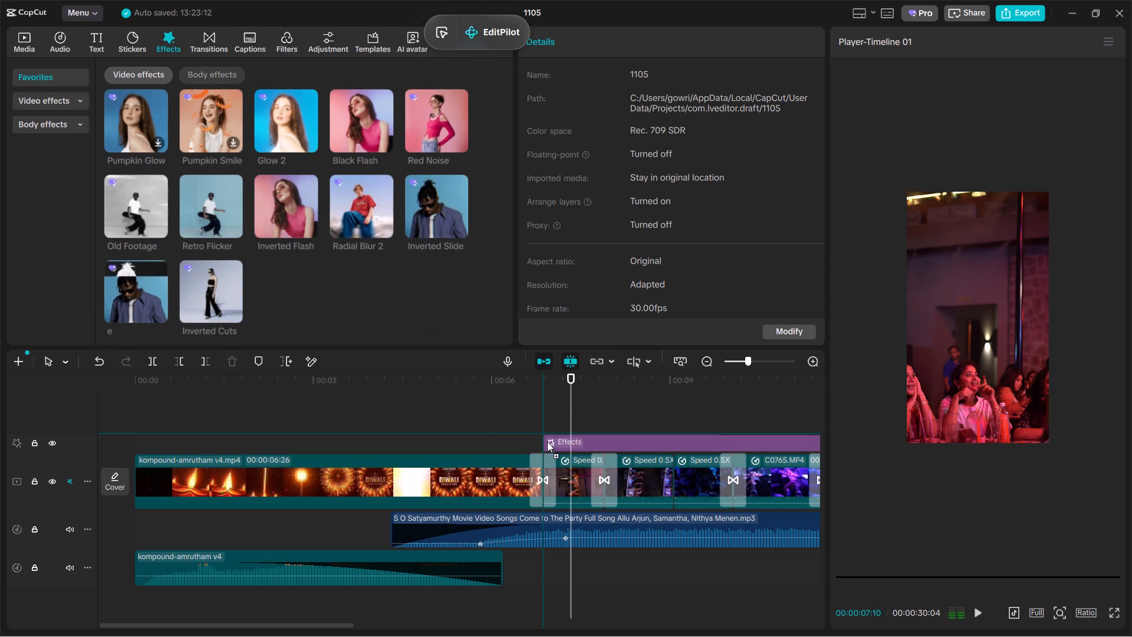
drag(547, 442, 545, 424)
scroll(735, 442, down, 1)
key(space)
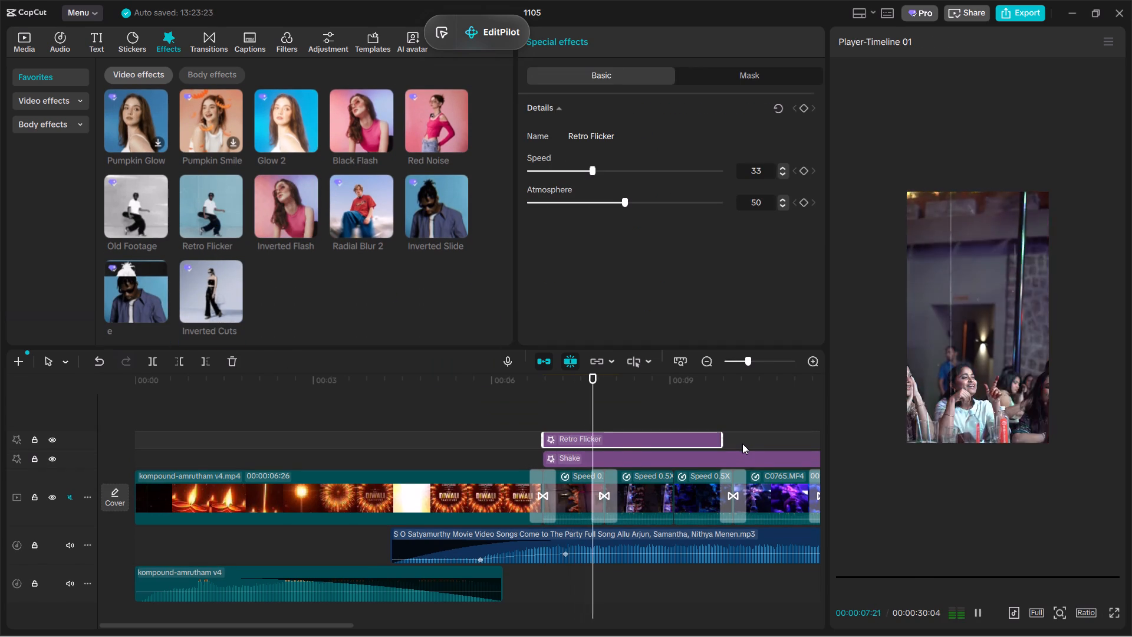
key(space)
drag(720, 435, 734, 442)
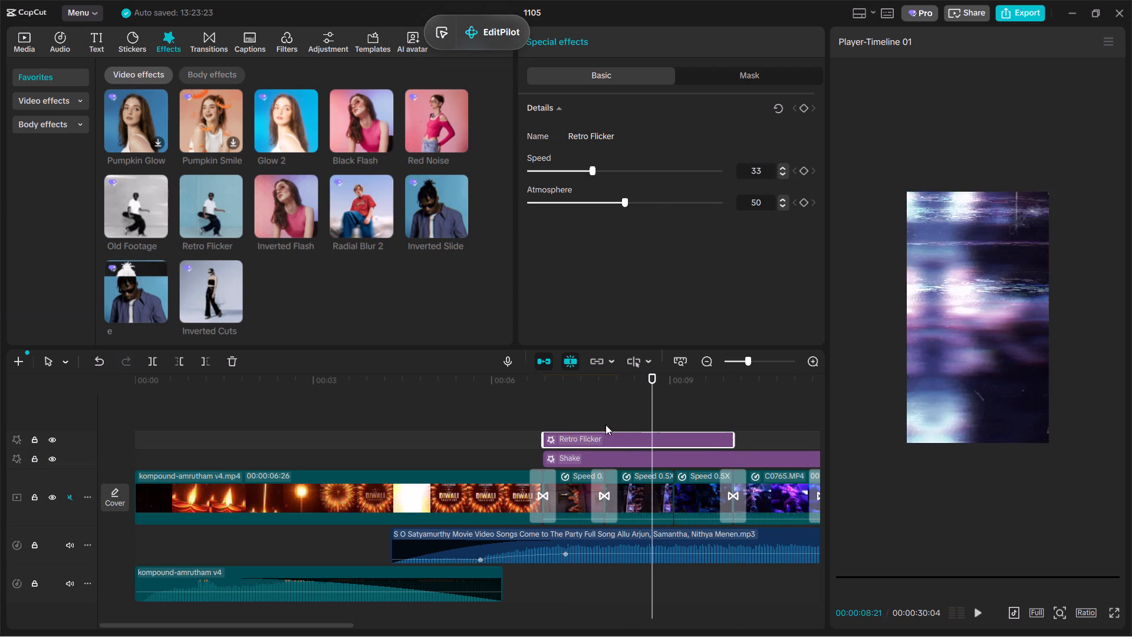
Play the edit from the start of the concert clips to review the Retro Flicker and Shake effects.
click(544, 398)
key(space)
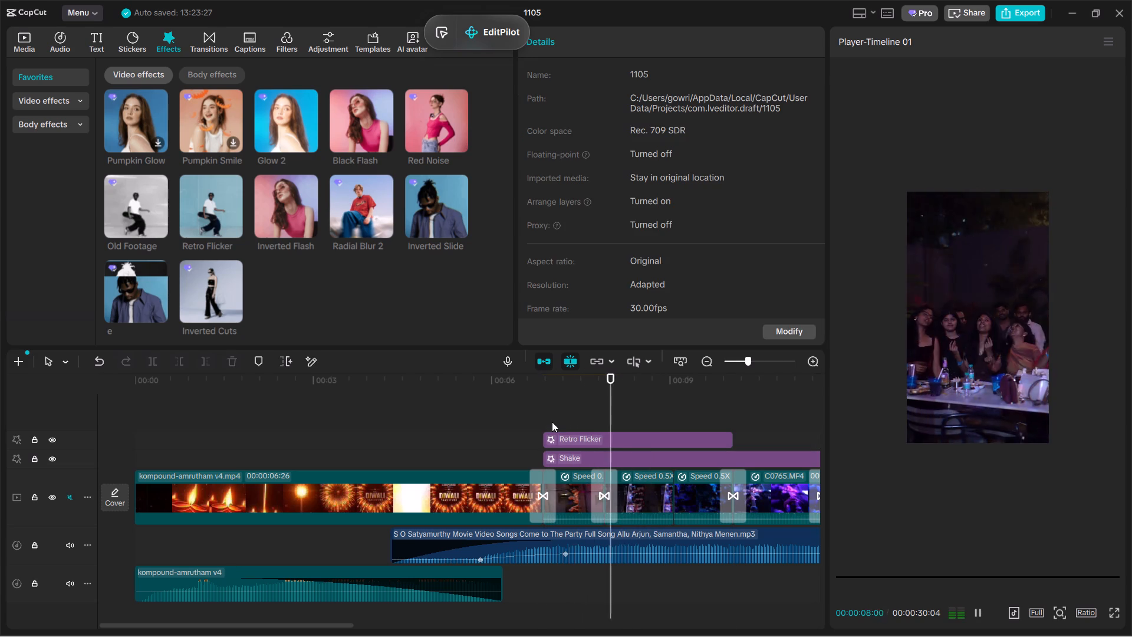
ctrl+scroll(552, 422, down, 9)
ctrl+scroll(552, 422, up, 13)
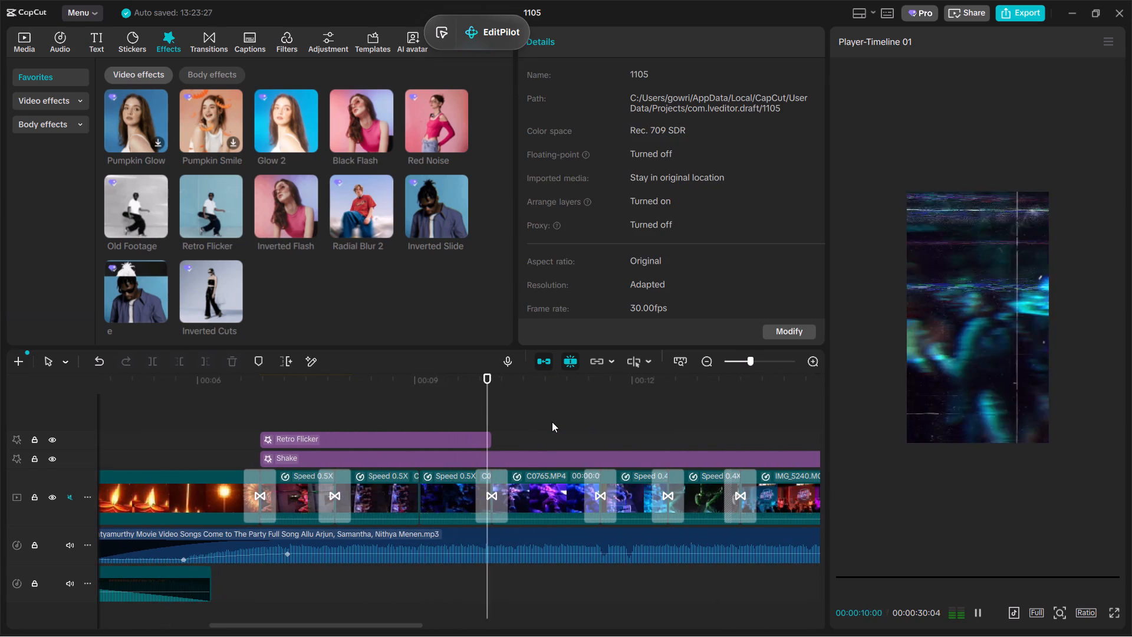
ctrl+scroll(590, 367, down, 13)
ctrl+scroll(480, 455, up, 6)
ctrl+scroll(480, 455, down, 3)
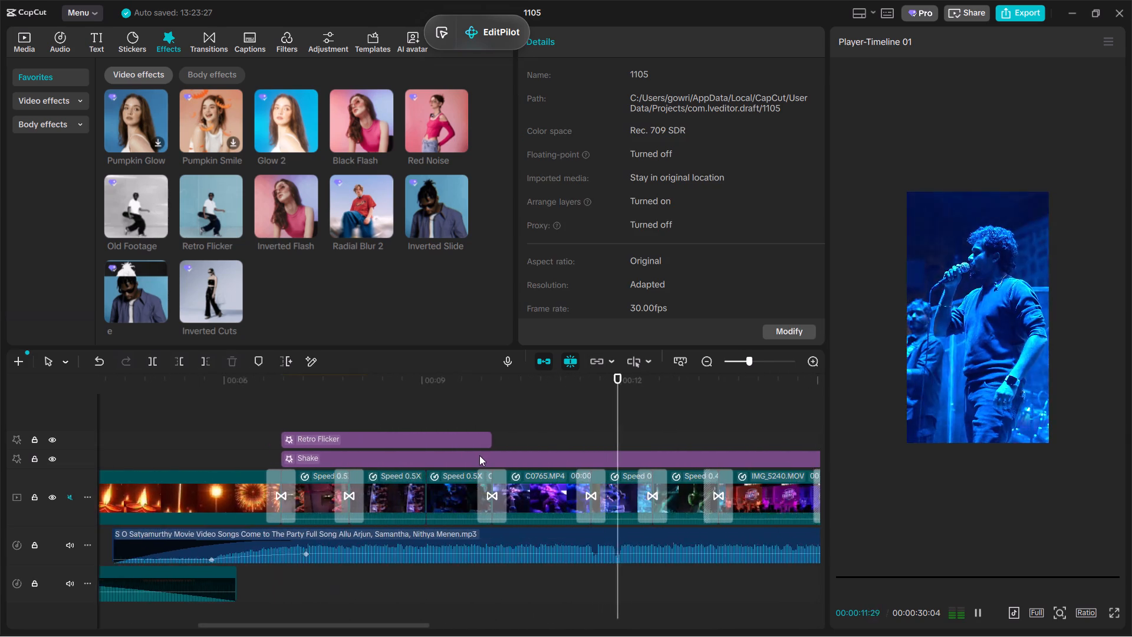
ctrl+scroll(479, 455, down, 2)
ctrl+scroll(479, 453, up, 6)
ctrl+scroll(502, 451, down, 6)
Raise the Shake effect's speed and strength to 4 each, and continue the playback.
click(544, 459)
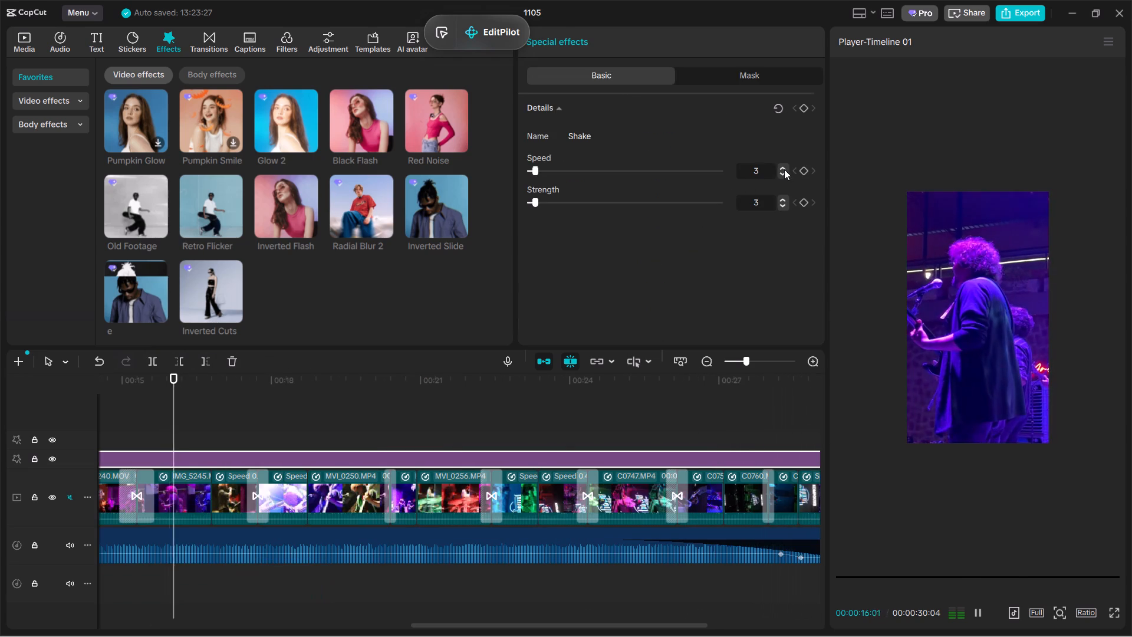
click(784, 169)
click(781, 202)
key(space)
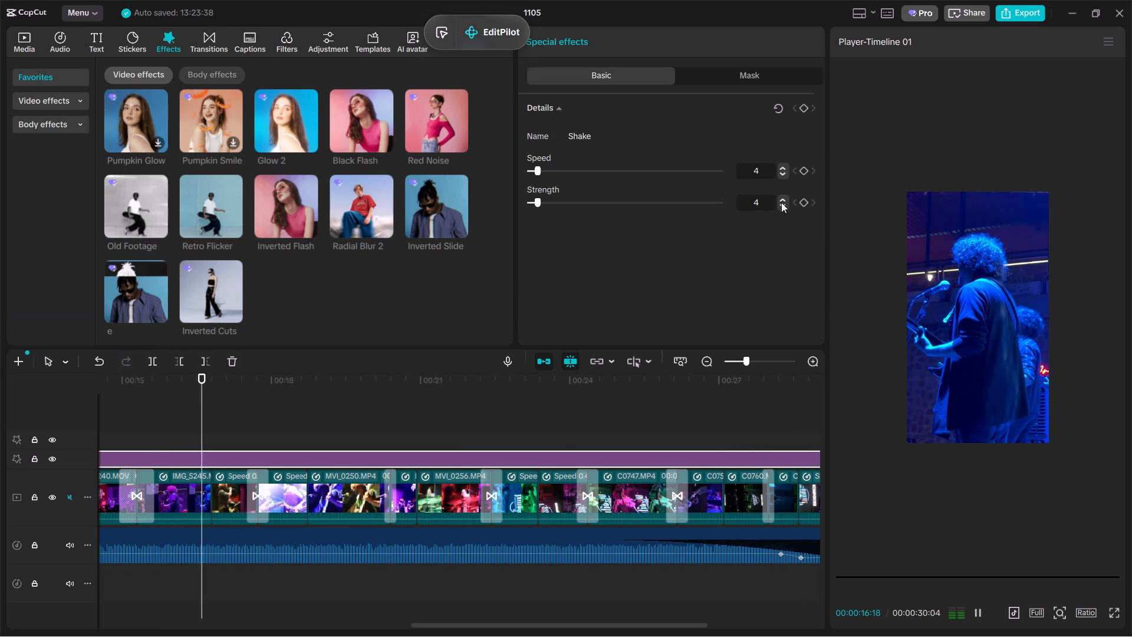
ctrl+scroll(532, 415, down, 6)
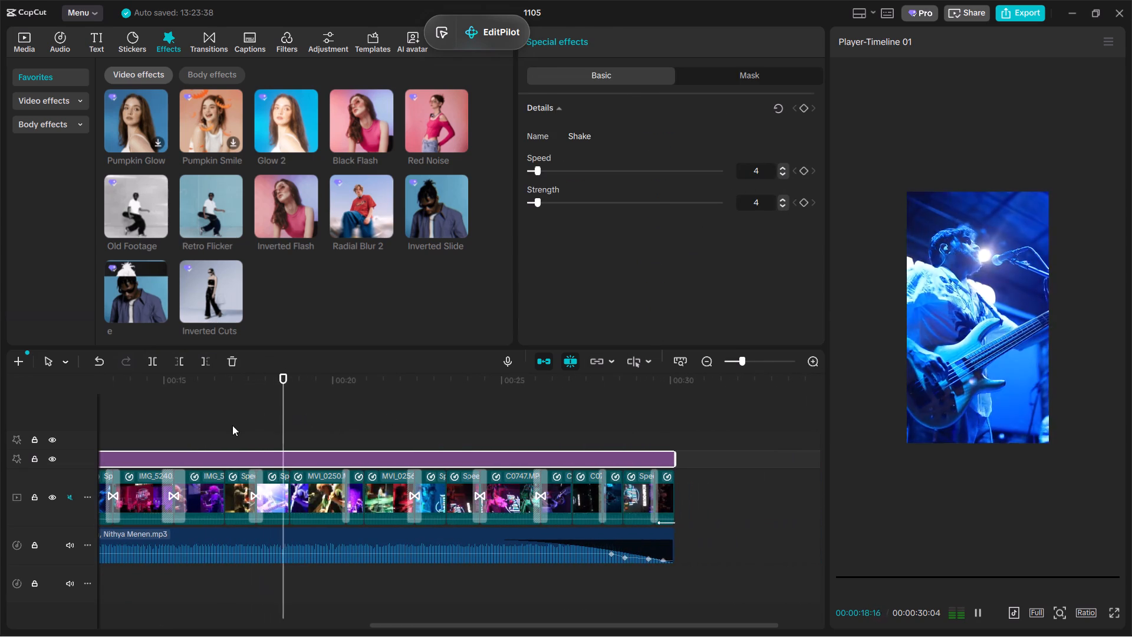
Add the Inverted Cuts effect above Retro Flicker, trim it to about one second around 00:00:09, and play it back.
click(232, 408)
drag(232, 408, 312, 405)
drag(233, 268, 407, 389)
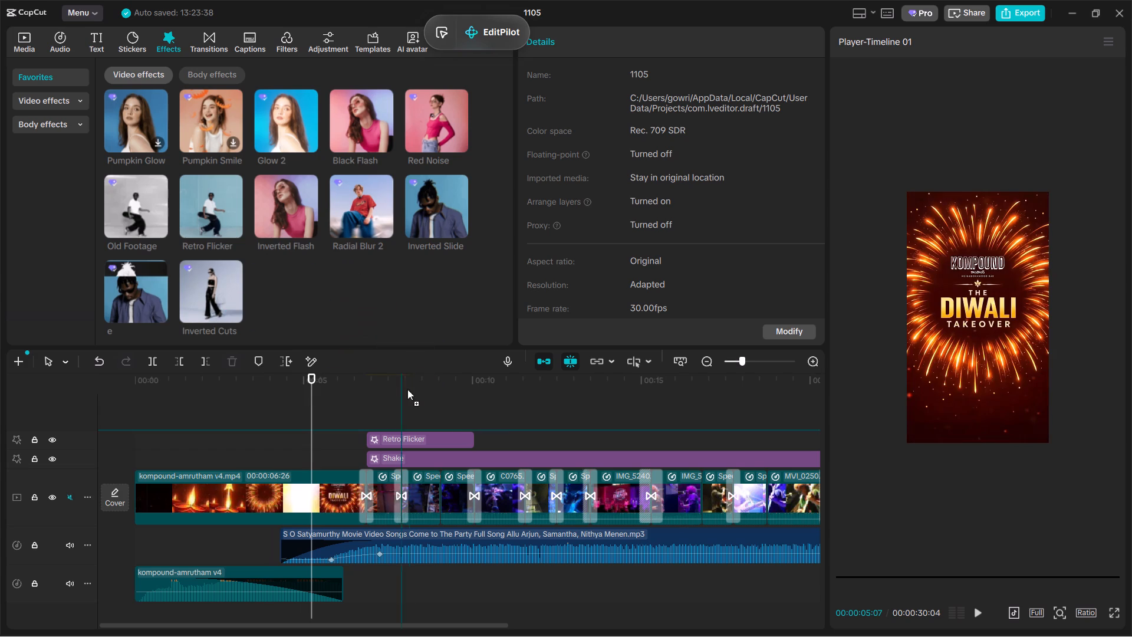
drag(407, 389, 417, 424)
drag(520, 438, 458, 452)
click(420, 440)
drag(416, 441, 425, 444)
click(412, 430)
key(space)
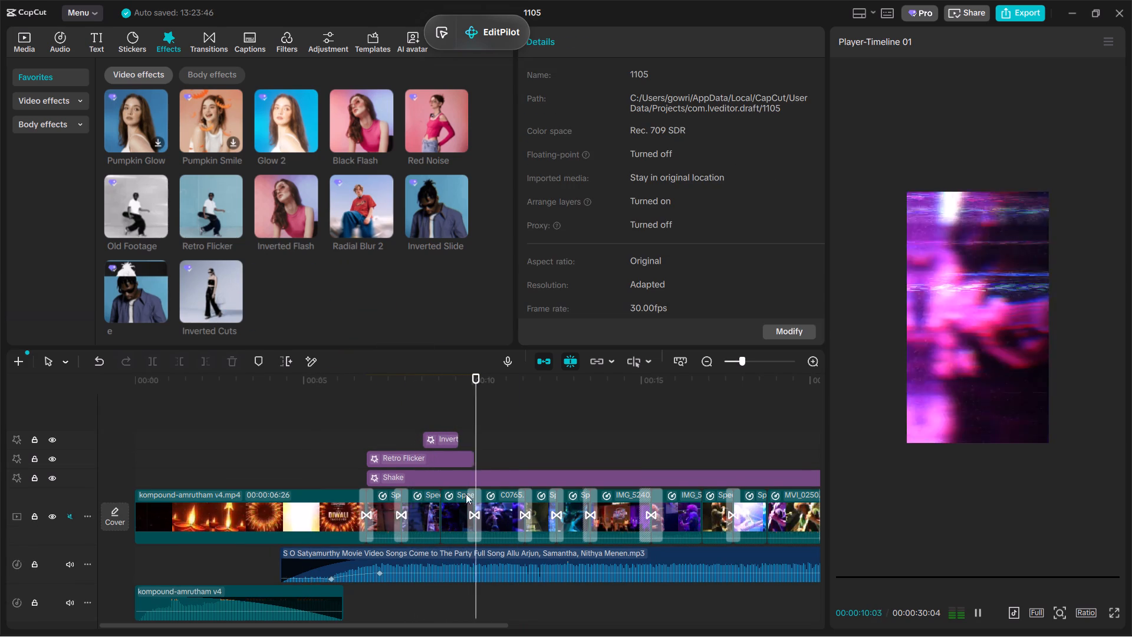
ctrl+scroll(519, 422, up, 8)
key(space)
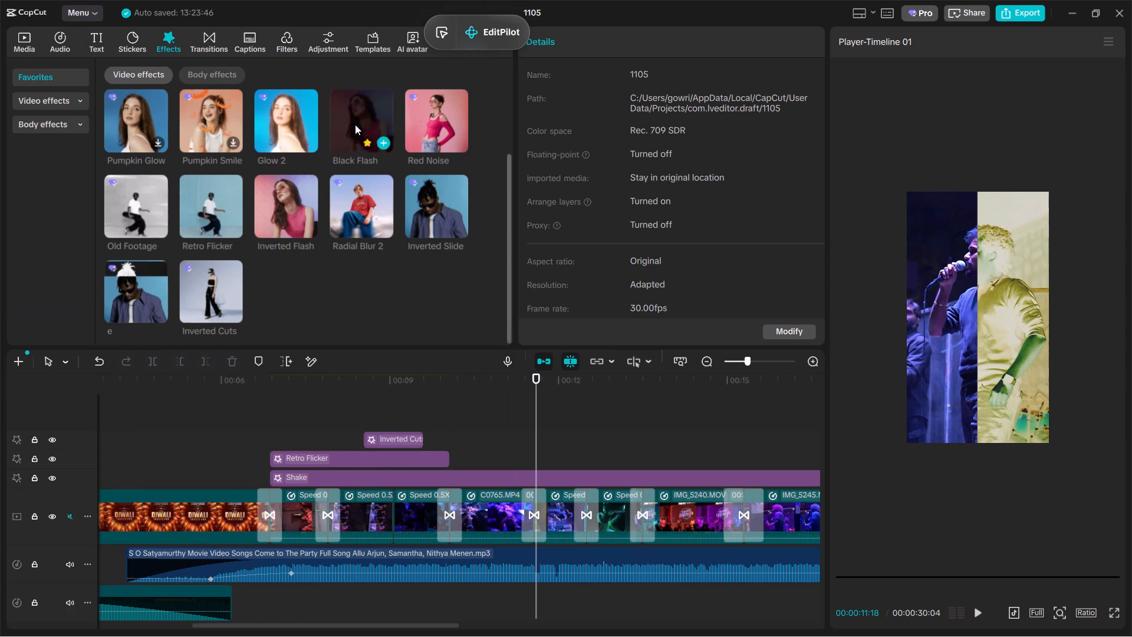
Add the Black Flash effect on a track above Inverted Cuts, shorten it to about 1.5 seconds, and place it just before Inverted Cuts.
click(355, 125)
drag(367, 138, 544, 440)
drag(354, 98, 560, 360)
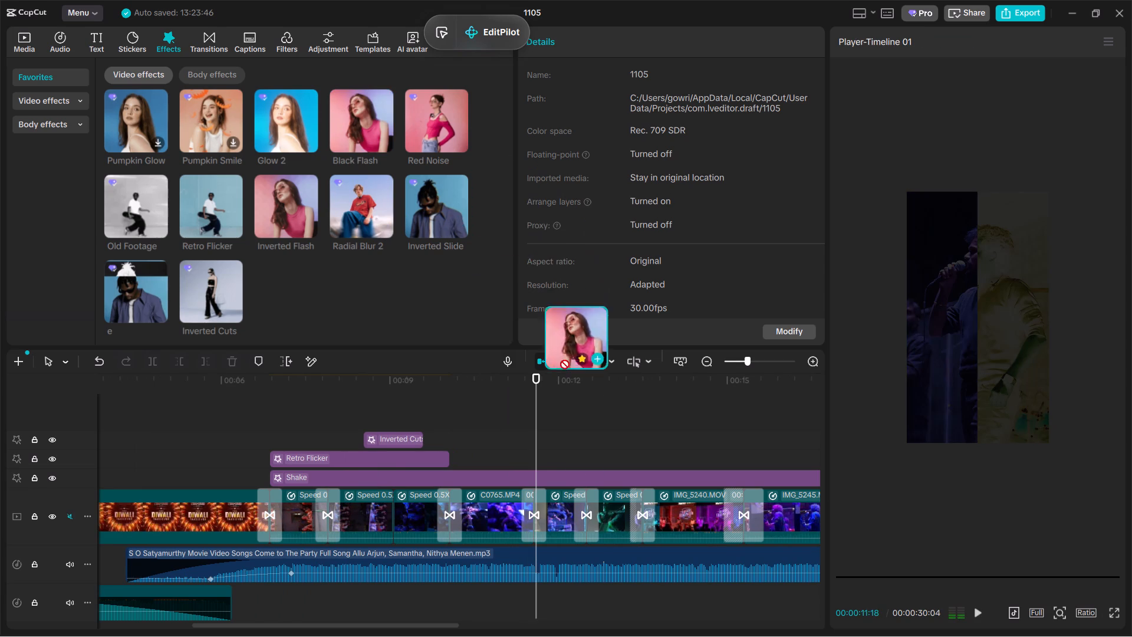
drag(560, 360, 546, 425)
drag(719, 439, 631, 455)
drag(614, 440, 598, 441)
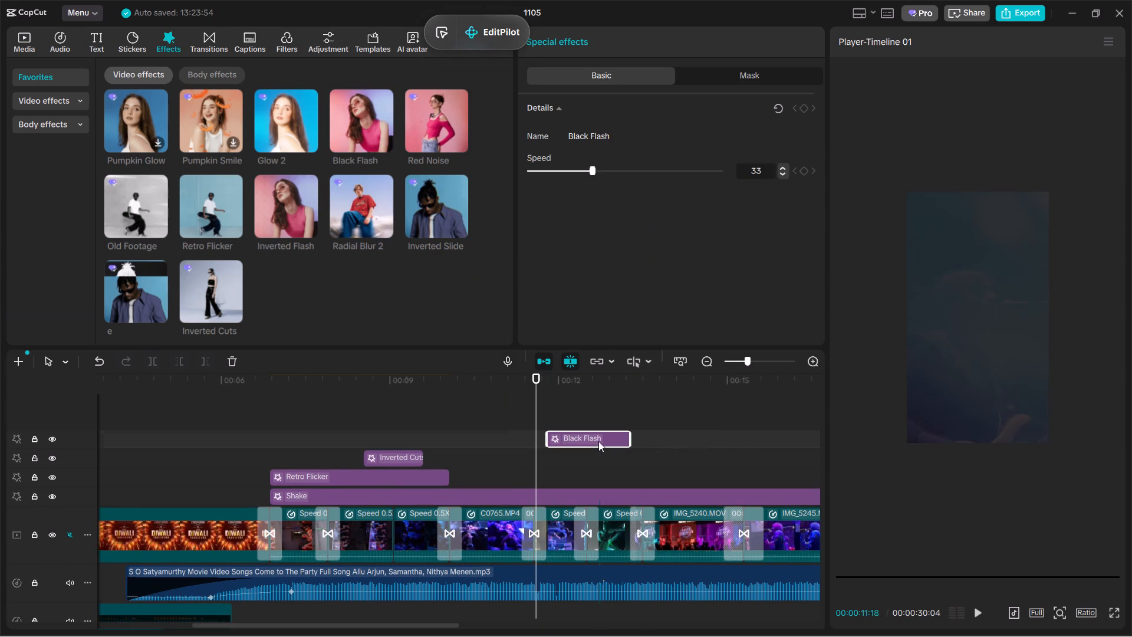
drag(598, 441, 351, 449)
Play the opening concert clips from about 00:00:07 to review the Black Flash and Inverted Cuts effects.
click(257, 415)
key(space)
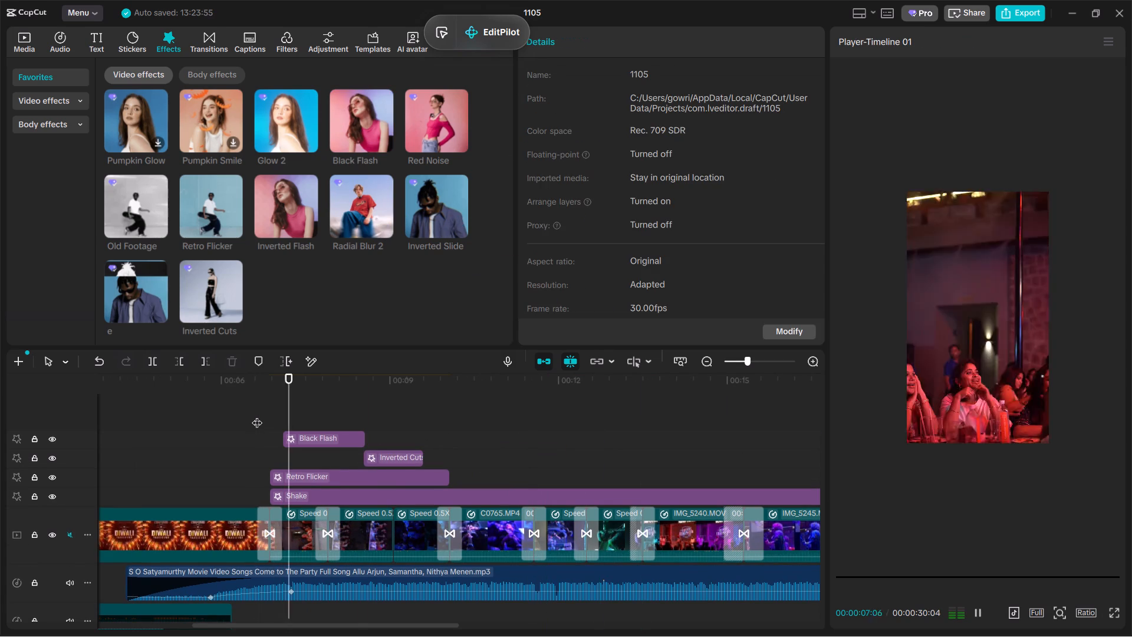
ctrl+scroll(257, 415, up, 7)
ctrl+scroll(257, 415, down, 8)
ctrl+scroll(256, 415, up, 6)
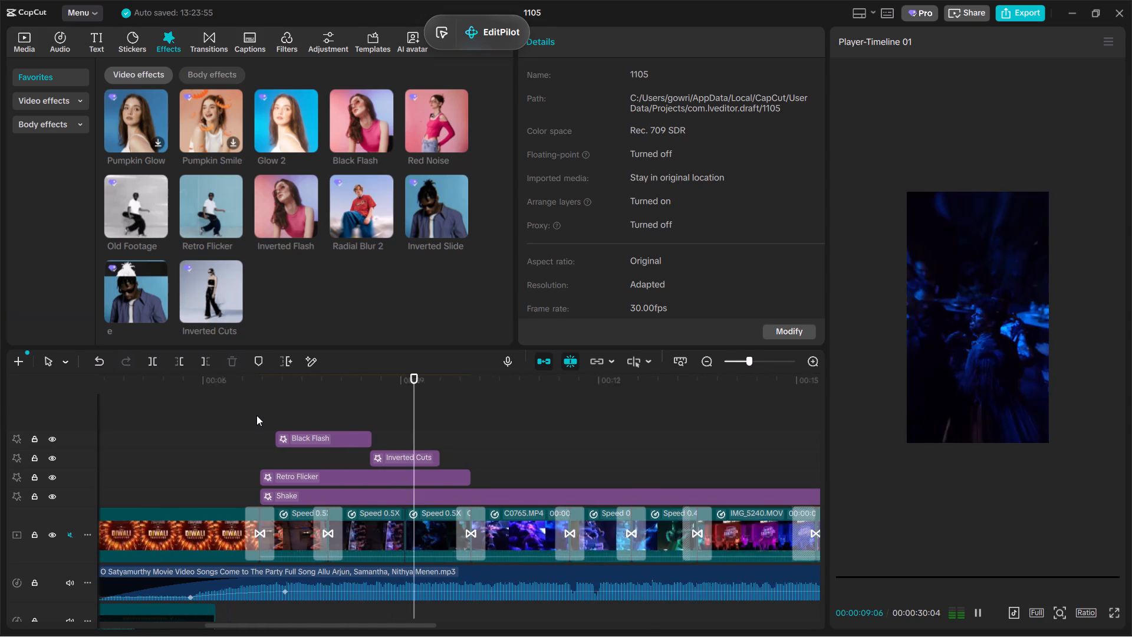
ctrl+scroll(256, 415, up, 2)
ctrl+scroll(256, 410, down, 8)
ctrl+scroll(373, 439, down, 1)
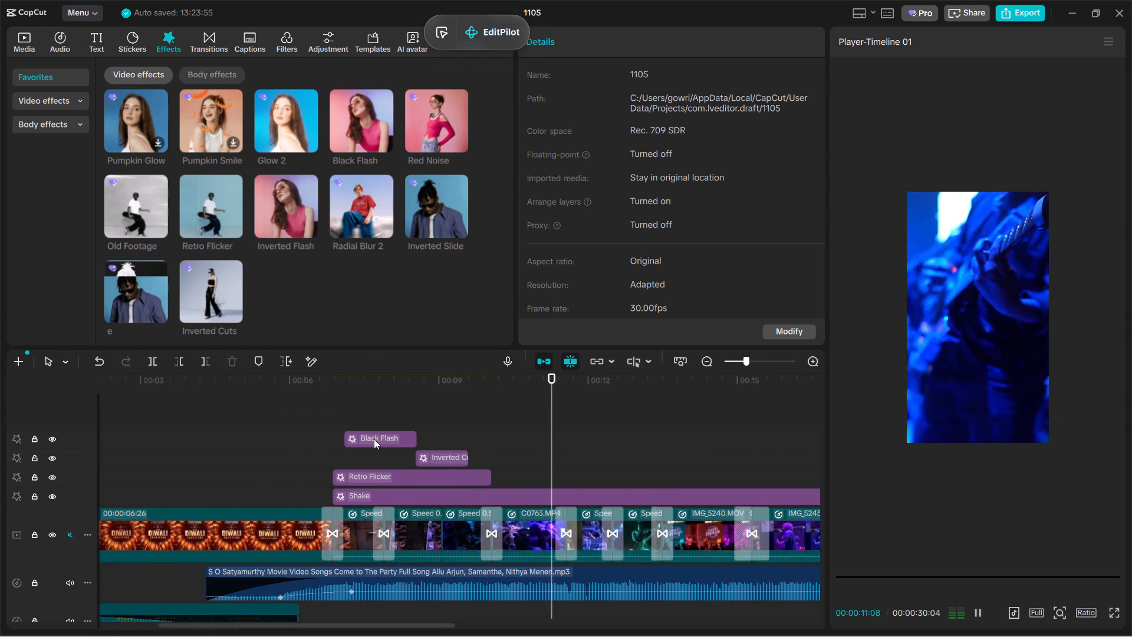
ctrl+scroll(374, 439, down, 1)
ctrl+scroll(440, 474, up, 8)
Select the first concert clips after the Diwali intro together and look through their basic colour adjustments.
ctrl+click(266, 526)
ctrl+click(378, 529)
ctrl+click(406, 537)
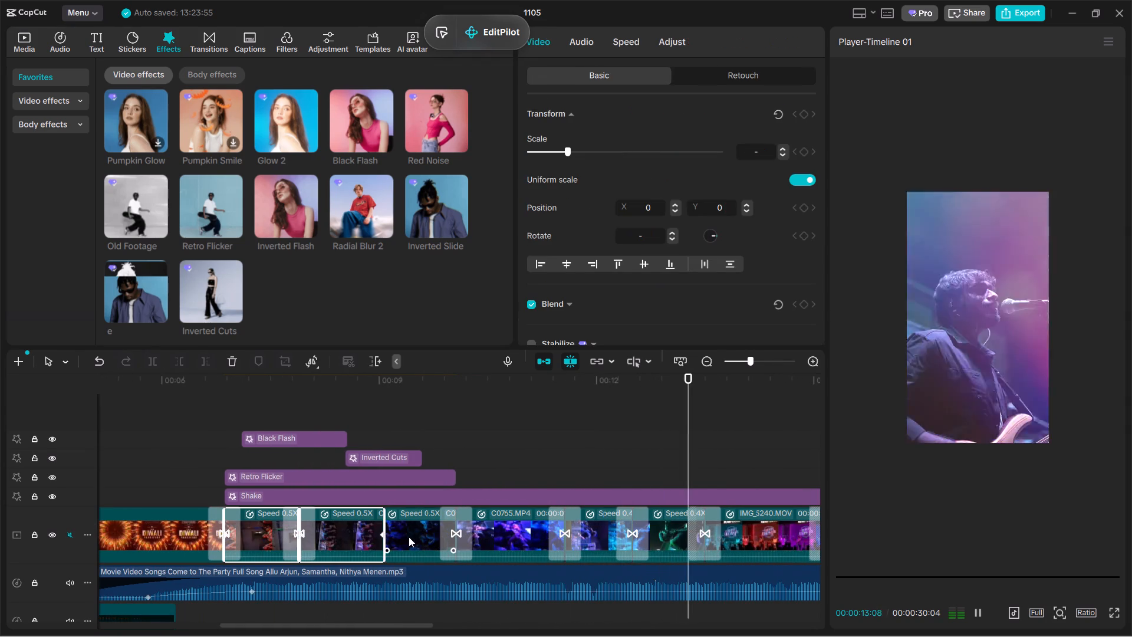
click(681, 44)
scroll(625, 246, down, 1)
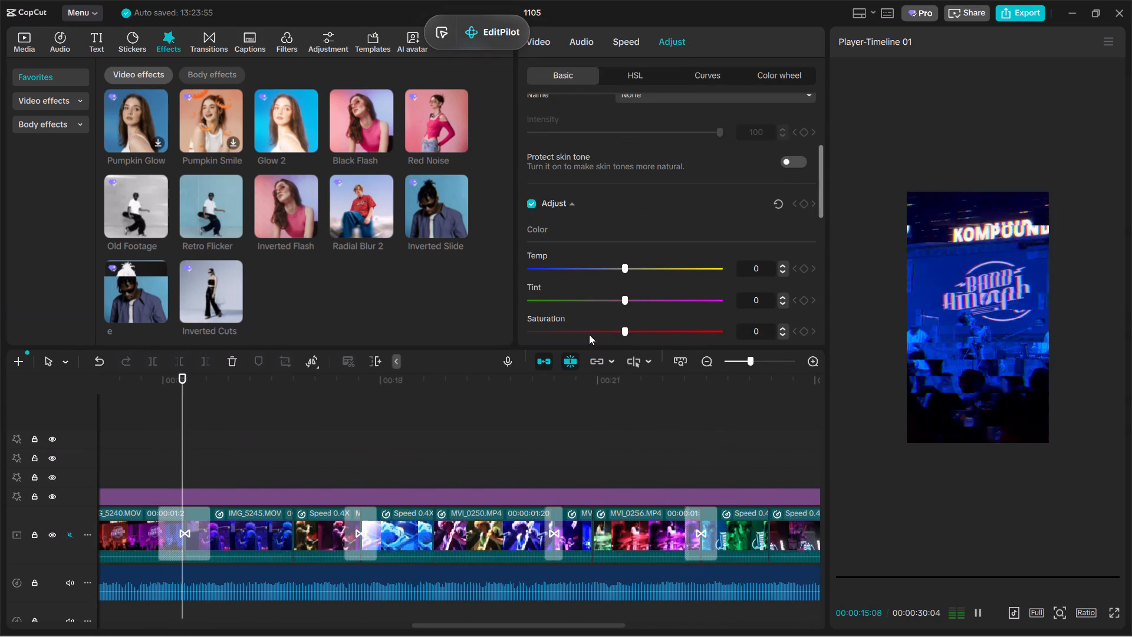
drag(584, 336, 449, 348)
scroll(448, 348, down, 1)
Play the edit from the end of the Diwali intro past C0765.MP4 to review the layered effects.
click(320, 472)
drag(320, 472, 541, 469)
key(space)
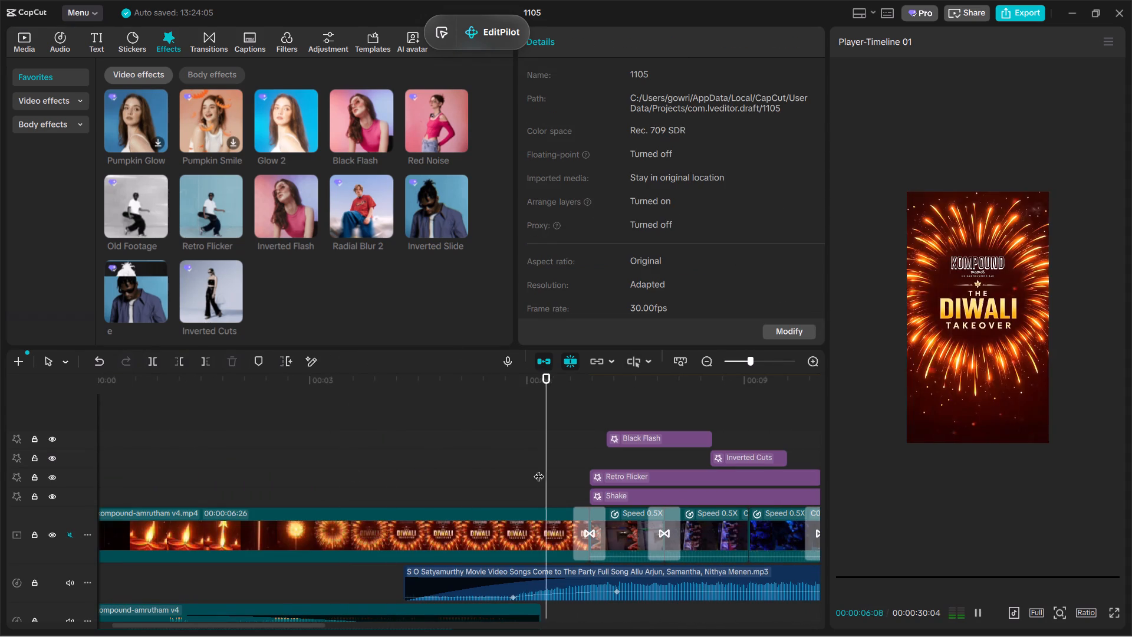
drag(275, 629, 373, 629)
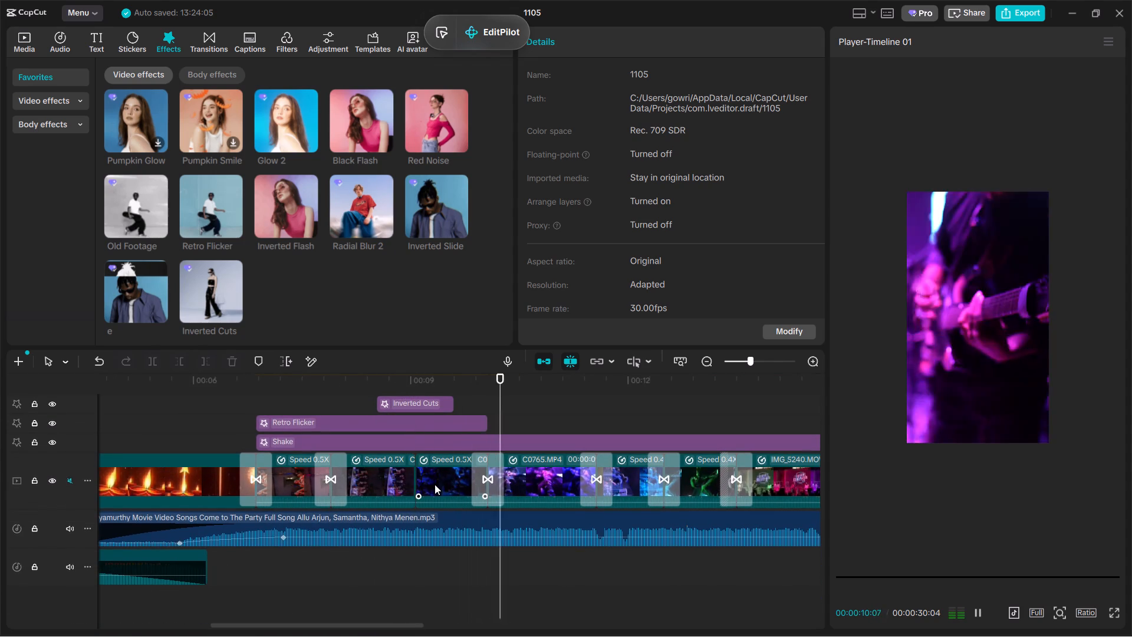
ctrl+scroll(435, 484, down, 9)
ctrl+scroll(435, 484, up, 3)
key(space)
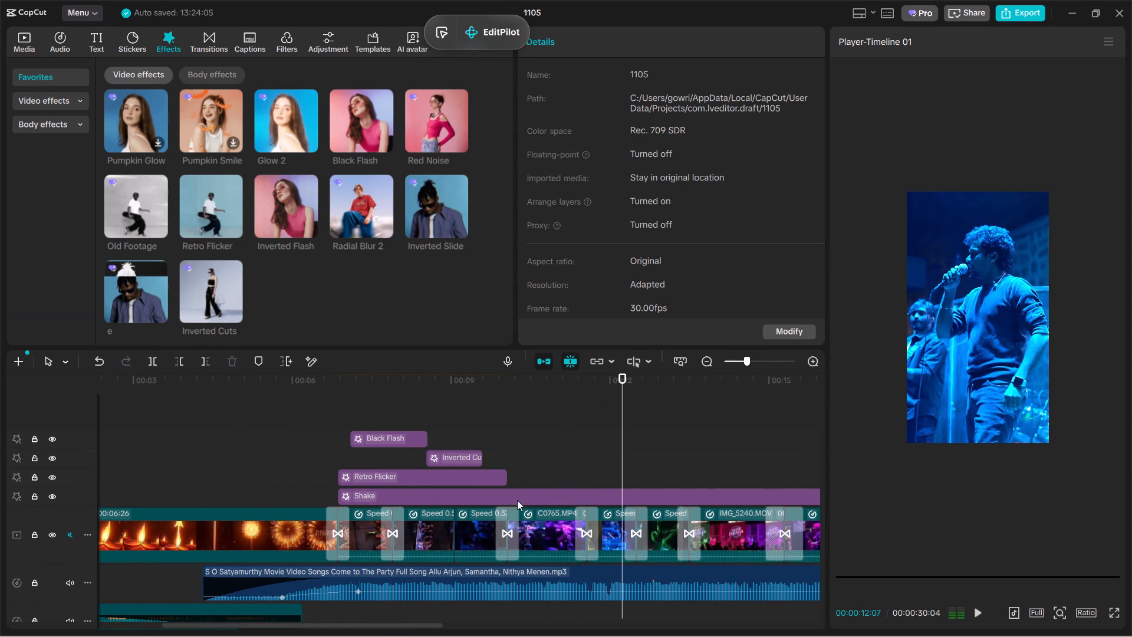
Apply the favourite Unfold entrance animation to C0765.MP4 and set its duration to 0.4 s.
click(526, 533)
click(675, 48)
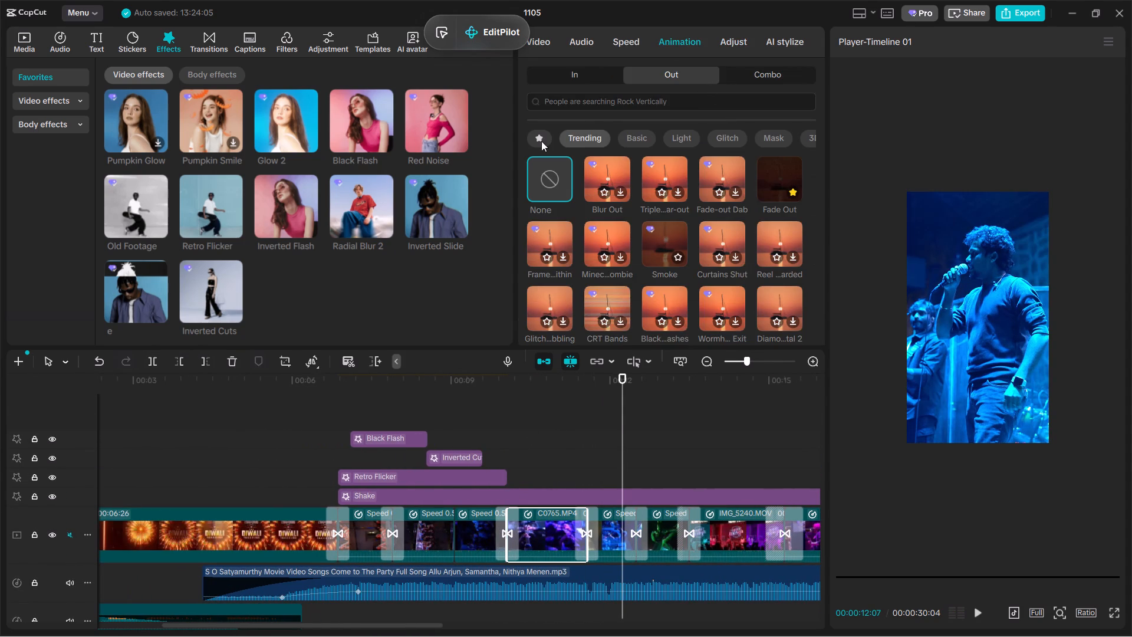
click(536, 142)
click(583, 71)
click(531, 138)
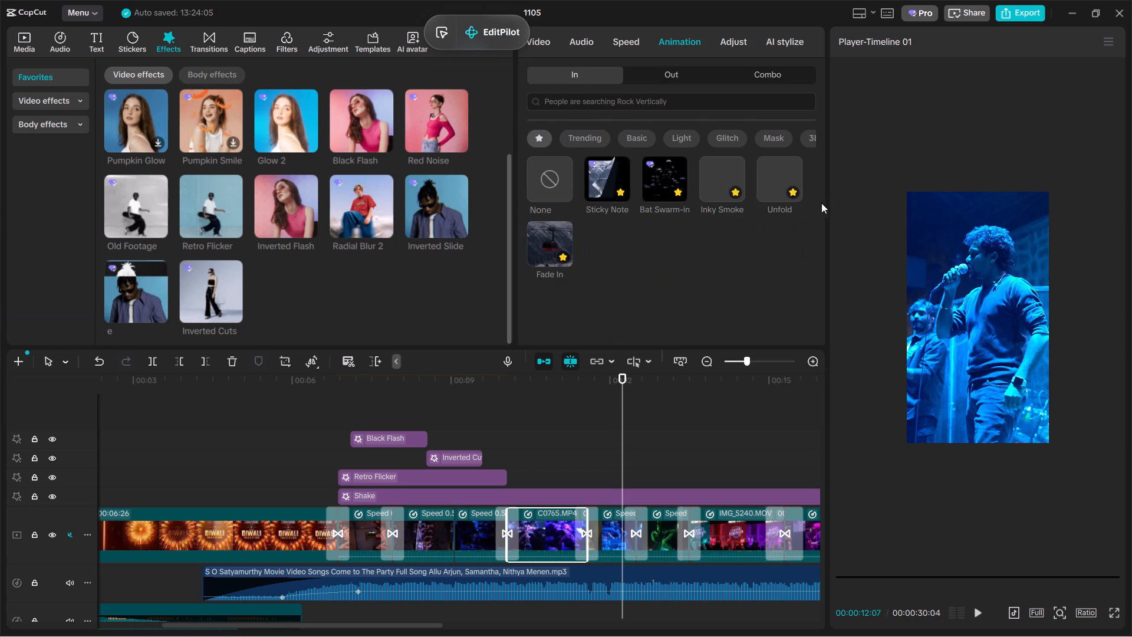
click(785, 183)
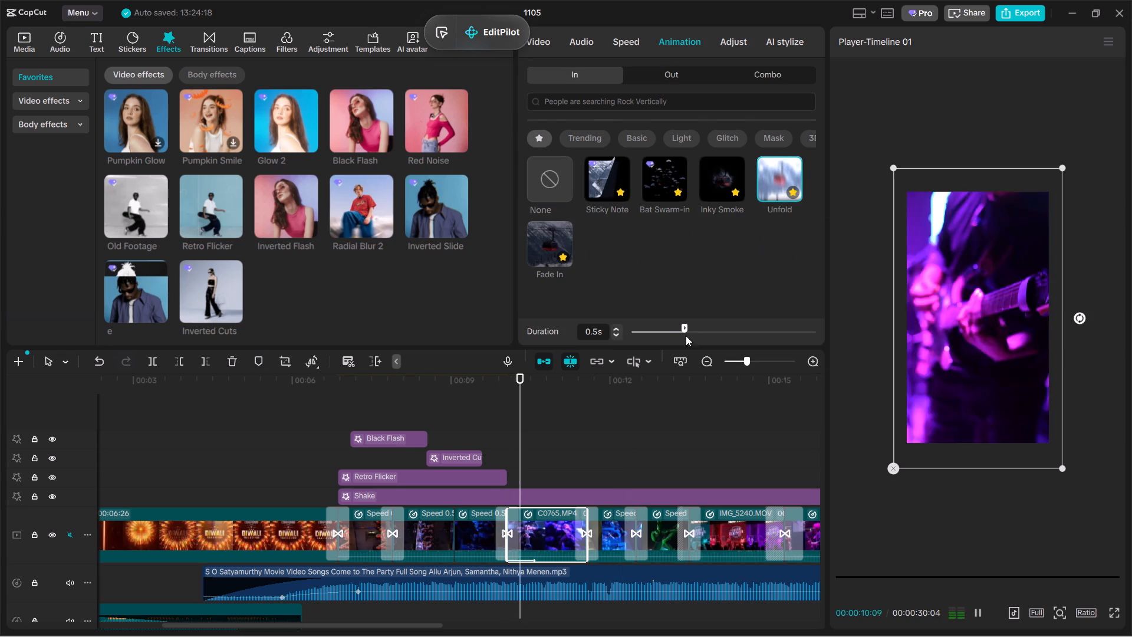
click(667, 332)
drag(667, 332, 674, 333)
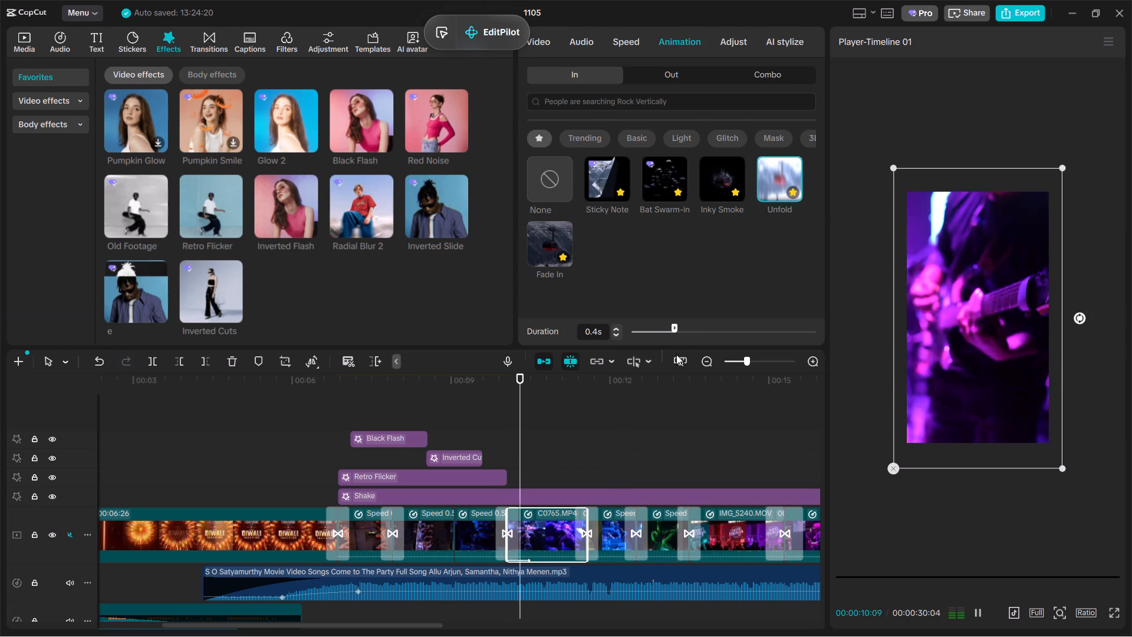
Apply the favourite Unfold entrance animation to the clip right after C0765.MP4, set its duration to 0.3 s, and play it back.
click(630, 500)
click(621, 534)
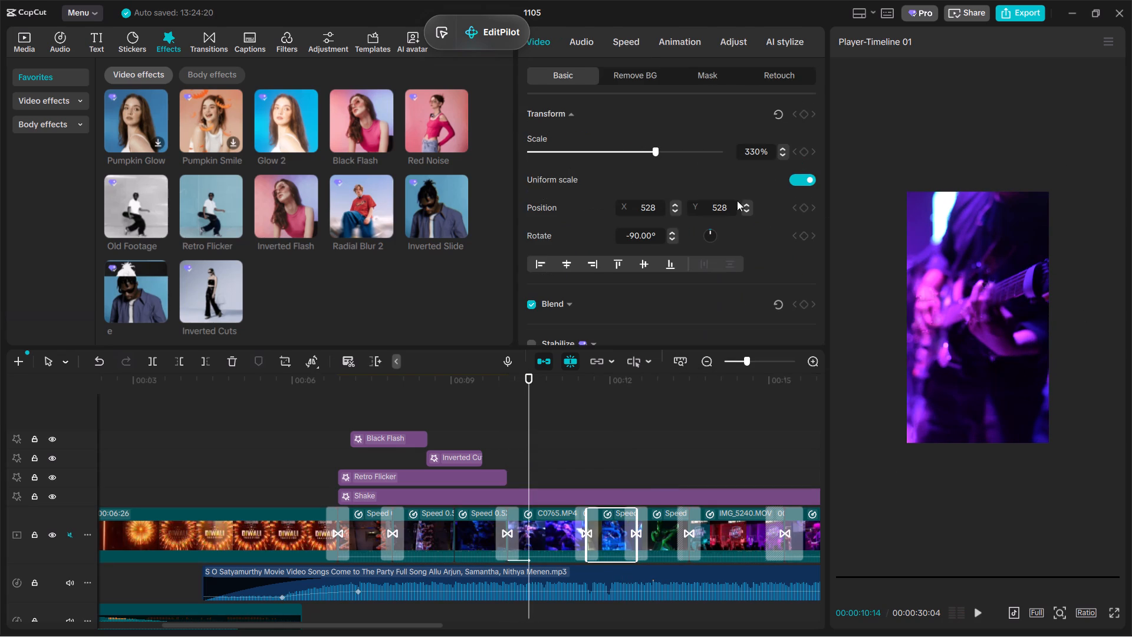
click(679, 57)
click(776, 166)
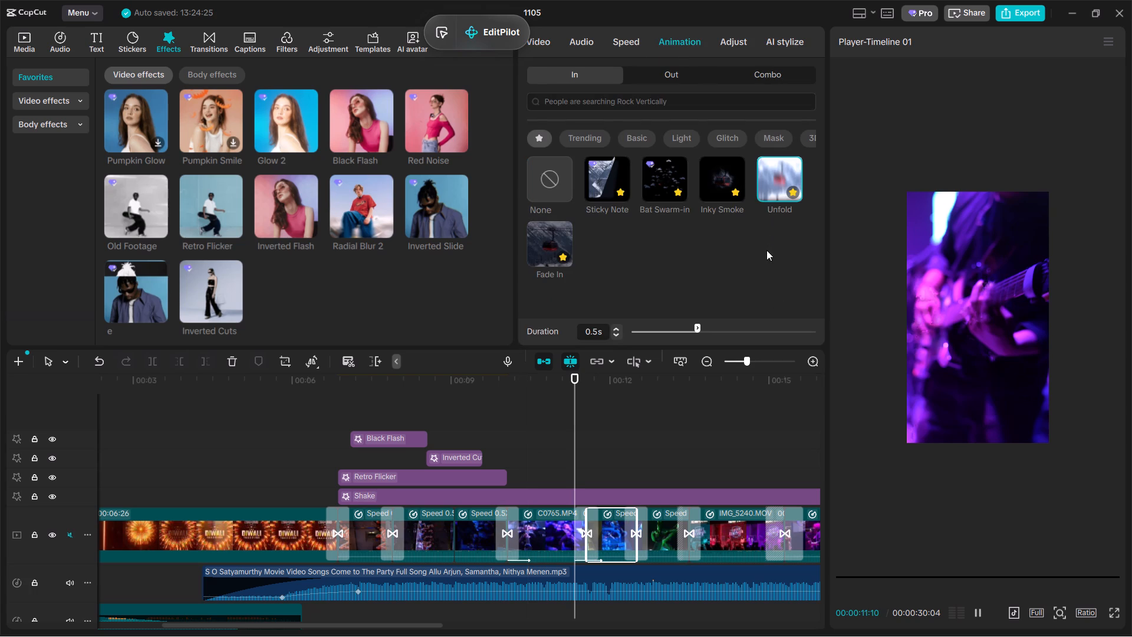
click(672, 339)
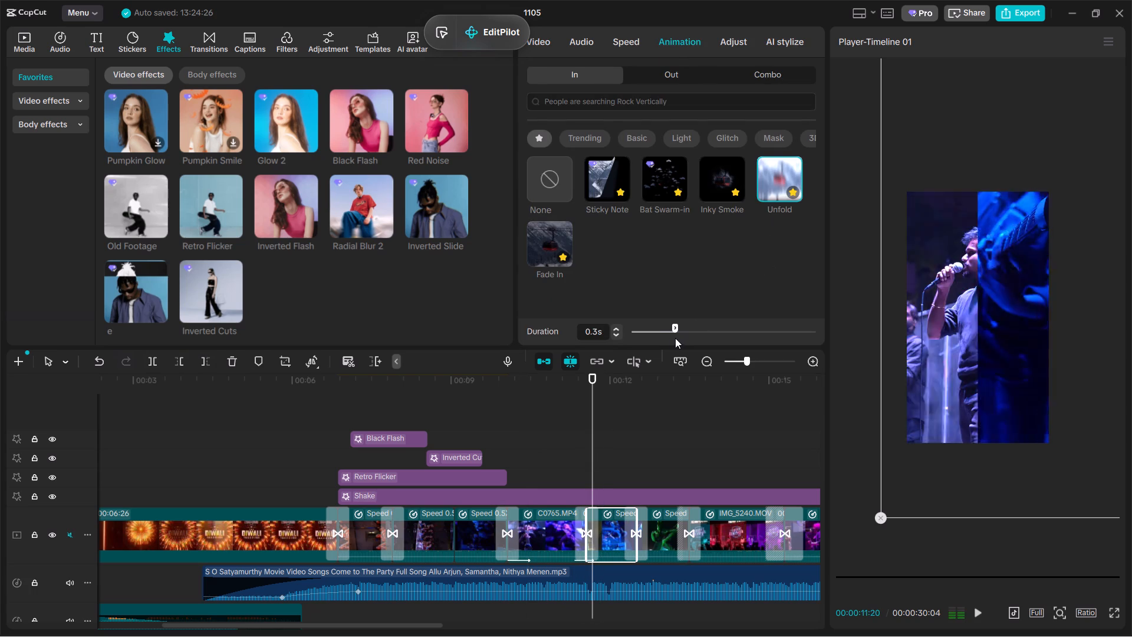
click(544, 462)
key(space)
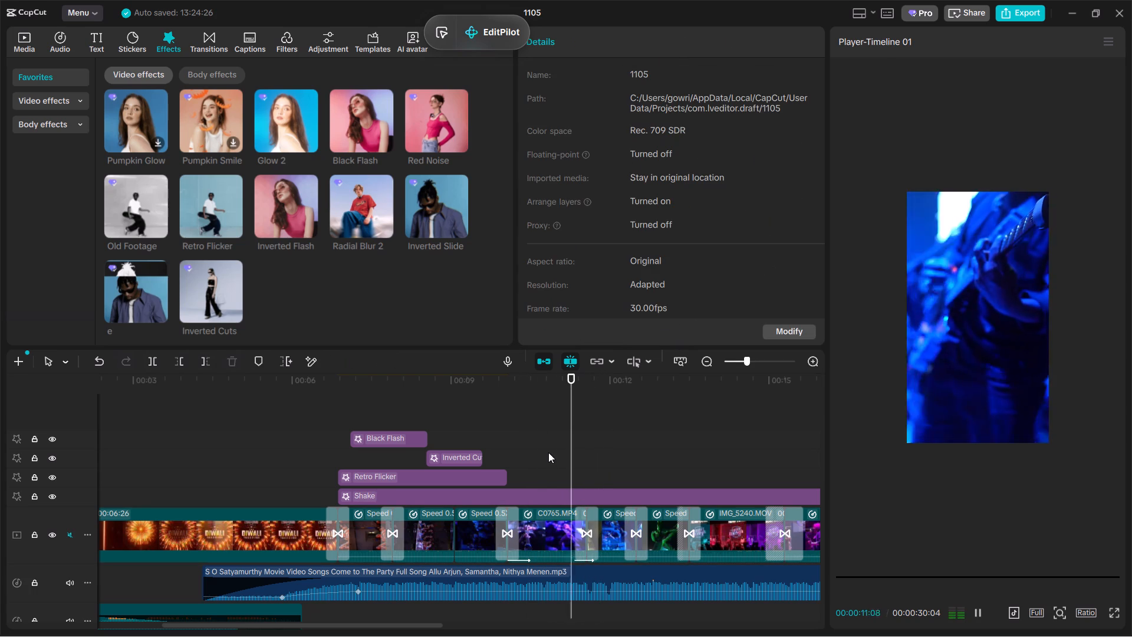
ctrl+scroll(550, 449, down, 12)
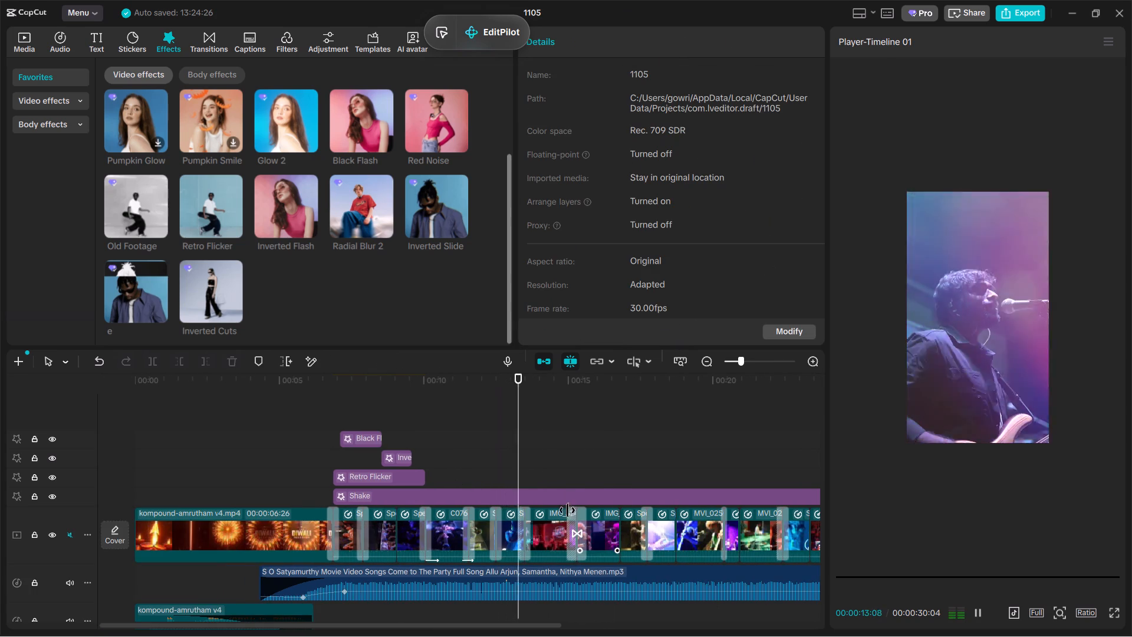
ctrl+scroll(555, 503, up, 6)
key(space)
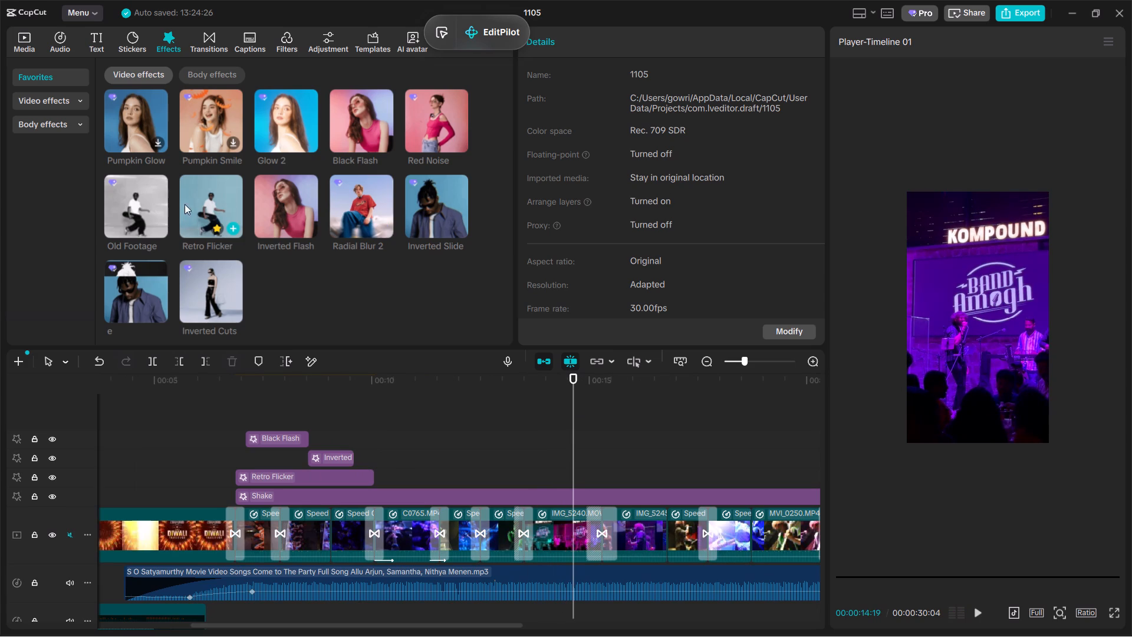
Add the Complete Whiteout video effect at about 00:00:12 over the concert clips and trim it to about 0.6 s.
scroll(262, 183, up, 1)
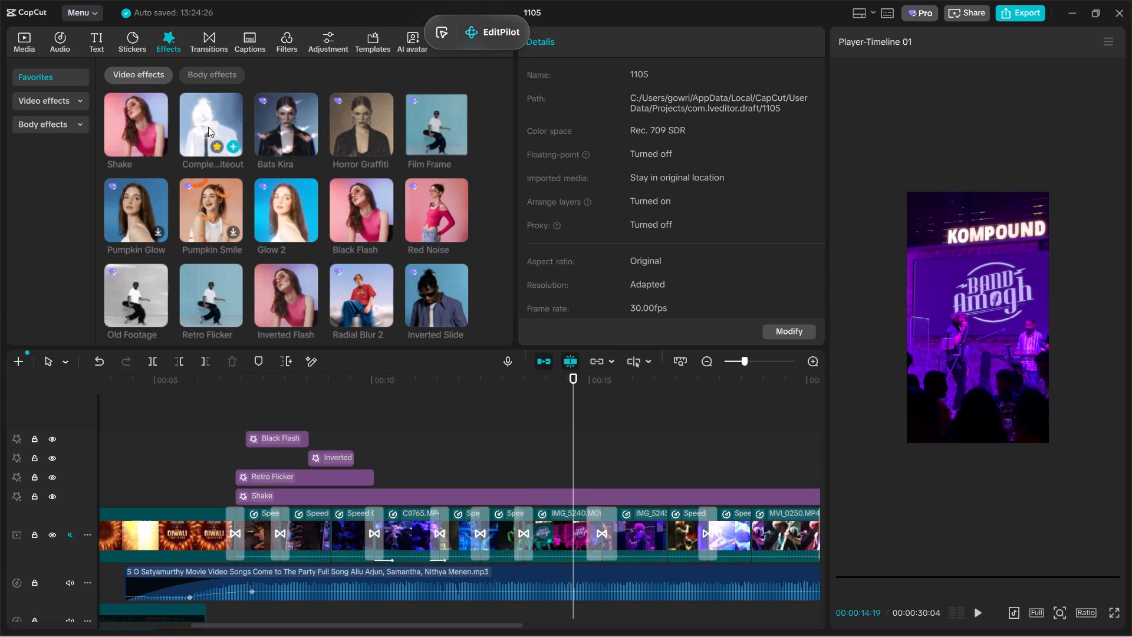
scroll(193, 130, up, 1)
drag(200, 128, 460, 455)
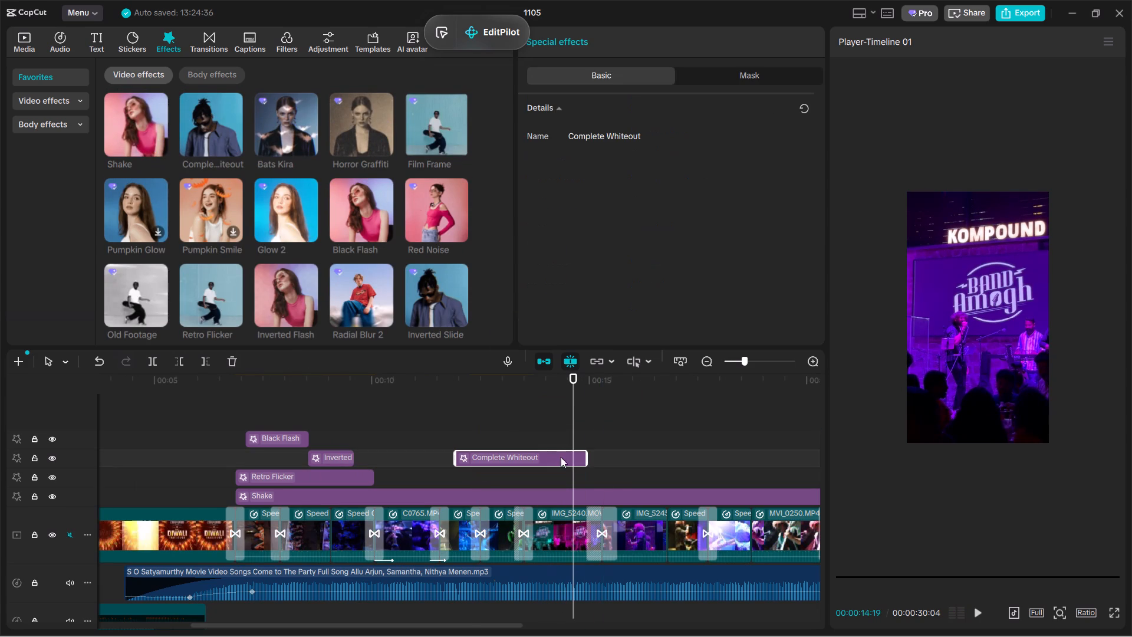
drag(588, 459, 493, 480)
drag(457, 455, 466, 465)
click(457, 458)
key(space)
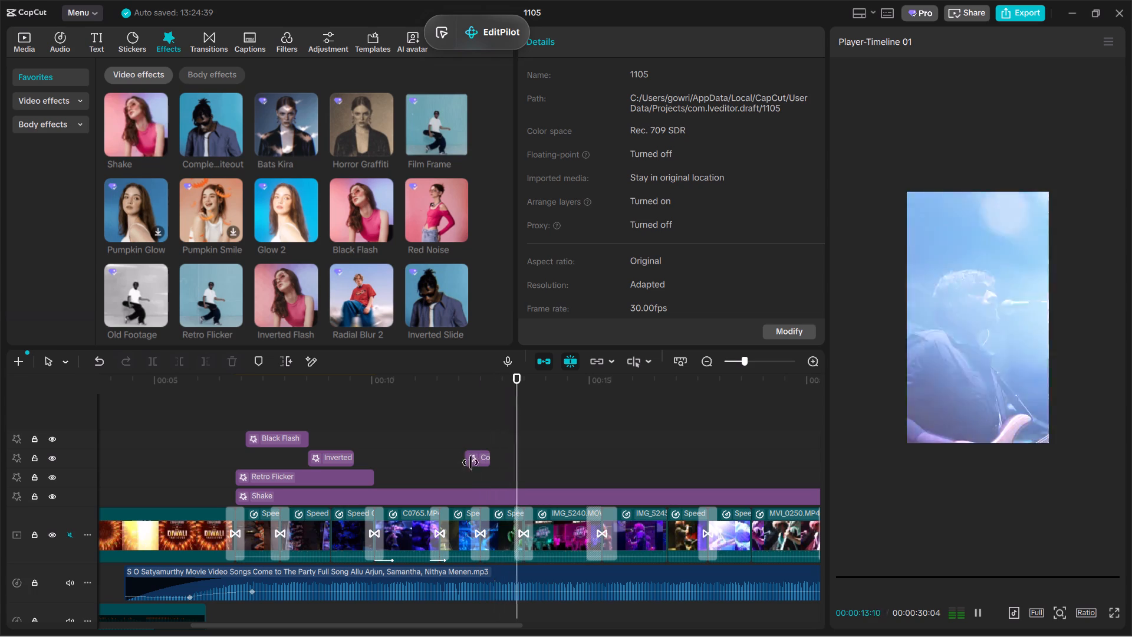
Copy the short Complete Whiteout effect and paste it at about 00:00:16, 00:00:23 and 00:00:27.
click(475, 463)
key(ctrl+c)
click(658, 451)
drag(658, 451, 651, 449)
key(ctrl+v)
click(753, 431)
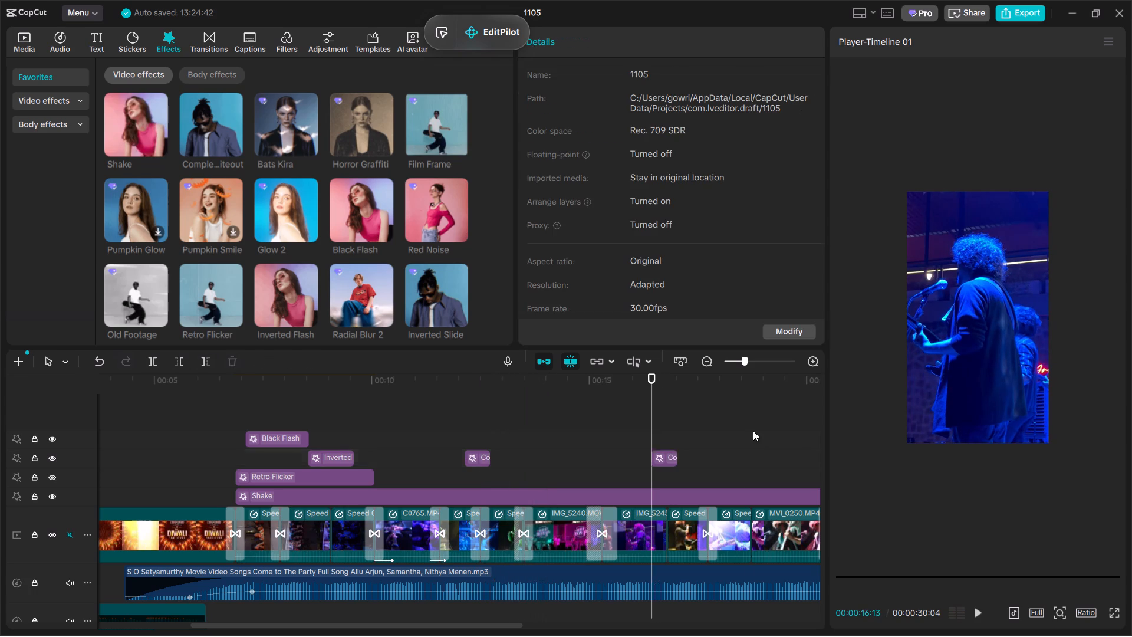
drag(756, 430, 406, 461)
key(ctrl+v)
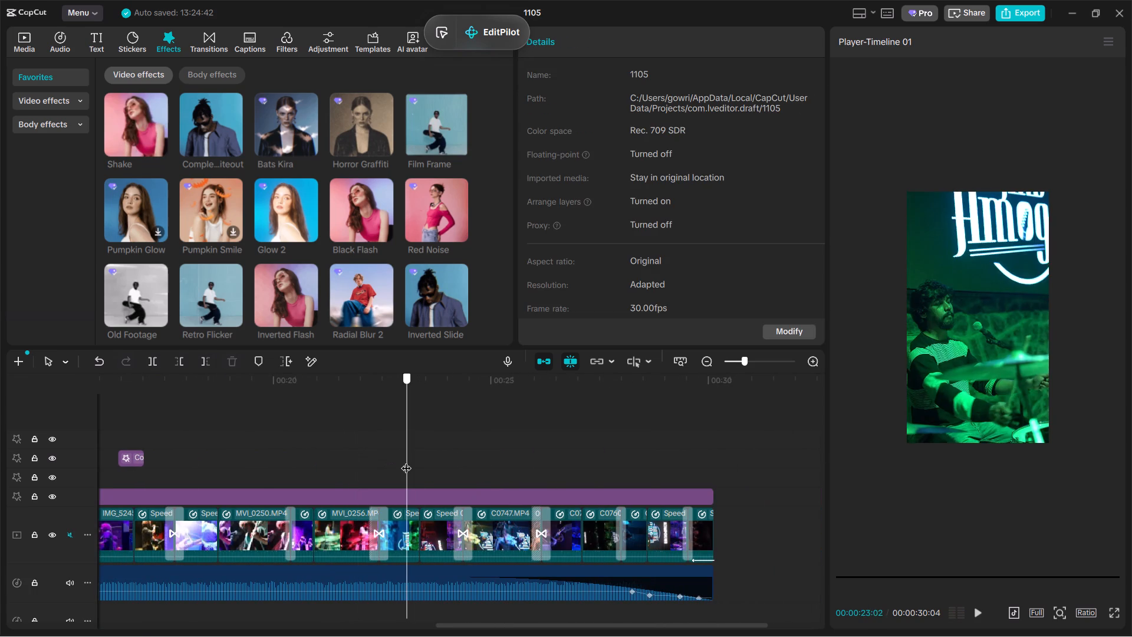
drag(406, 461, 175, 479)
key(ctrl+v)
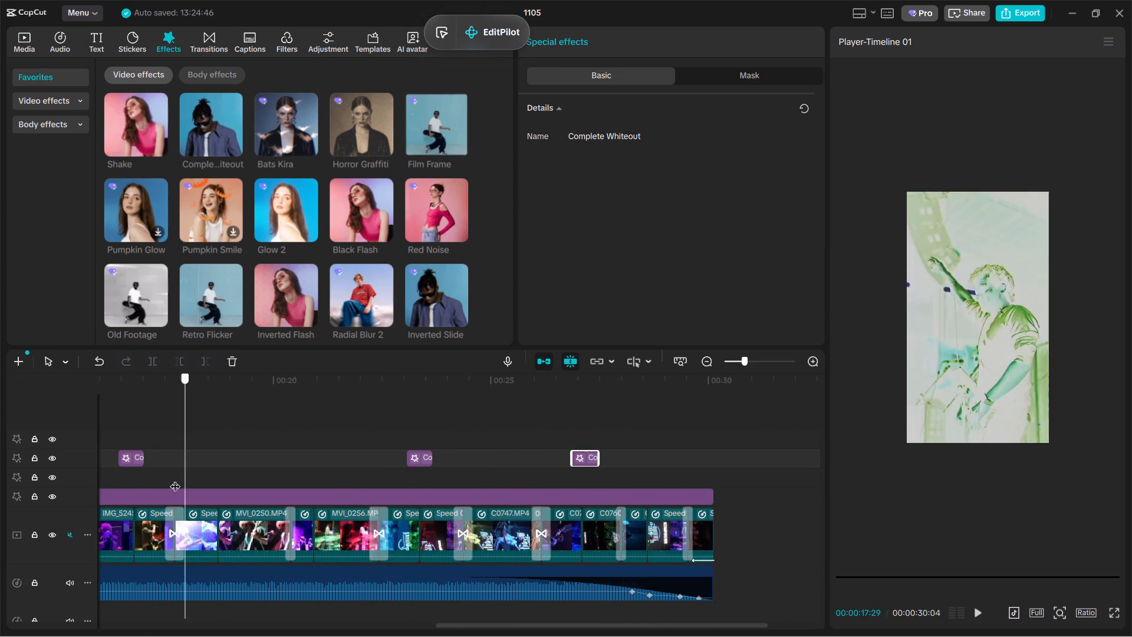
Add the Inverted Flash video effect at about 00:00:19 over MVI_0250.MP4 and trim it to about 0.2 s.
drag(175, 479, 270, 490)
click(230, 431)
drag(229, 431, 117, 426)
click(342, 426)
drag(341, 425, 93, 425)
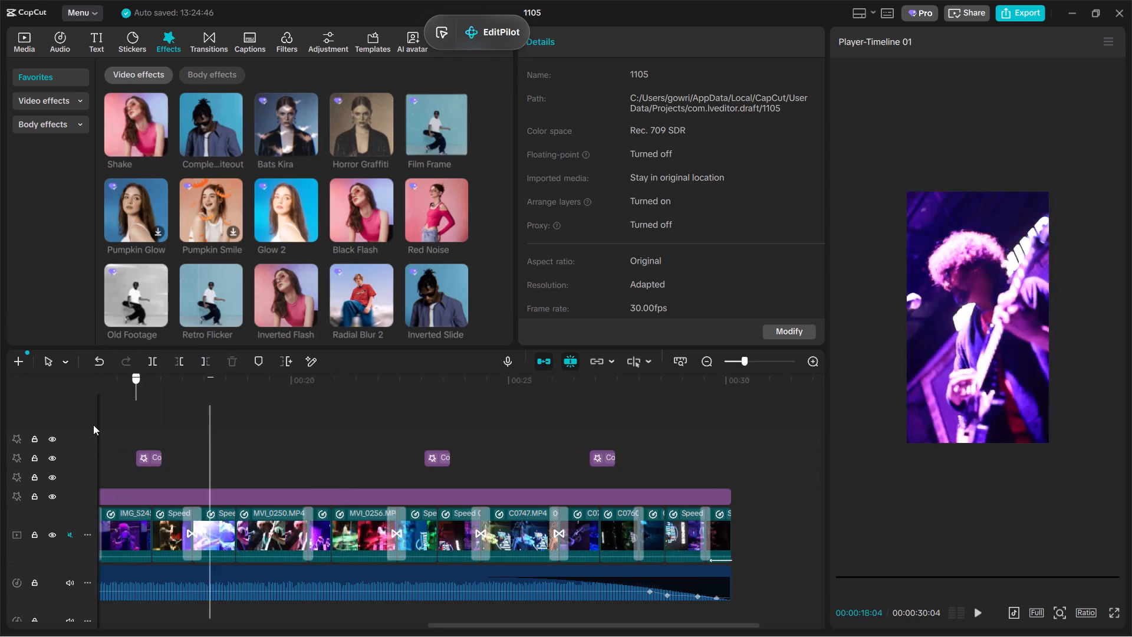
drag(93, 425, 394, 417)
click(292, 276)
drag(294, 278, 419, 433)
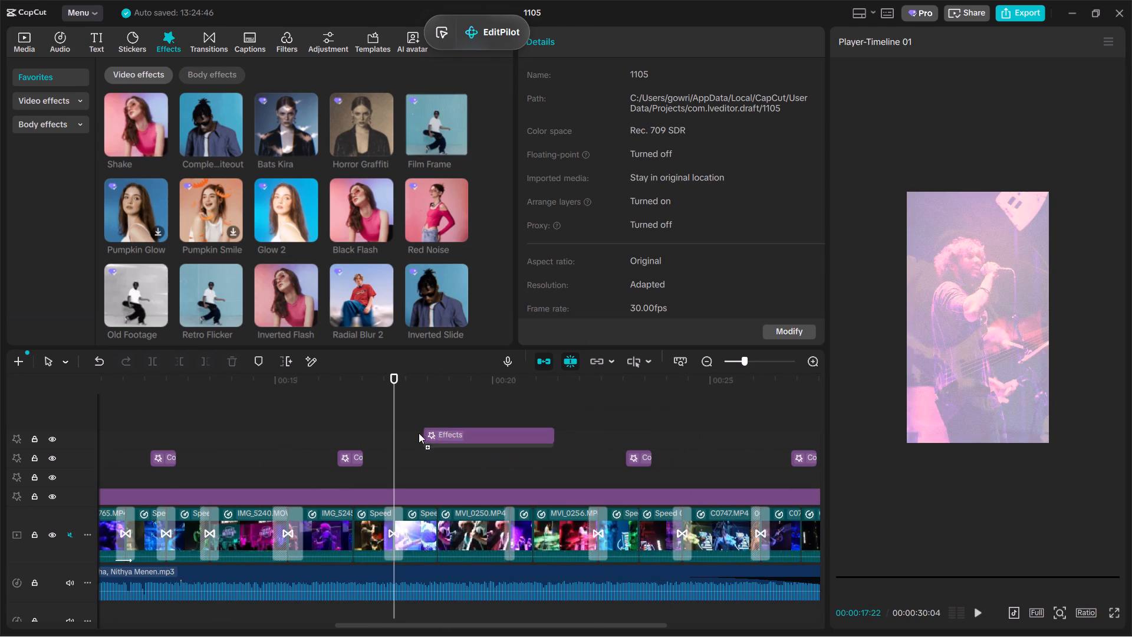
drag(419, 433, 447, 426)
drag(575, 446, 455, 475)
Paste copies of the short Inverted Flash effect at about 00:00:14, 00:00:21, 00:00:25, 00:00:29 and at 00:00:08:17.
key(ctrl+c)
click(275, 434)
drag(275, 434, 245, 439)
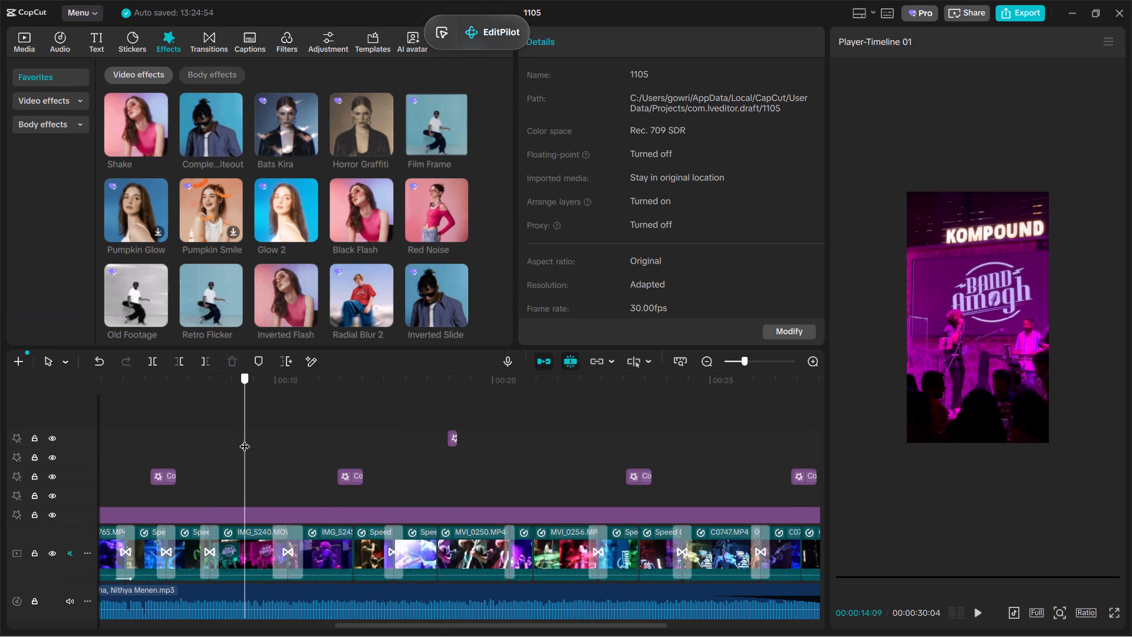
drag(245, 439, 720, 503)
key(ctrl+v)
key(ctrl+v)
key(ctrl+v)
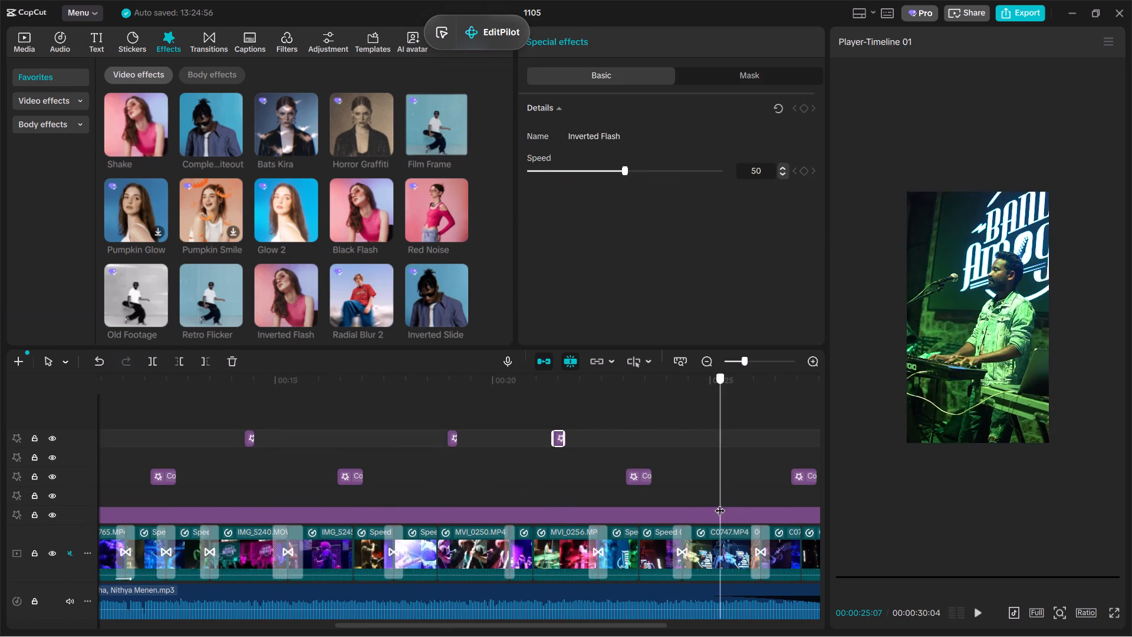
drag(720, 503, 129, 553)
key(ctrl+v)
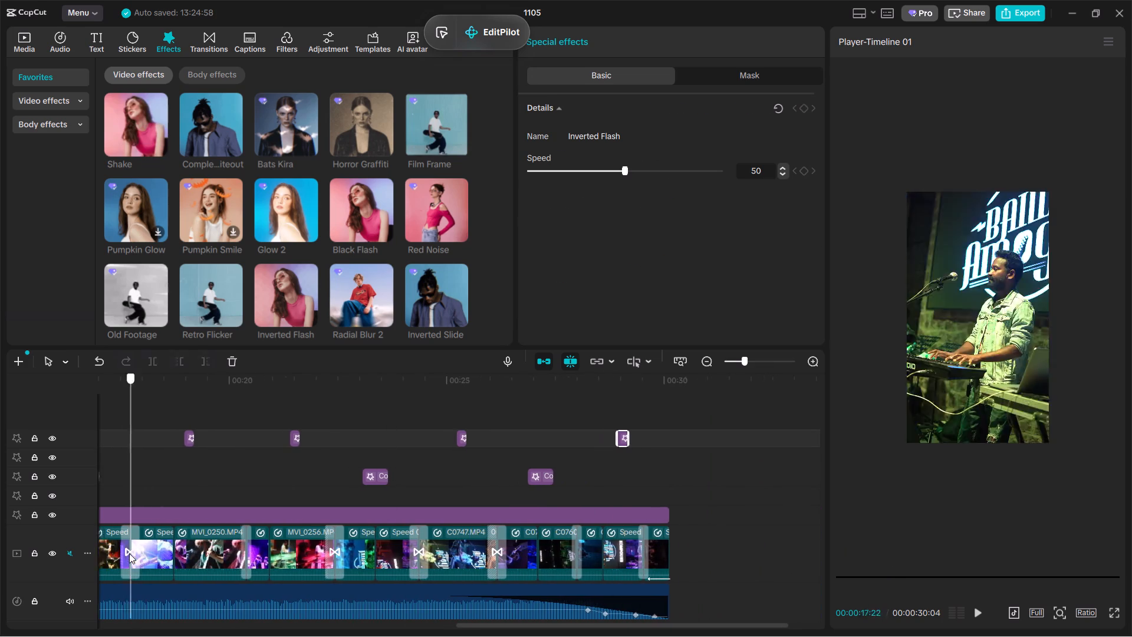
drag(129, 553, 324, 552)
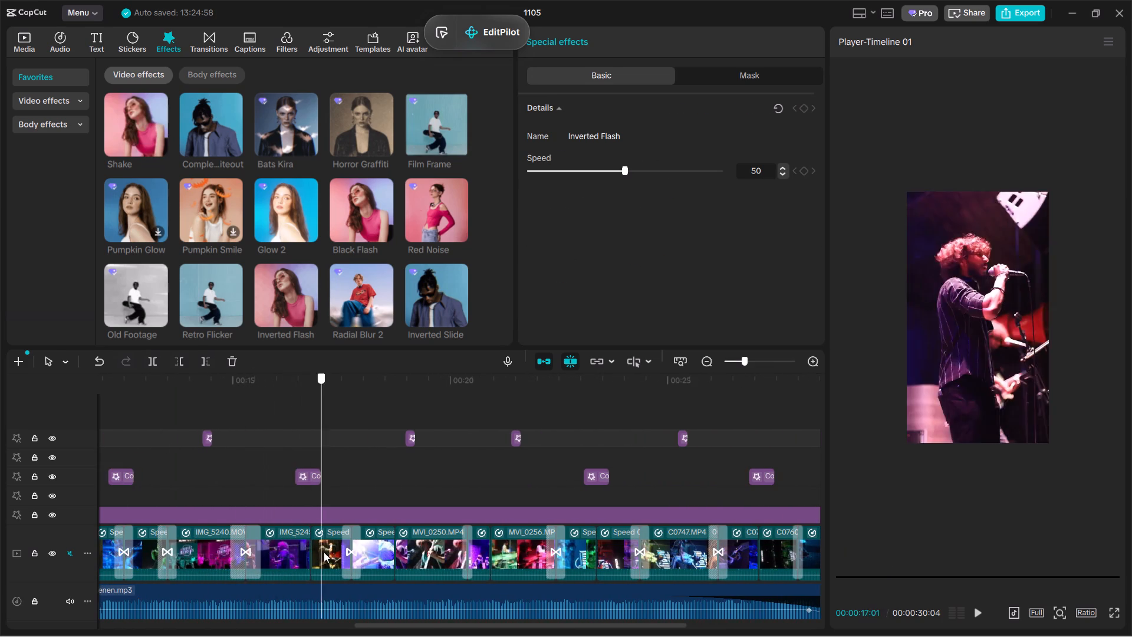
drag(324, 552, 511, 554)
key(ctrl+v)
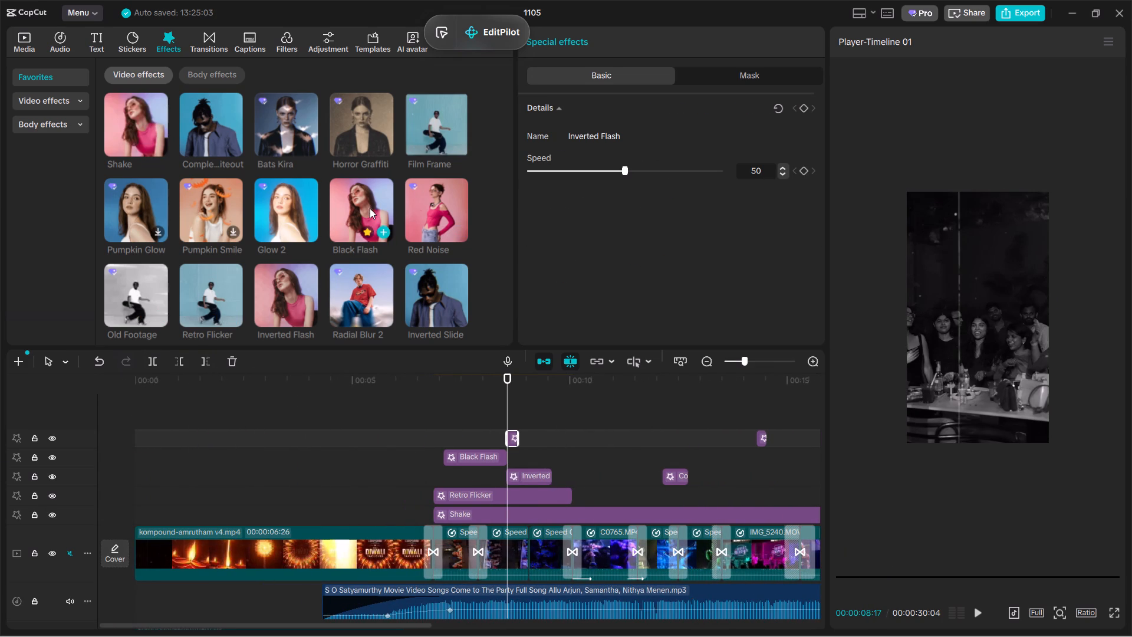
Add the Red Noise video effect over the opening concert clips, matching its start and end to the Retro Flicker effect.
click(370, 208)
click(437, 210)
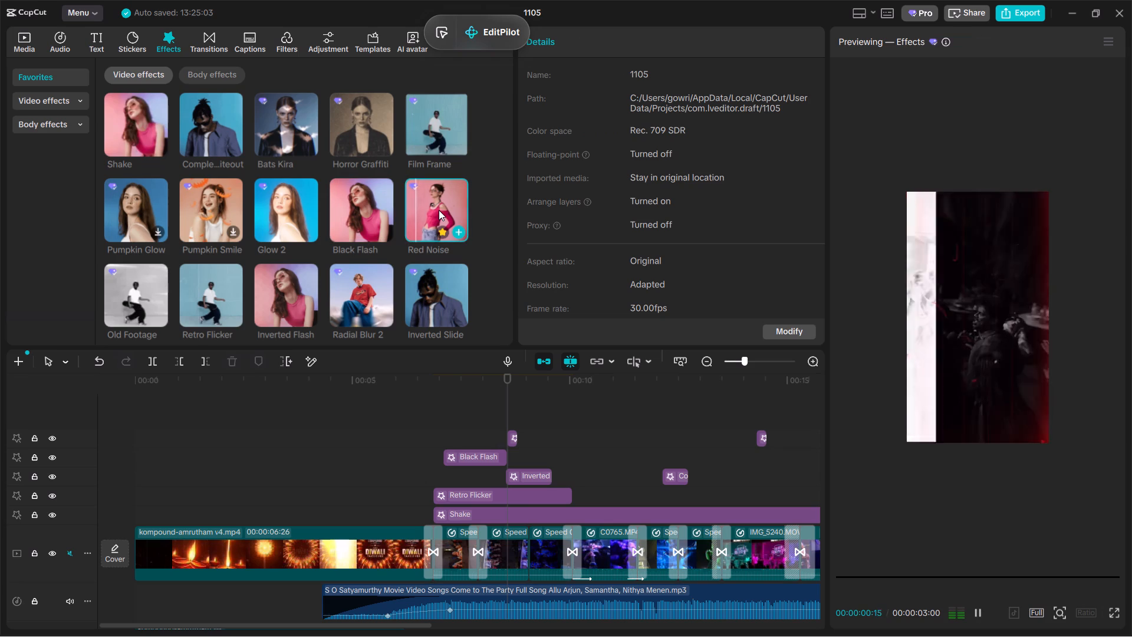
drag(439, 210, 442, 491)
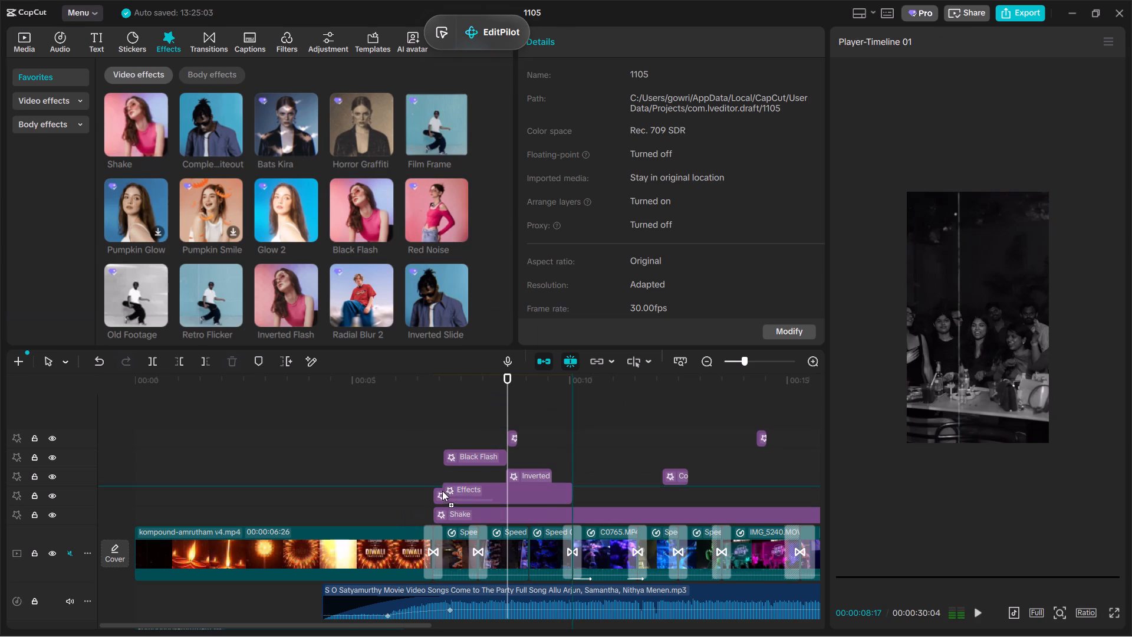
drag(442, 491, 437, 488)
click(574, 432)
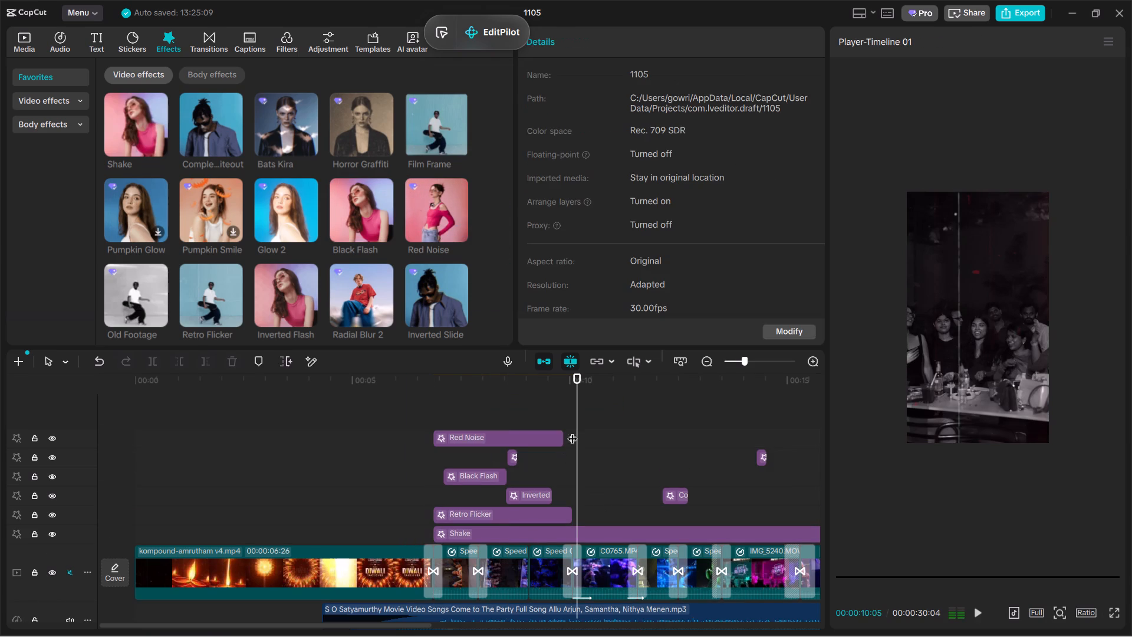
click(560, 435)
drag(562, 439, 568, 443)
Fine-tune the settings of the Red Noise and Black Flash effects over the opening concert clips.
click(409, 405)
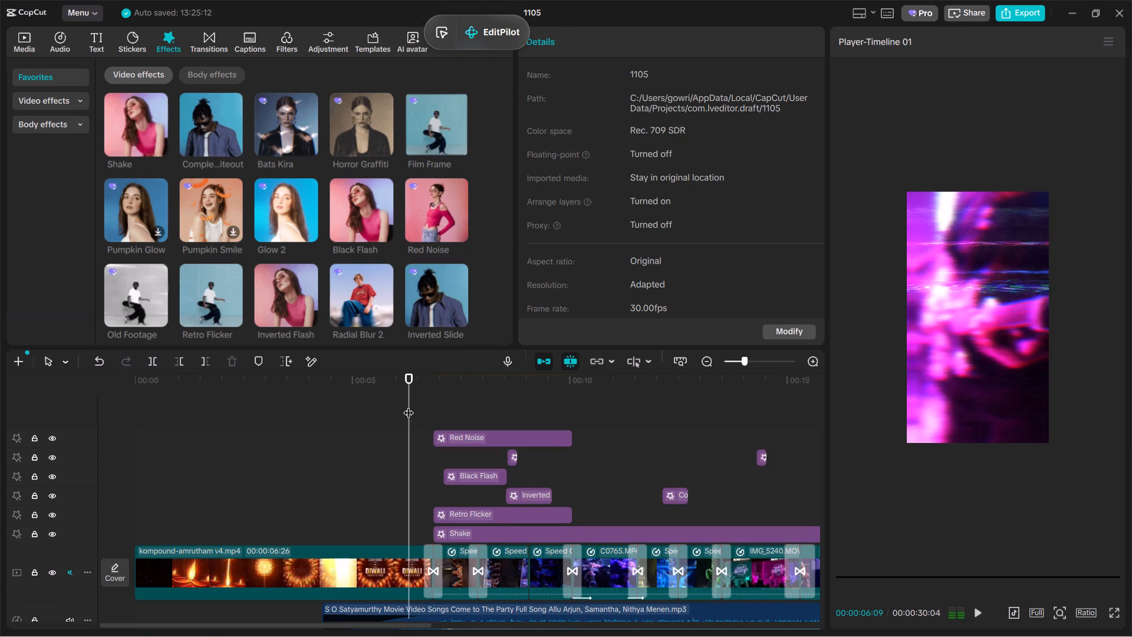
key(space)
click(461, 442)
click(585, 207)
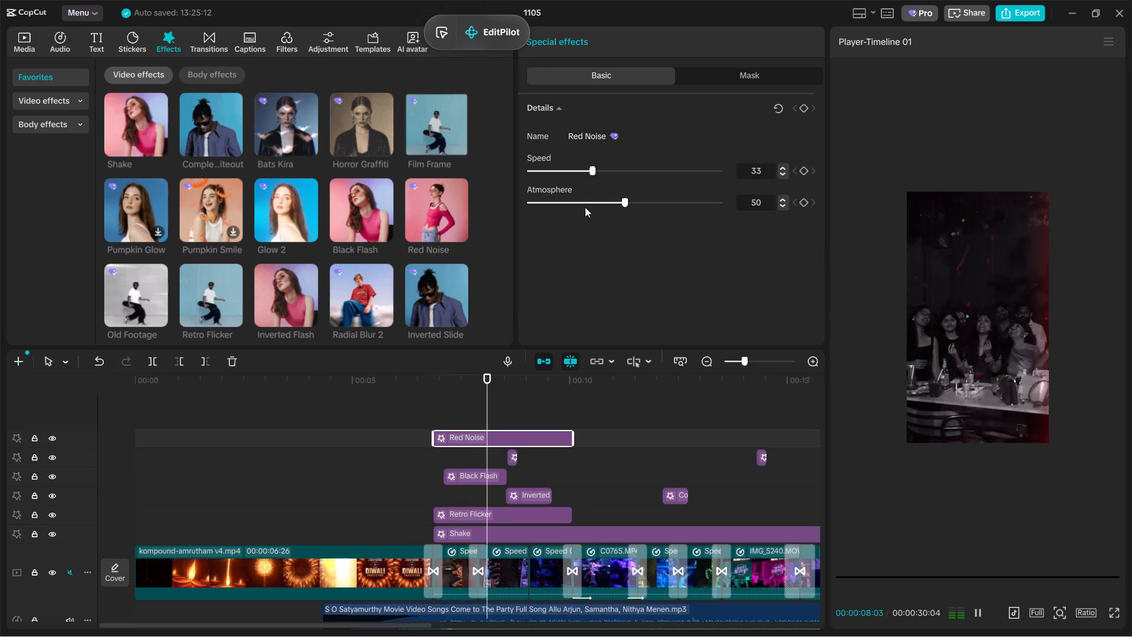
click(470, 481)
drag(546, 179, 541, 175)
Play back the edit from just before the first concert clip to near the end, examining the layered effects and transitions.
click(411, 490)
key(space)
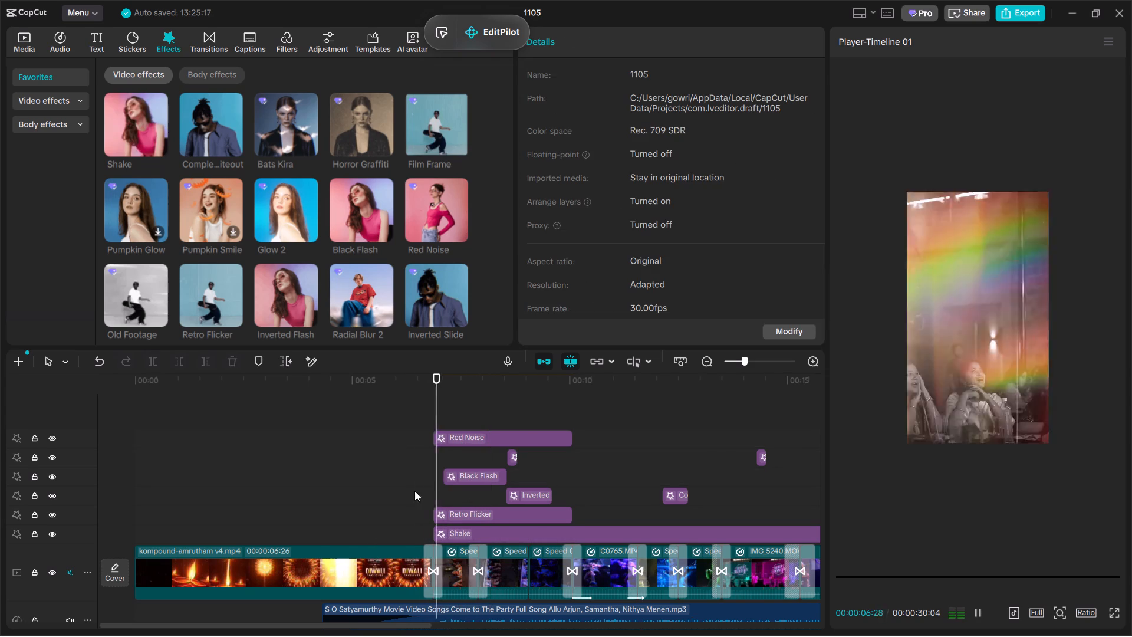
scroll(449, 505, down, 2)
scroll(449, 505, up, 1)
scroll(449, 505, down, 1)
ctrl+scroll(449, 505, up, 11)
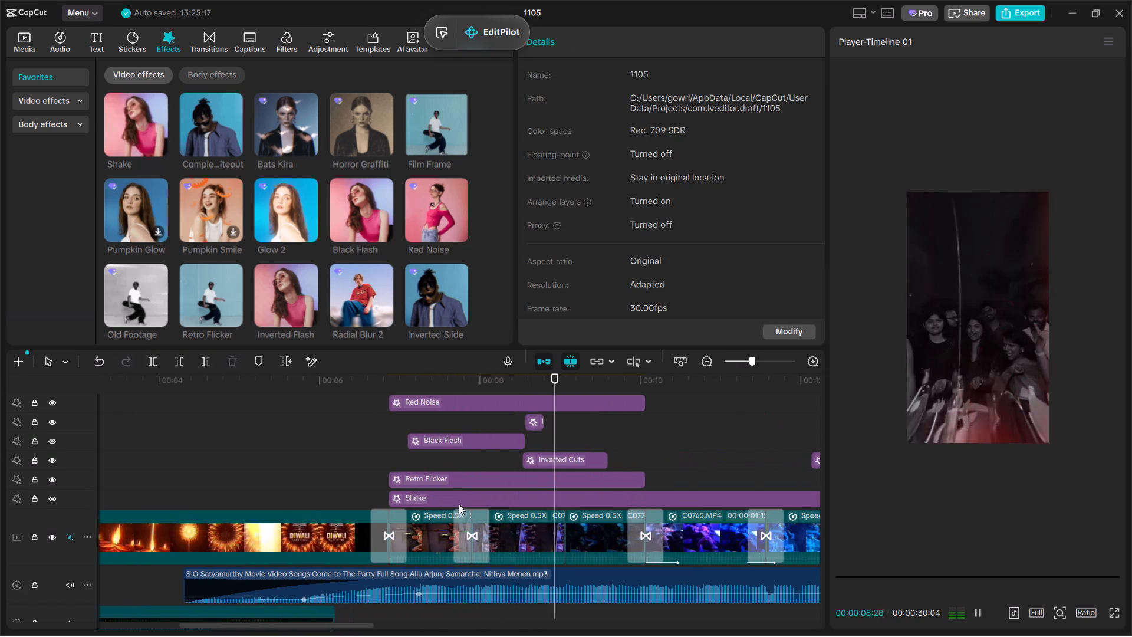
ctrl+scroll(571, 532, down, 6)
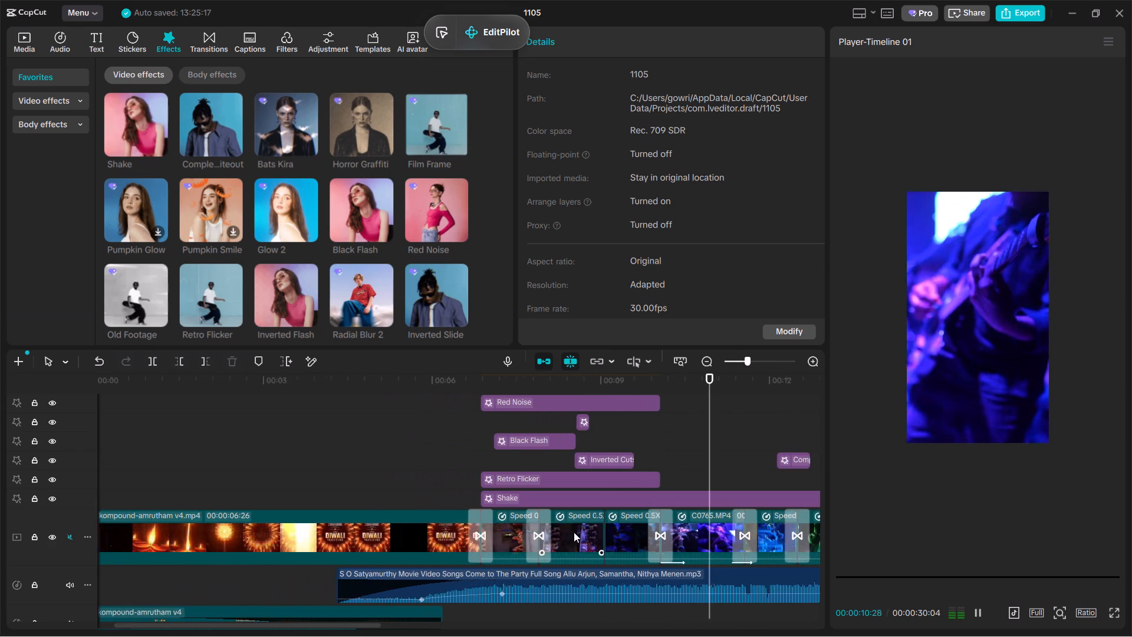
ctrl+scroll(574, 532, down, 3)
ctrl+scroll(575, 532, up, 11)
ctrl+scroll(633, 533, down, 12)
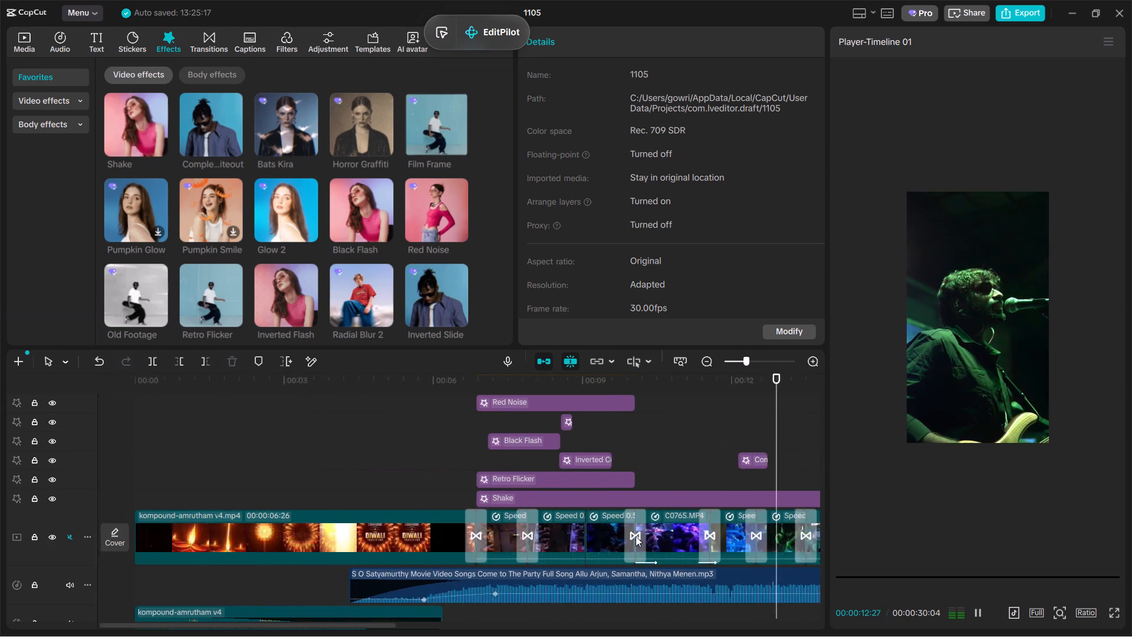
ctrl+scroll(636, 536, down, 4)
ctrl+scroll(636, 536, up, 7)
scroll(636, 536, down, 1)
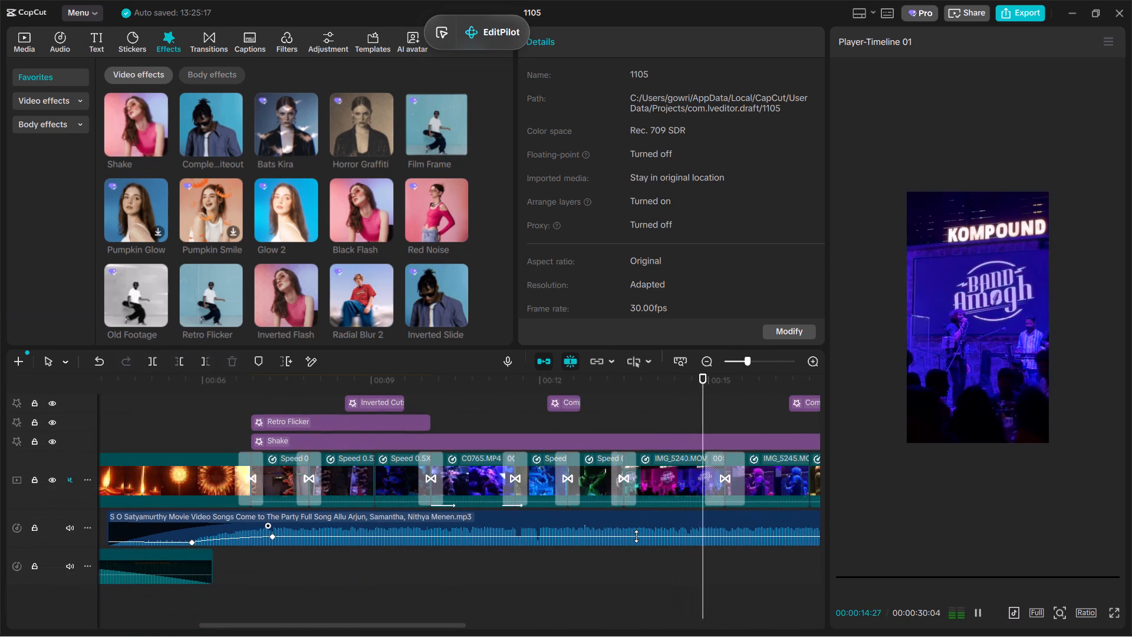
scroll(636, 536, down, 1)
ctrl+scroll(637, 536, down, 8)
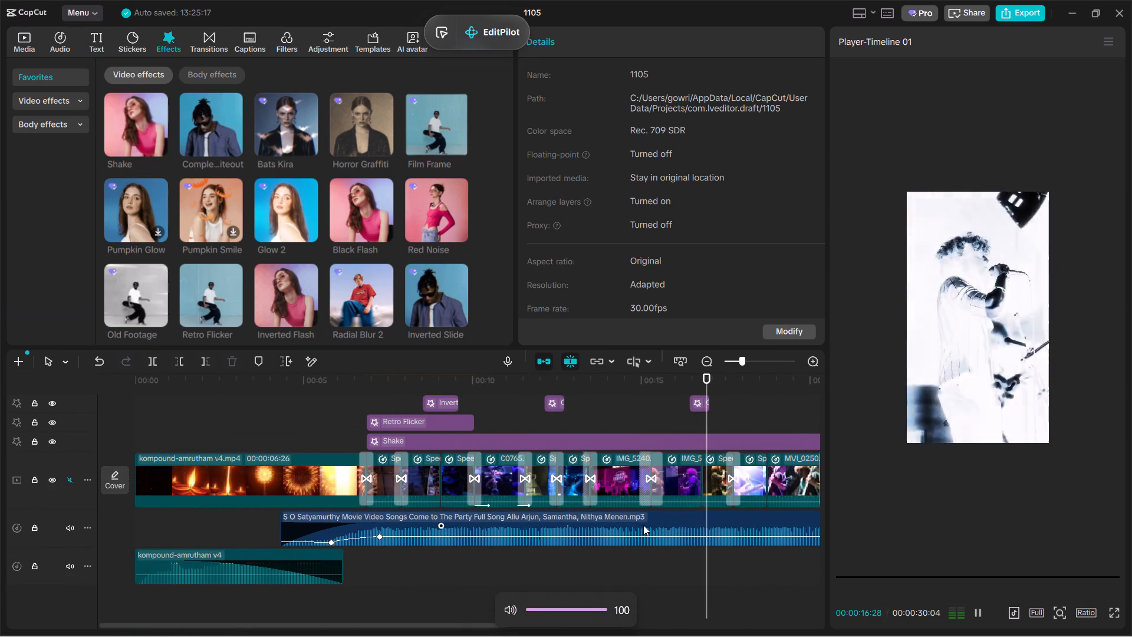
ctrl+scroll(643, 525, down, 7)
ctrl+scroll(643, 523, up, 7)
scroll(651, 463, up, 1)
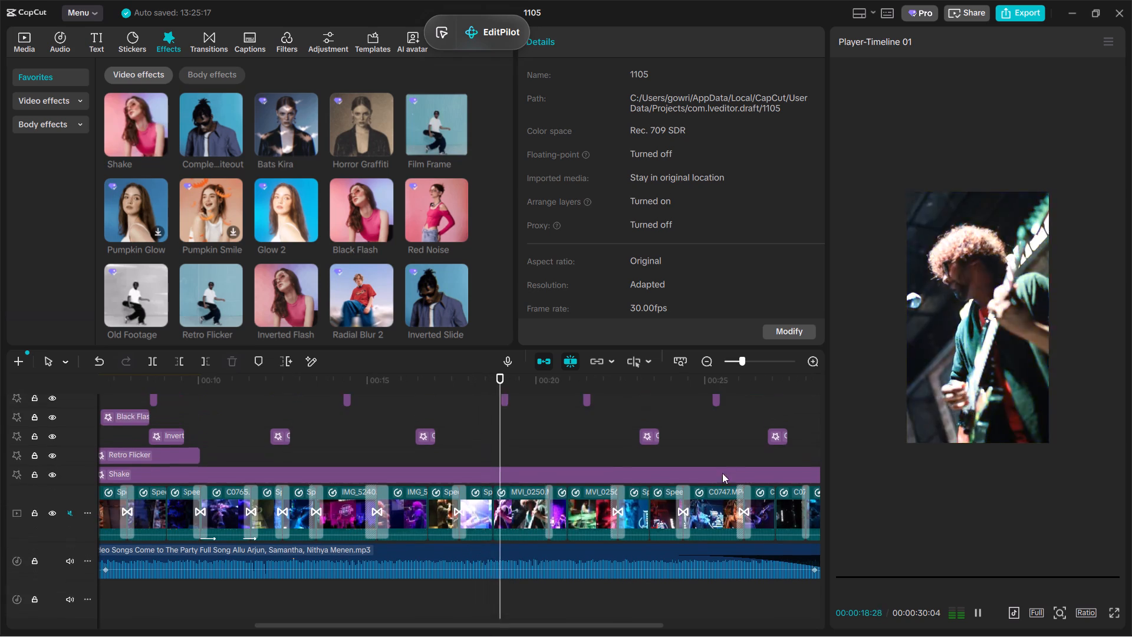
scroll(722, 473, up, 1)
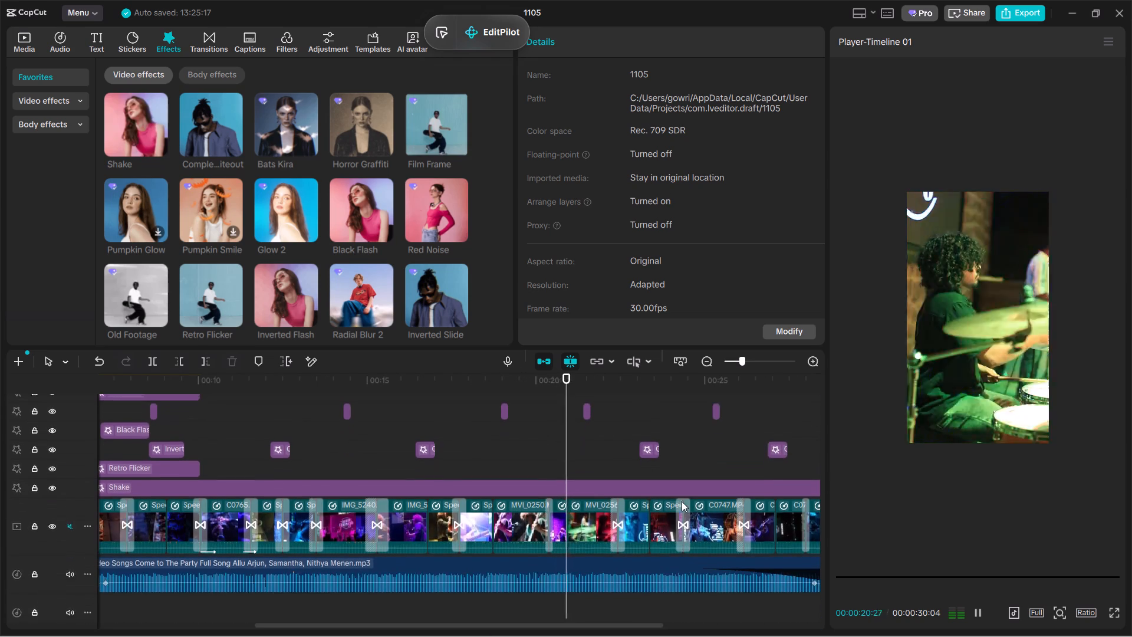
scroll(682, 501, up, 1)
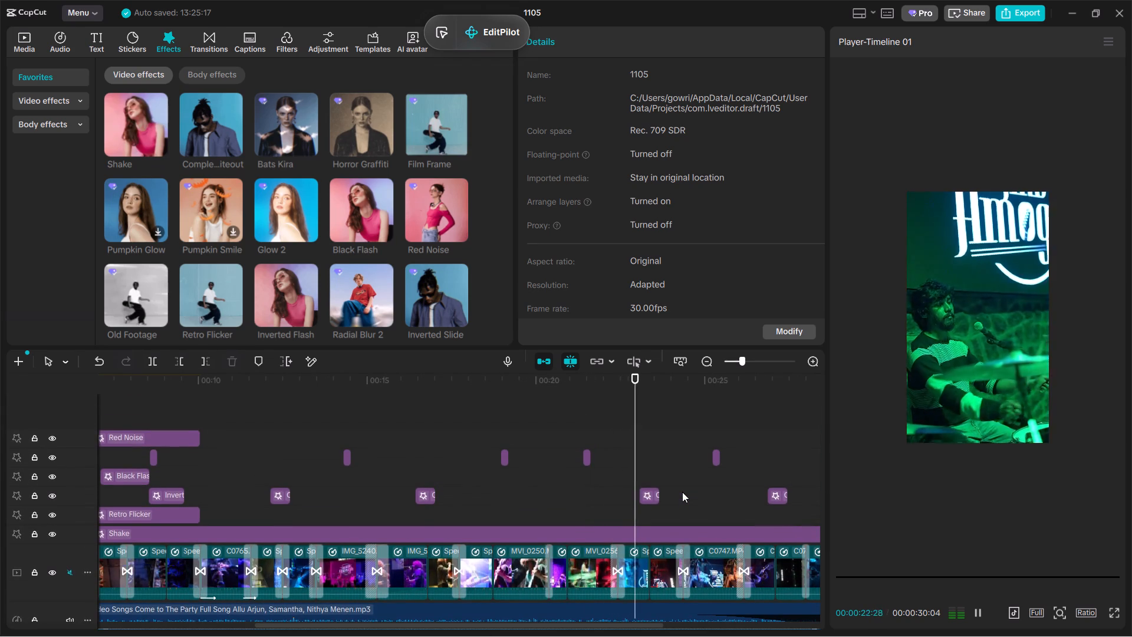
scroll(682, 492, up, 1)
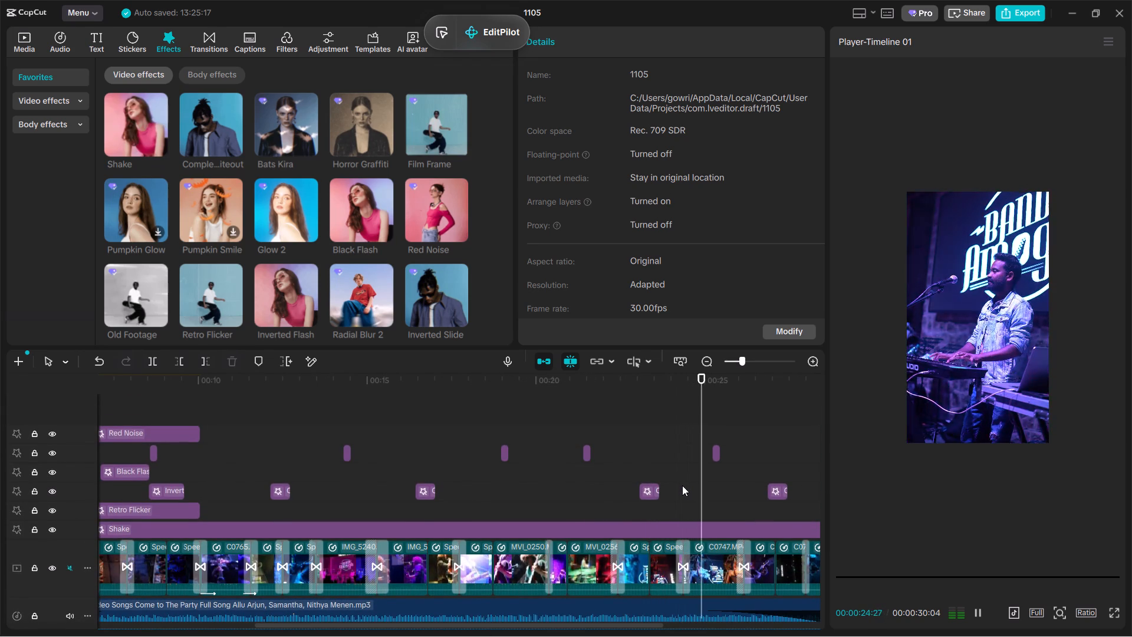
scroll(706, 484, up, 1)
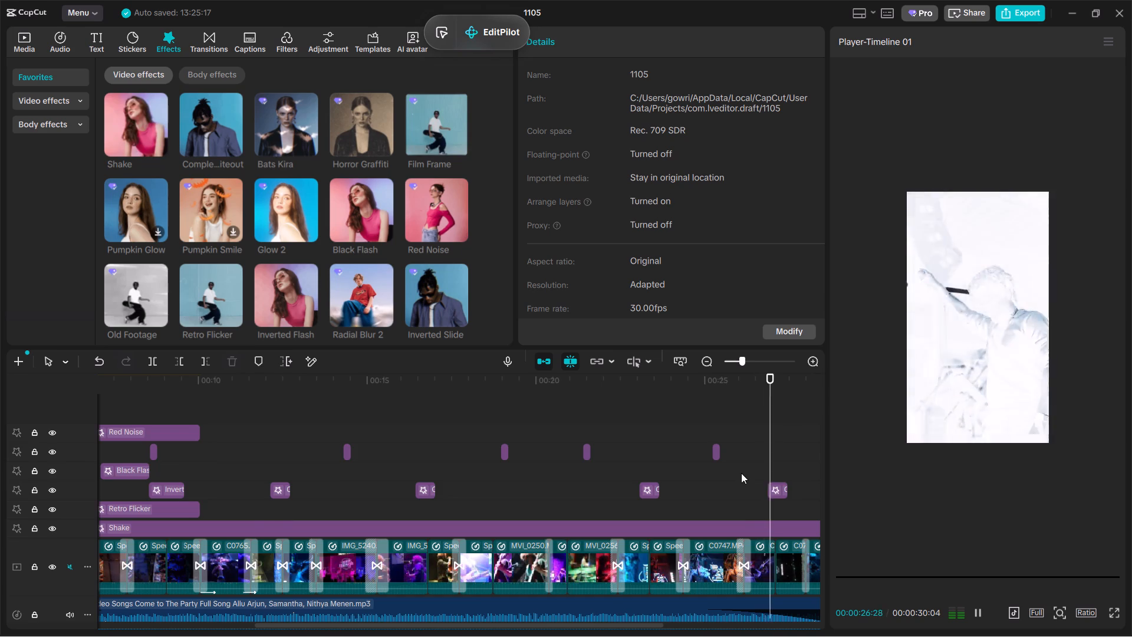
ctrl+scroll(742, 472, down, 6)
ctrl+scroll(747, 472, up, 9)
ctrl+scroll(762, 475, down, 7)
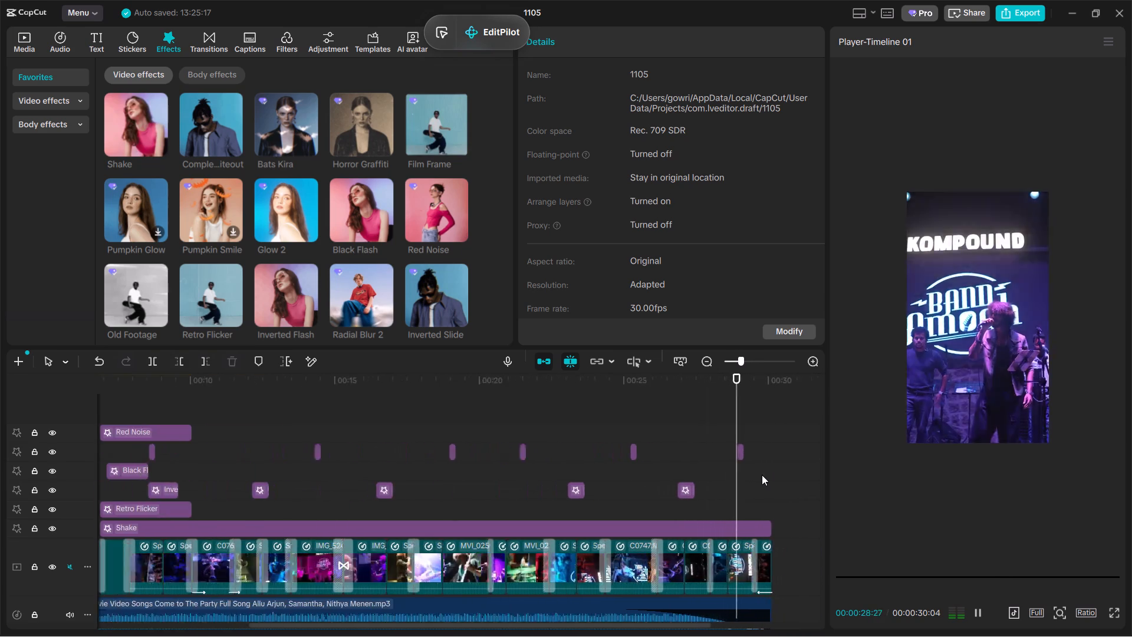
ctrl+scroll(762, 475, up, 7)
Move the last Inverted Flash effect onto the Complete Whiteout effects' track, over the cut at about 00:00:28:15, and play back the ending.
click(707, 488)
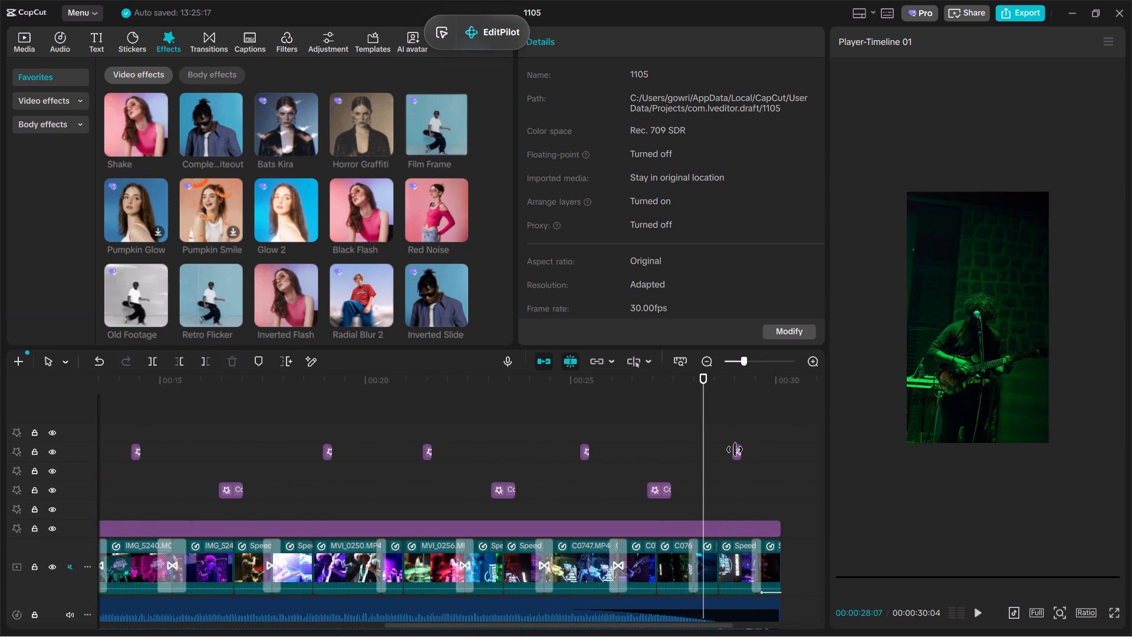
click(735, 449)
ctrl+scroll(739, 461, up, 14)
drag(774, 455, 745, 505)
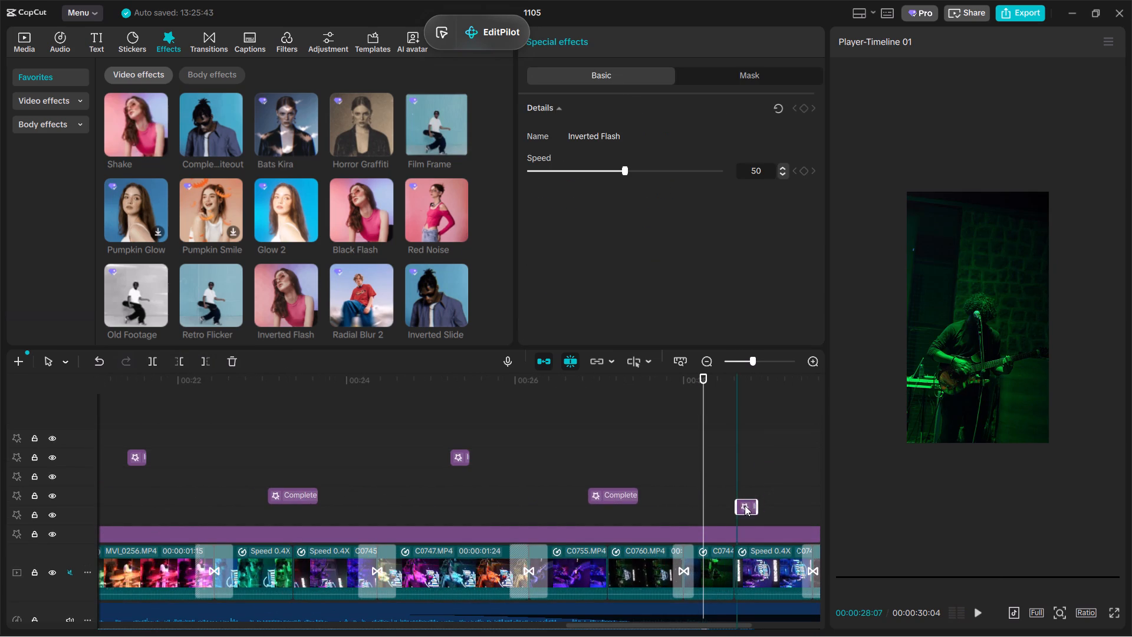
drag(745, 505, 734, 503)
click(683, 457)
key(space)
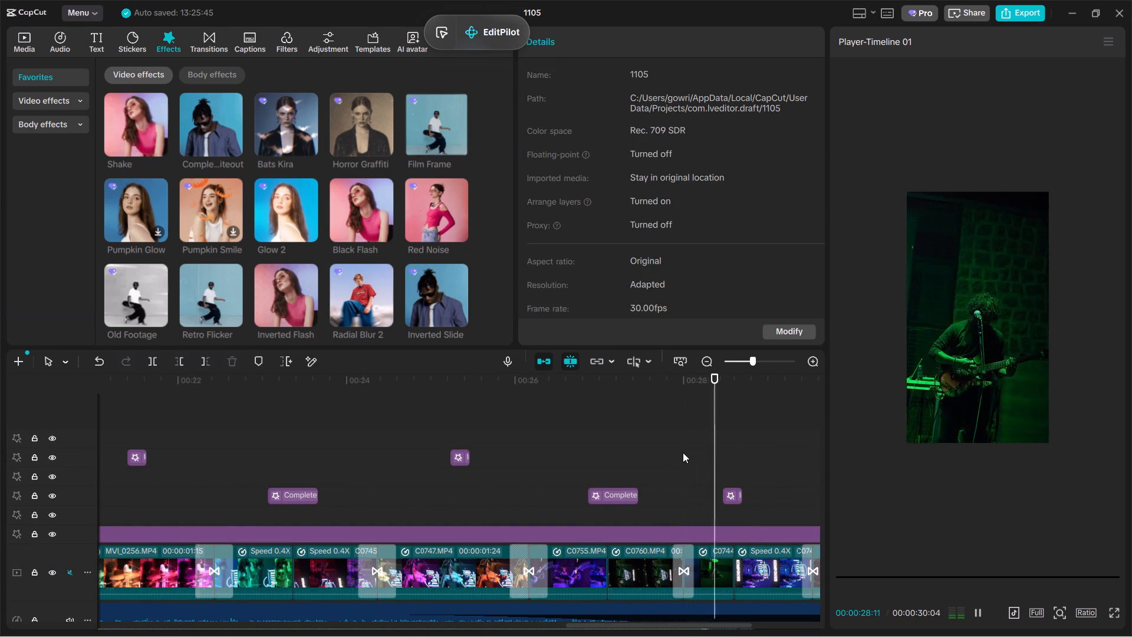
ctrl+scroll(683, 452, down, 20)
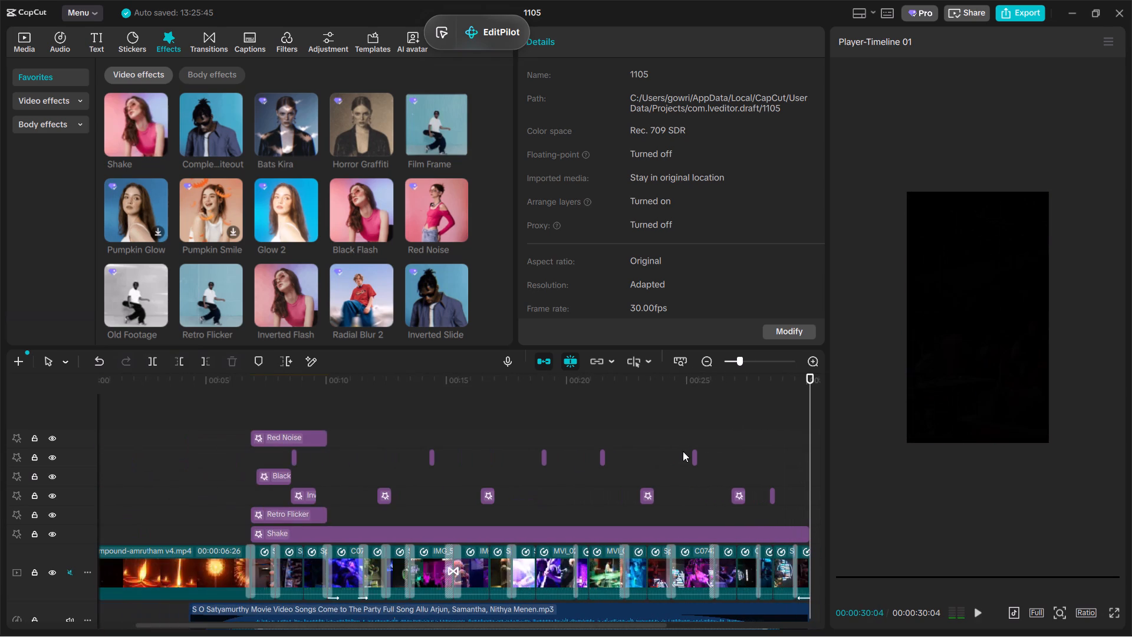
Search the music library for GUITAR and preview the track Acoustic Guitar Peaceful.
click(494, 415)
drag(494, 415, 0, 389)
click(28, 32)
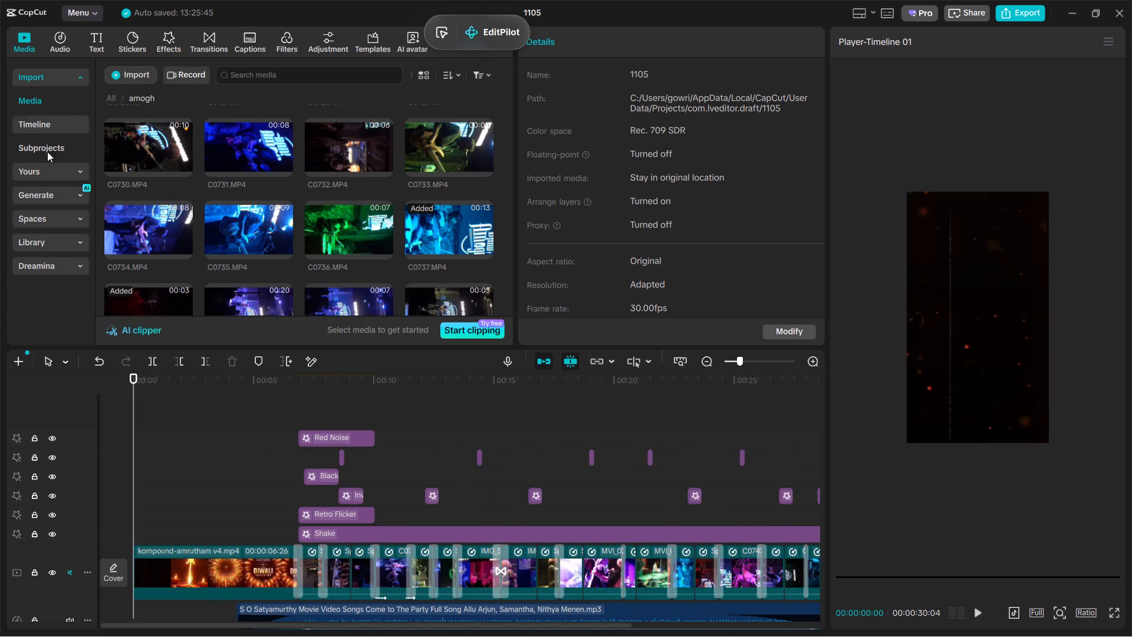
click(63, 47)
click(53, 153)
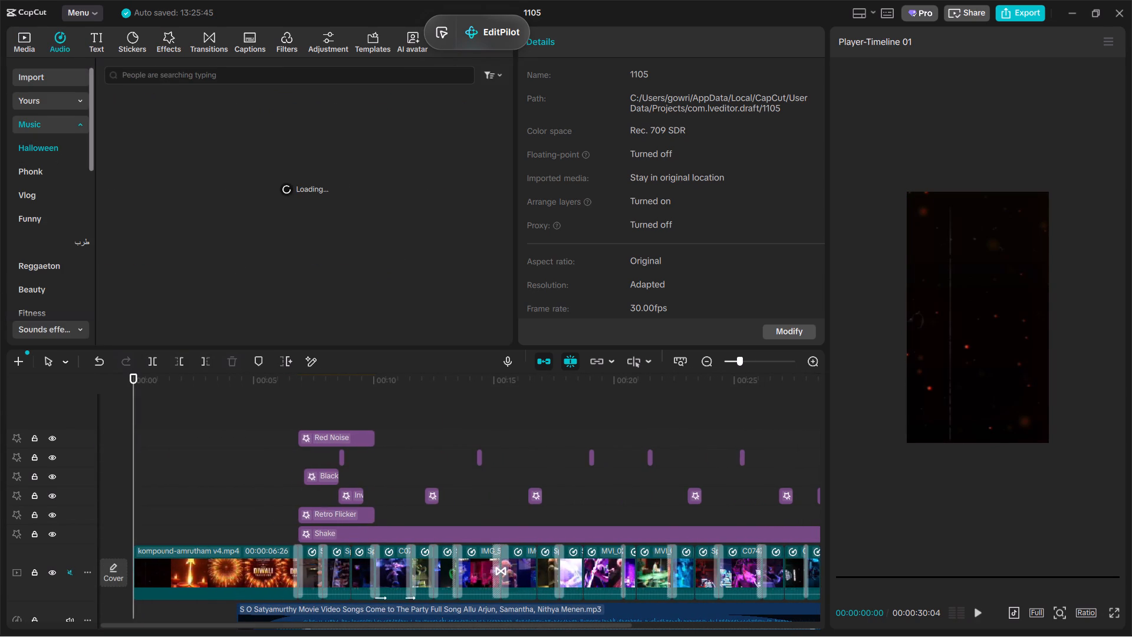
click(164, 79)
text(GUITAR)
key(Return)
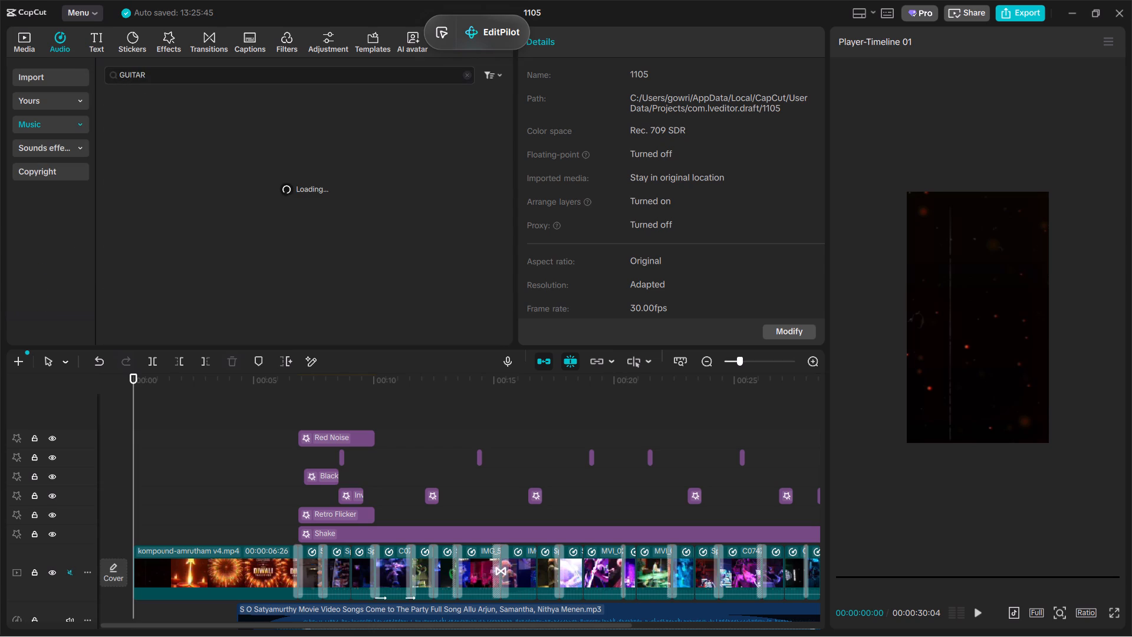
click(185, 107)
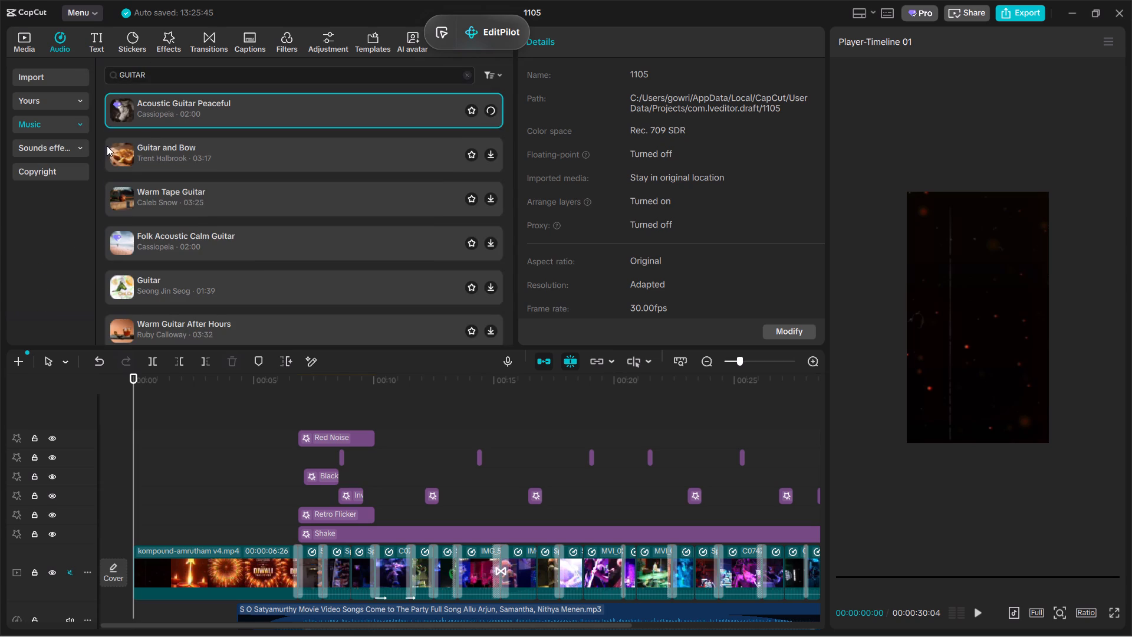
Search the sound effects for ROCK GUITAR and add Guitar rock riff(1035850) to the audio track holding the kompound-amrutham v4 audio.
click(33, 142)
click(190, 77)
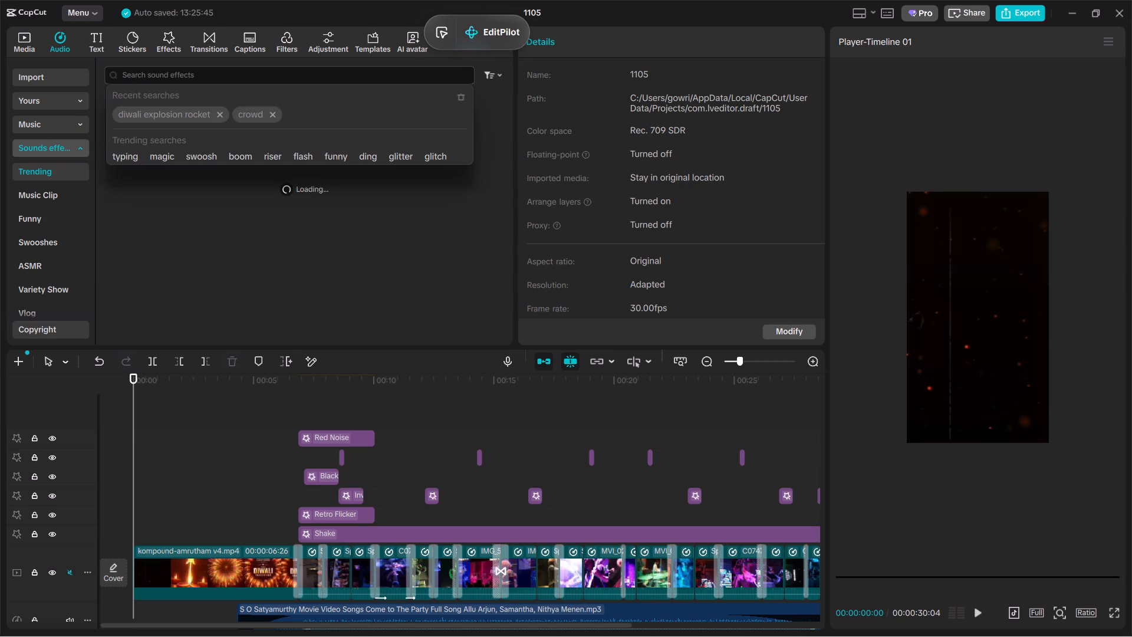
text(ROCK GUITAR)
key(Return)
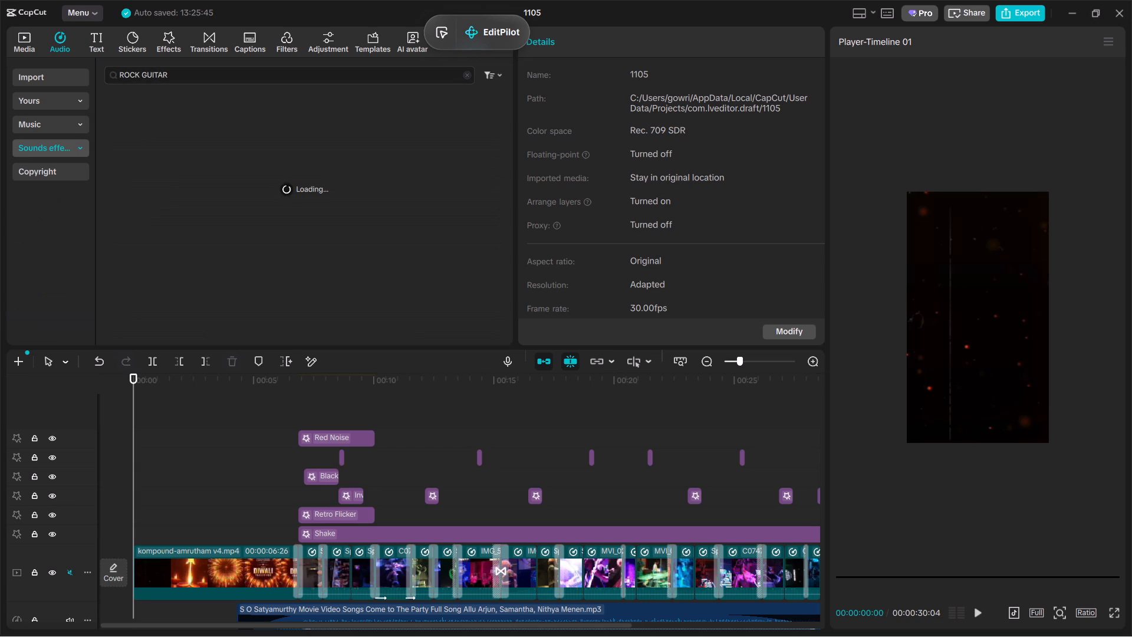
click(216, 208)
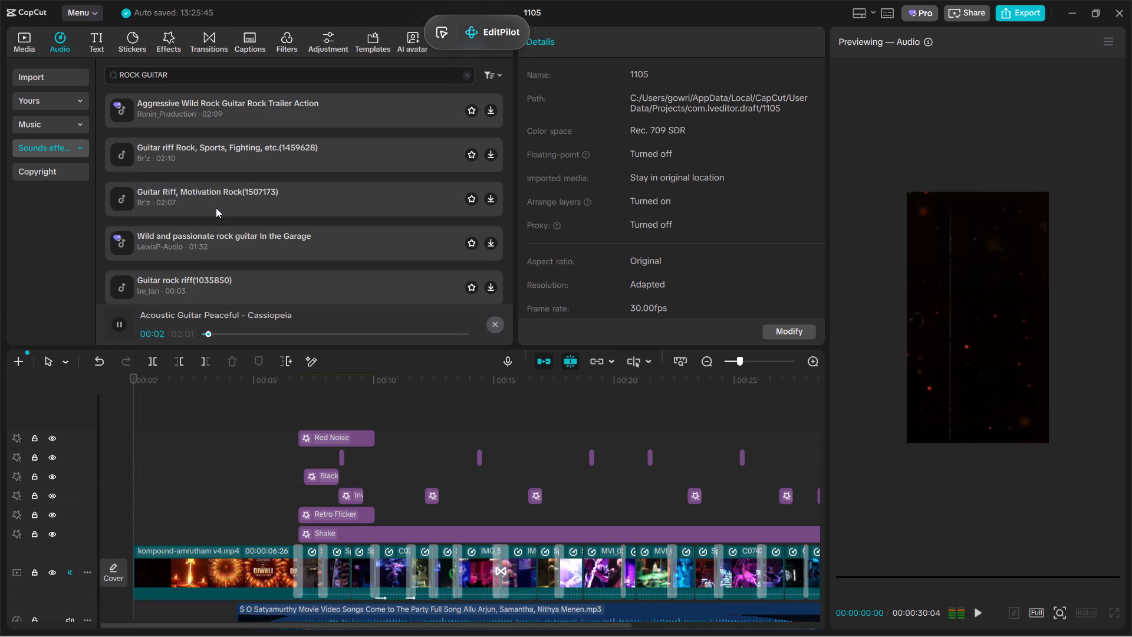
click(223, 291)
scroll(459, 461, down, 2)
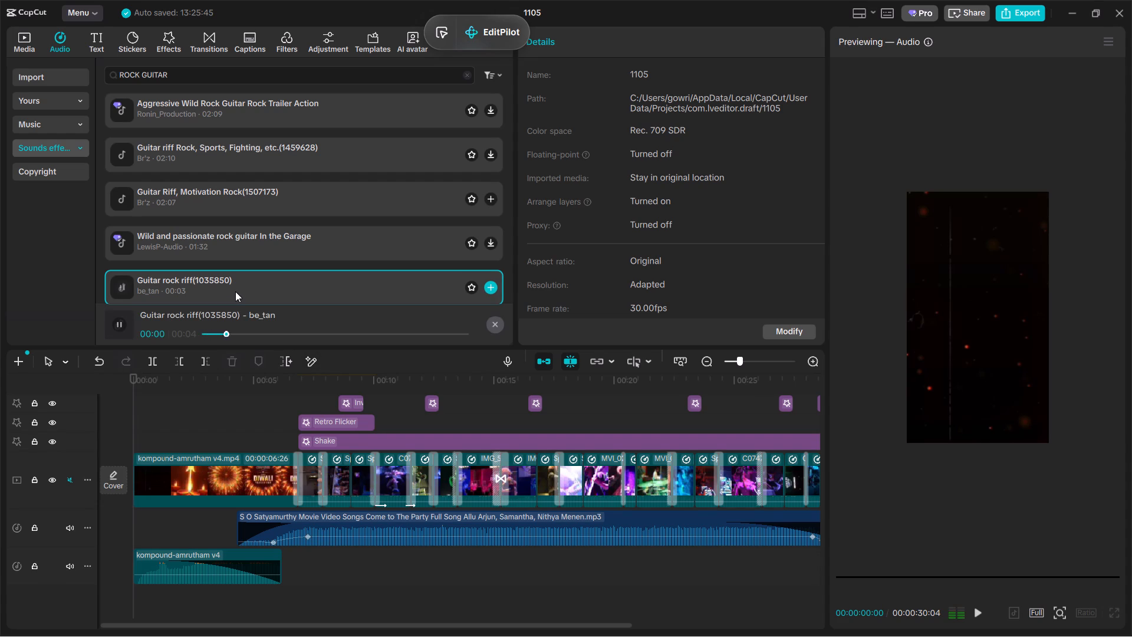
drag(235, 291, 429, 579)
Move the Guitar rock riff sound to start at about 00:00:10, at the transition into C0765.MP4, and play it back.
ctrl+scroll(403, 567, up, 9)
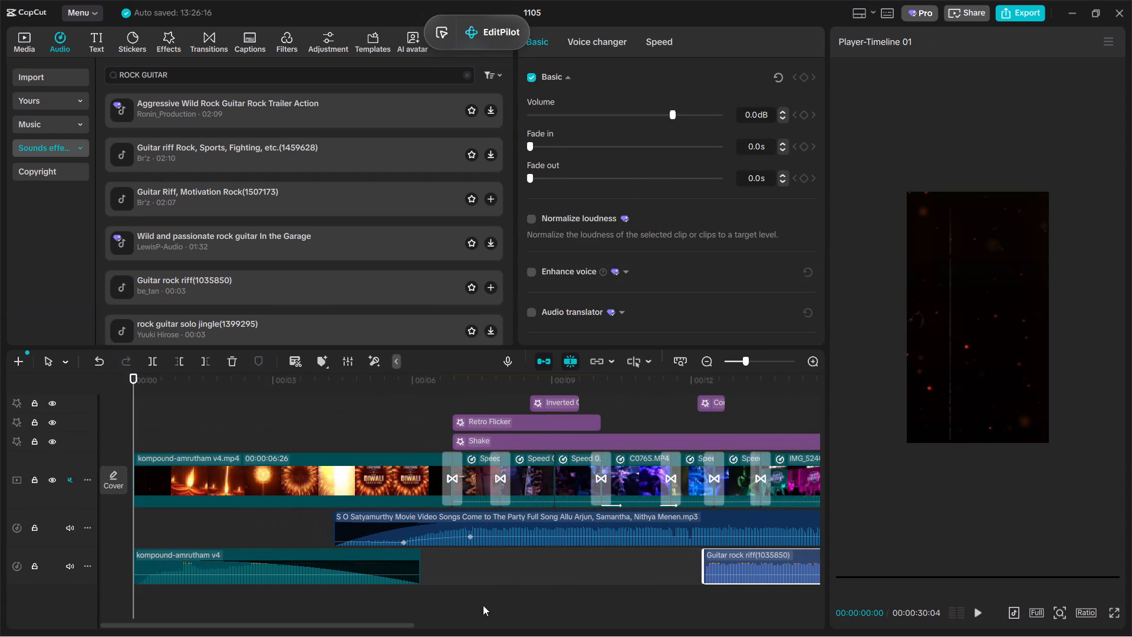
click(558, 608)
key(space)
key(space)
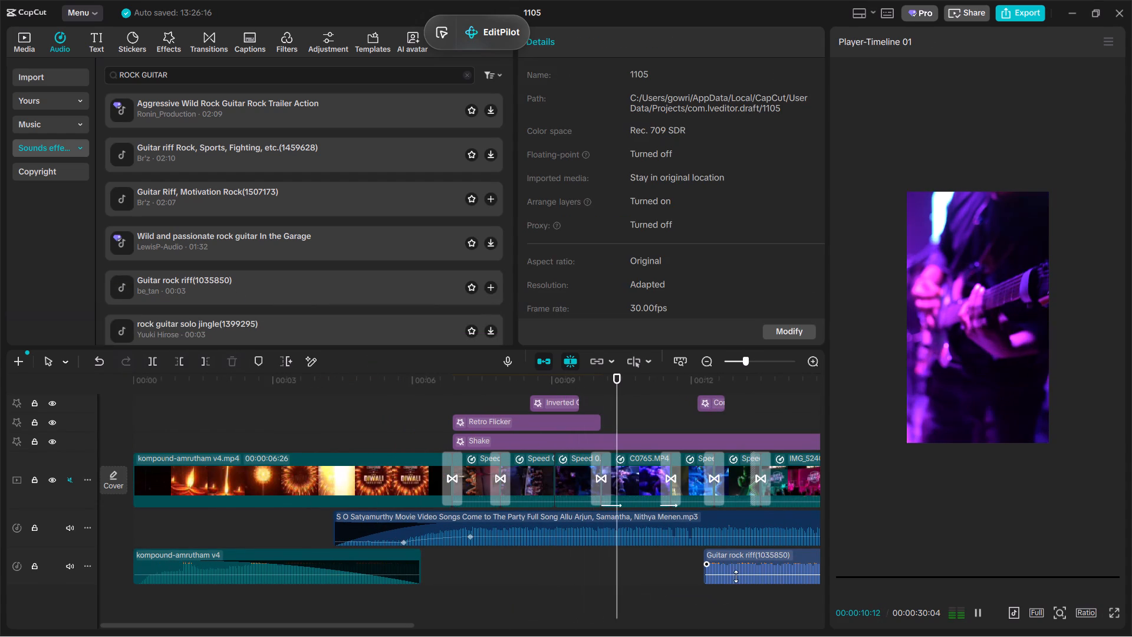
click(739, 571)
drag(741, 563, 635, 569)
click(534, 606)
key(space)
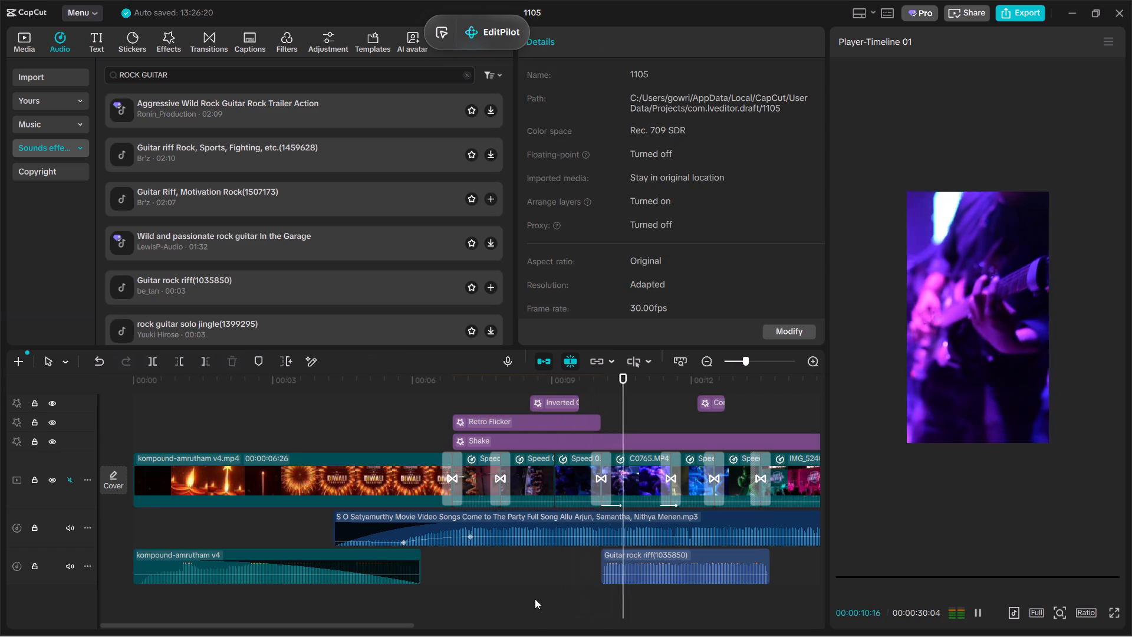
key(space)
Cut off the Guitar rock riff sound after 00:00:11:21 and give it a 0.6 s fade out.
click(666, 578)
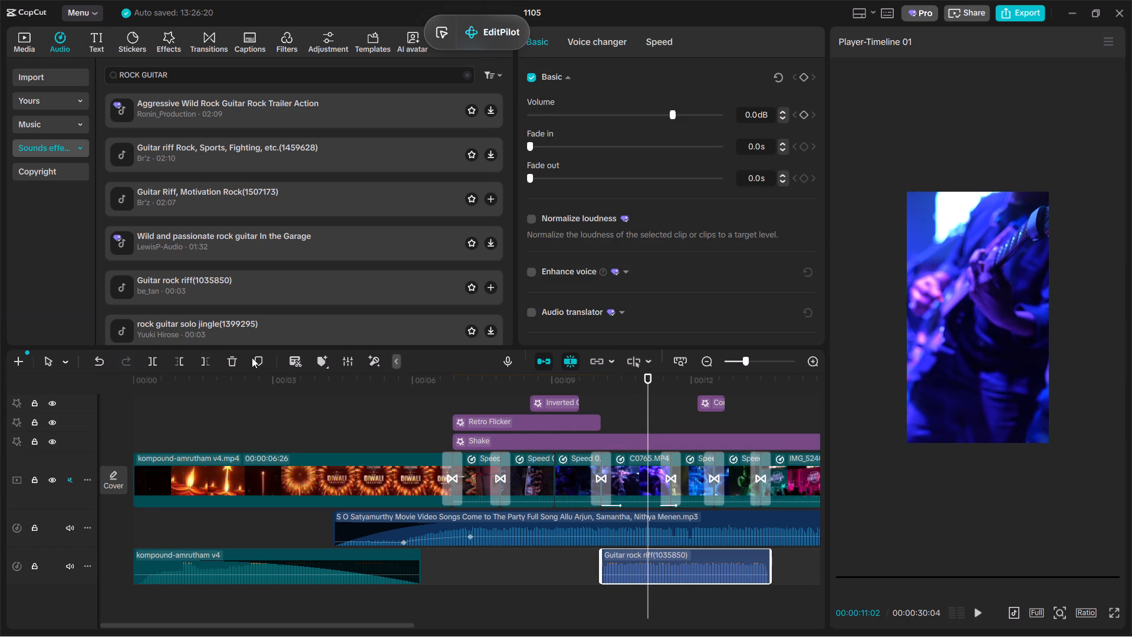
key(space)
click(202, 365)
drag(541, 180, 596, 197)
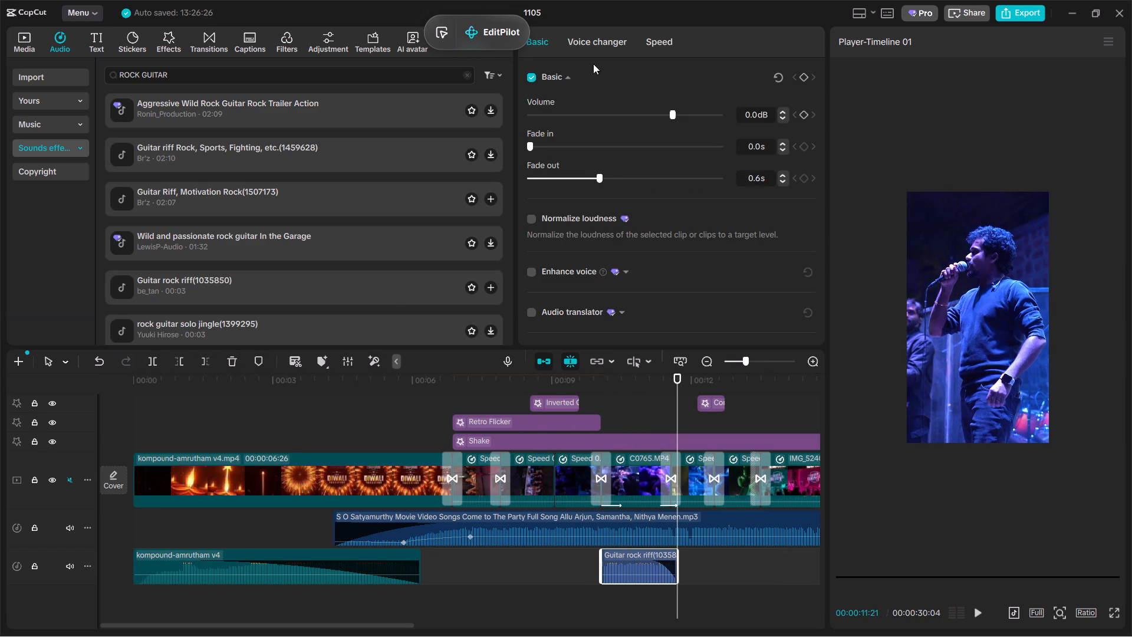
Apply the Mic Echo voice filter to the Guitar rock riff sound.
click(600, 44)
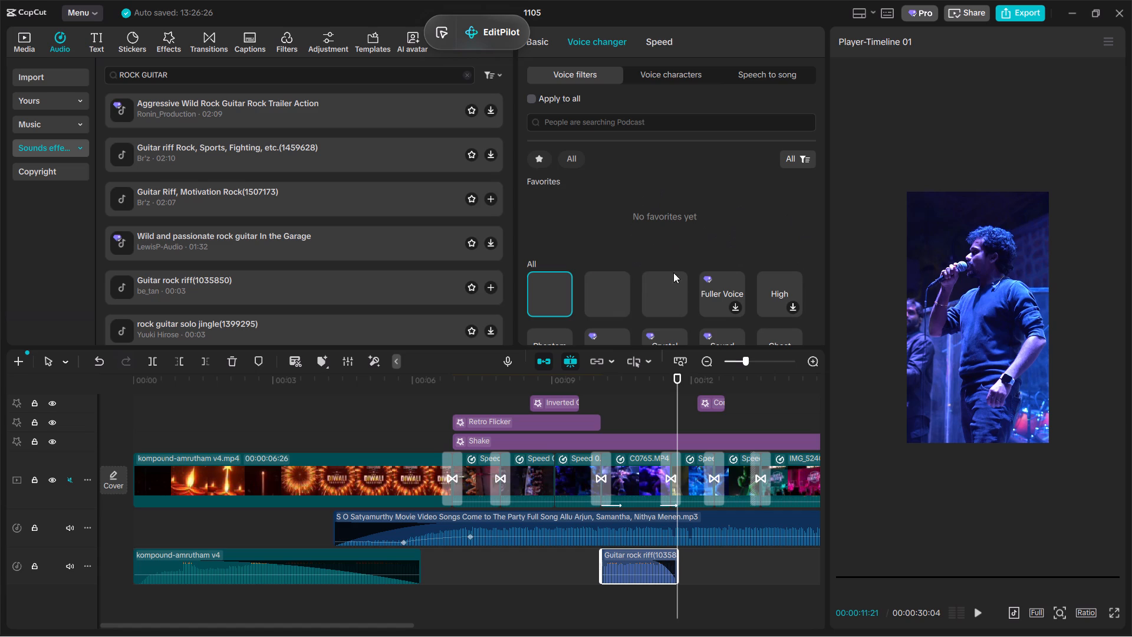
scroll(624, 281, down, 1)
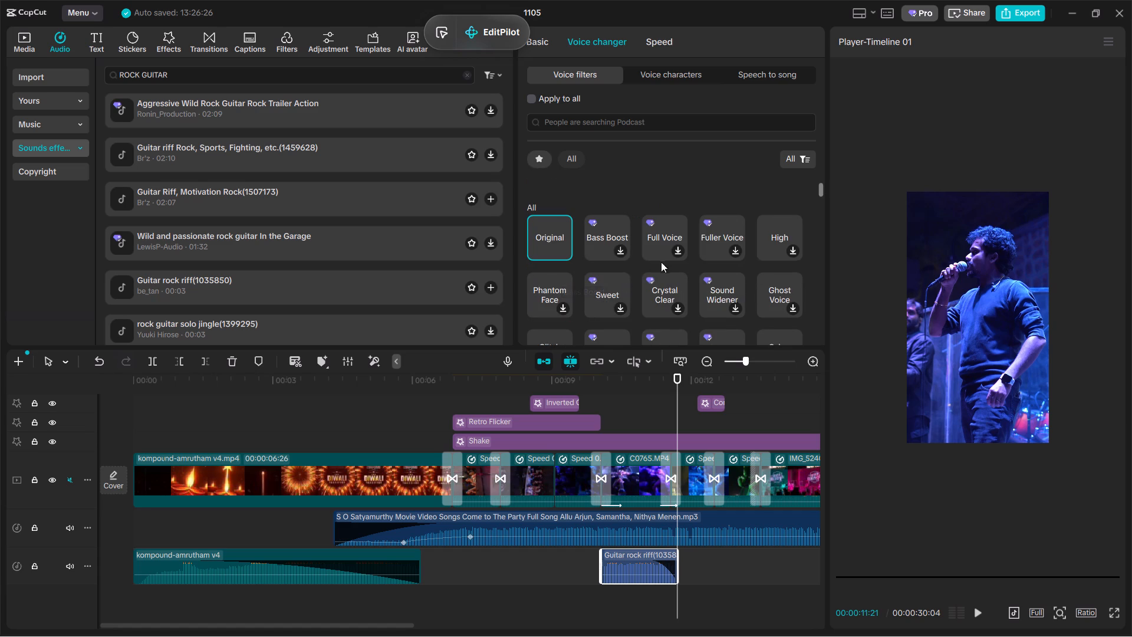
click(540, 165)
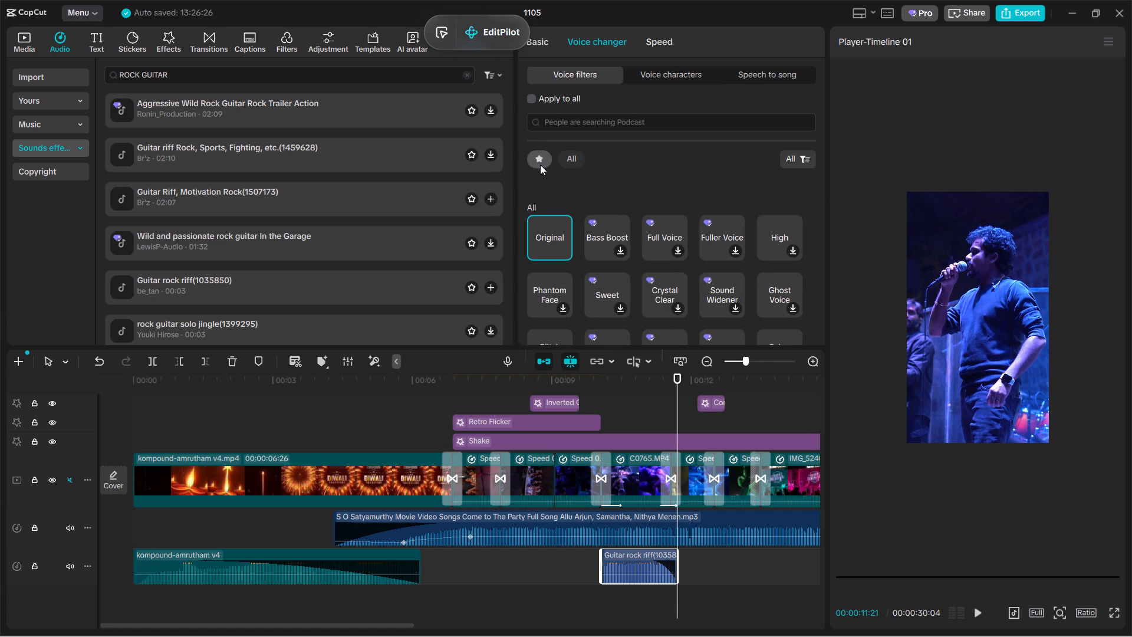
click(536, 162)
scroll(564, 205, down, 1)
click(595, 277)
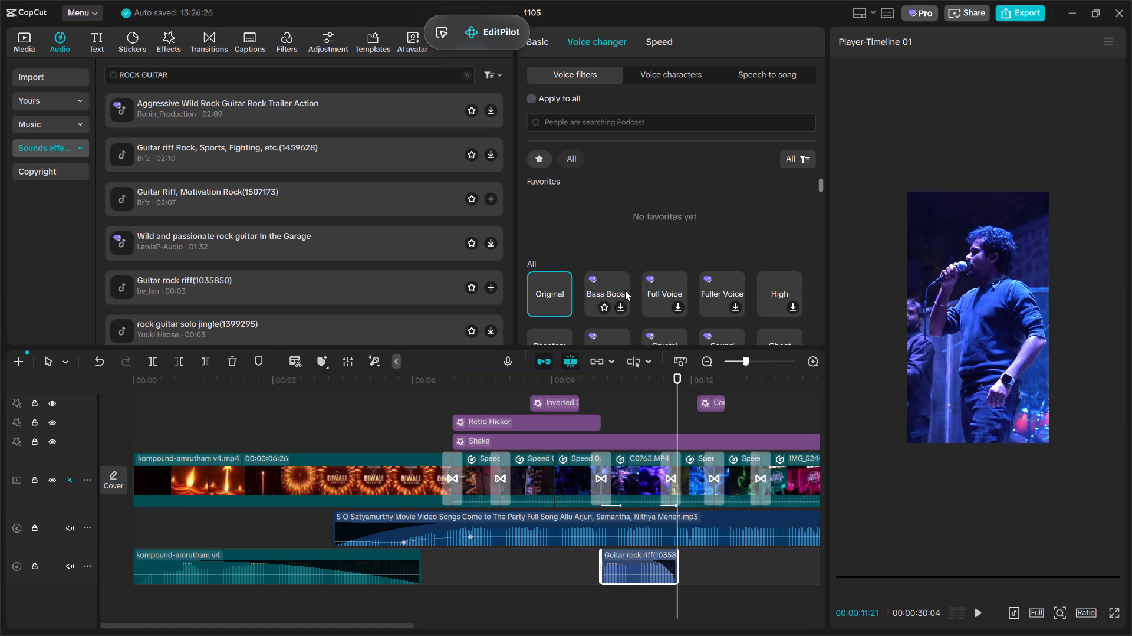
scroll(642, 288, down, 1)
click(616, 249)
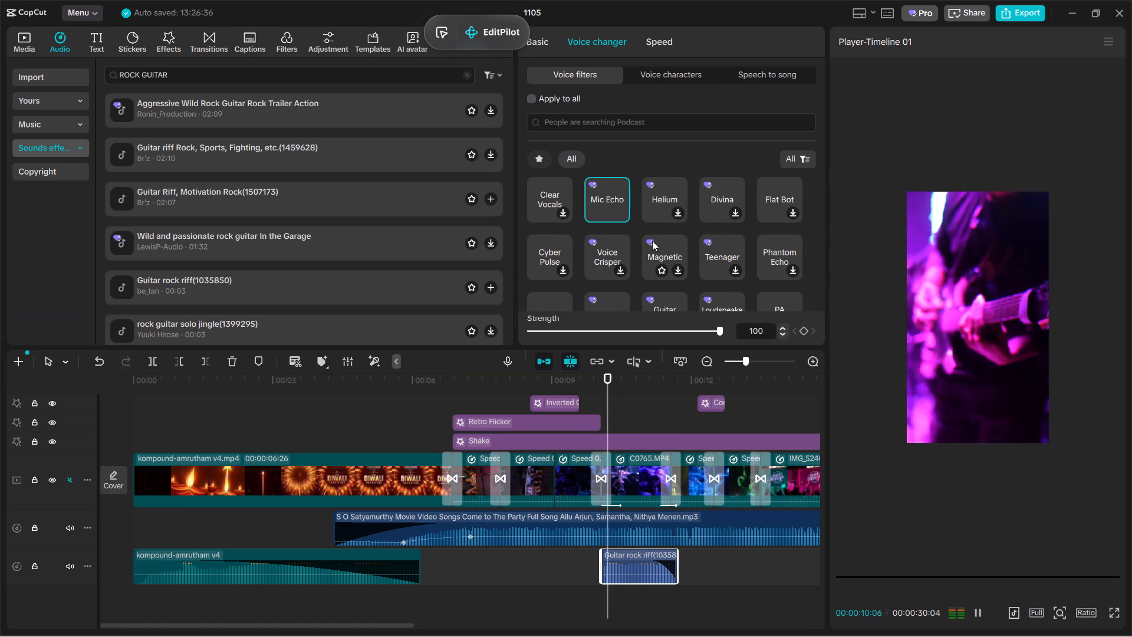
scroll(652, 241, down, 1)
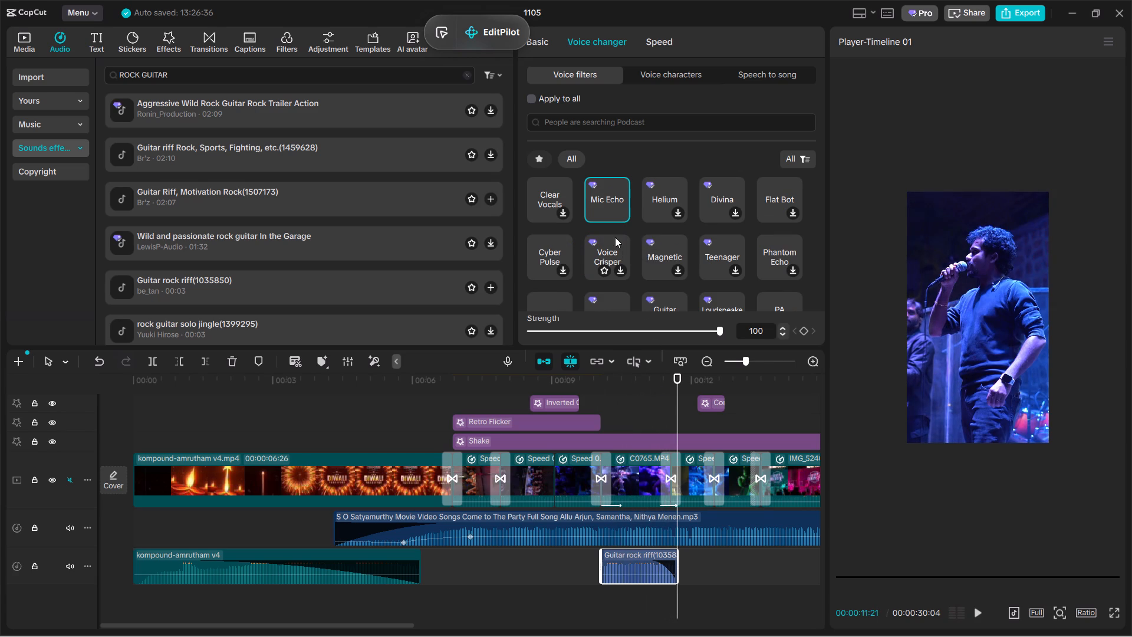
Change the Guitar rock riff sound's voice filter to Super Bass.
scroll(617, 249, up, 1)
click(604, 284)
scroll(612, 235, up, 1)
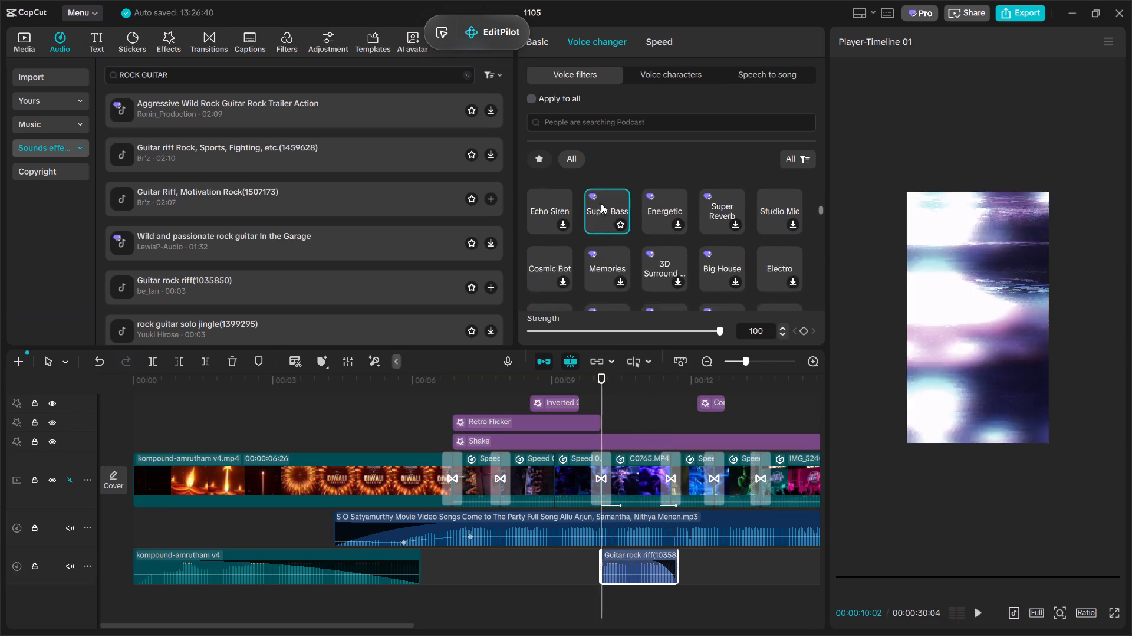
scroll(601, 203, up, 1)
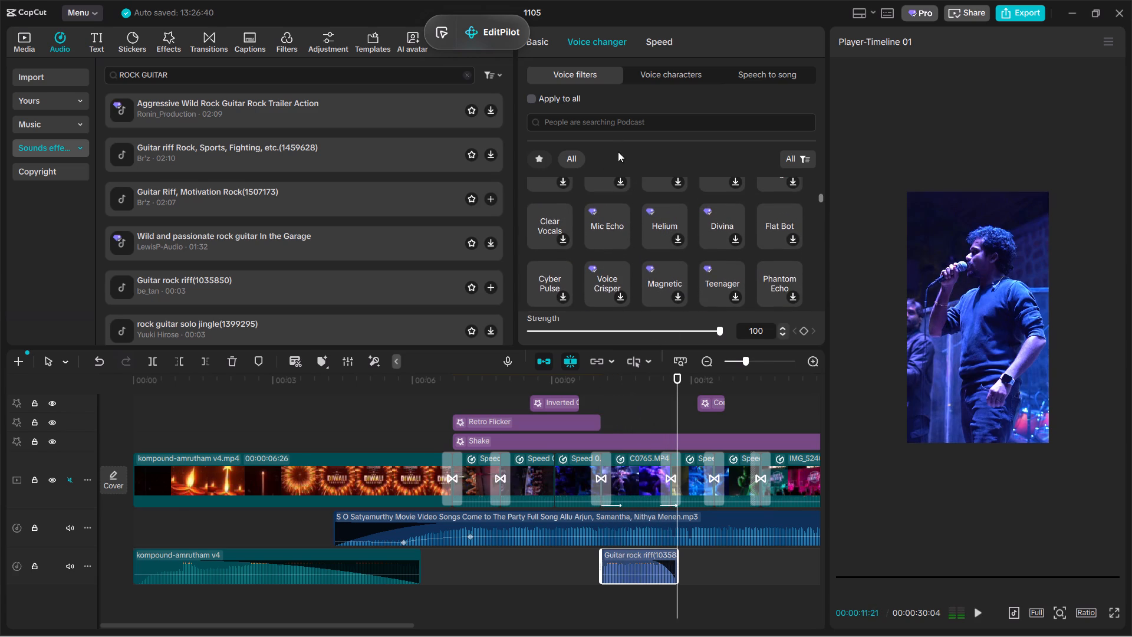
scroll(618, 152, up, 1)
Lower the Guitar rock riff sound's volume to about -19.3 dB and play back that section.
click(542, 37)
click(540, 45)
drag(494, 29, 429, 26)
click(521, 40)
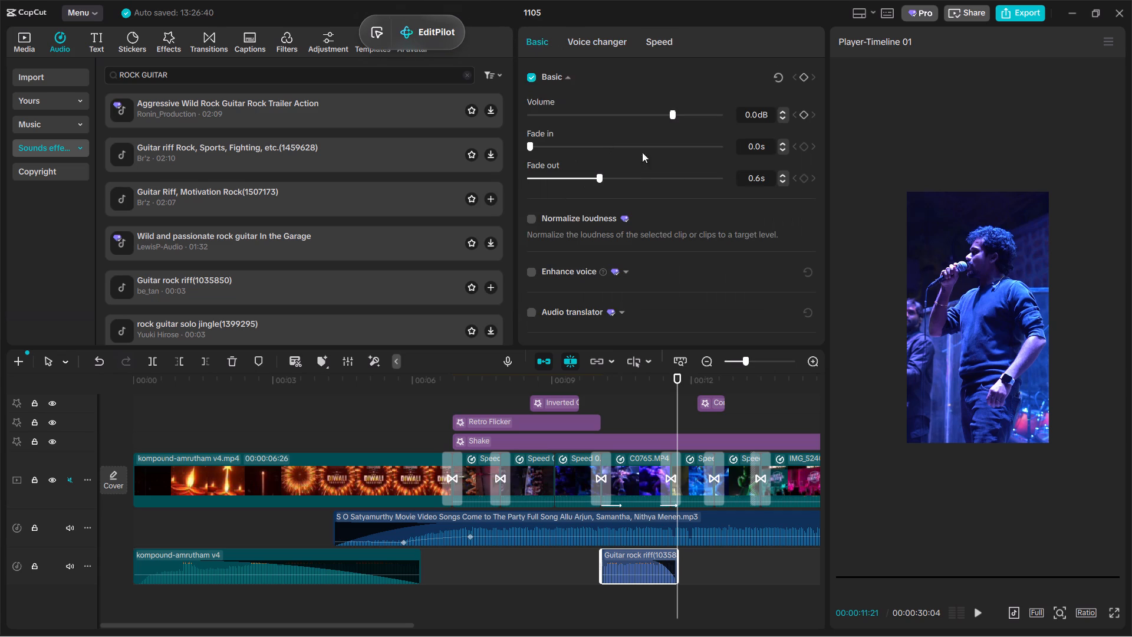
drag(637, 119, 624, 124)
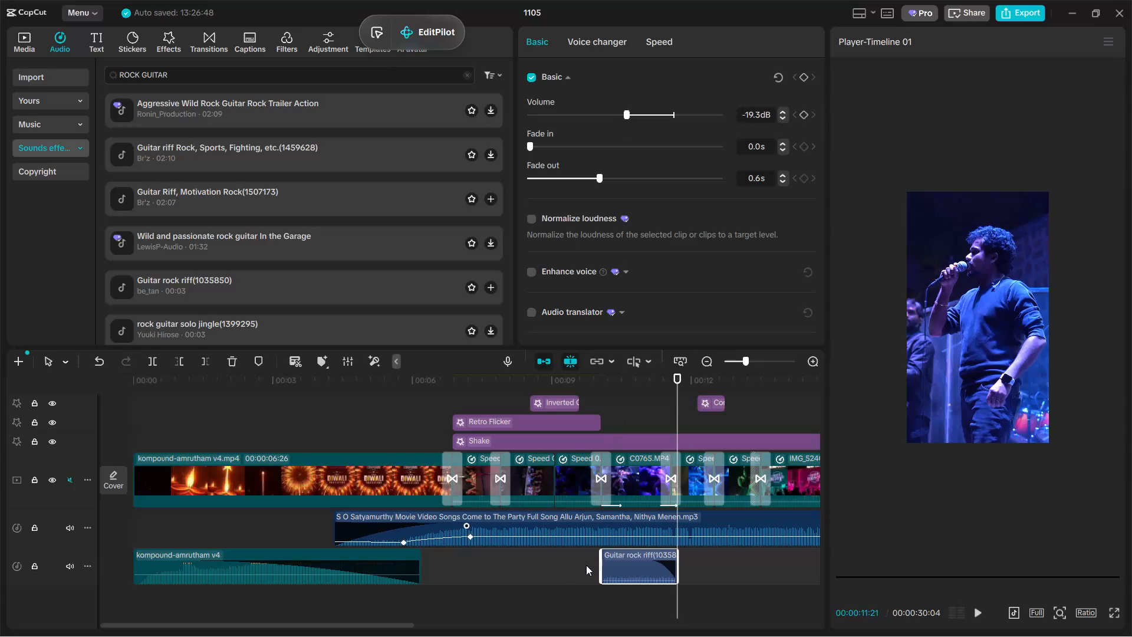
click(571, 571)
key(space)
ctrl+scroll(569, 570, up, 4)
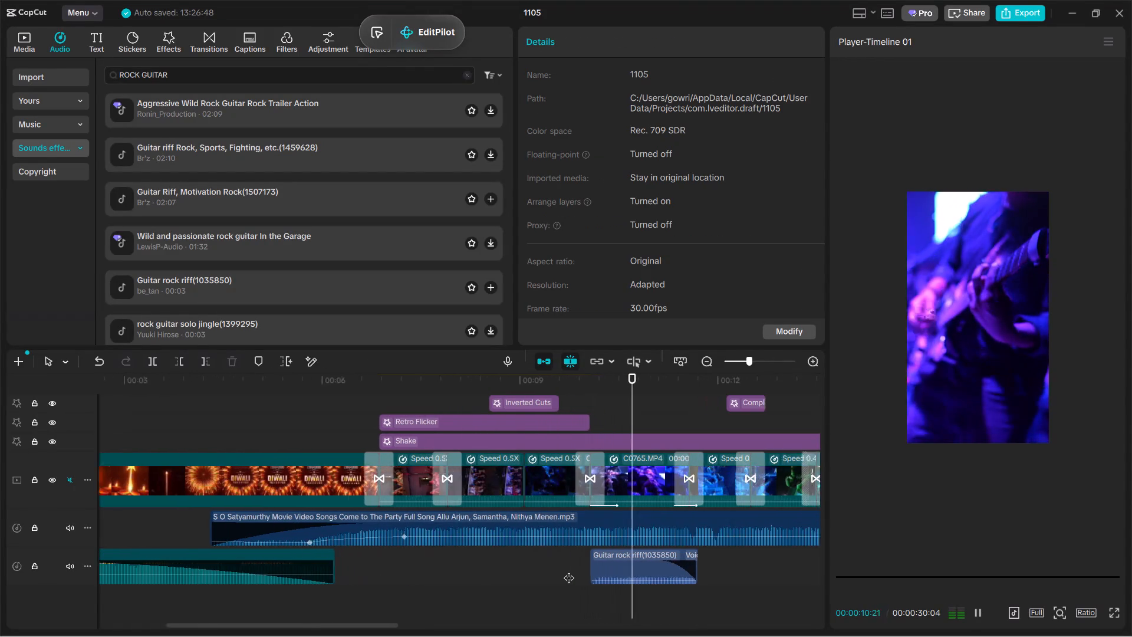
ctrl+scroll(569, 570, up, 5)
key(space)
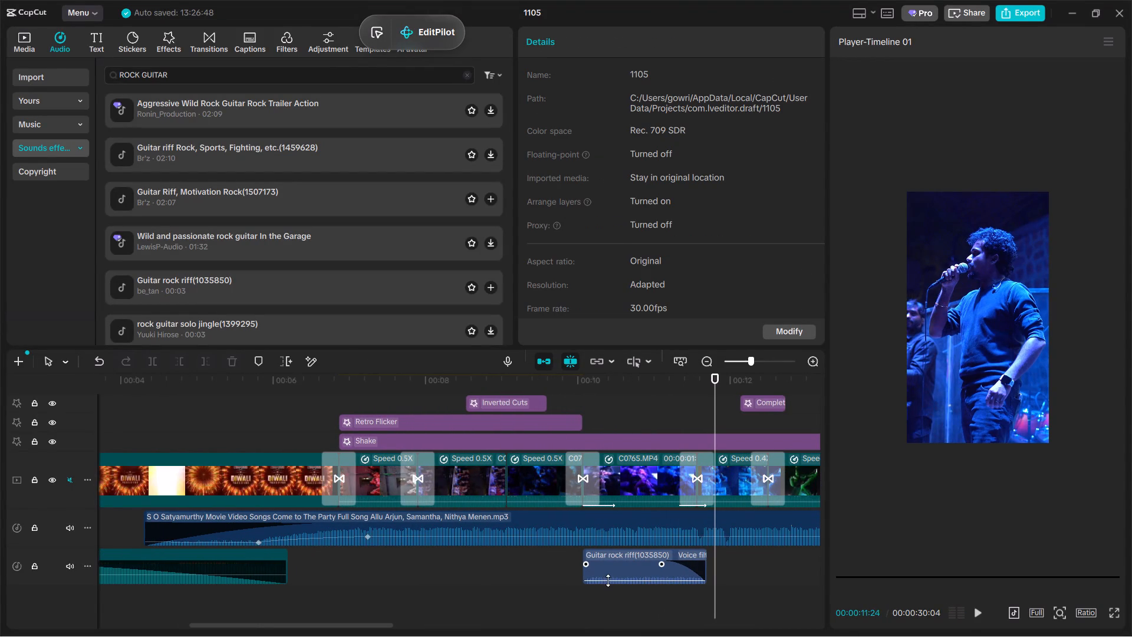
Set the Guitar rock riff sound's volume to about -7.3 dB and play it back.
click(608, 580)
click(554, 579)
key(space)
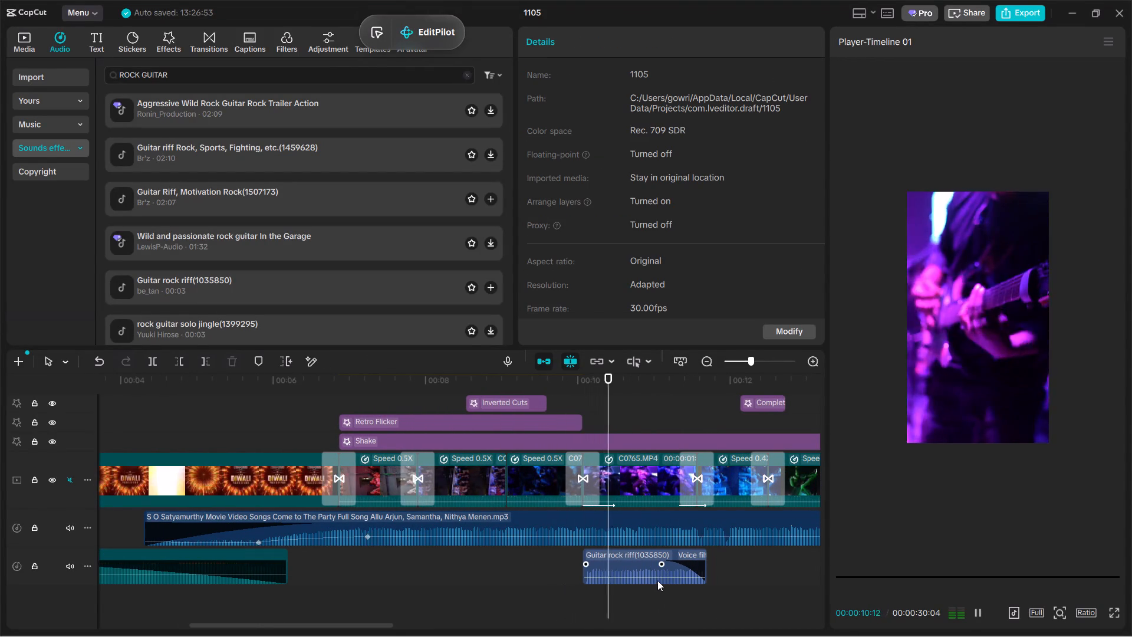
Shift the Guitar rock riff sound slightly earlier, starting just before 00:00:10, and play it back over C0765.MP4.
click(634, 569)
drag(633, 562, 627, 562)
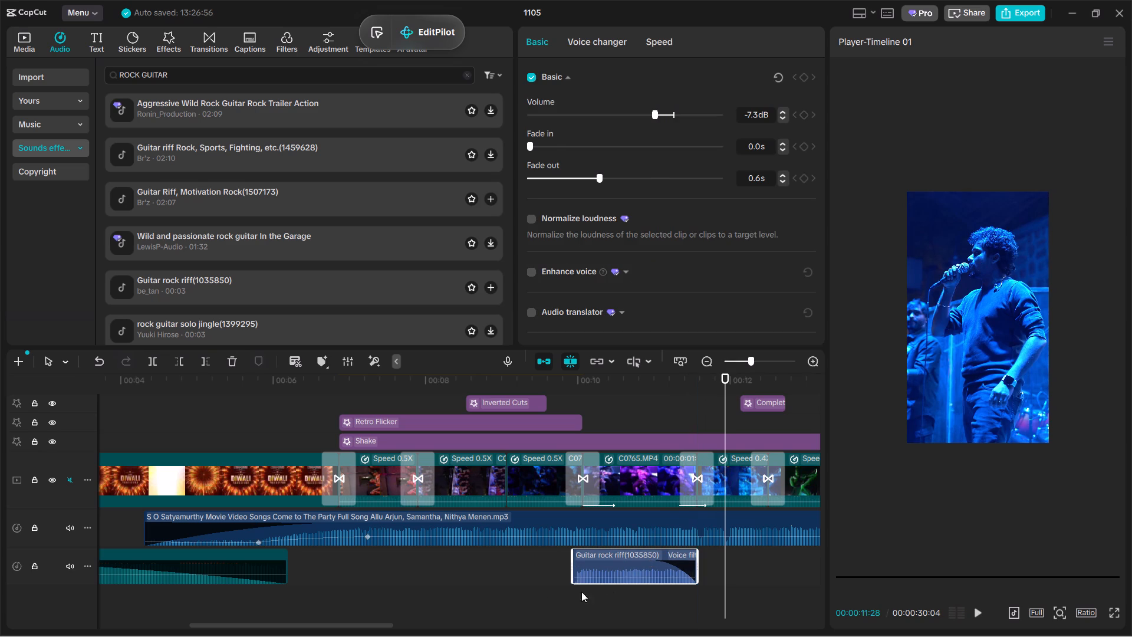
click(548, 597)
key(space)
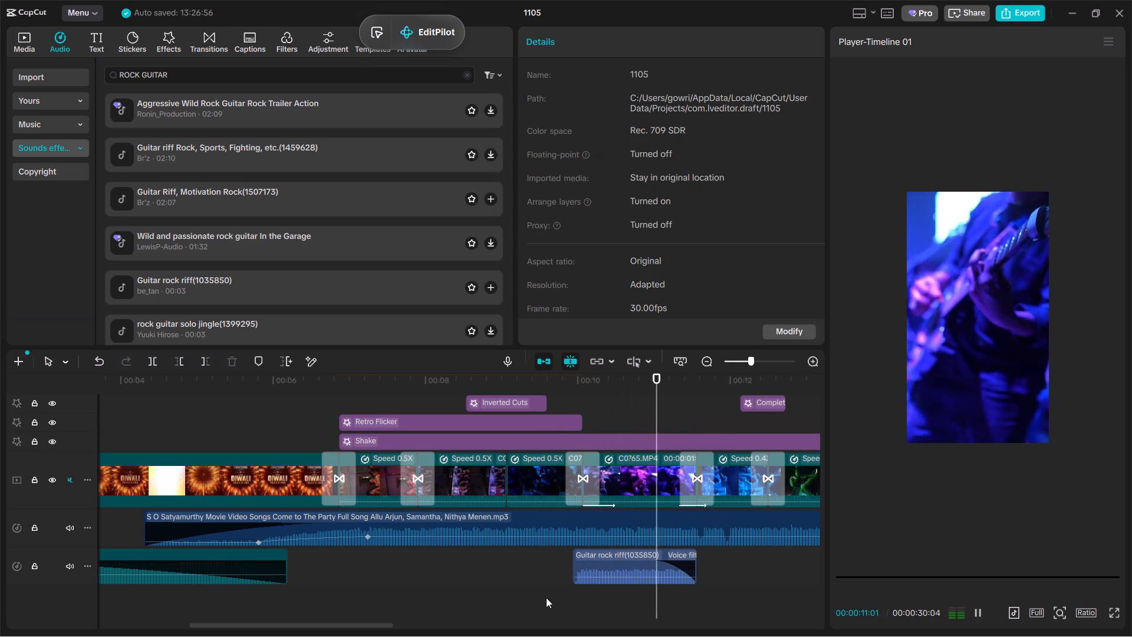
key(space)
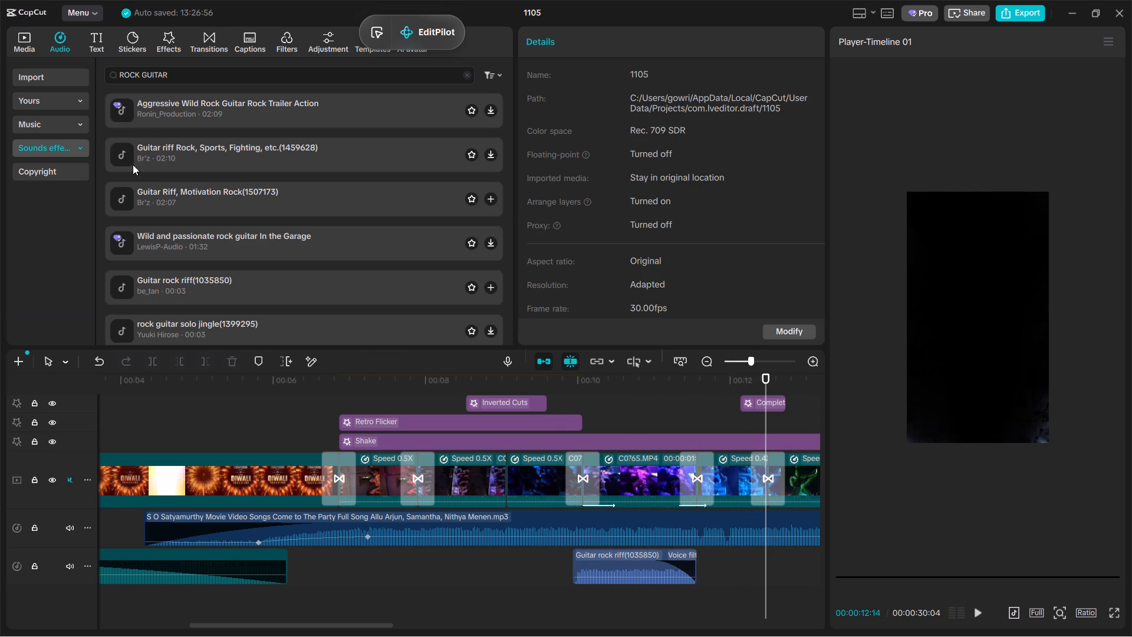
Add the trending sound effect StingerCameraShut SDT012501 on a new audio track below the guitar riff, starting at about 00:00:11:05.
click(195, 196)
click(35, 77)
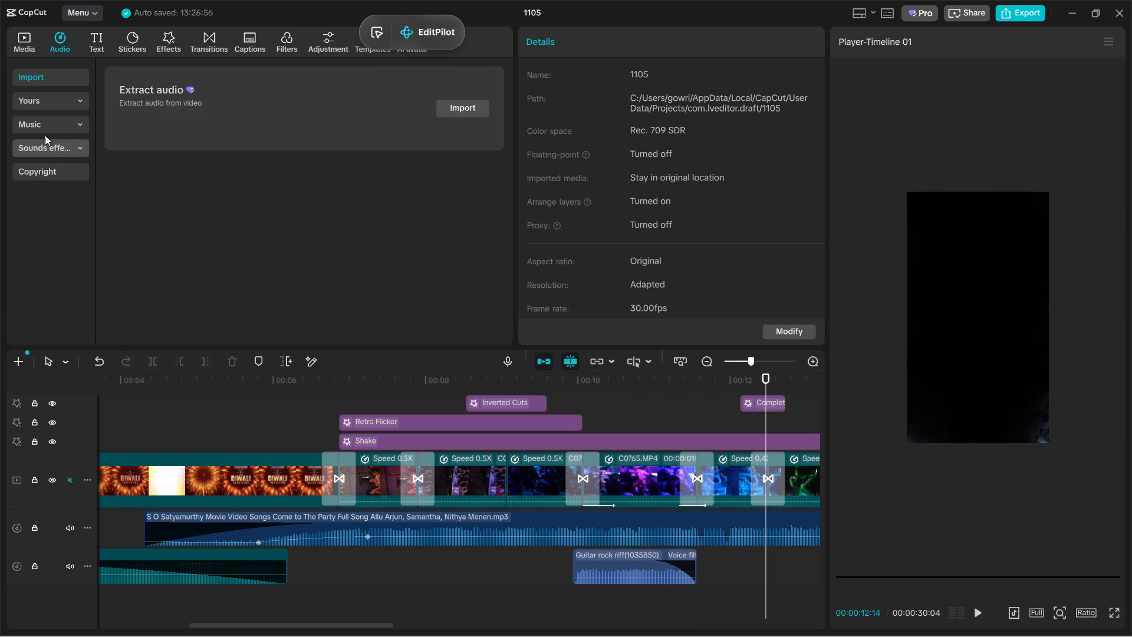
click(48, 154)
click(184, 131)
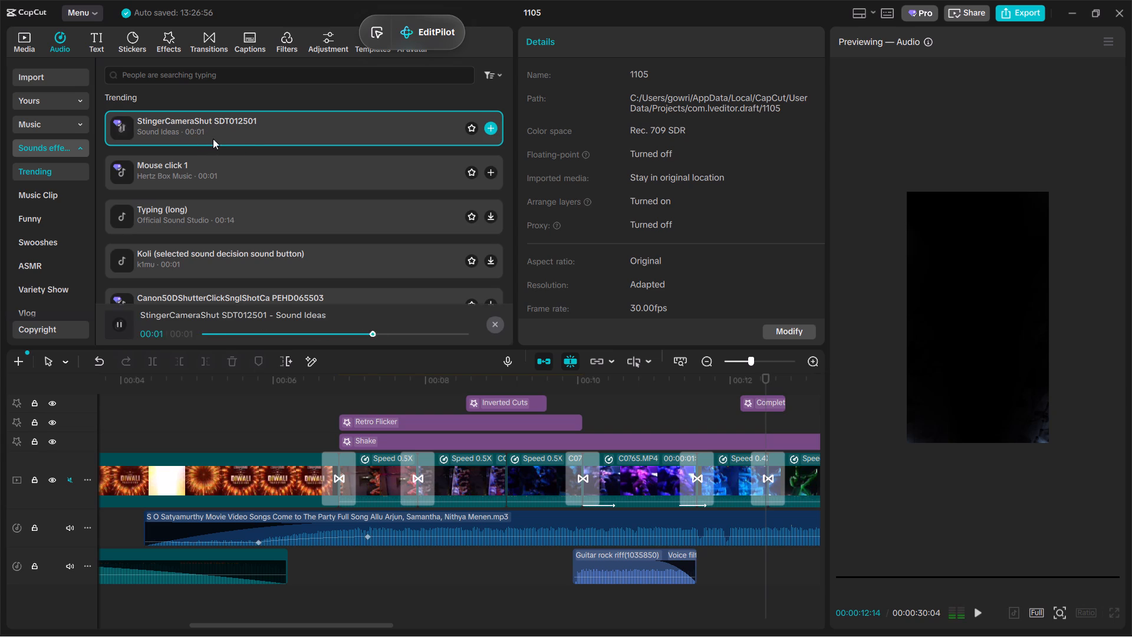
drag(200, 137, 667, 611)
click(693, 614)
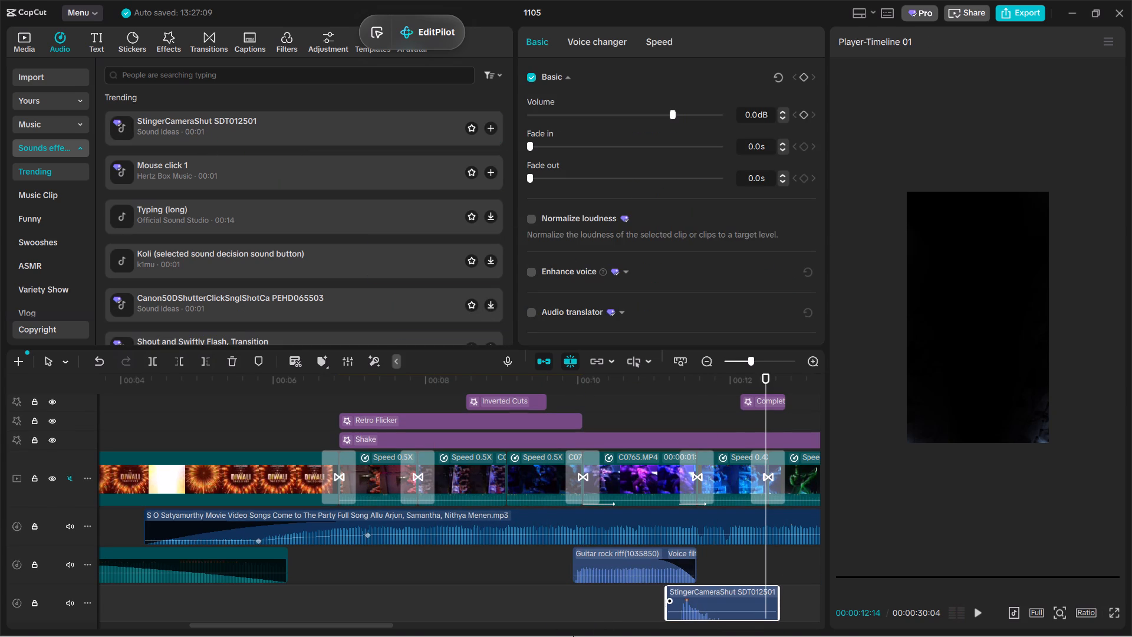
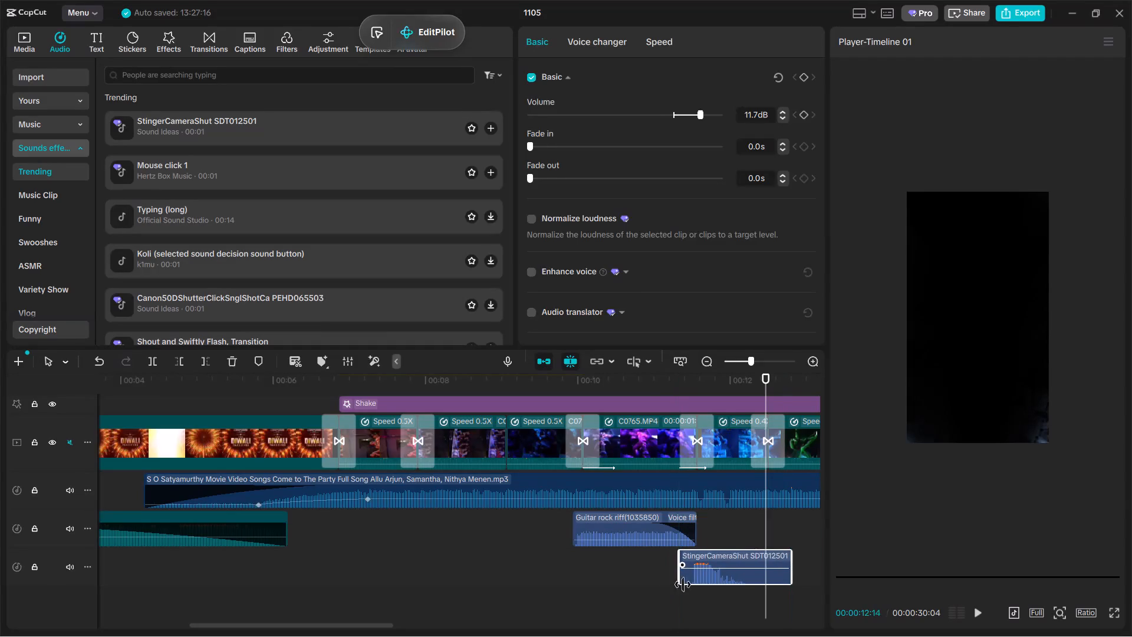
Play back the StingerCameraShut SDT012501 section and shift that sound slightly earlier, so its waveform peak meets the transition ending C0765.MP4.
click(651, 589)
key(space)
ctrl+scroll(670, 583, down, 3)
ctrl+scroll(676, 583, up, 2)
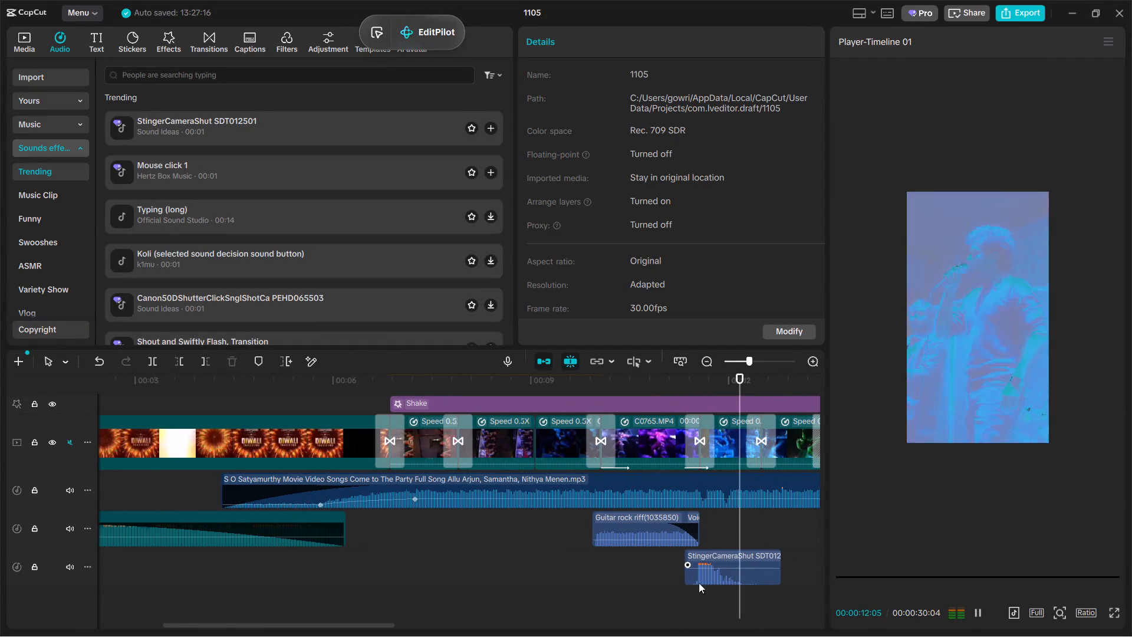
ctrl+scroll(699, 583, up, 6)
click(700, 568)
drag(693, 574, 0, 527)
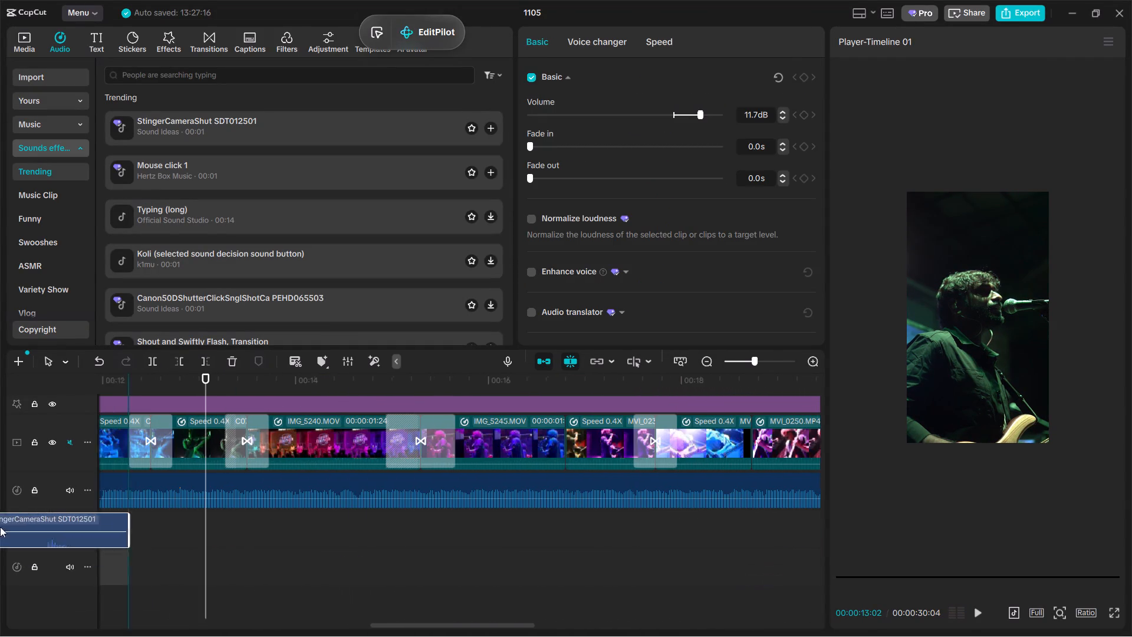
drag(0, 527, 348, 582)
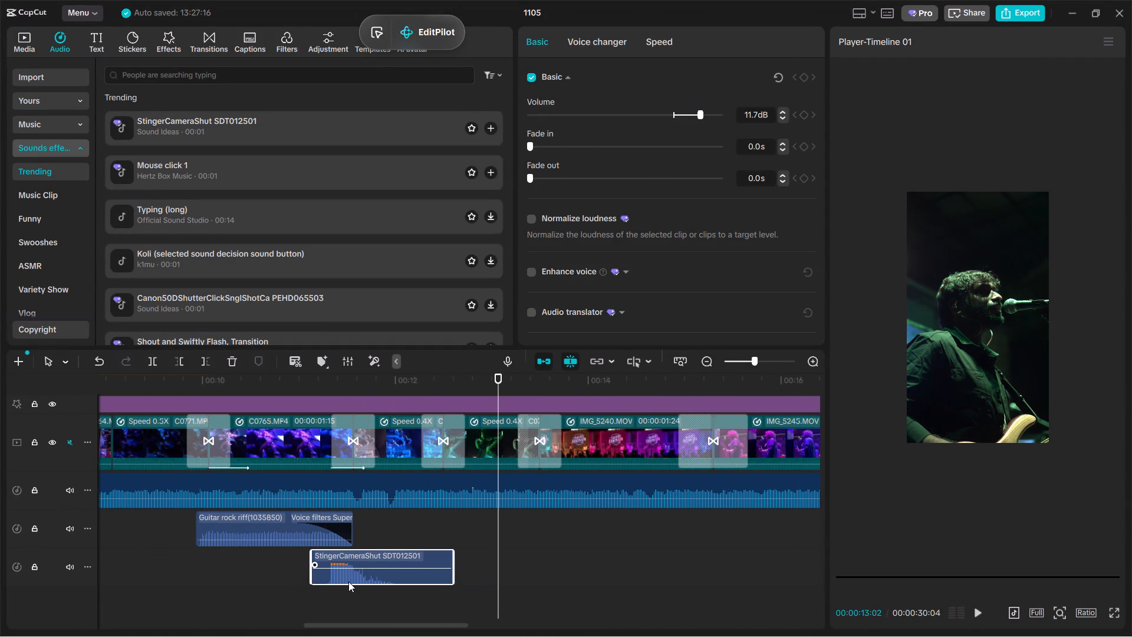
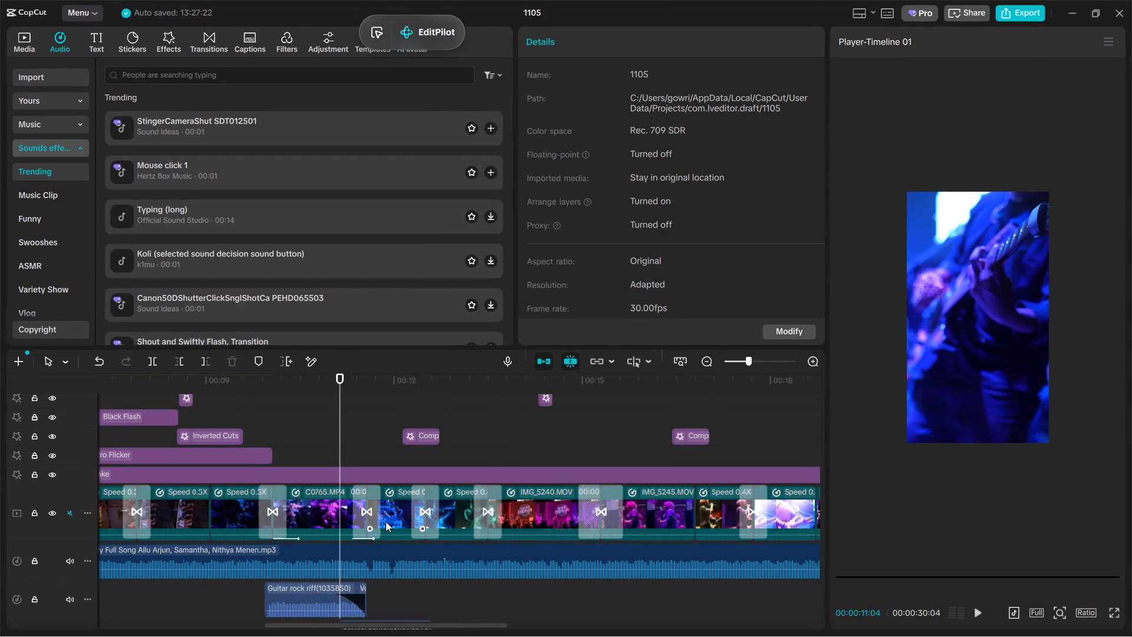
Play back the camera-shutter section and audition Koli, Typing (long), Mouse click 1 and Canon50DShutterClickSnglShotCa PEHD065503 in the Trending sounds.
key(space)
key(space)
click(272, 257)
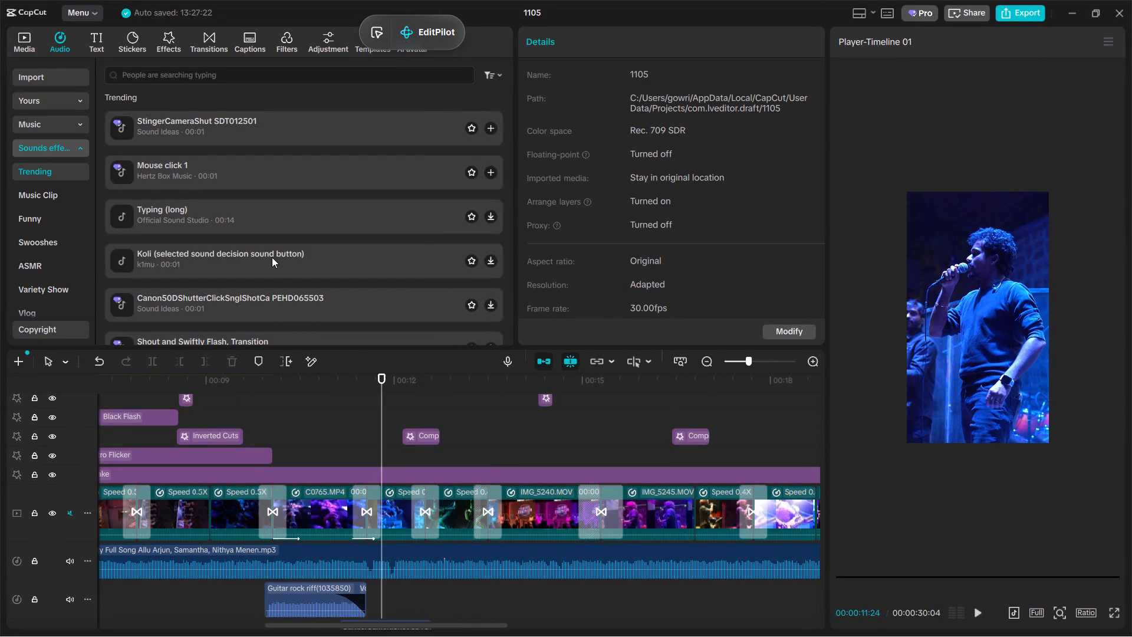
click(272, 213)
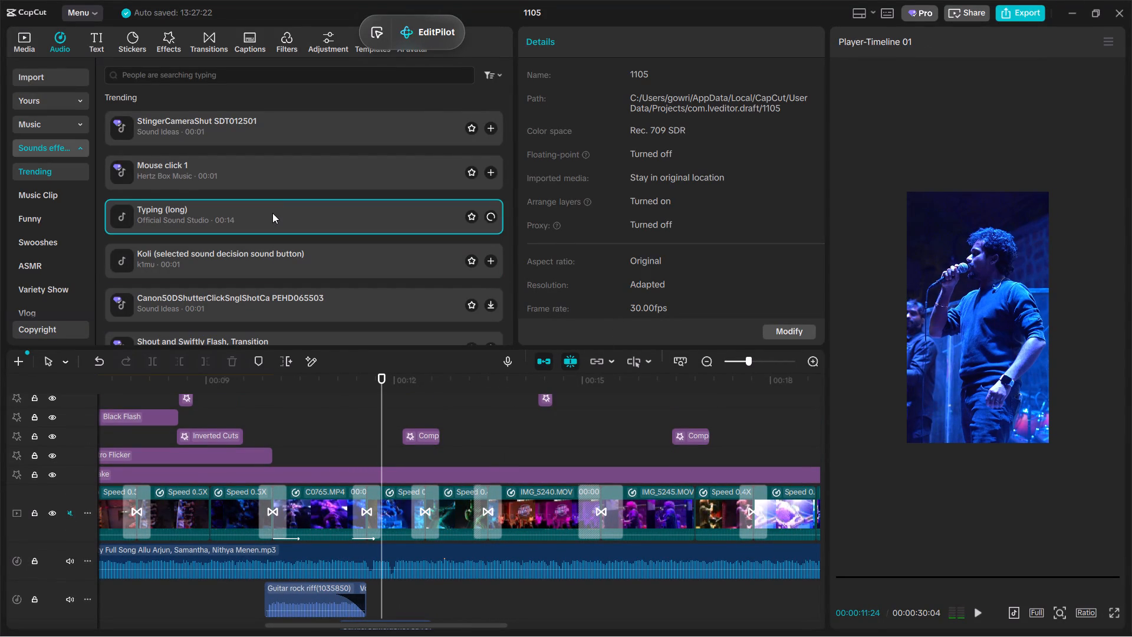
click(259, 164)
click(219, 290)
scroll(219, 290, down, 1)
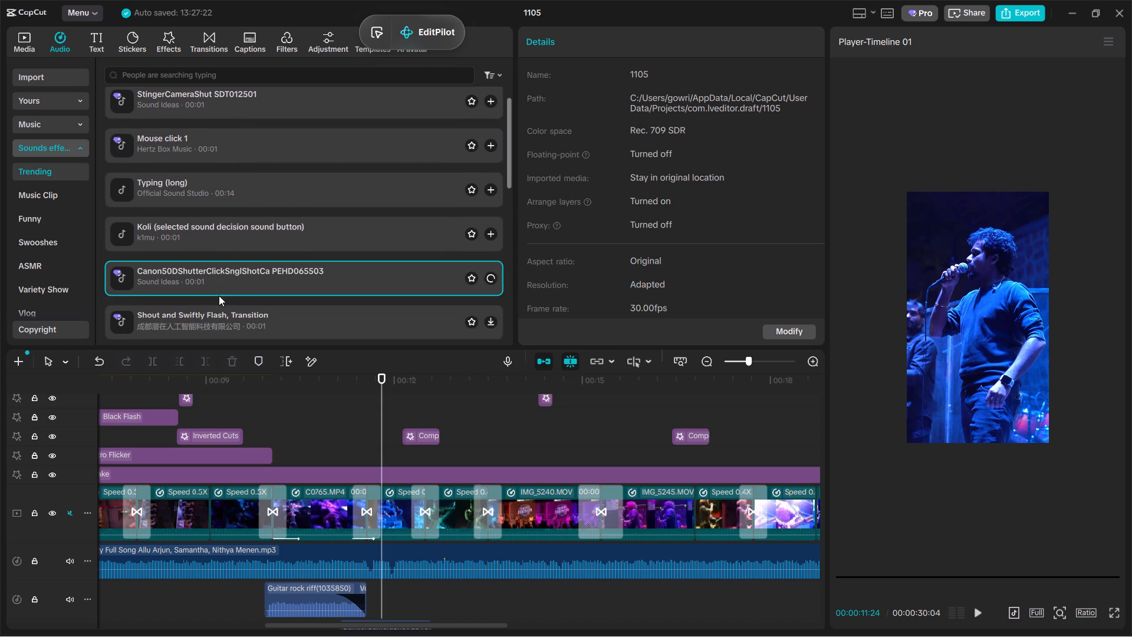
scroll(219, 295, down, 2)
Add Canon50DShutterClickSnglShotCa PEHD065503 to the guitar riff track, starting at the transition between IMG_5240.MOV and IMG_5245.MOV, and play it back.
drag(224, 274, 659, 445)
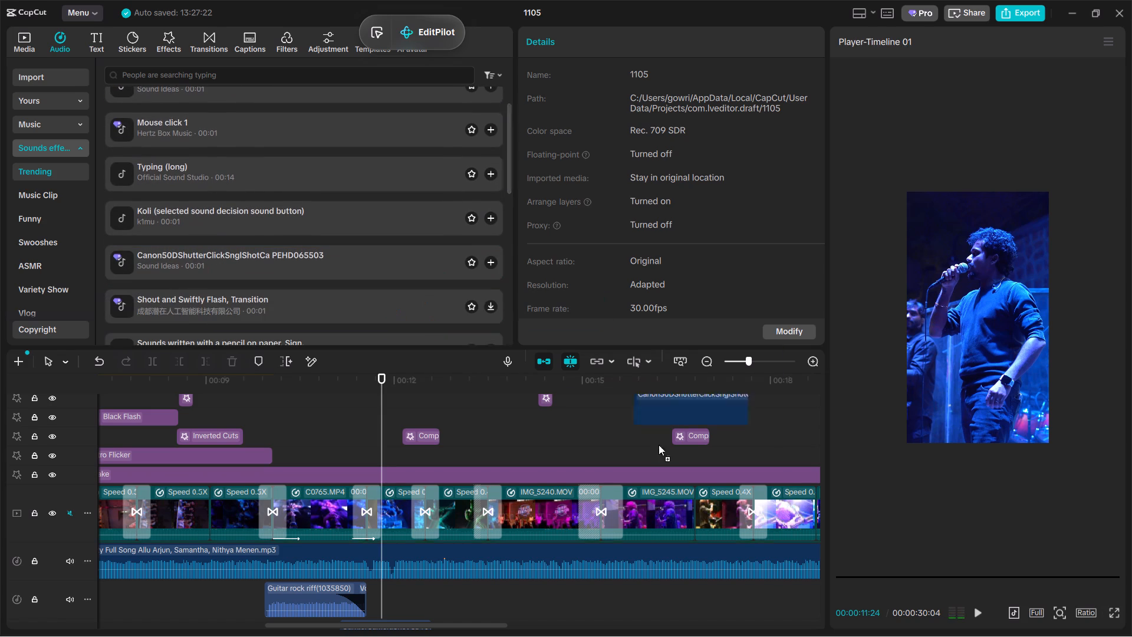
drag(659, 445, 554, 595)
drag(597, 608, 597, 588)
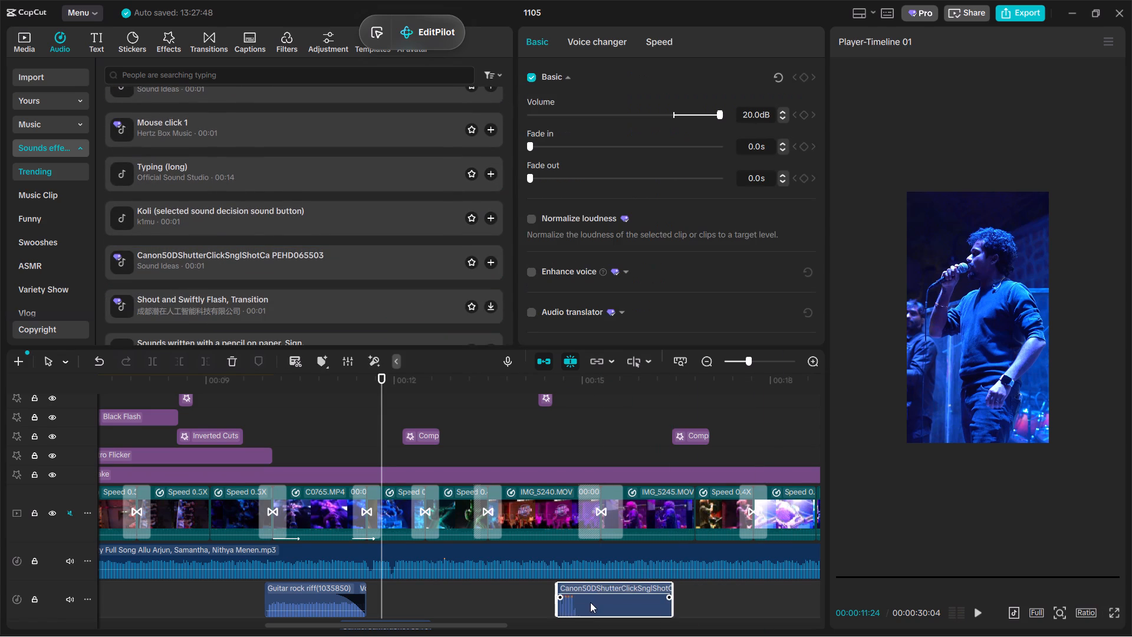
drag(590, 602, 620, 605)
scroll(590, 602, down, 1)
click(548, 599)
key(space)
Audition more Trending sounds, including Canon50DShutterClickSnglShotCa PEHD065501, Typing Sound and swish_whoosh (large)(794558).
scroll(551, 596, down, 5)
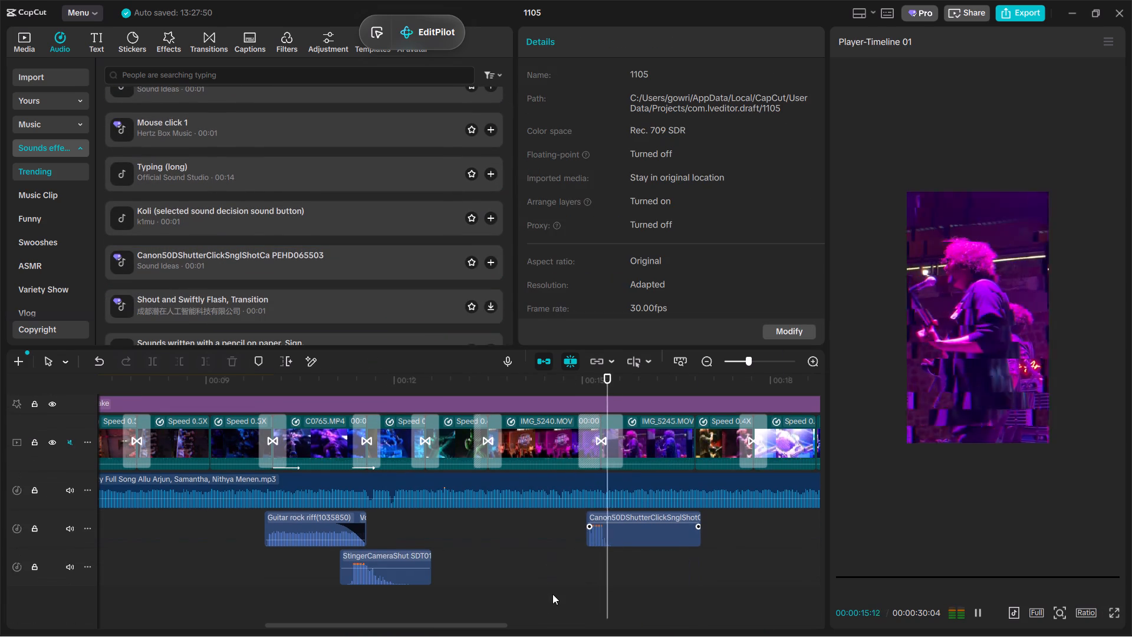
scroll(222, 282, down, 1)
click(207, 288)
scroll(207, 288, down, 1)
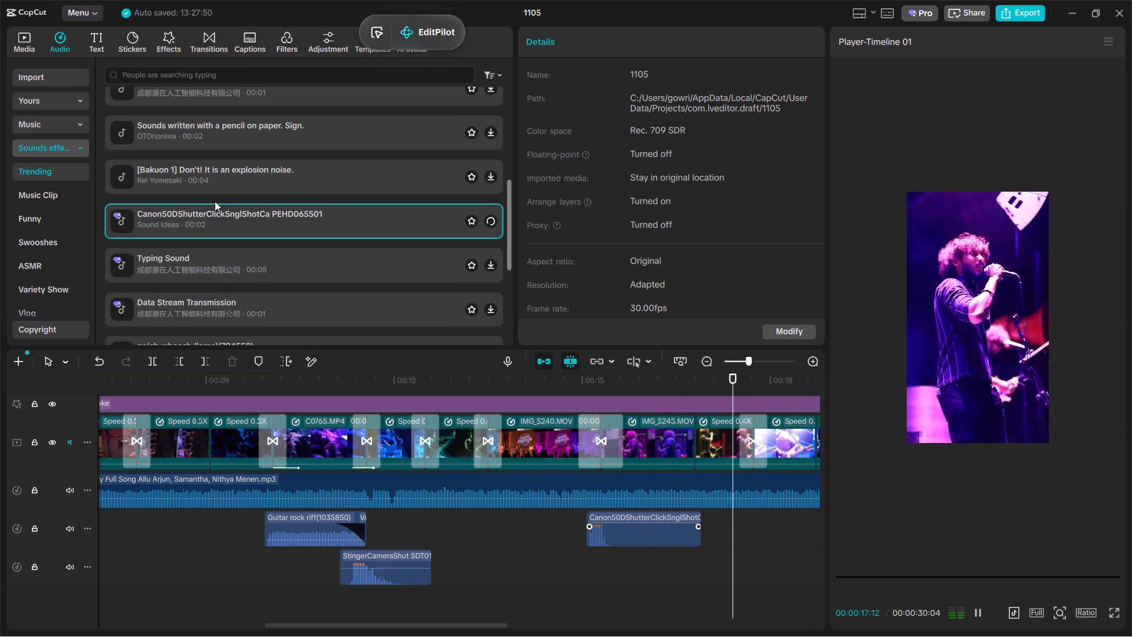
click(250, 275)
scroll(250, 275, down, 1)
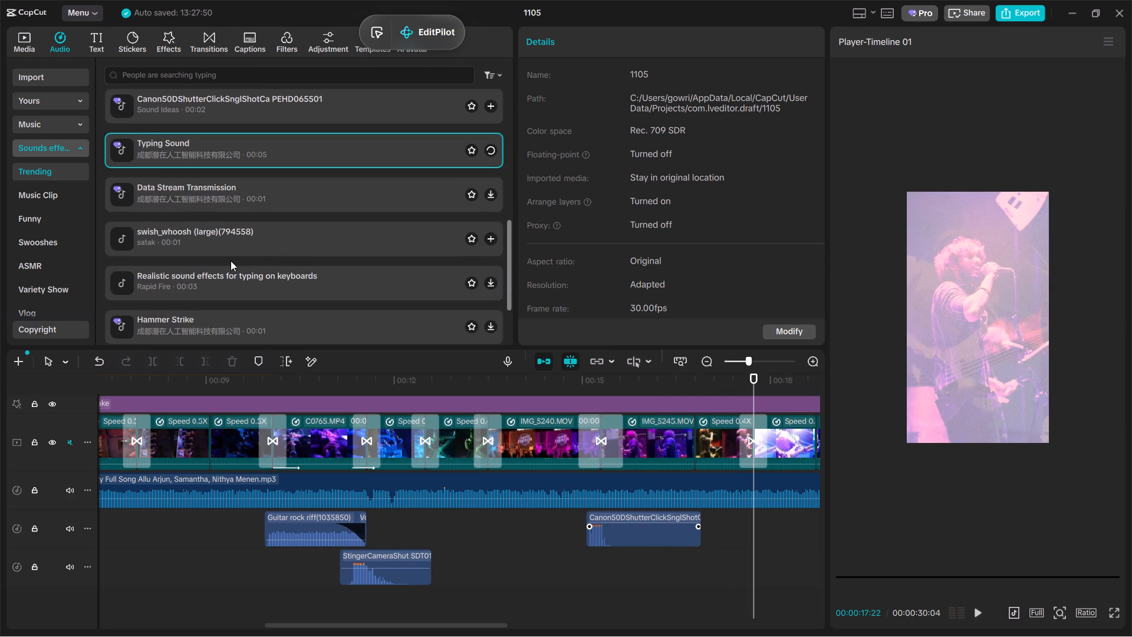
click(231, 260)
Add the Swooshes sound Whoosh, Scene change (Panning effect Left to Right) before StingerCameraShut, around the transition into C0765.MP4, and play it back.
click(64, 239)
scroll(91, 290, down, 1)
click(273, 562)
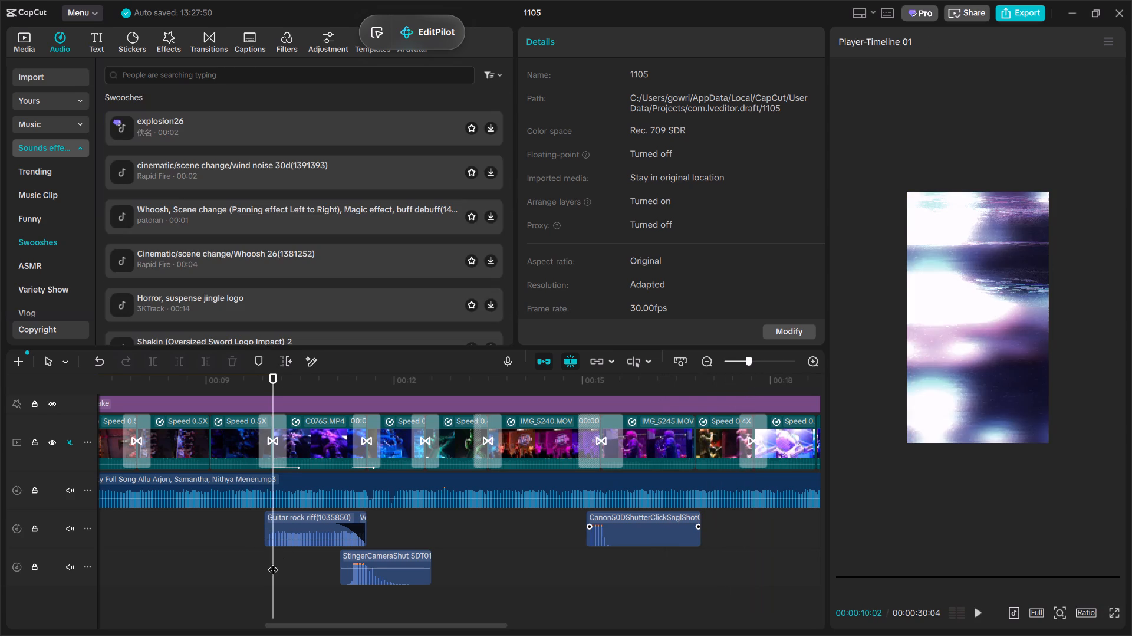
drag(273, 562, 135, 549)
click(208, 211)
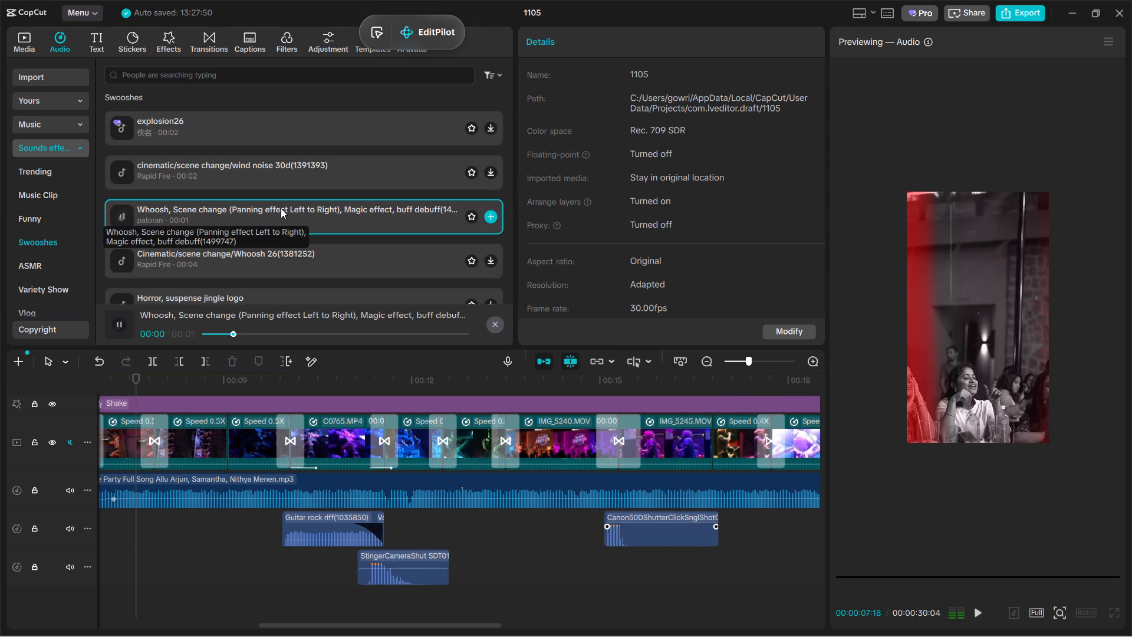
drag(281, 208, 257, 563)
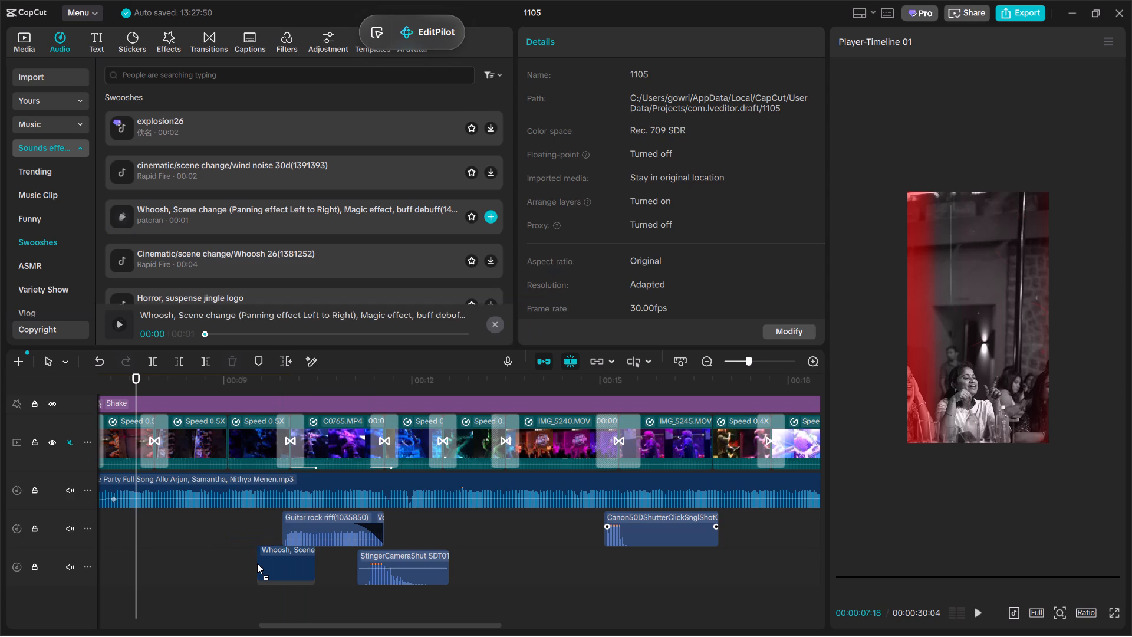
drag(257, 563, 252, 565)
click(226, 563)
key(space)
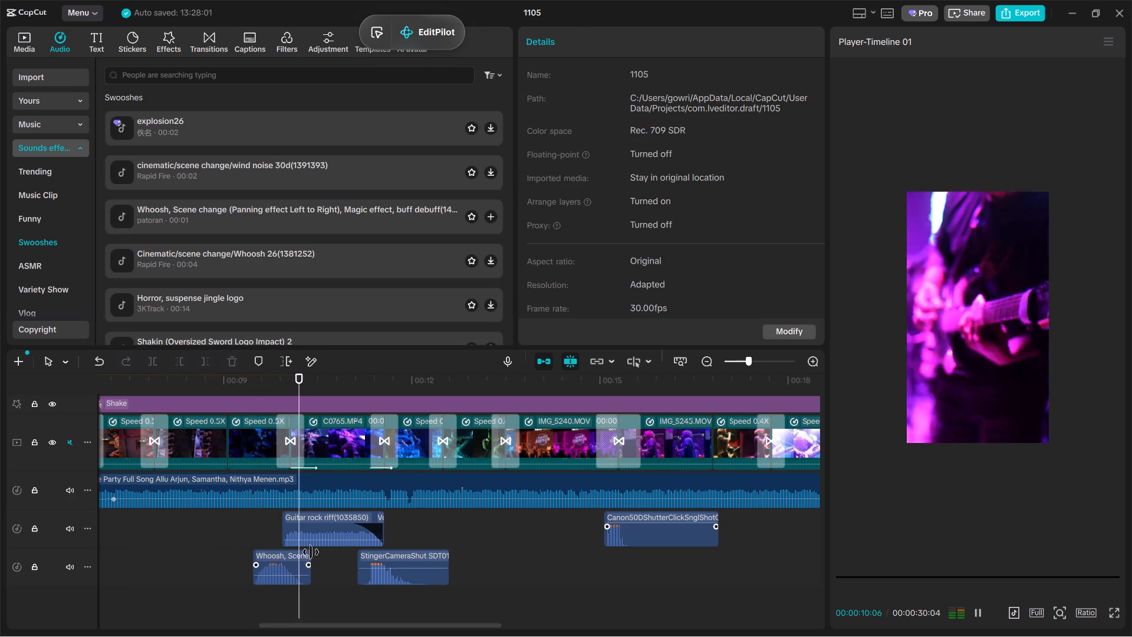
Shift the Whoosh, Scene change sound slightly later in two small moves so its peak meets the transition into C0765.MP4, checking playback.
ctrl+scroll(311, 552, up, 5)
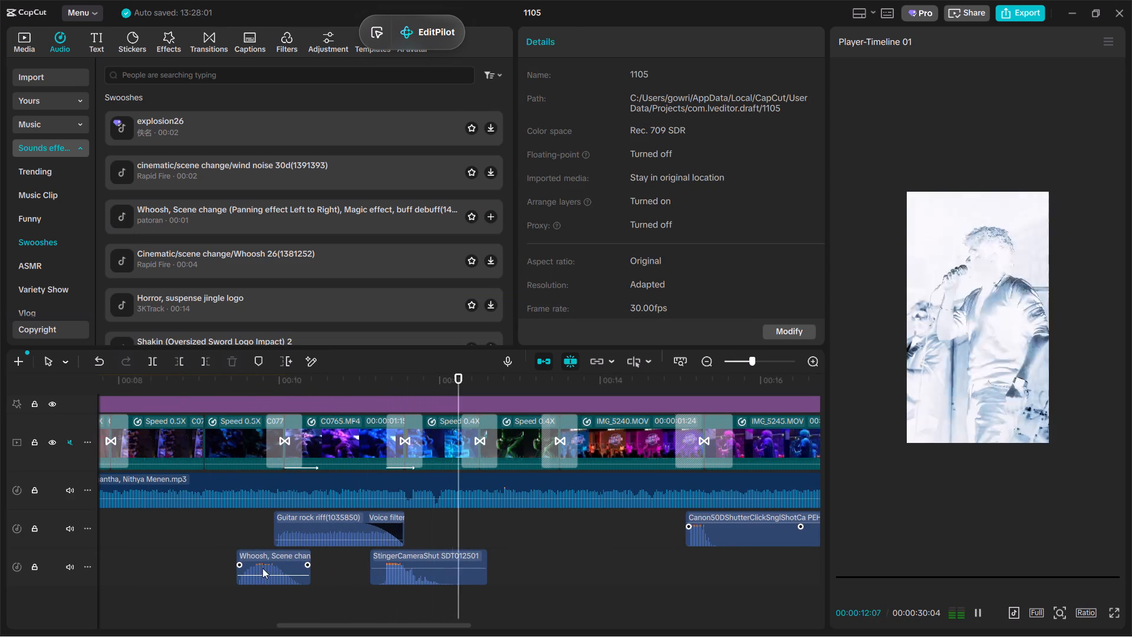
drag(262, 568, 270, 573)
click(240, 536)
key(space)
key(space)
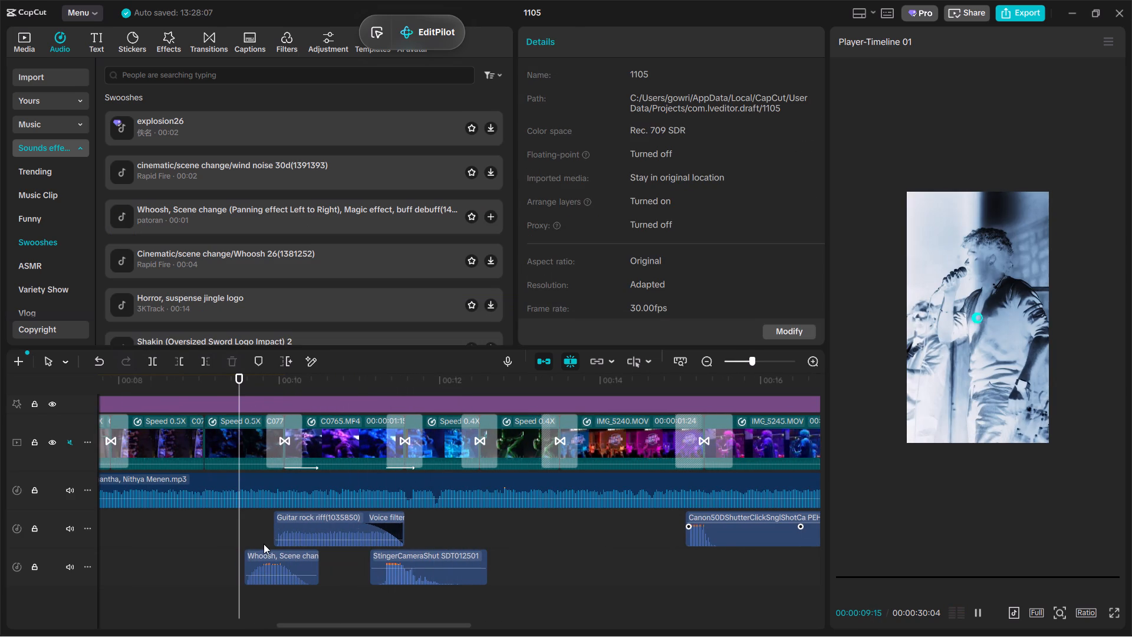
key(space)
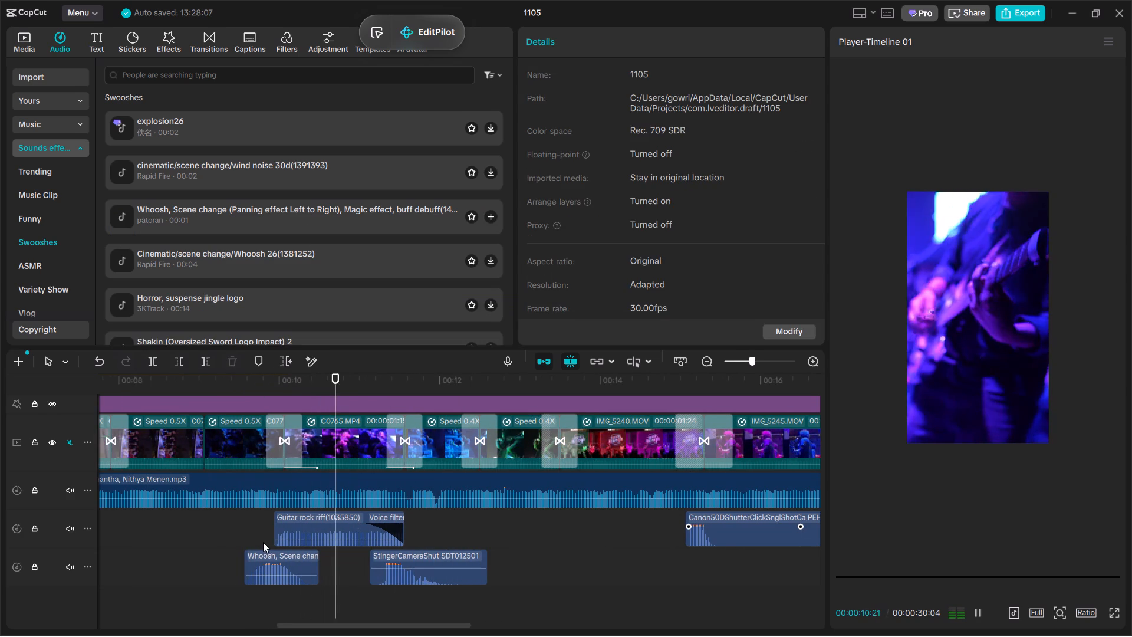
click(242, 530)
key(space)
click(269, 569)
drag(268, 565, 277, 569)
click(219, 572)
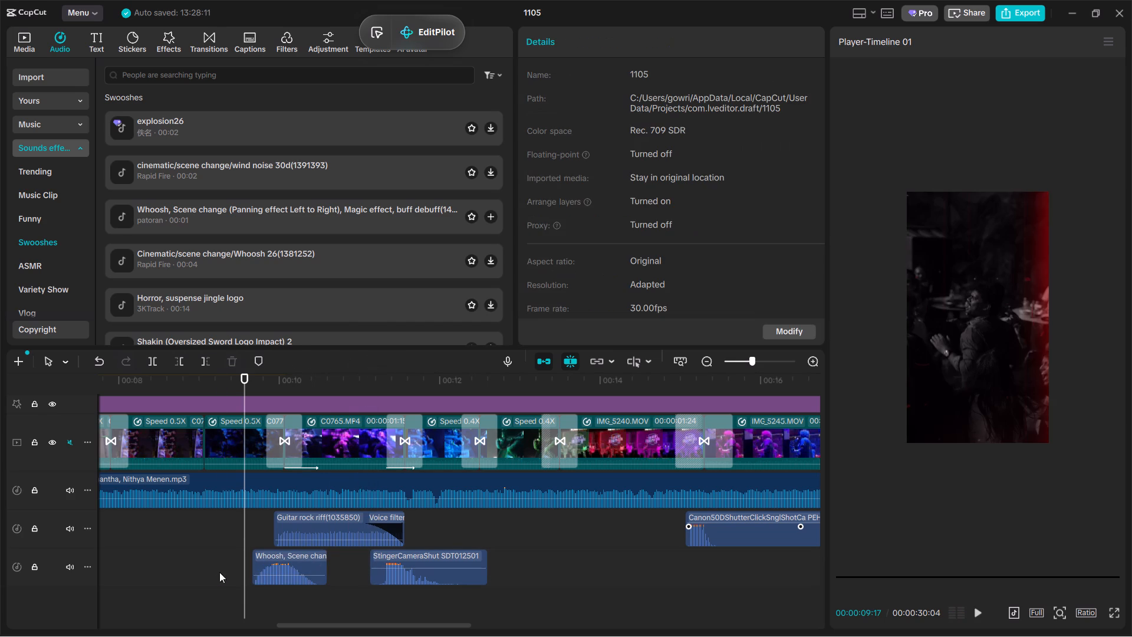
key(space)
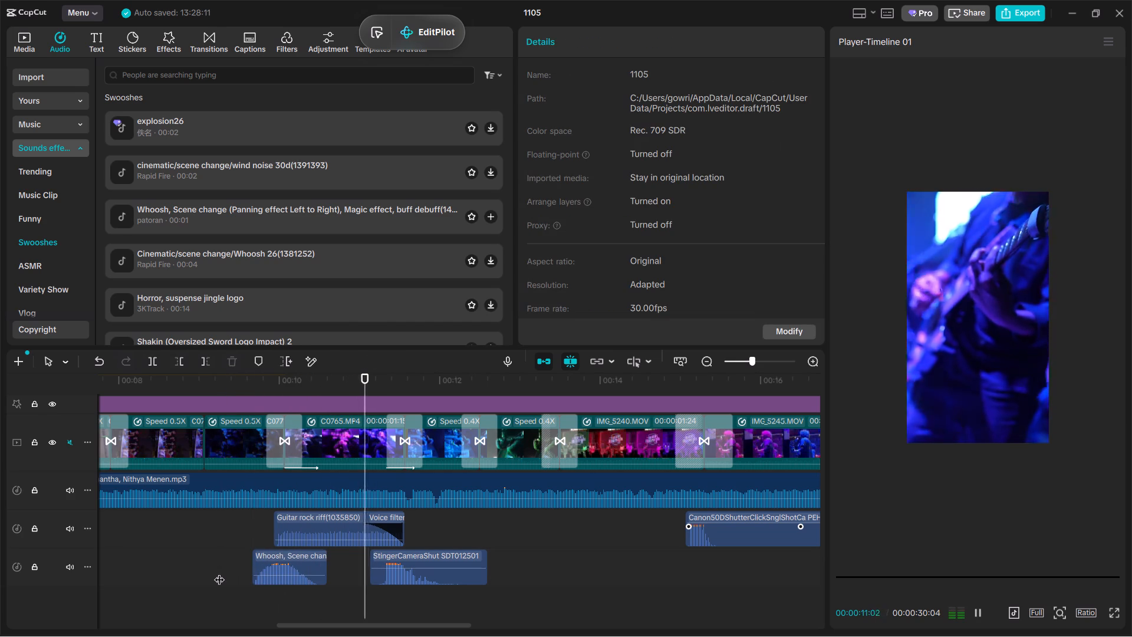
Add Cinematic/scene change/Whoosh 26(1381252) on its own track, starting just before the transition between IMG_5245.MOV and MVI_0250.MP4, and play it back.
ctrl+scroll(844, 444, down, 4)
click(236, 258)
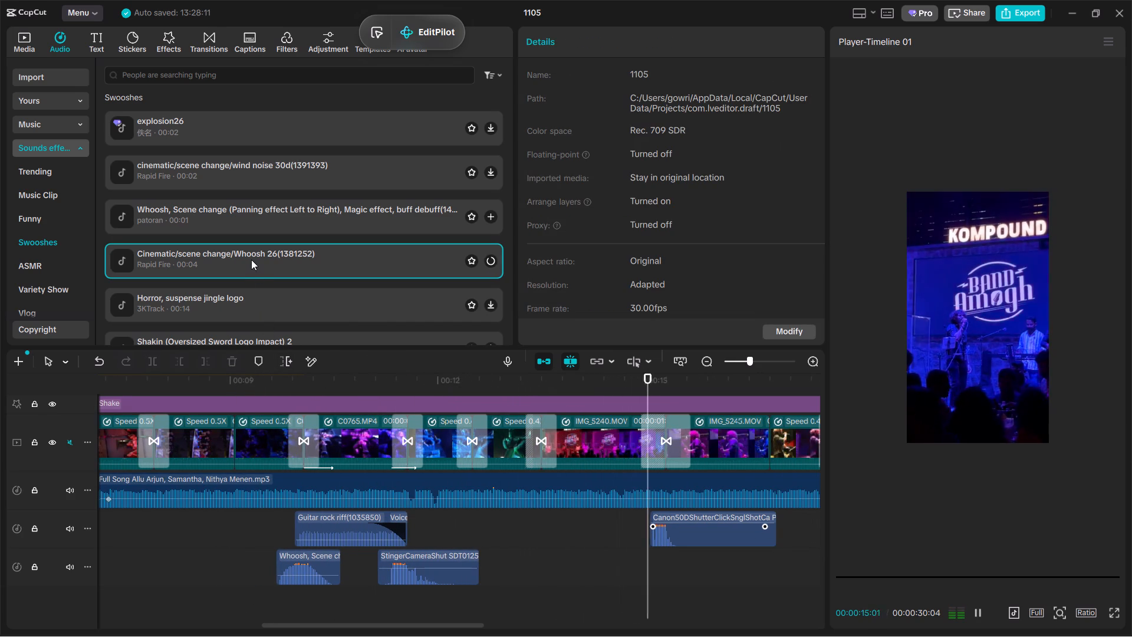
drag(249, 258, 406, 515)
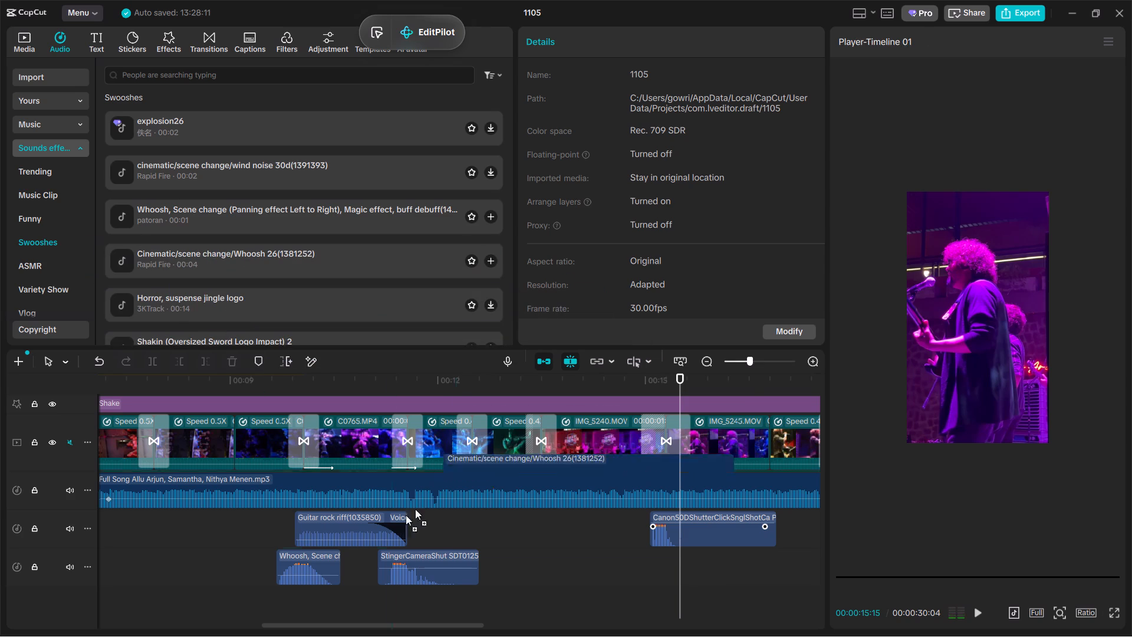
drag(406, 515, 72, 552)
drag(536, 604, 555, 531)
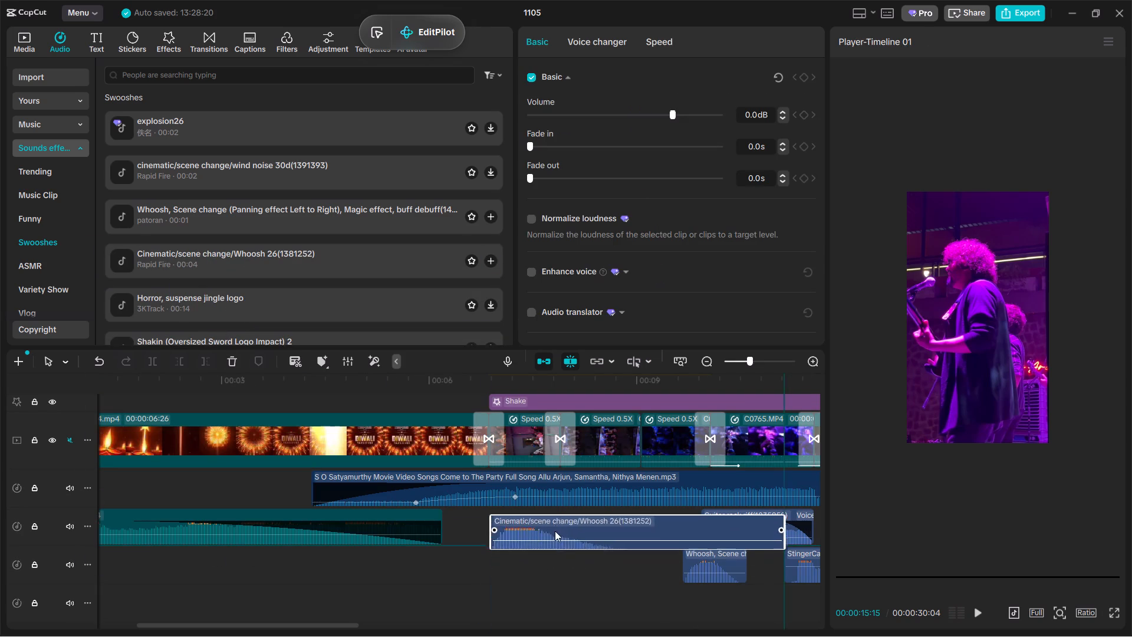
drag(555, 531, 665, 521)
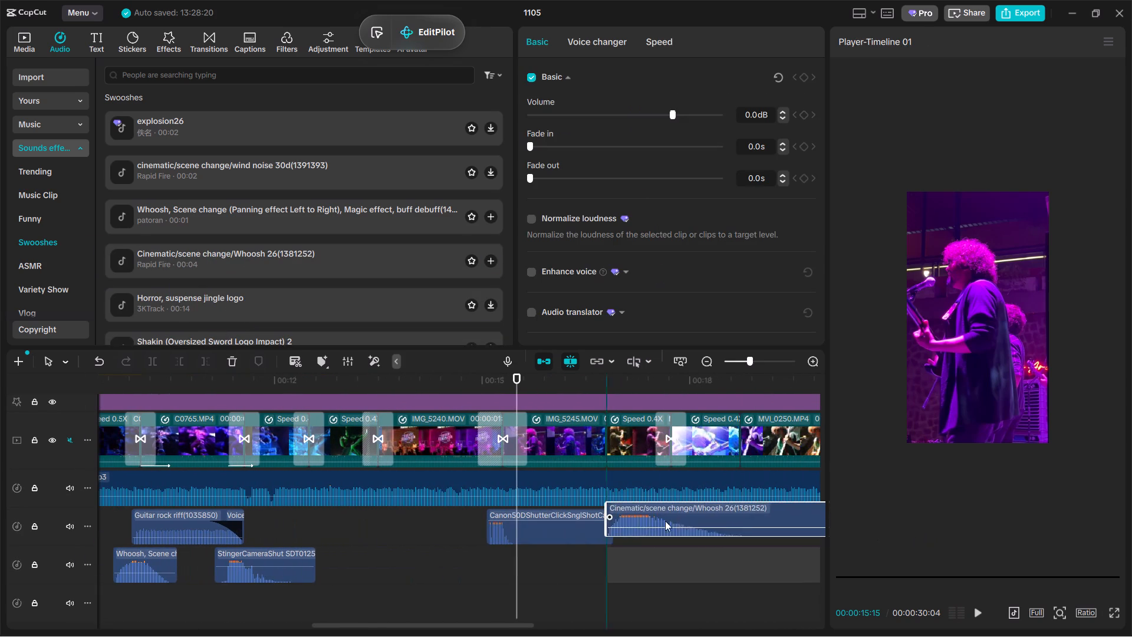
drag(665, 521, 710, 544)
click(623, 580)
key(space)
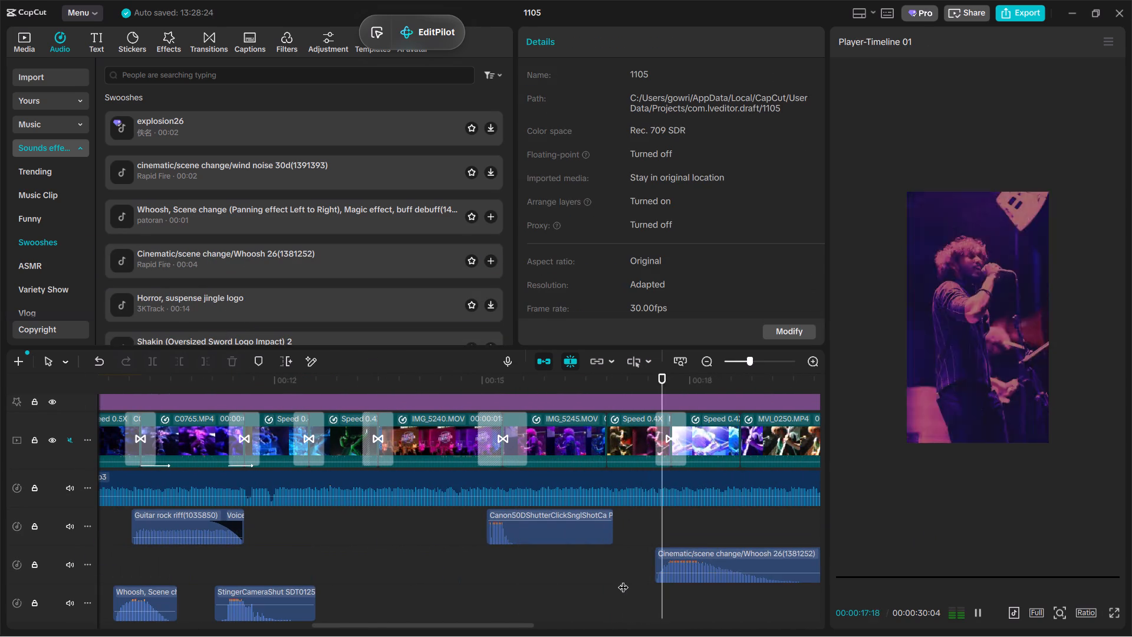
Play on through the later footage and audition further sound effects, including Turn pages, cute jingle scene change(1127039) and cinematic/scene change/wind noise 30d(1391393).
ctrl+scroll(623, 580, down, 7)
drag(410, 626, 549, 627)
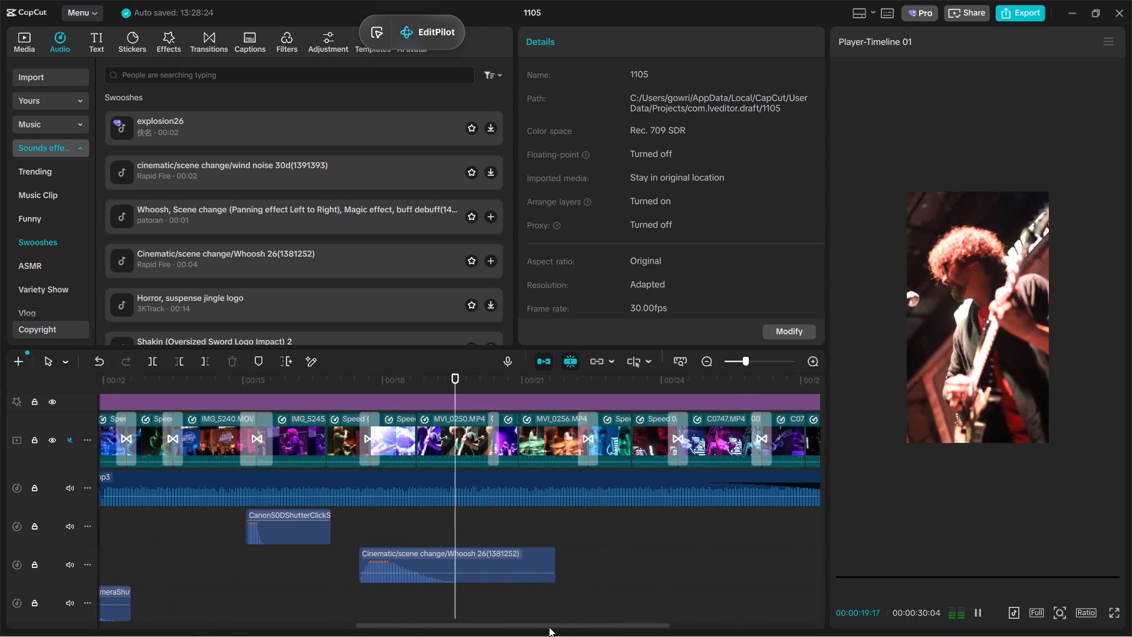
drag(549, 627, 551, 627)
ctrl+scroll(425, 349, down, 6)
click(245, 294)
ctrl+scroll(483, 573, down, 7)
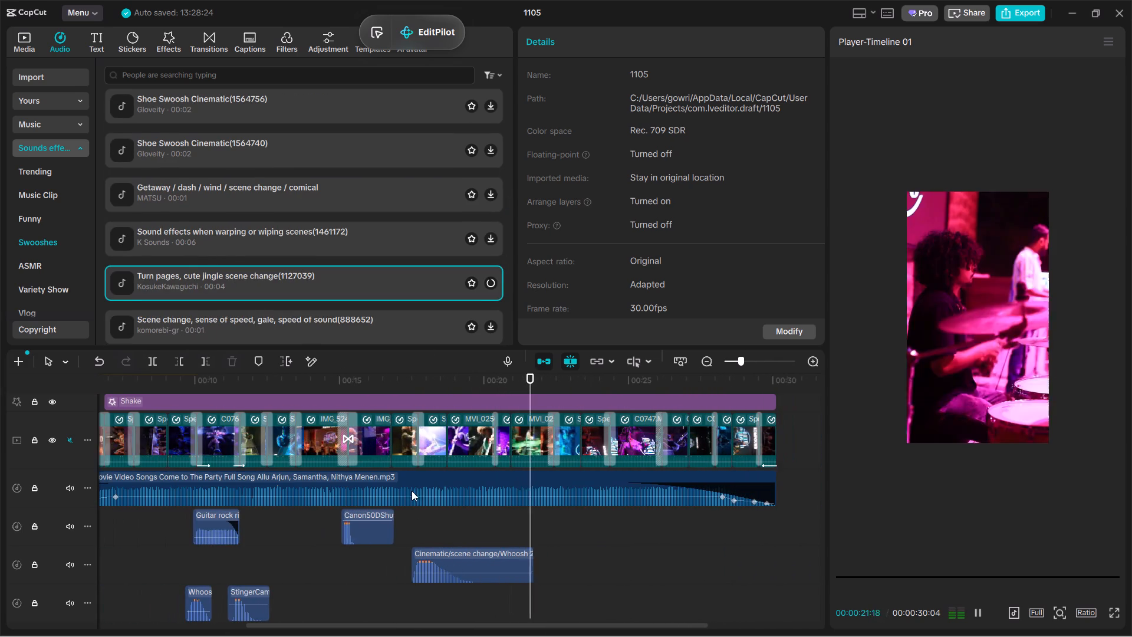
click(208, 285)
click(220, 245)
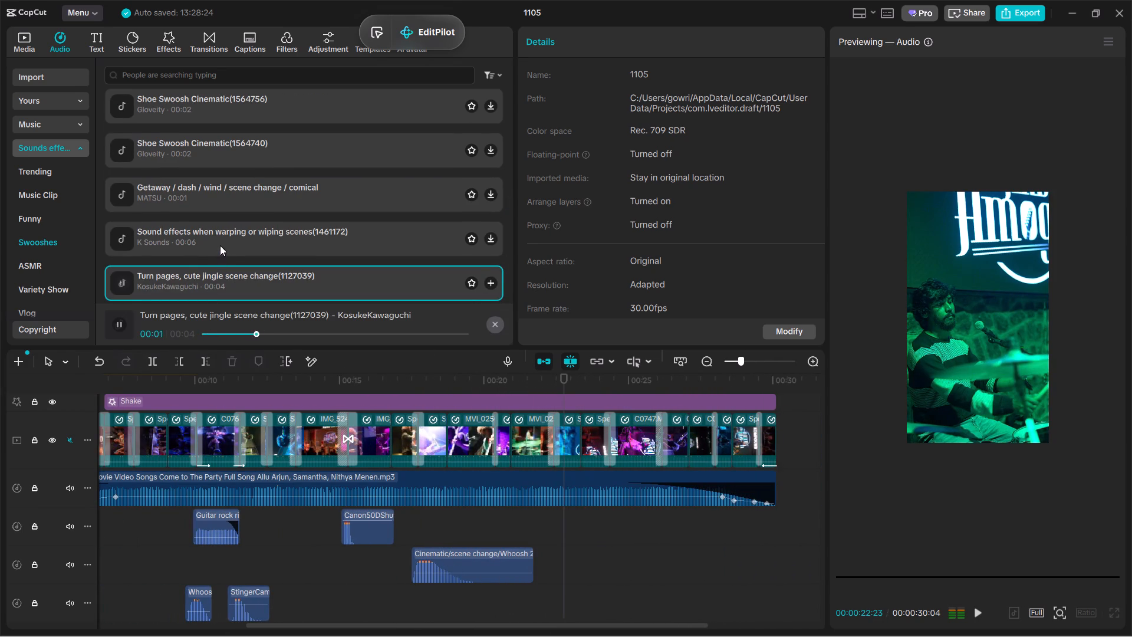
scroll(214, 191, up, 4)
click(214, 203)
click(214, 170)
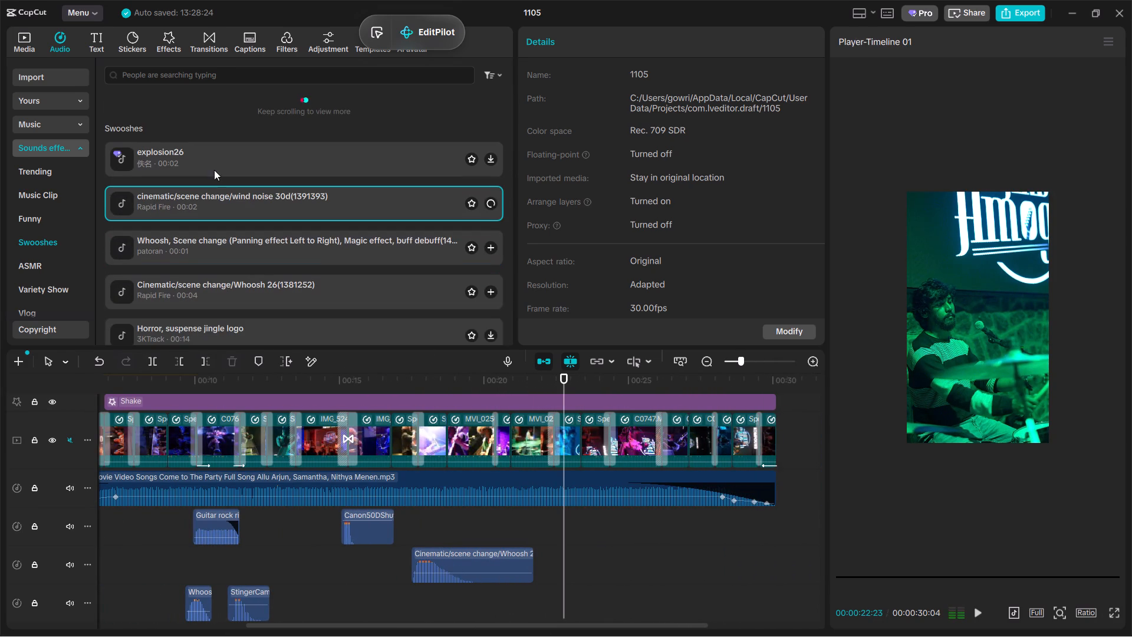
click(203, 161)
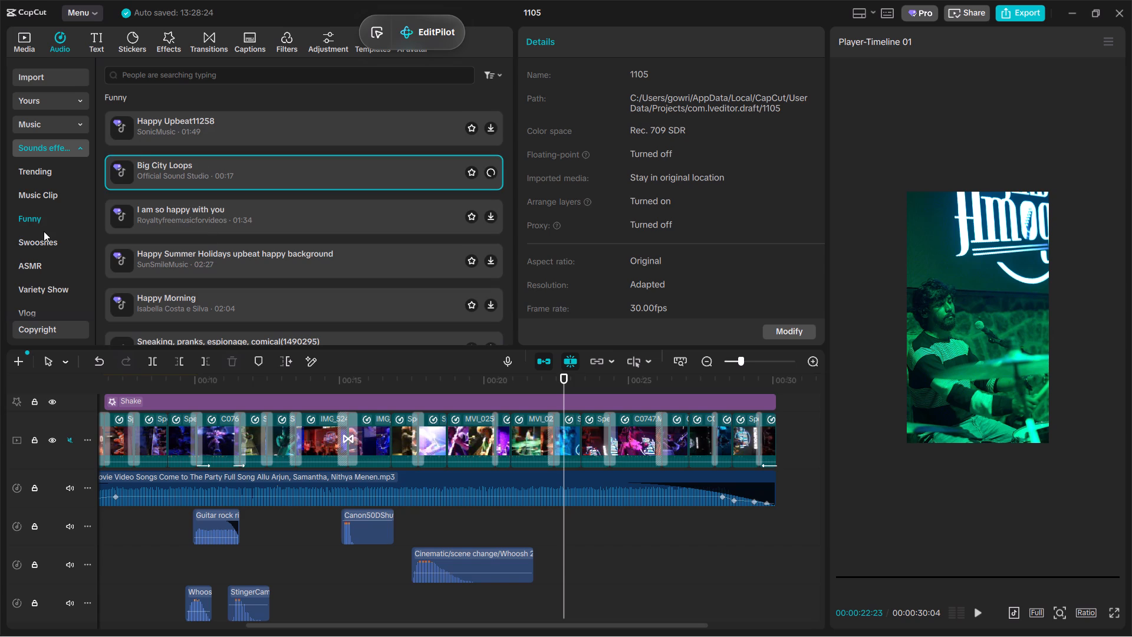
Audition Swooshes sound effects, including explosion26, Shakin (Oversized Sword Logo Impact) 2 and the two Shoe Swoosh Cinematic sounds.
click(44, 243)
click(233, 169)
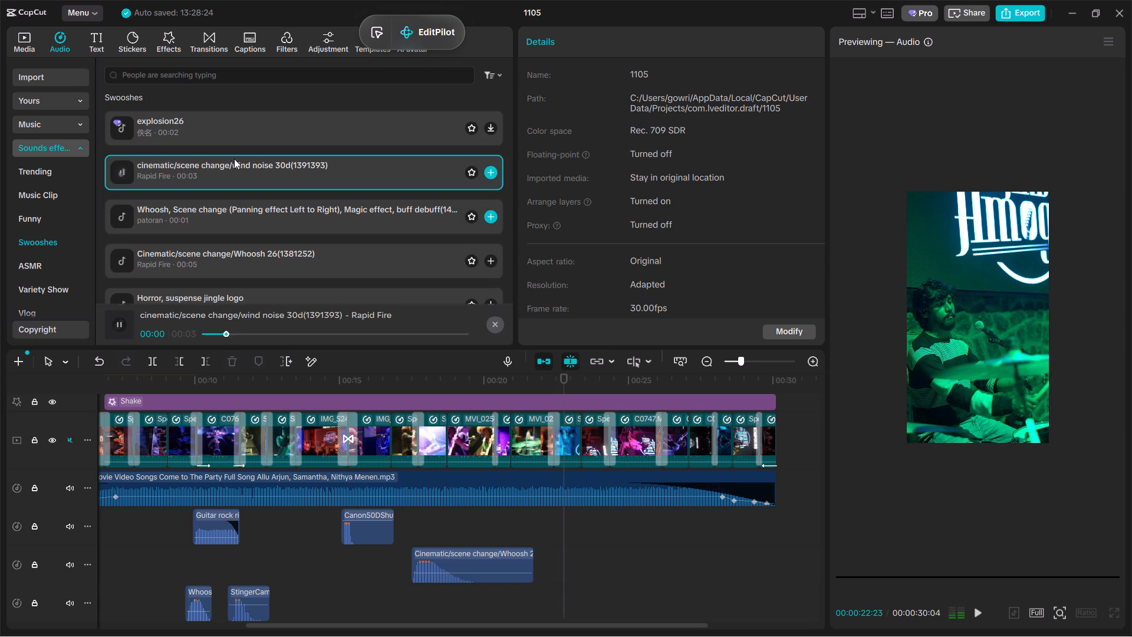
click(235, 136)
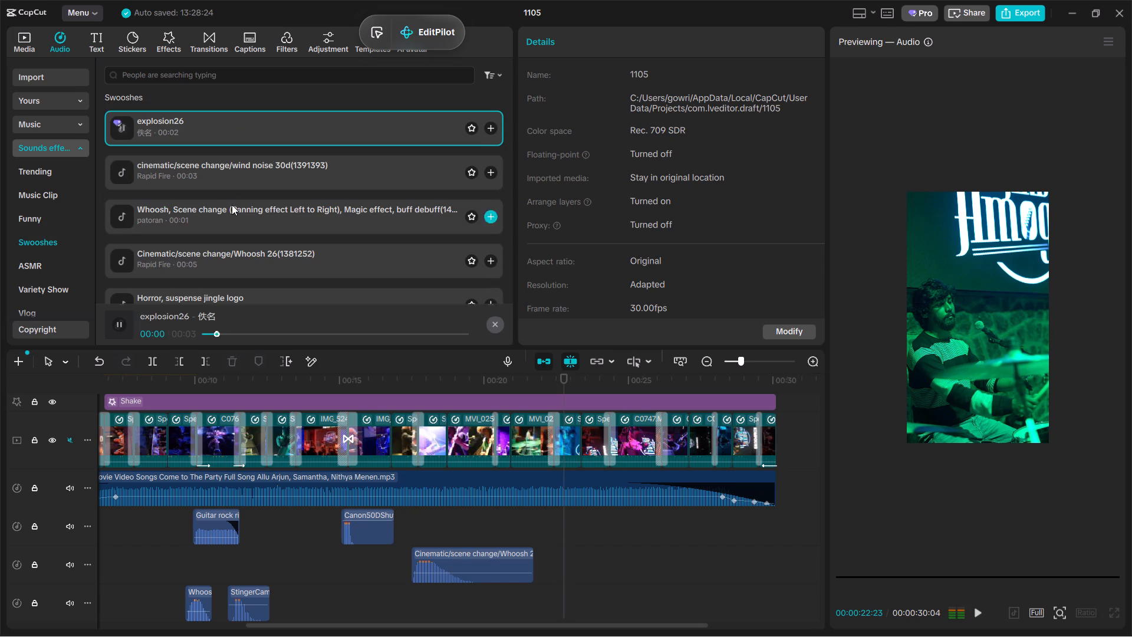
click(232, 206)
click(194, 243)
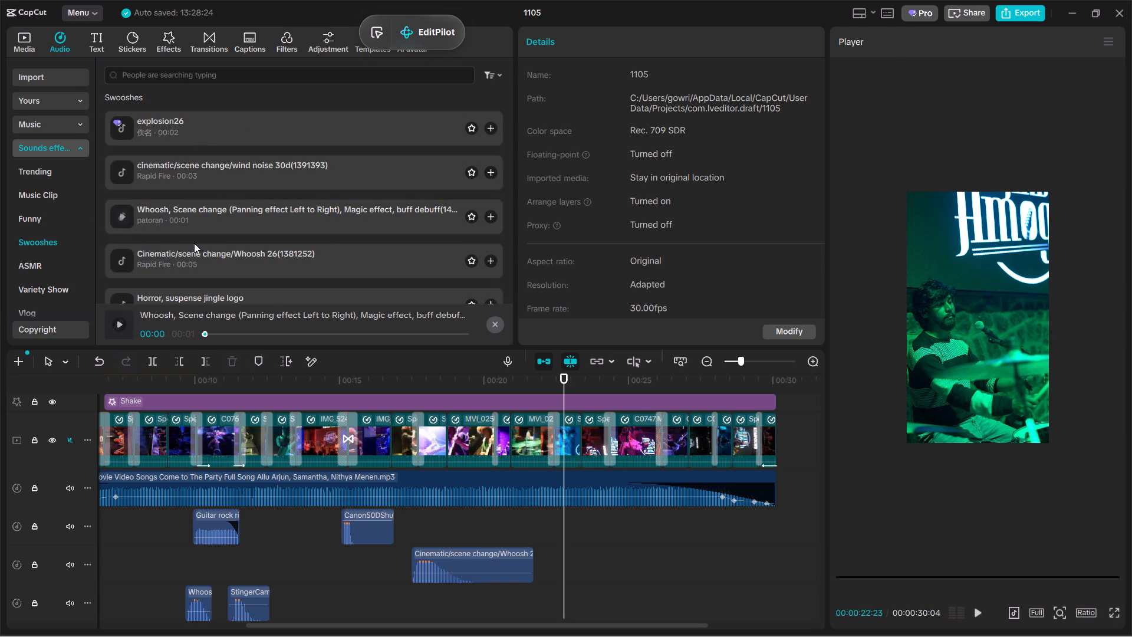
click(203, 261)
scroll(205, 261, down, 1)
click(212, 281)
scroll(212, 281, down, 1)
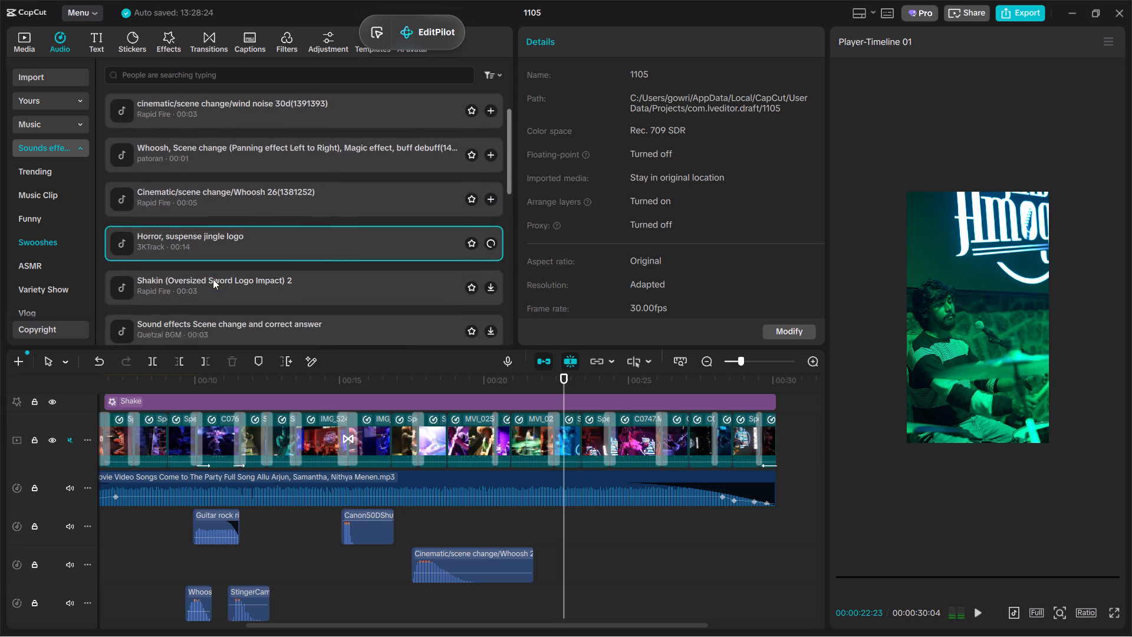
scroll(213, 279, down, 1)
click(219, 262)
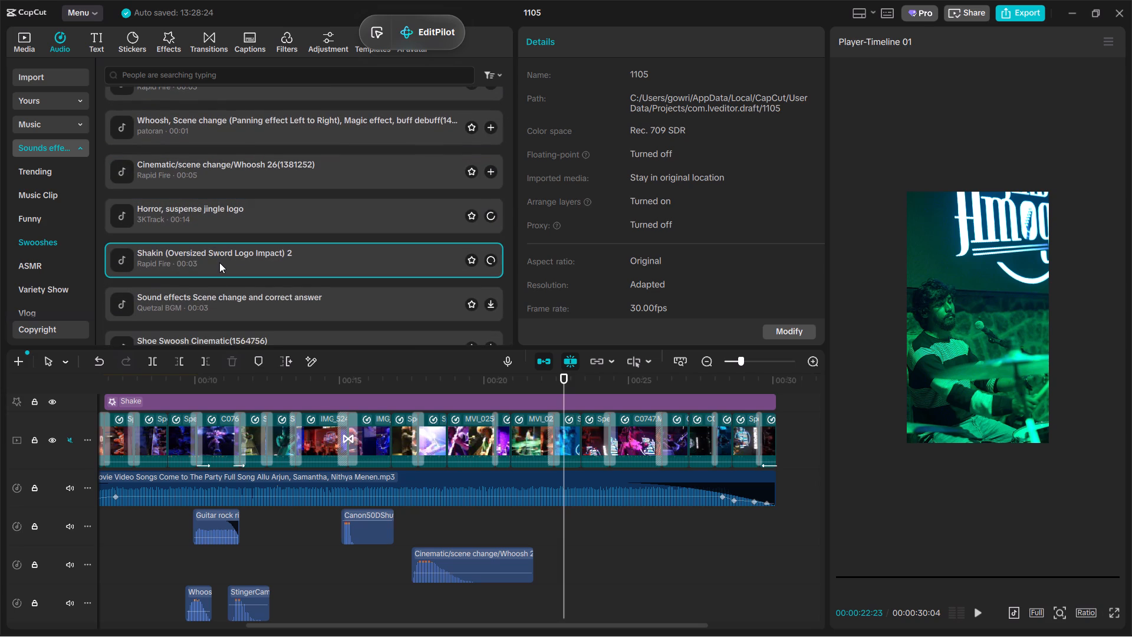
scroll(264, 264, down, 1)
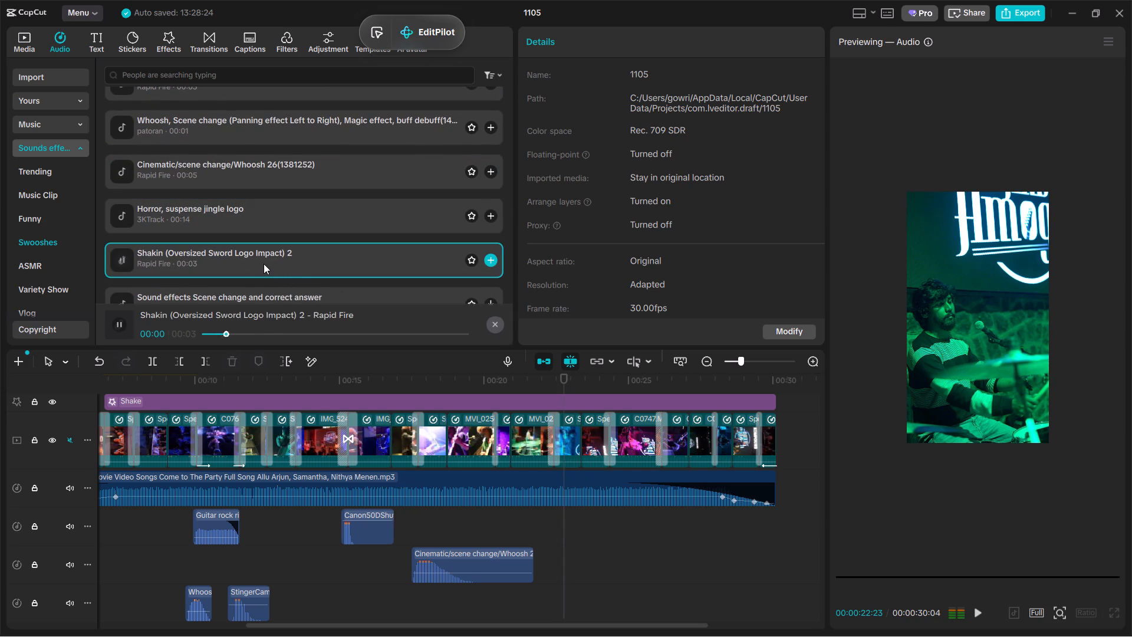
scroll(247, 295, down, 1)
click(247, 295)
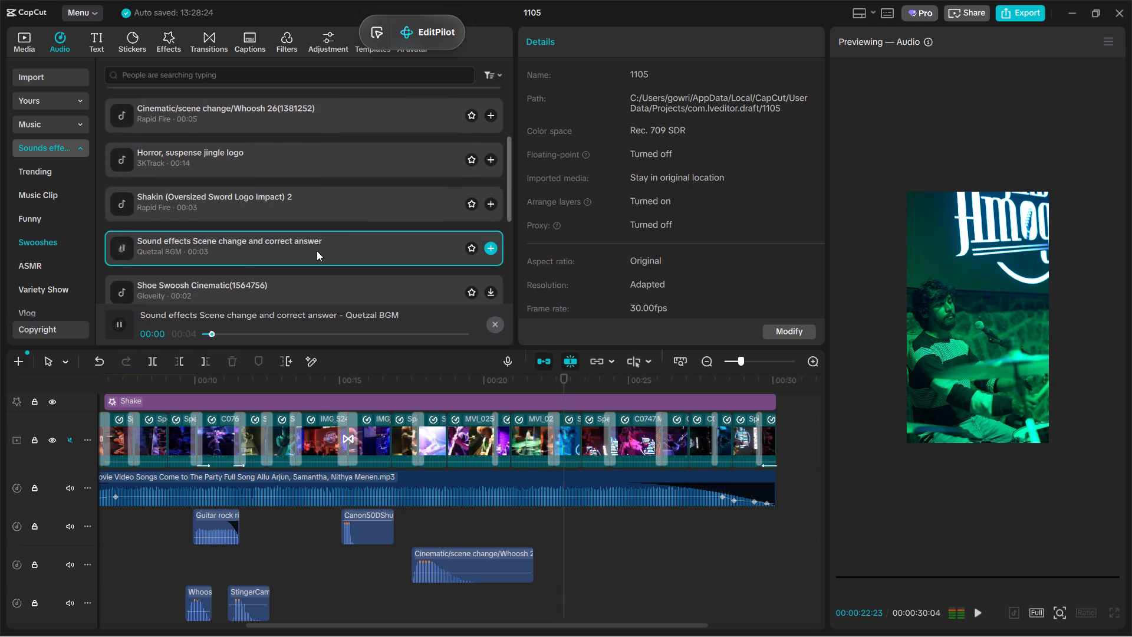
click(200, 284)
scroll(217, 196, down, 1)
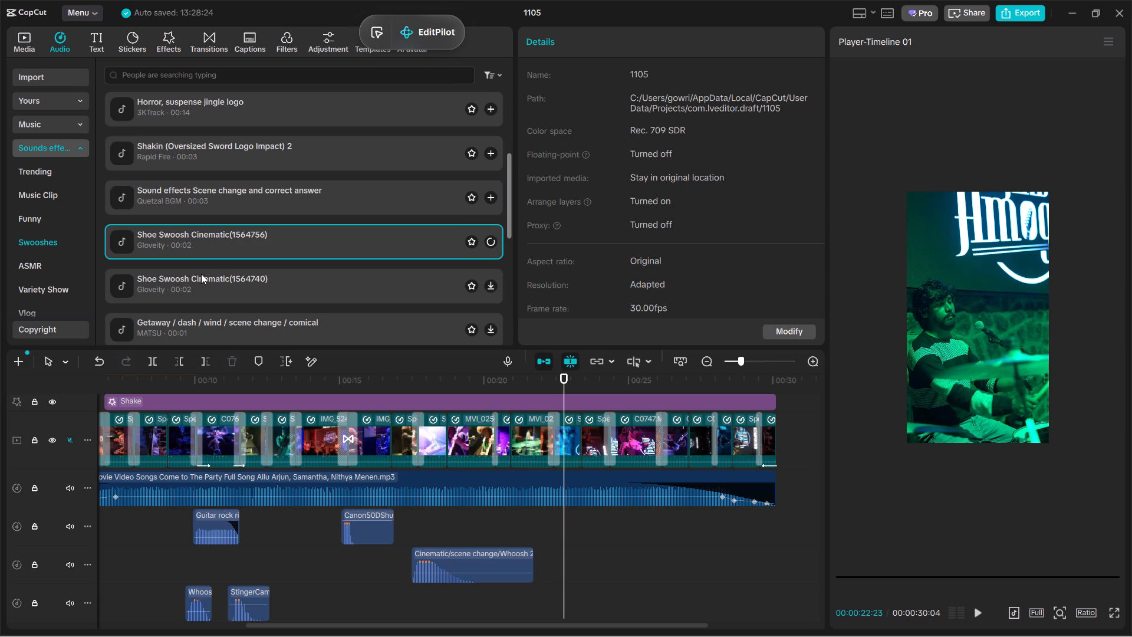
click(201, 274)
Add Shoe Swoosh Cinematic(1564740) below the music under the final clips, starting at about 00:28, and play the ending back.
scroll(243, 320, down, 1)
scroll(209, 160, down, 1)
drag(205, 167, 690, 524)
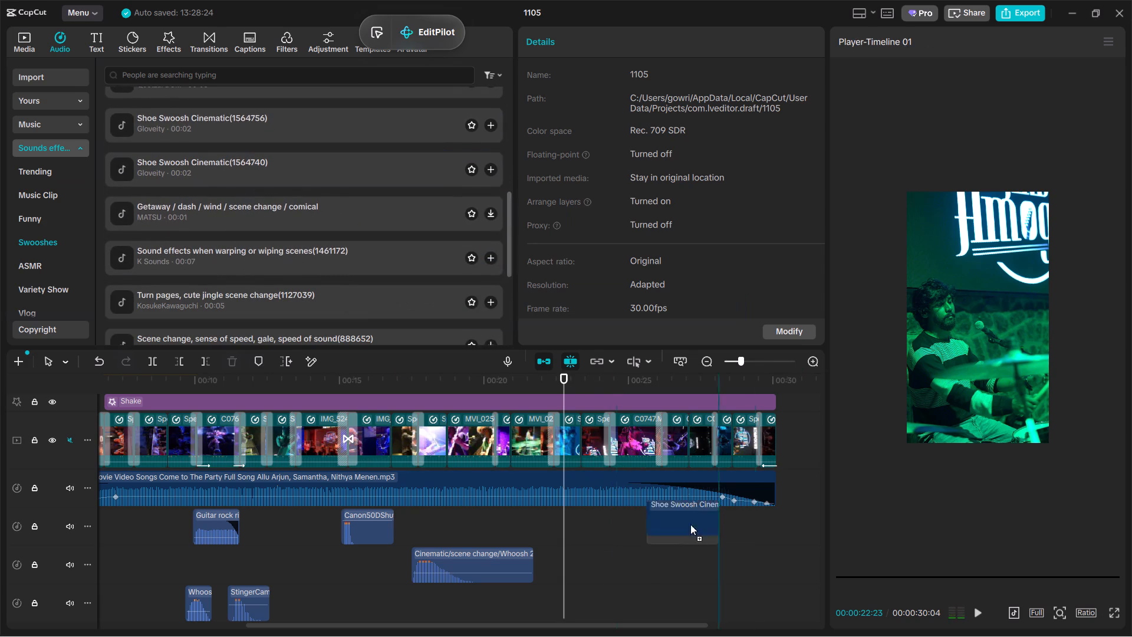
drag(690, 524, 724, 534)
click(714, 553)
key(space)
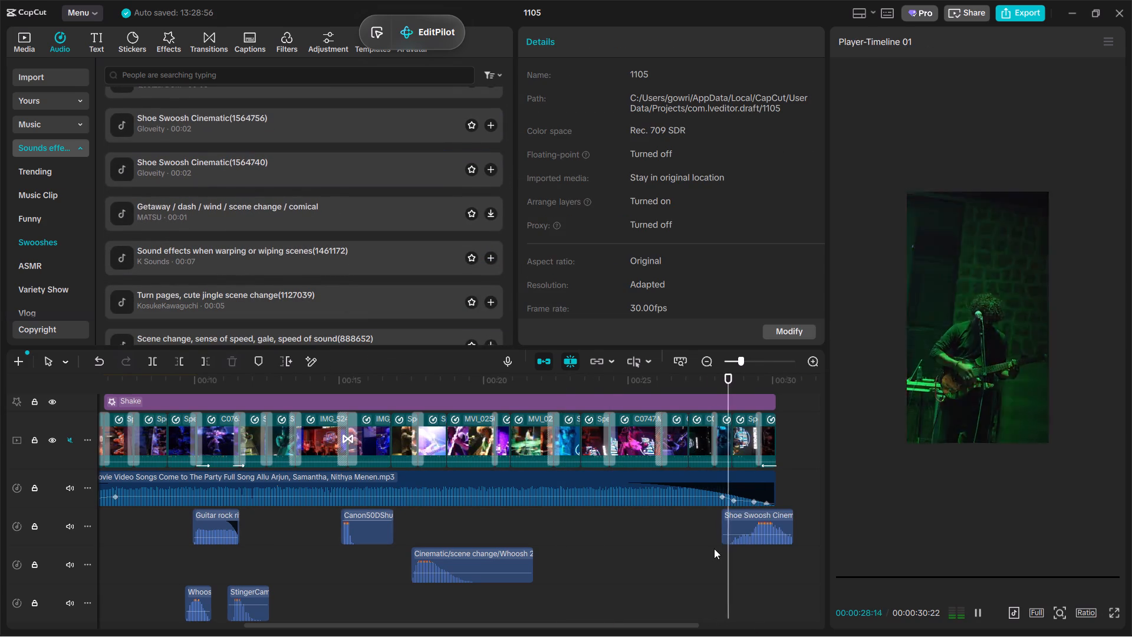
ctrl+scroll(714, 547, up, 14)
ctrl+scroll(714, 547, down, 6)
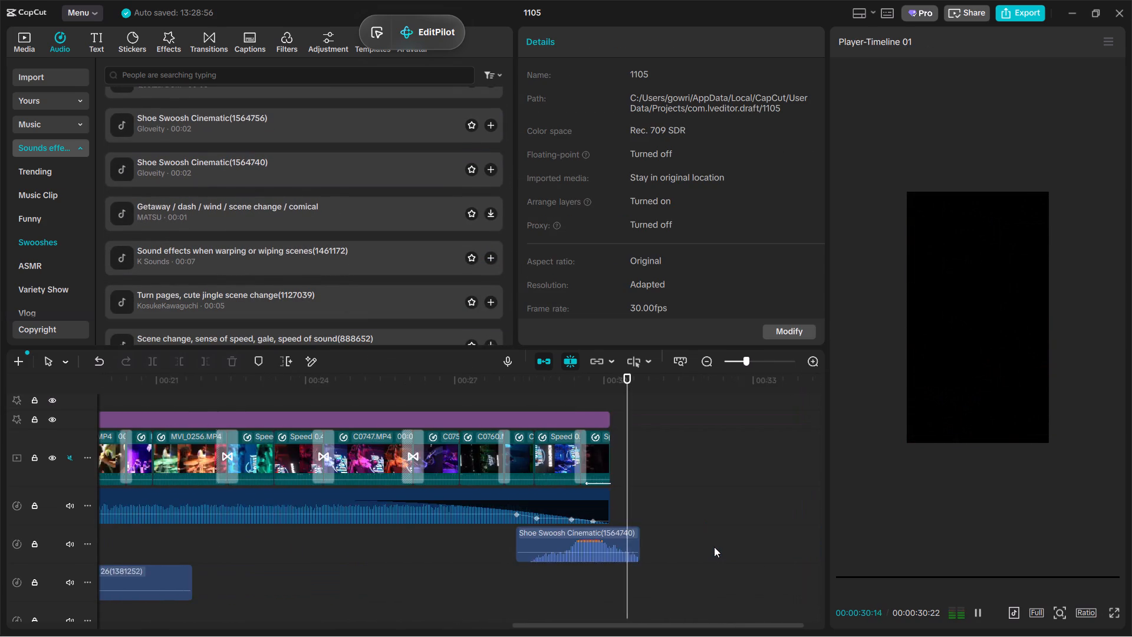
ctrl+scroll(608, 523, up, 9)
Apply a fade-out spanning nearly the whole Shoe Swoosh Cinematic(1564740) clip, and play the ending back.
click(607, 550)
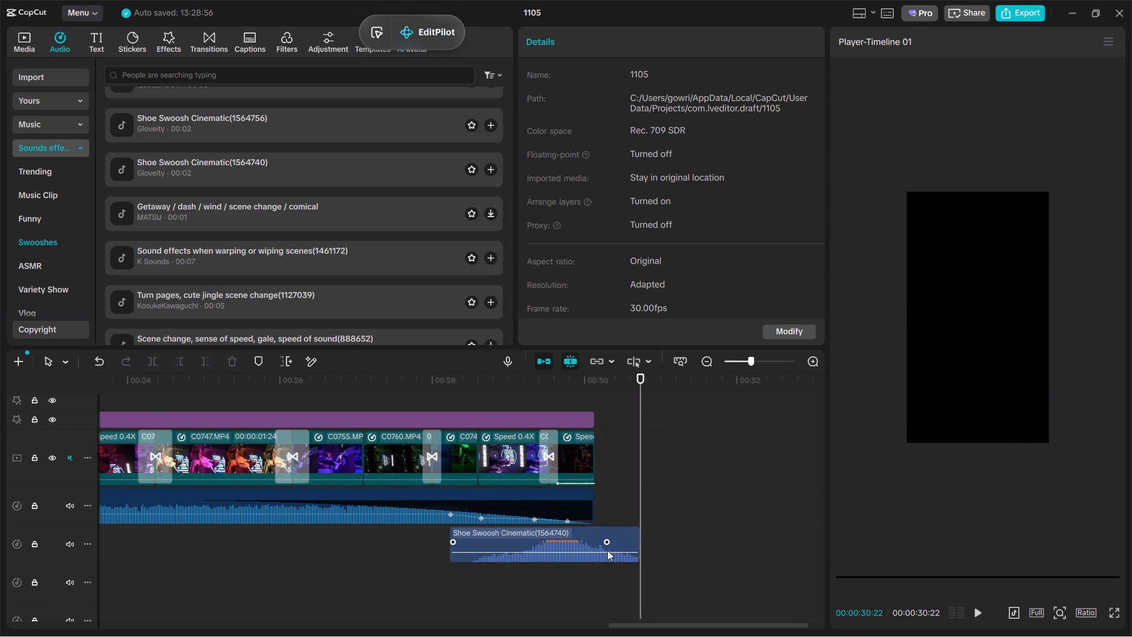
drag(561, 181, 640, 214)
drag(590, 170, 634, 193)
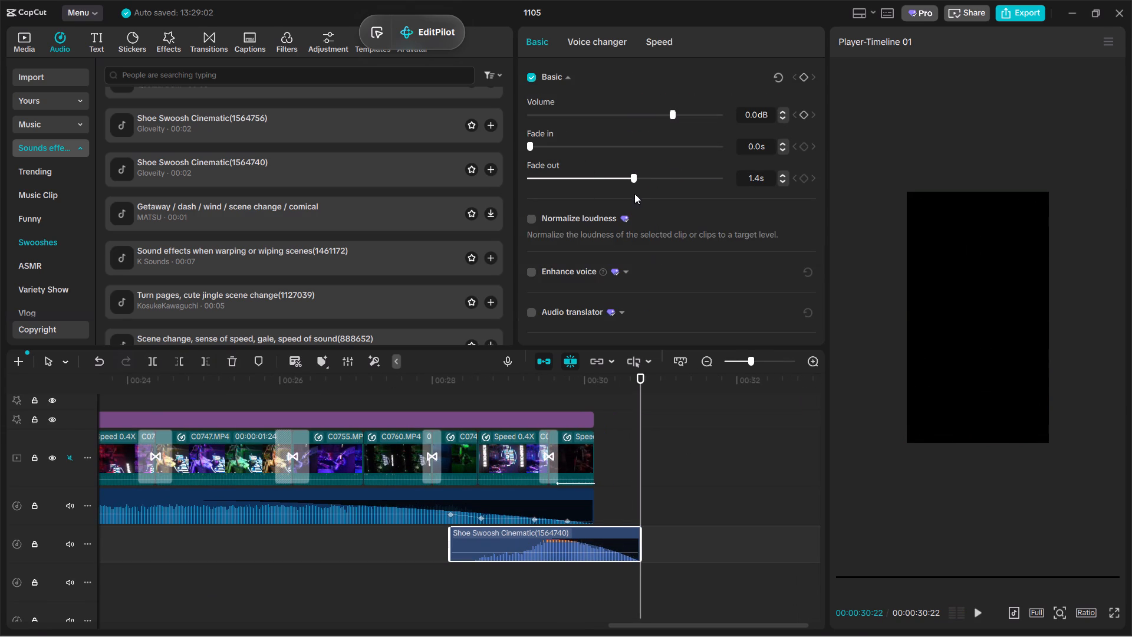
drag(653, 175, 716, 201)
click(461, 591)
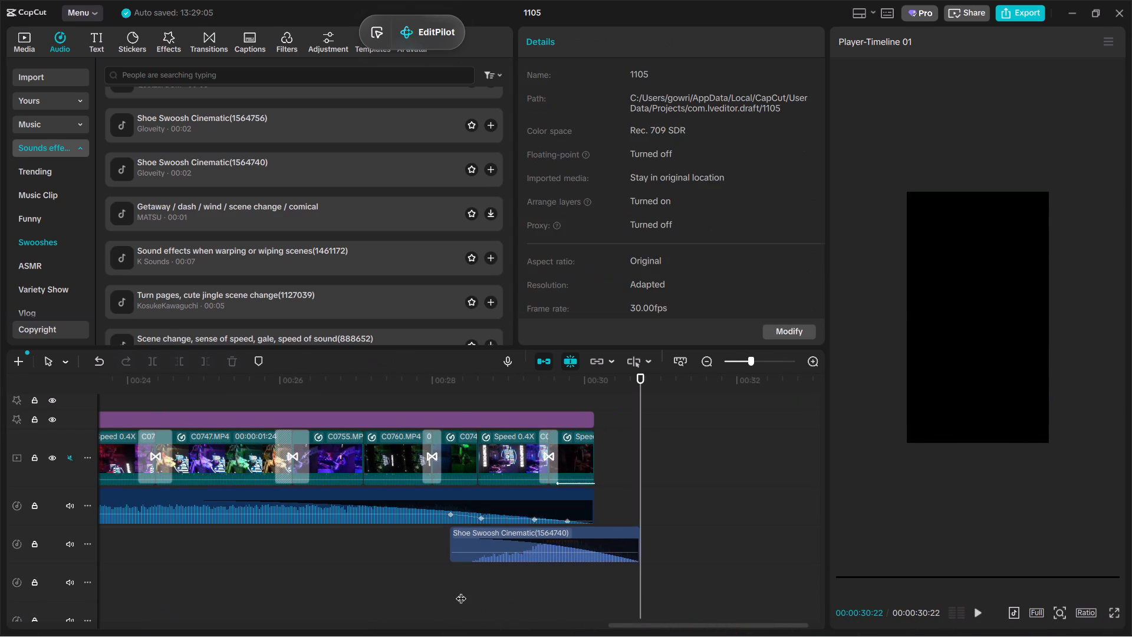
key(space)
ctrl+scroll(460, 587, down, 8)
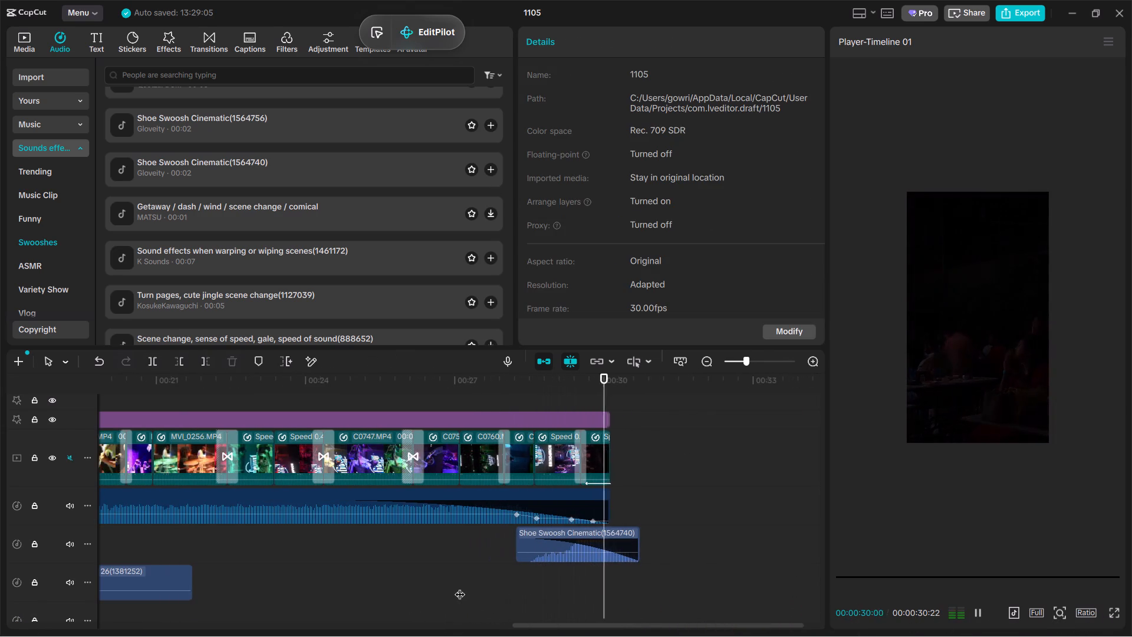
scroll(514, 479, up, 1)
Import the title videos november, Luxury Gold Title_1, Luxury Gold Title_2, live at and rsvpto from the Downloads folder.
click(419, 425)
drag(419, 425, 70, 438)
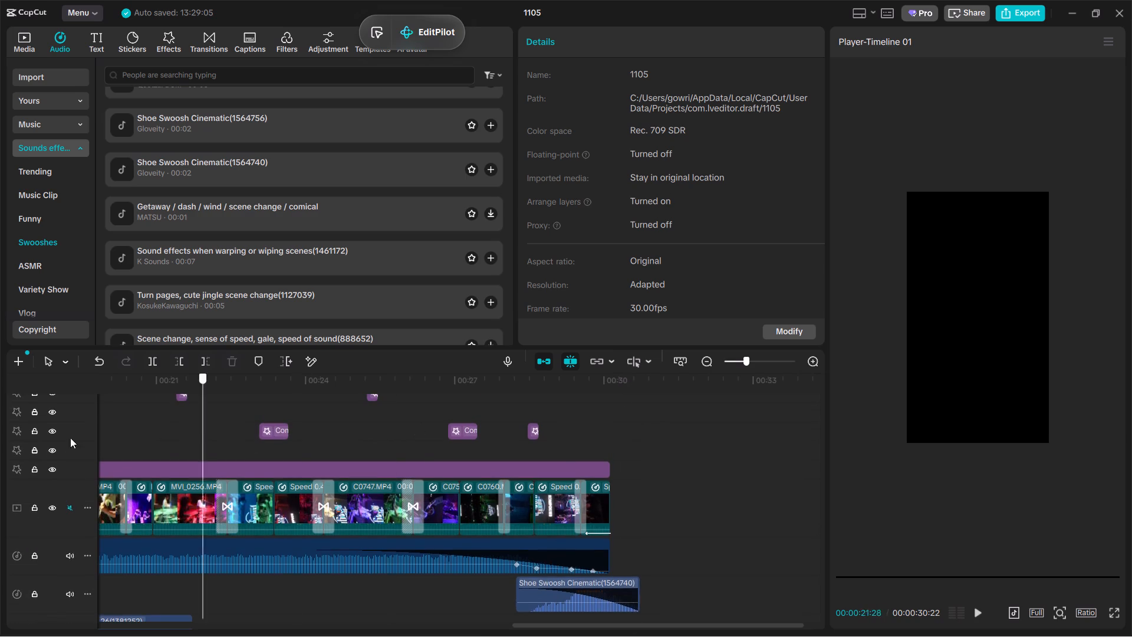
drag(70, 438, 19, 436)
click(17, 78)
click(28, 47)
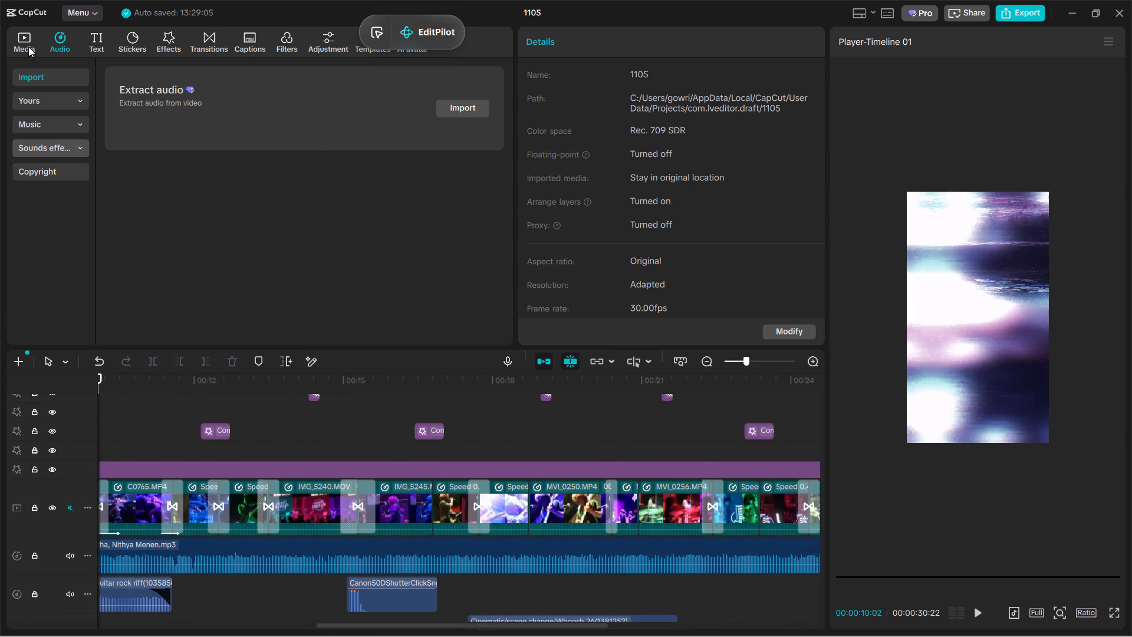
click(116, 98)
click(144, 76)
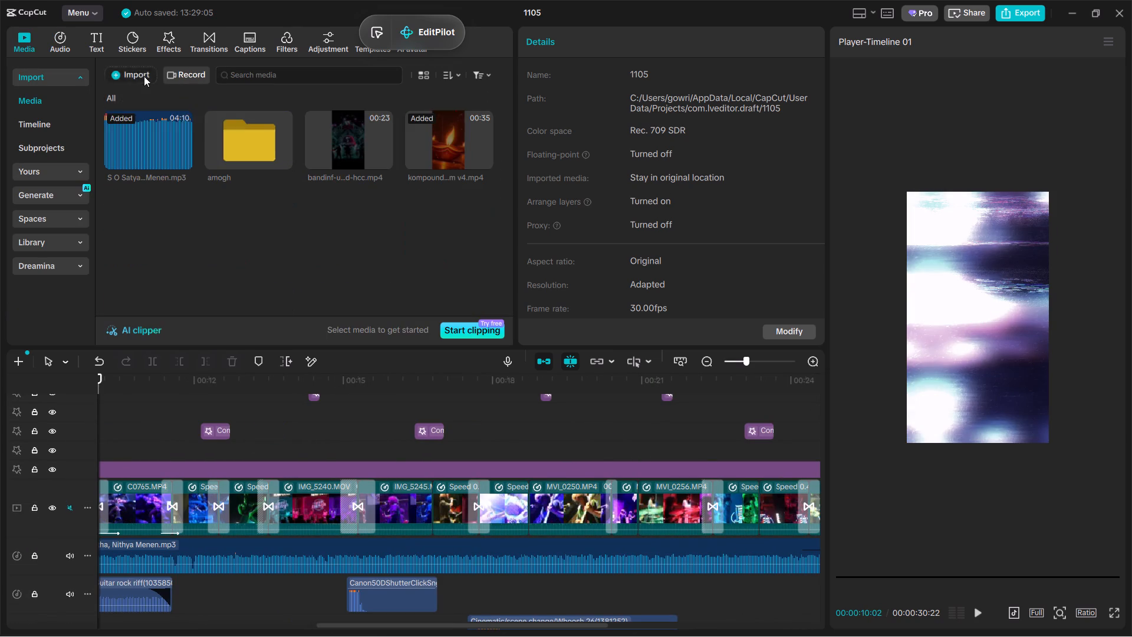
click(152, 111)
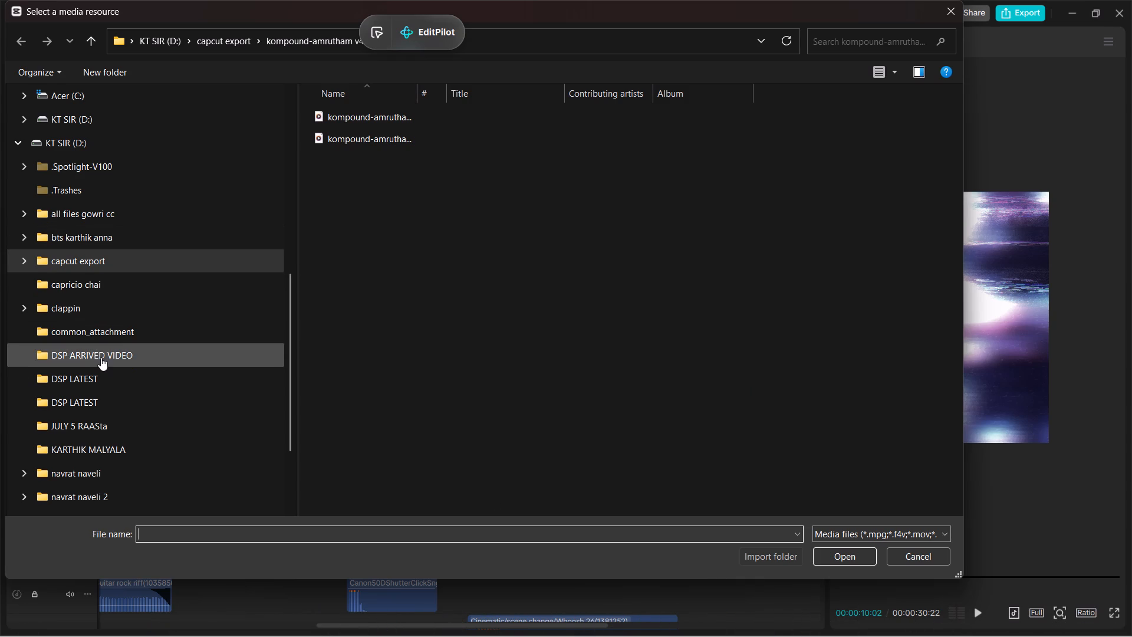
scroll(101, 361, up, 2)
click(120, 400)
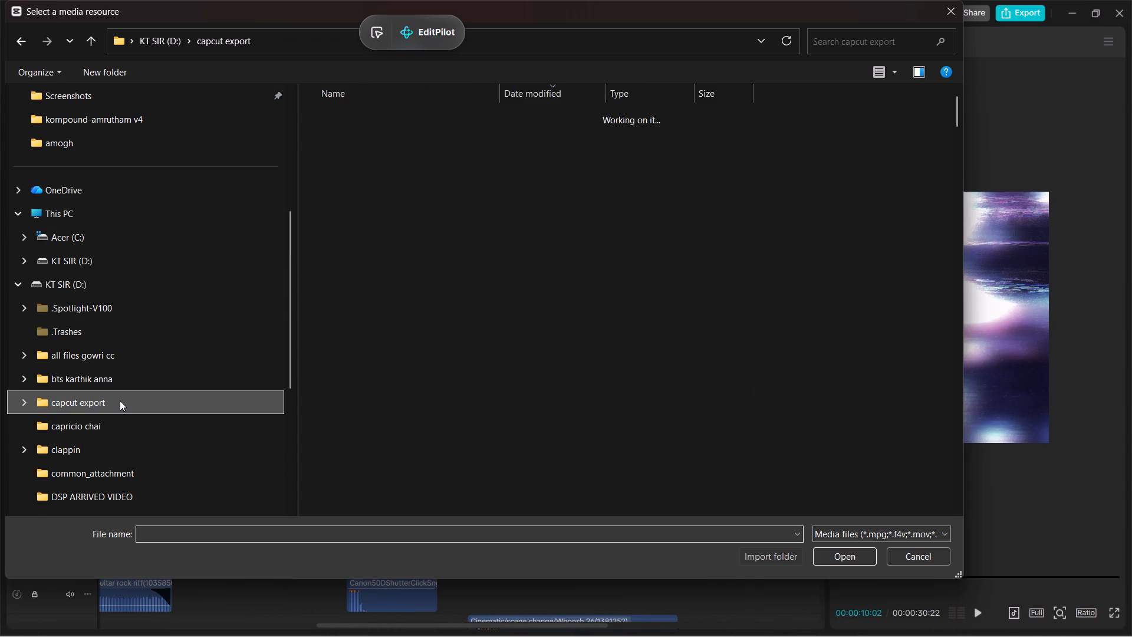
scroll(98, 411, up, 2)
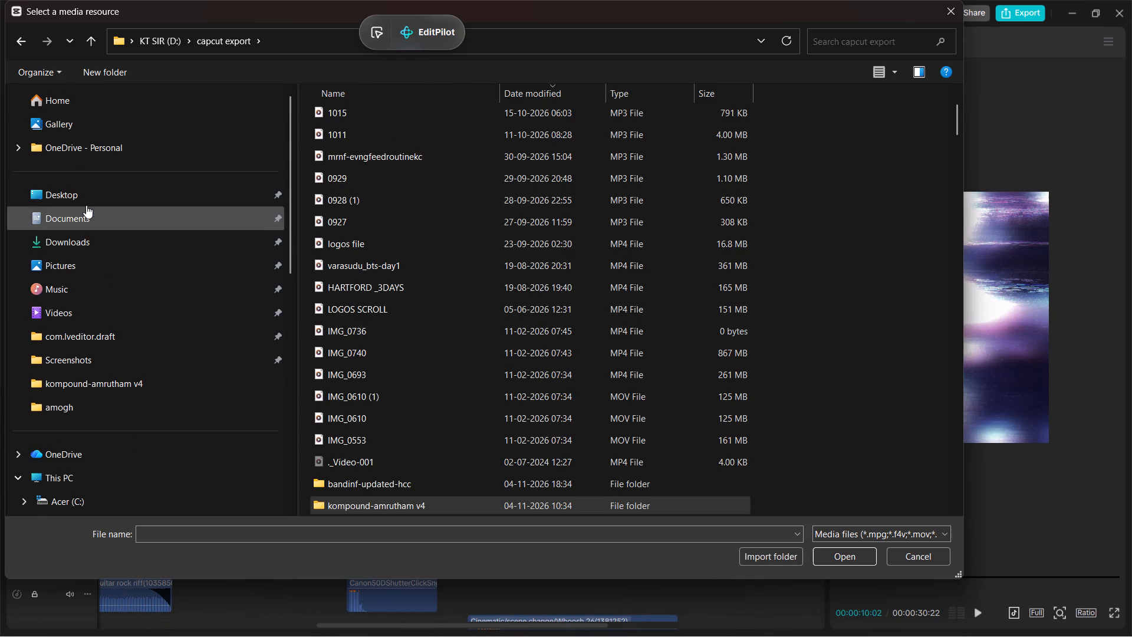
click(82, 241)
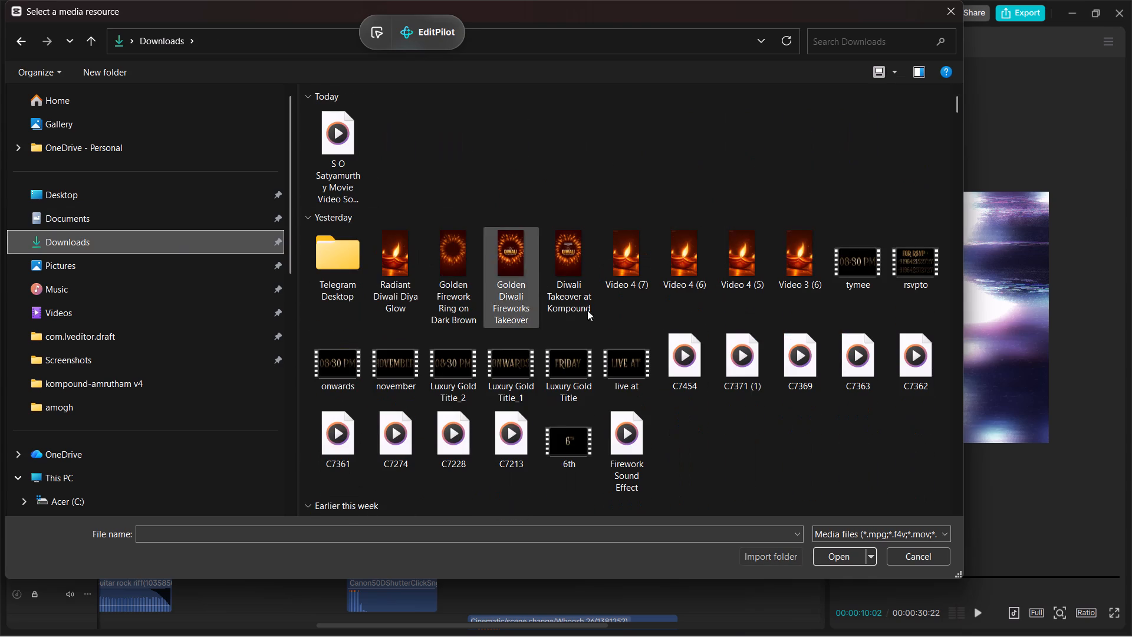
ctrl+click(513, 373)
ctrl+click(463, 370)
ctrl+click(381, 378)
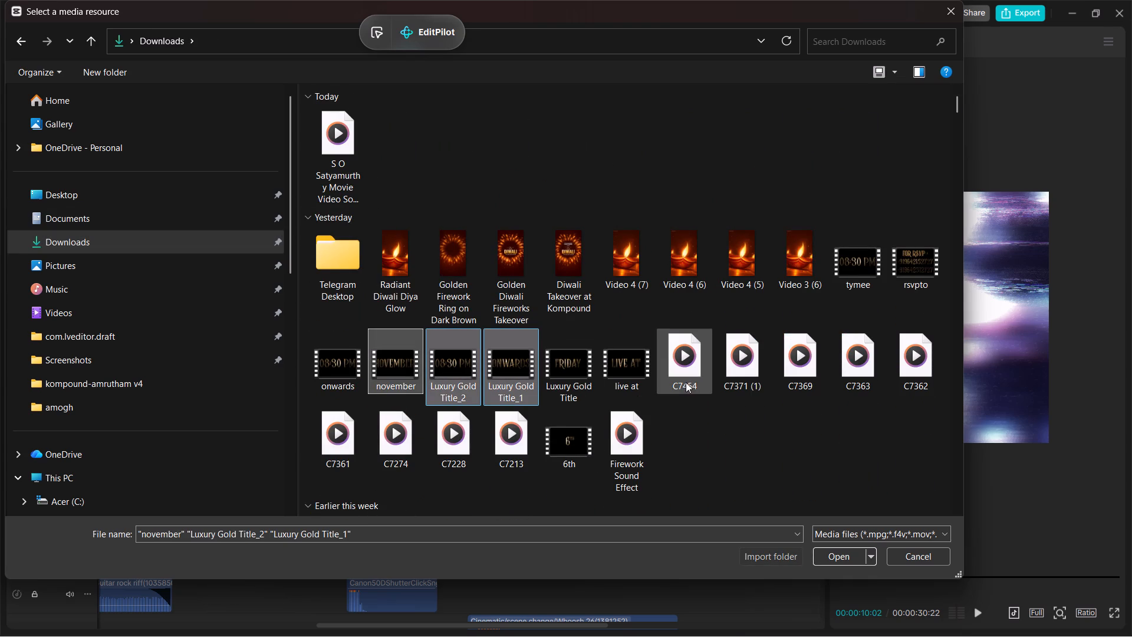
ctrl+click(610, 378)
ctrl+click(913, 277)
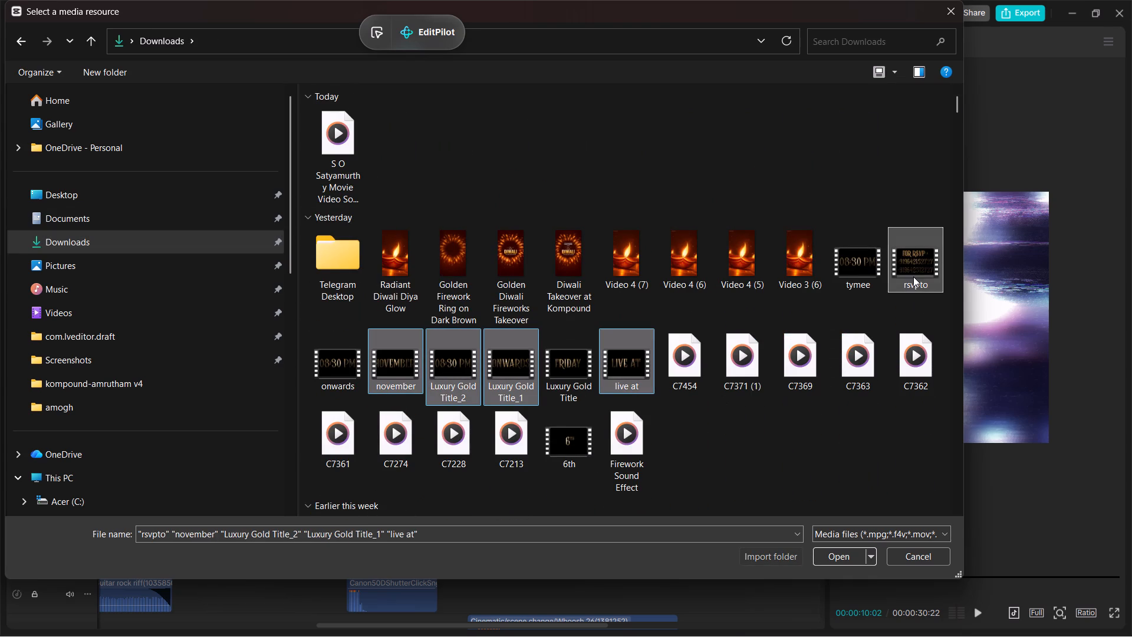
click(825, 557)
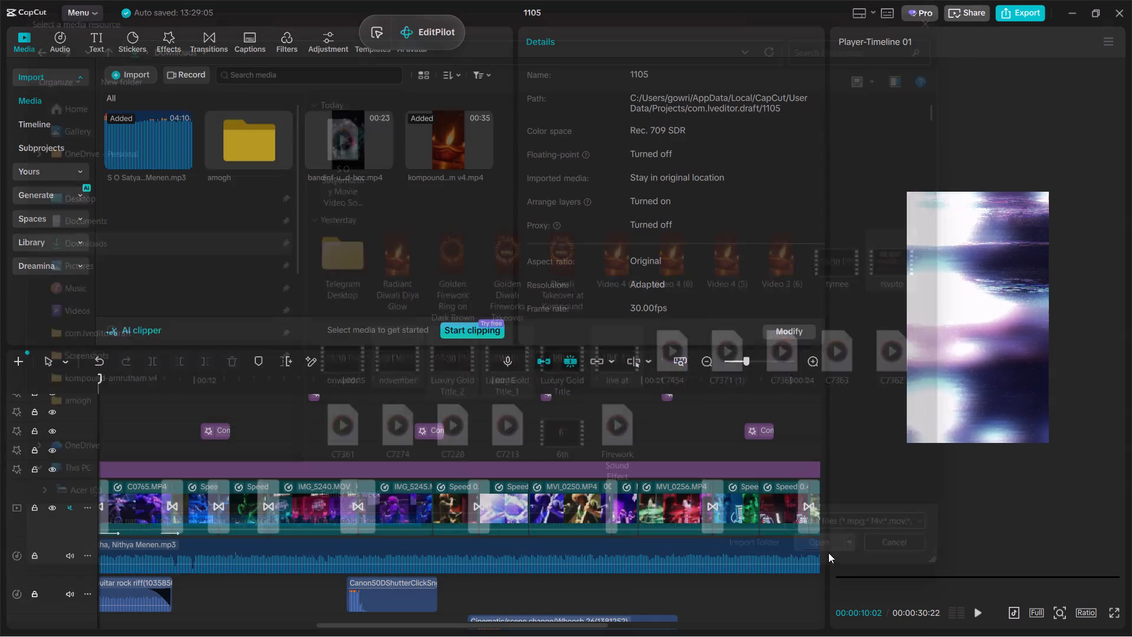
Import the Camera (all kinds), Glitches, Impact hits, Impacts, Warpy whooshes and Whooshes folders from SFX pack v1, inside SFX vd came club on drive D.
double_click(291, 430)
drag(291, 429, 390, 469)
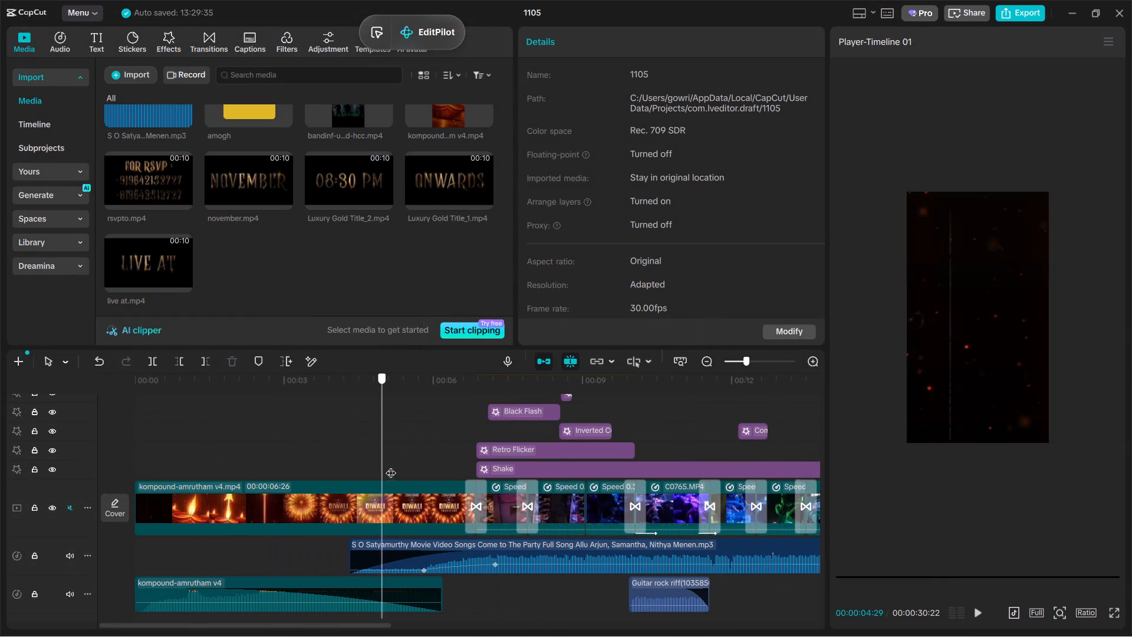
click(143, 80)
click(127, 114)
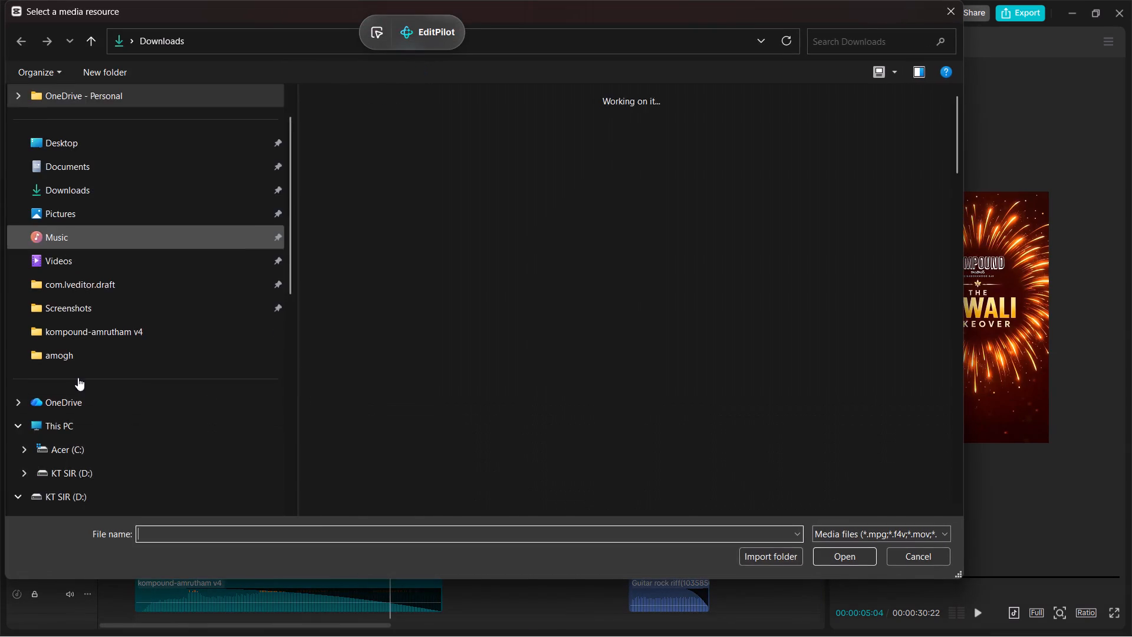
scroll(78, 379, down, 16)
click(95, 400)
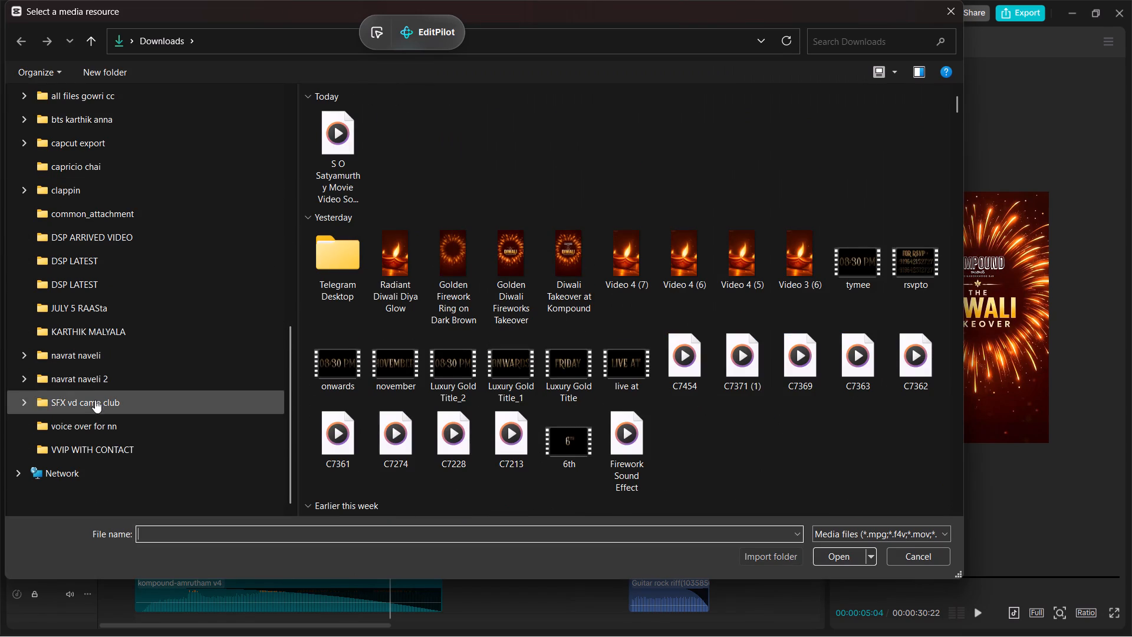
scroll(425, 128, down, 1)
double_click(419, 118)
scroll(419, 118, down, 1)
double_click(409, 119)
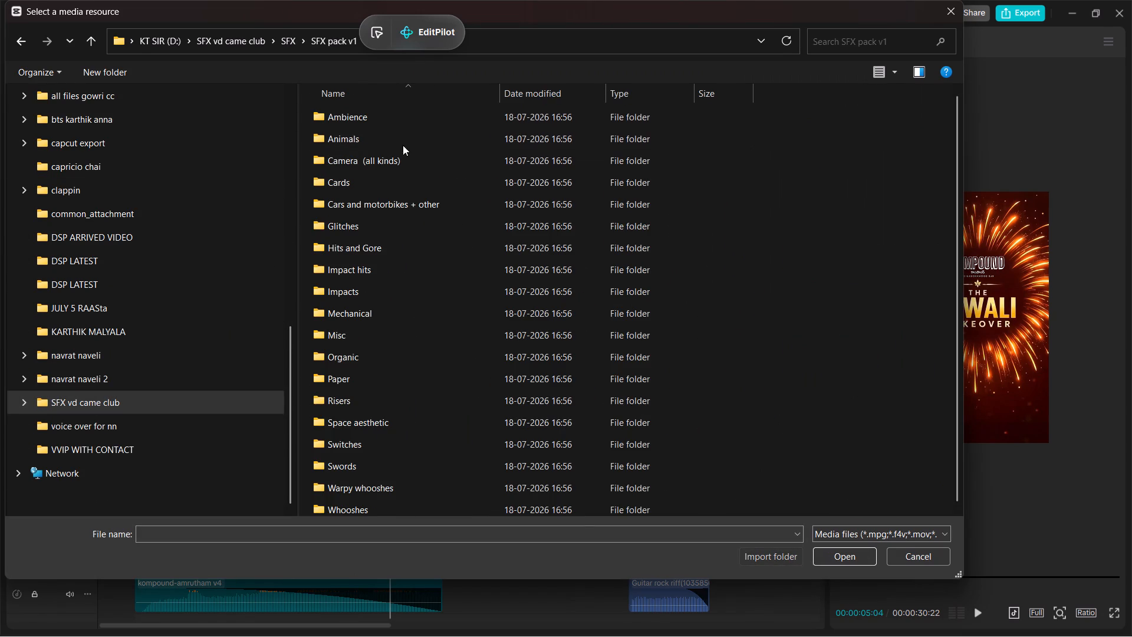
drag(305, 107, 580, 497)
scroll(580, 497, down, 5)
drag(580, 497, 600, 484)
click(301, 464)
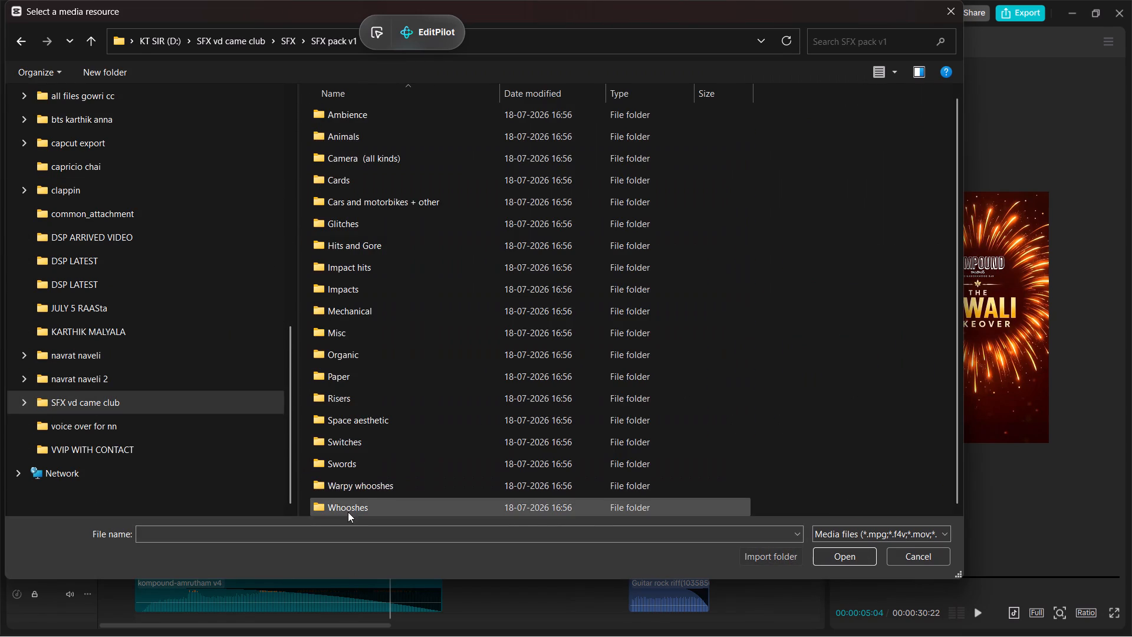
ctrl+click(348, 512)
ctrl+click(371, 483)
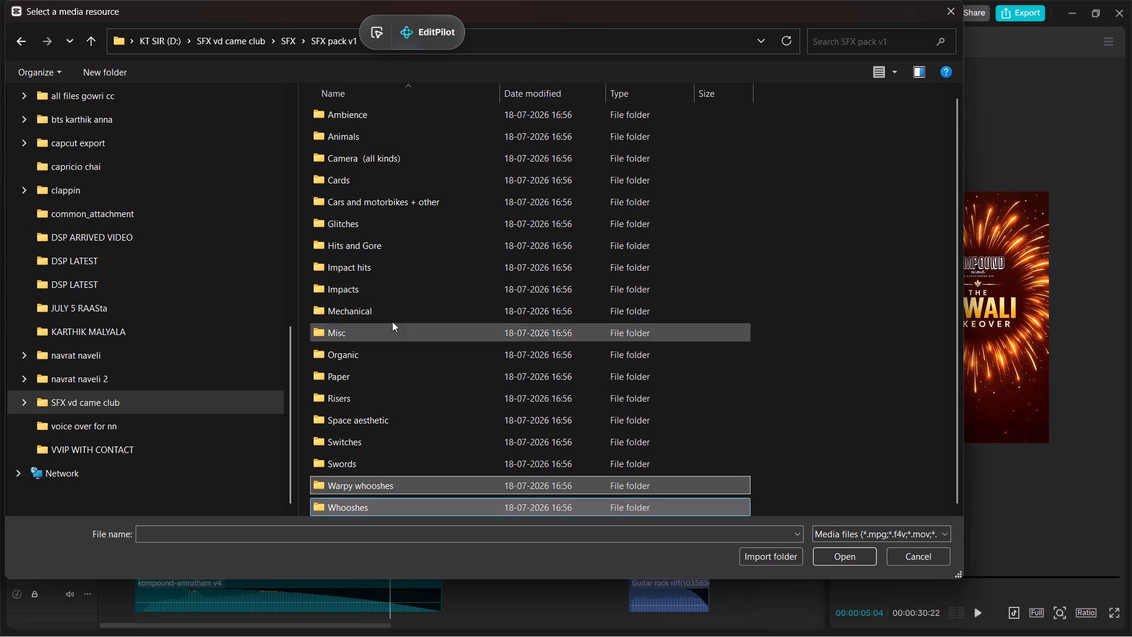
ctrl+click(381, 288)
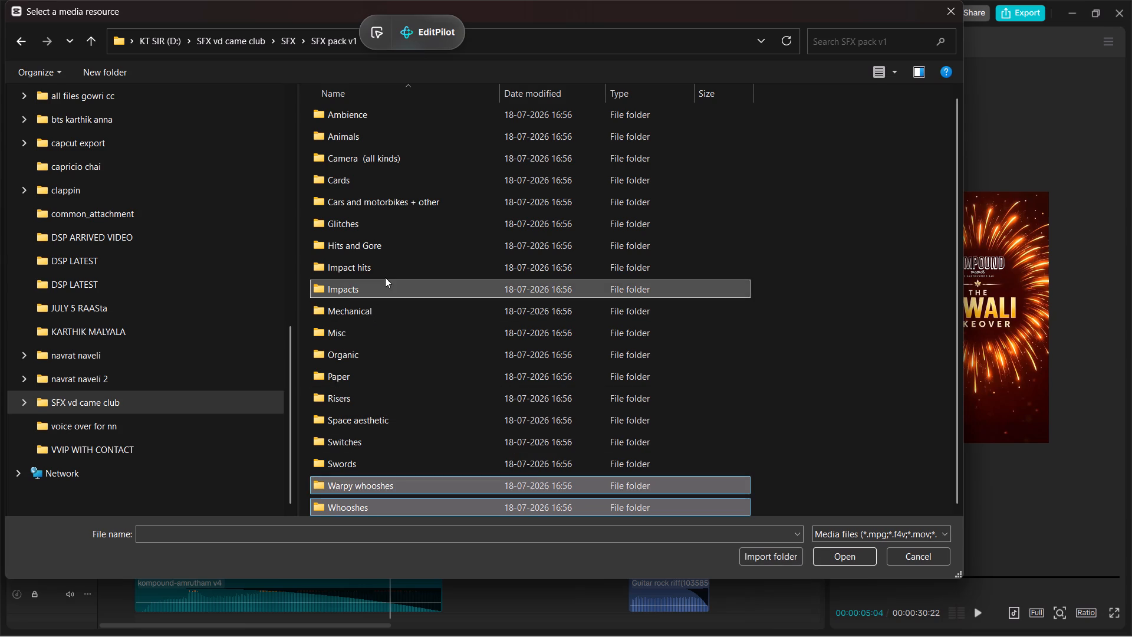
ctrl+click(391, 268)
ctrl+click(393, 225)
ctrl+click(384, 157)
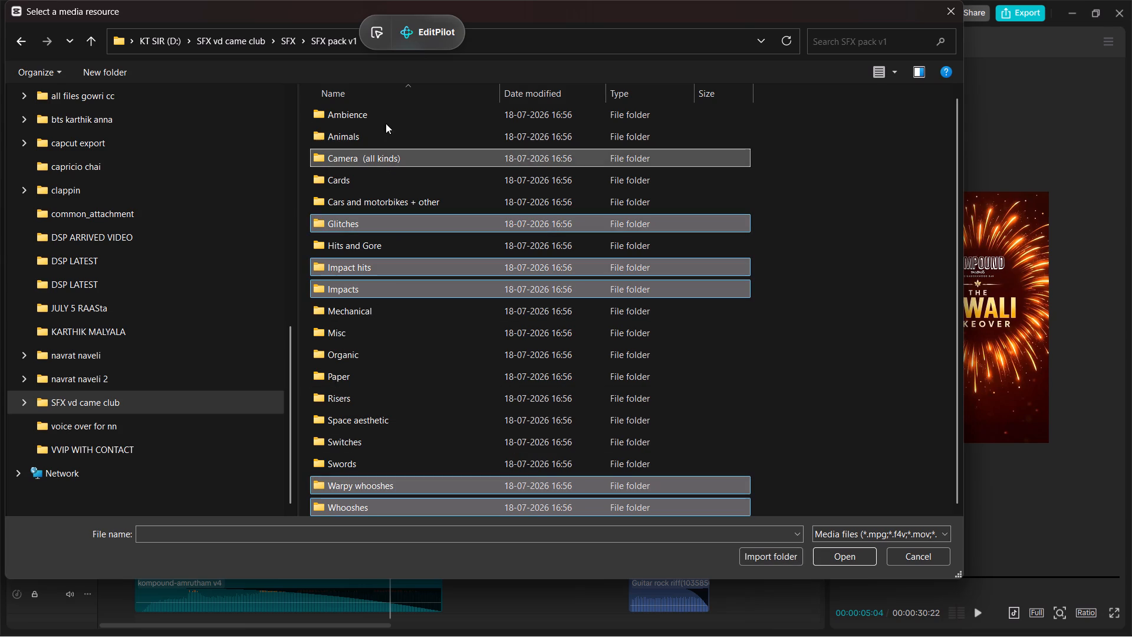
click(756, 552)
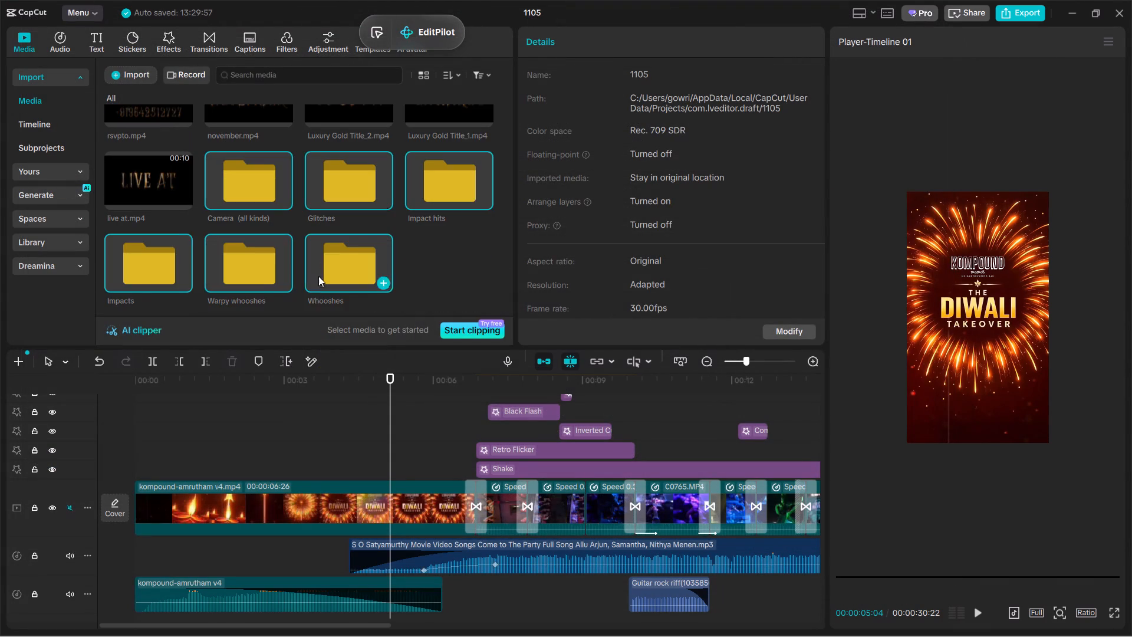
Add 10 Mother Ship D.mp3 from the imported Whooshes folder above the music, starting at about 00:06, and play it back.
click(424, 268)
click(357, 254)
double_click(357, 254)
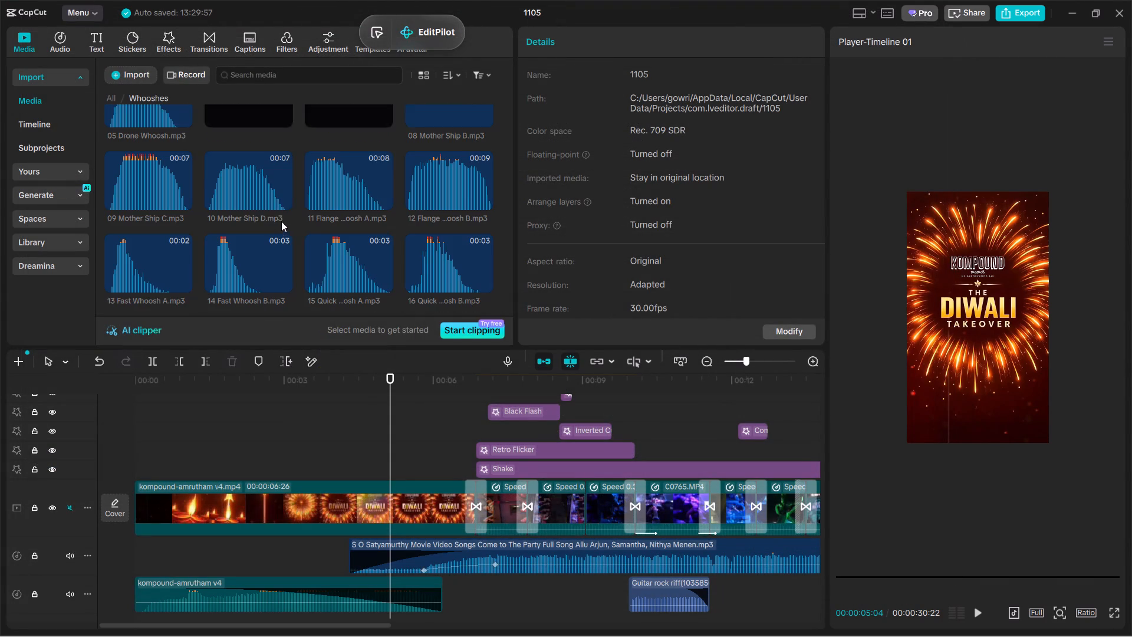
click(281, 221)
click(248, 190)
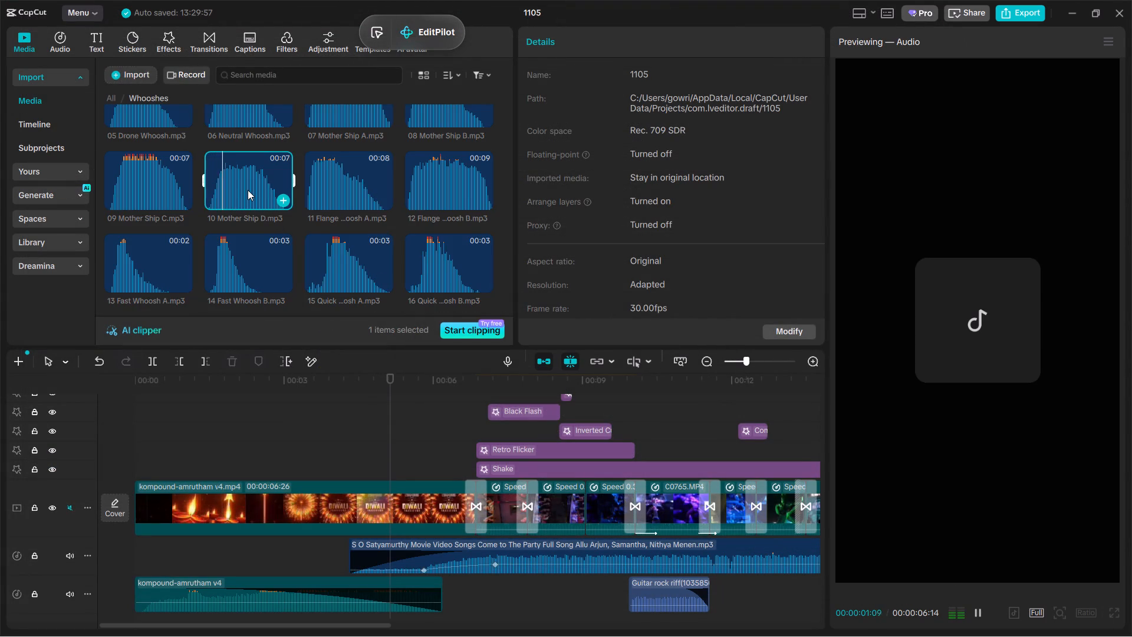
drag(248, 190, 449, 576)
scroll(448, 574, down, 2)
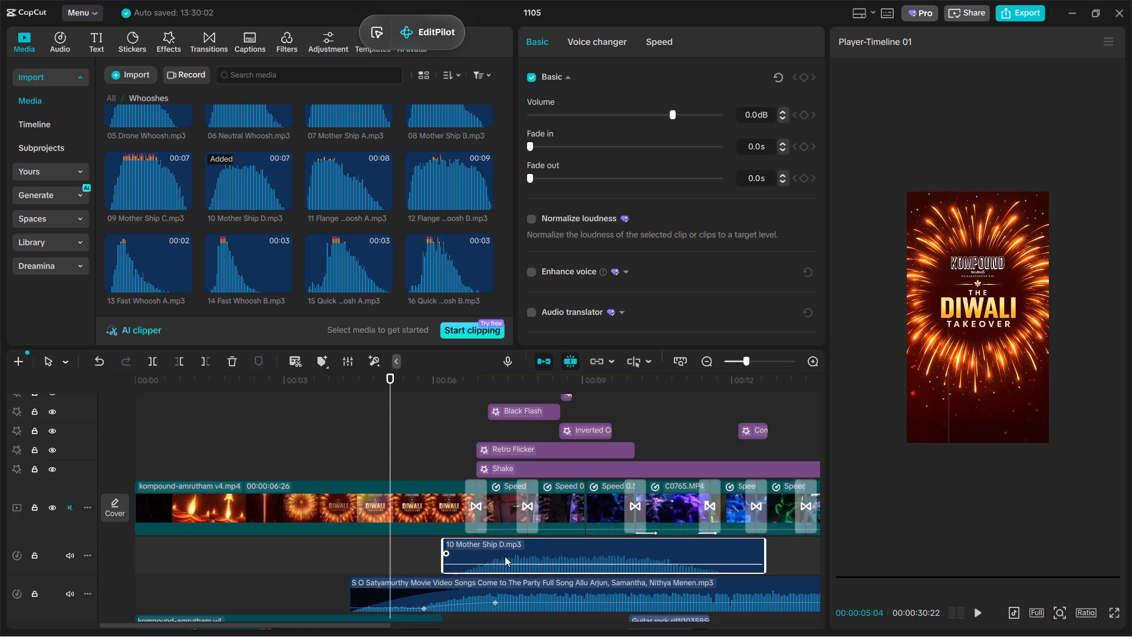
drag(499, 556, 488, 554)
click(407, 554)
key(space)
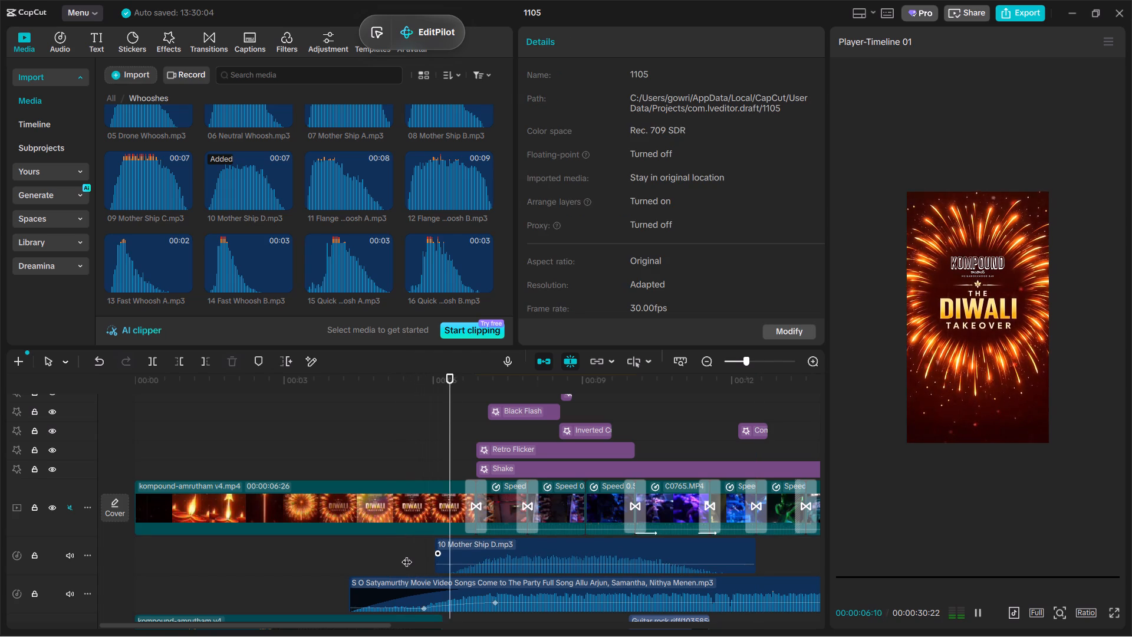
scroll(603, 553, down, 3)
ctrl+scroll(603, 544, down, 4)
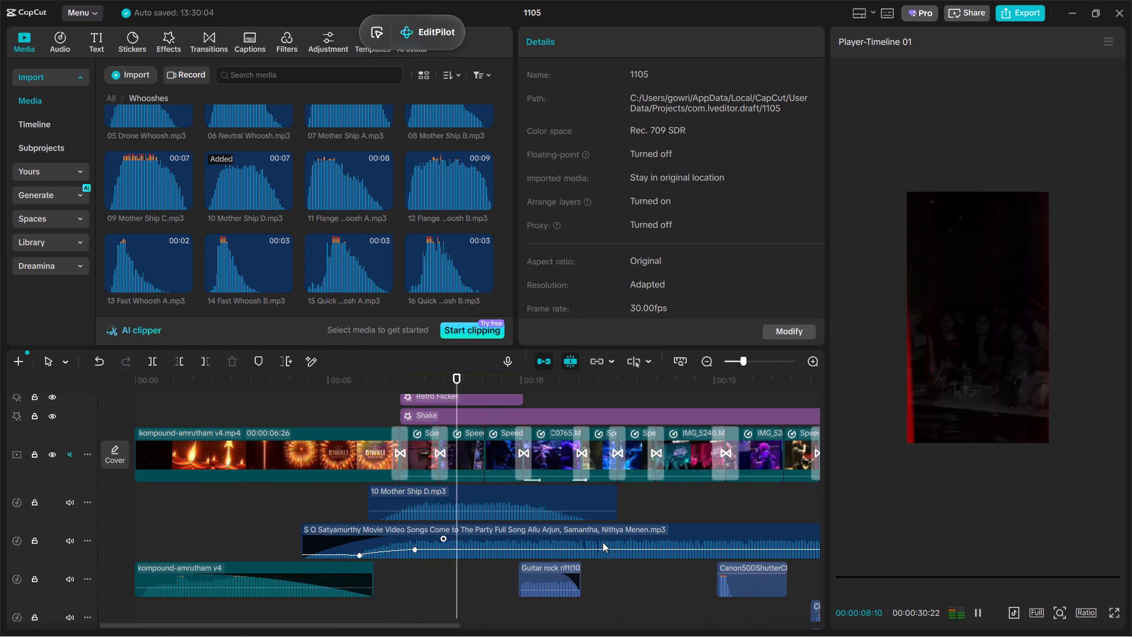
ctrl+scroll(603, 542, up, 8)
Trim the end of 10 Mother Ship D.mp3 back to about 00:10:18.
click(621, 515)
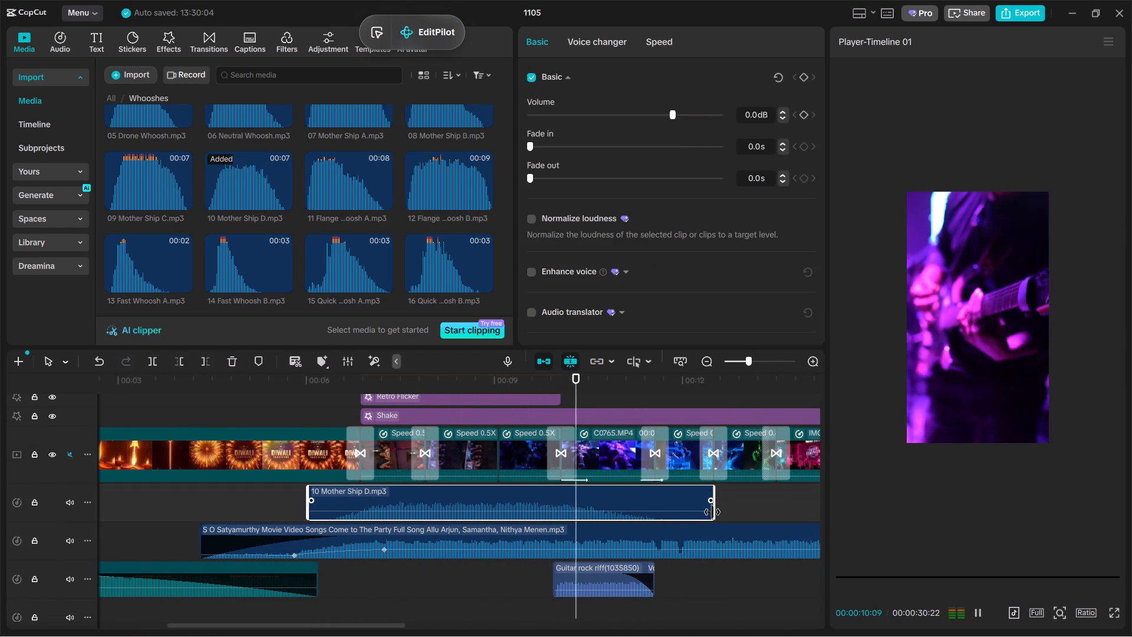
drag(712, 512, 596, 530)
Set the 10 Mother Ship D.mp3 clip to a 2.0 s fade-out and -14.5 dB volume.
drag(564, 192, 643, 206)
drag(544, 166, 649, 189)
click(613, 183)
double_click(638, 108)
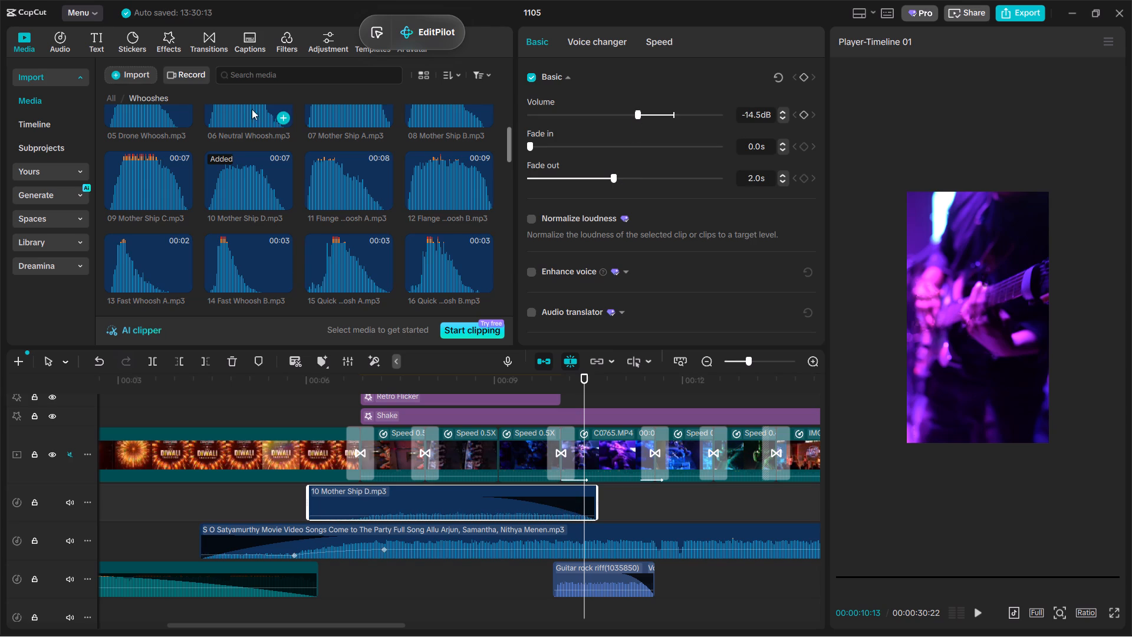
Search the sound effects library for CROWD.
click(107, 99)
click(73, 57)
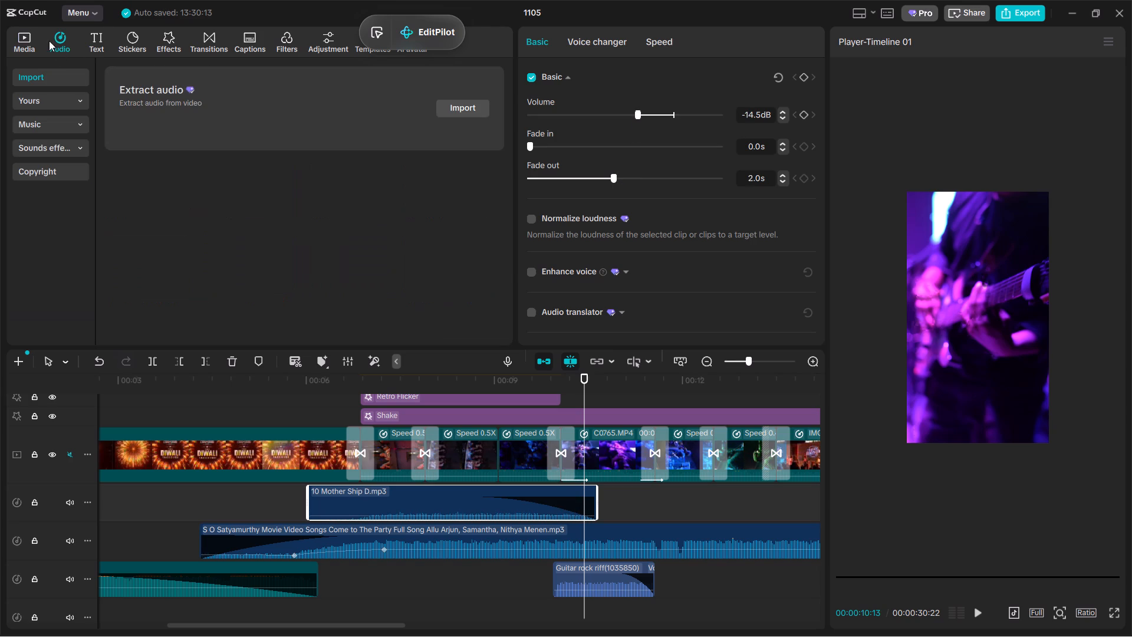
click(49, 41)
click(54, 149)
click(143, 69)
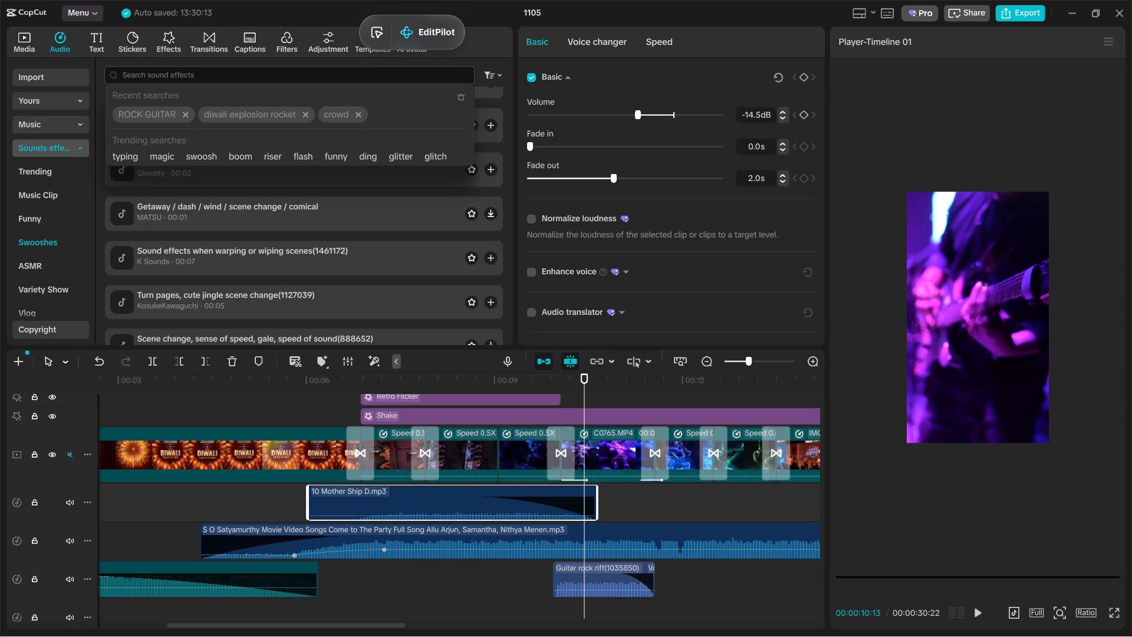
text(CROWD)
key(Return)
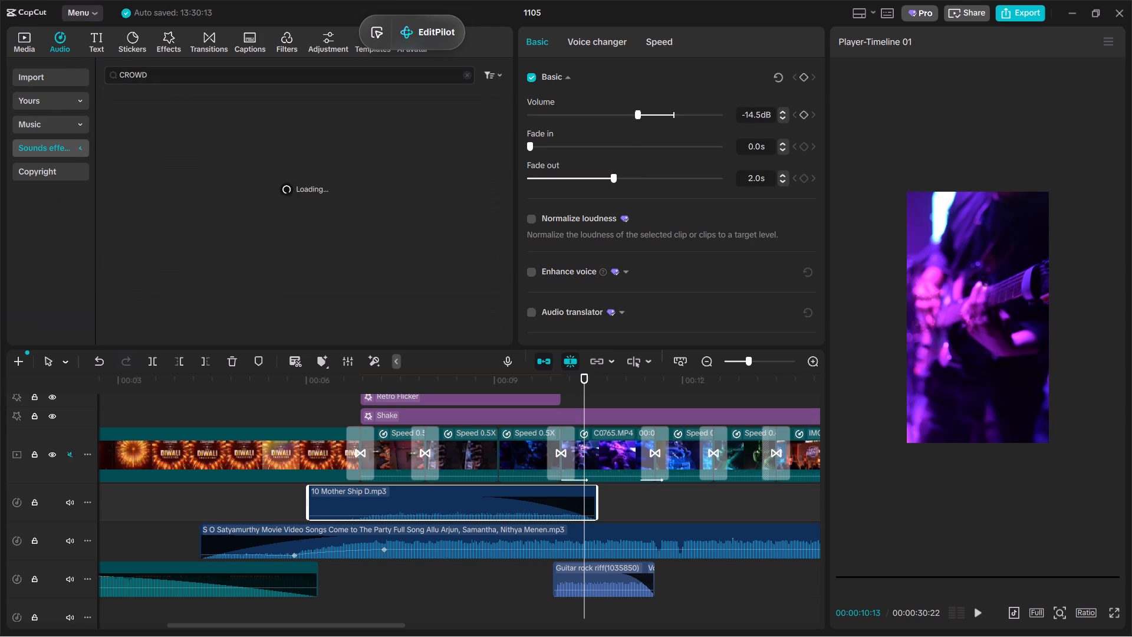
Audition crowd sounds and add The flow from the loud cheers of the crowd to "Angkor"(956342) above the music, starting at about 00:06:18.
click(199, 155)
click(213, 142)
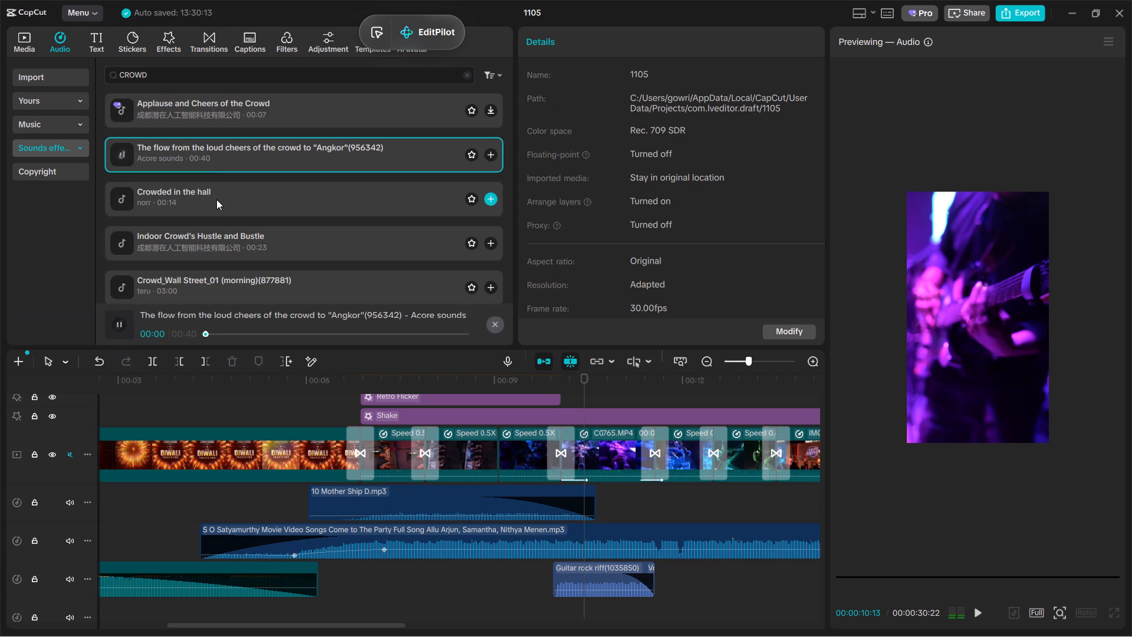
click(216, 200)
click(218, 162)
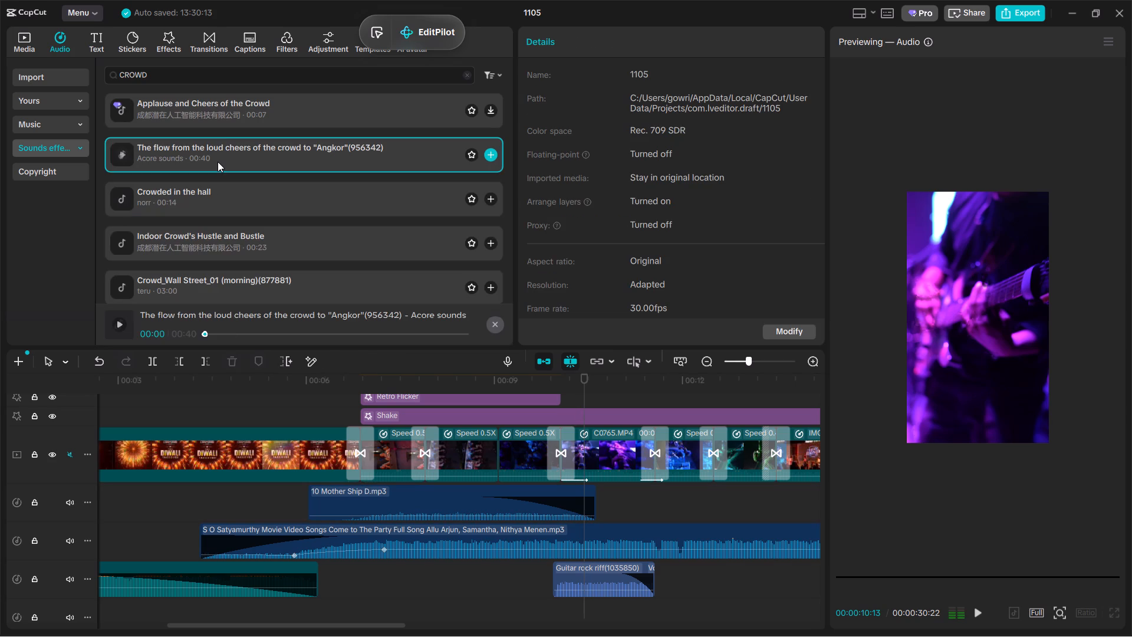
click(237, 107)
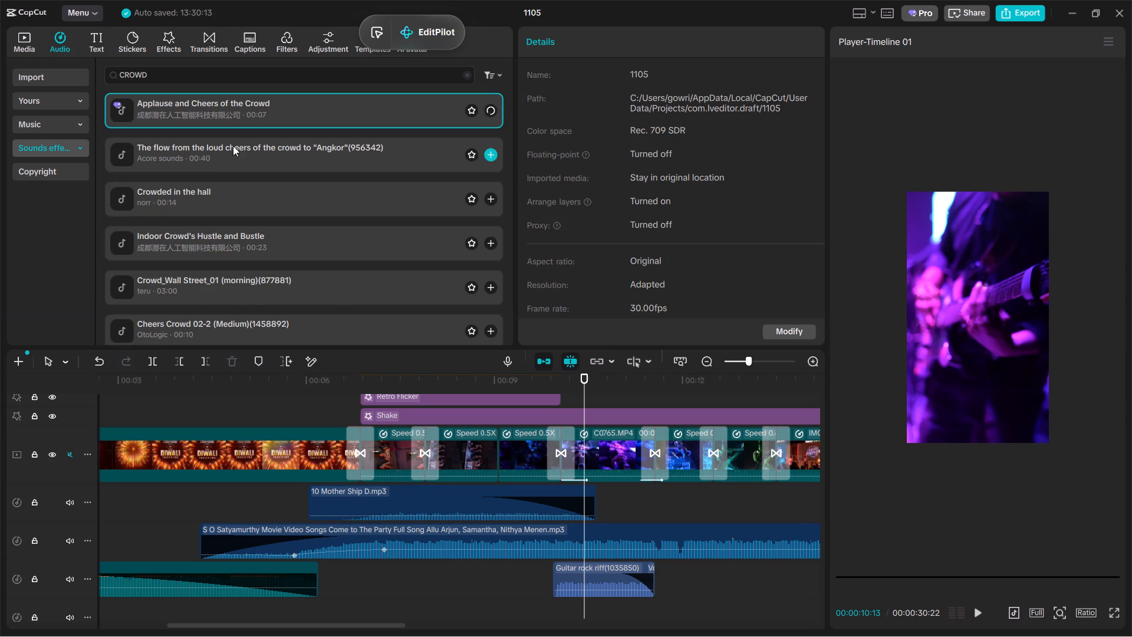
click(232, 151)
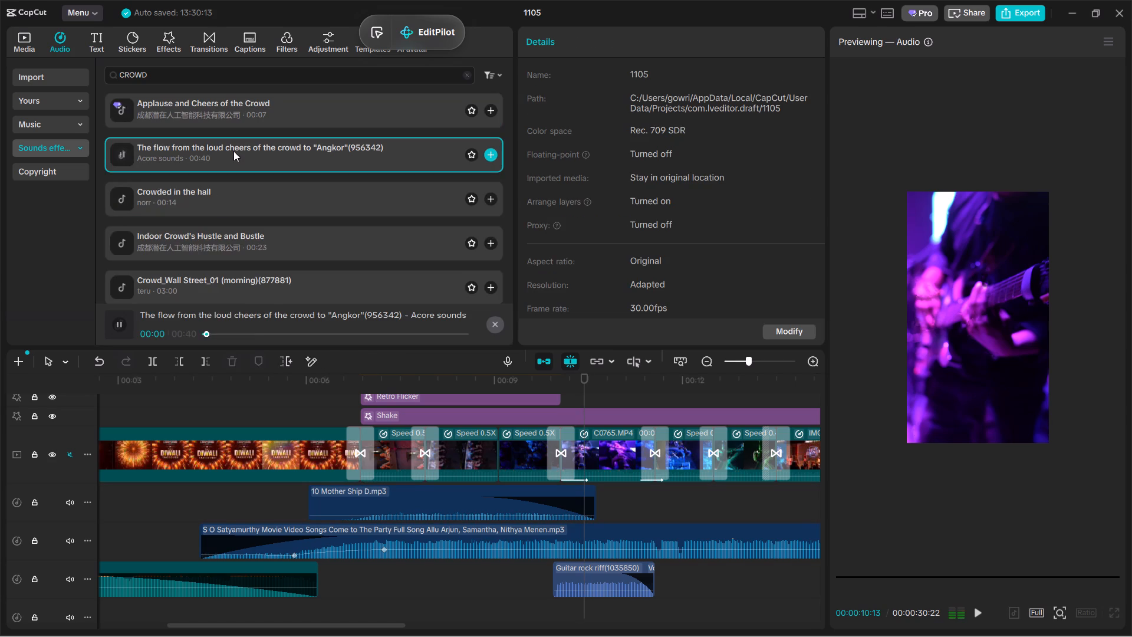
drag(233, 159, 350, 494)
key(space)
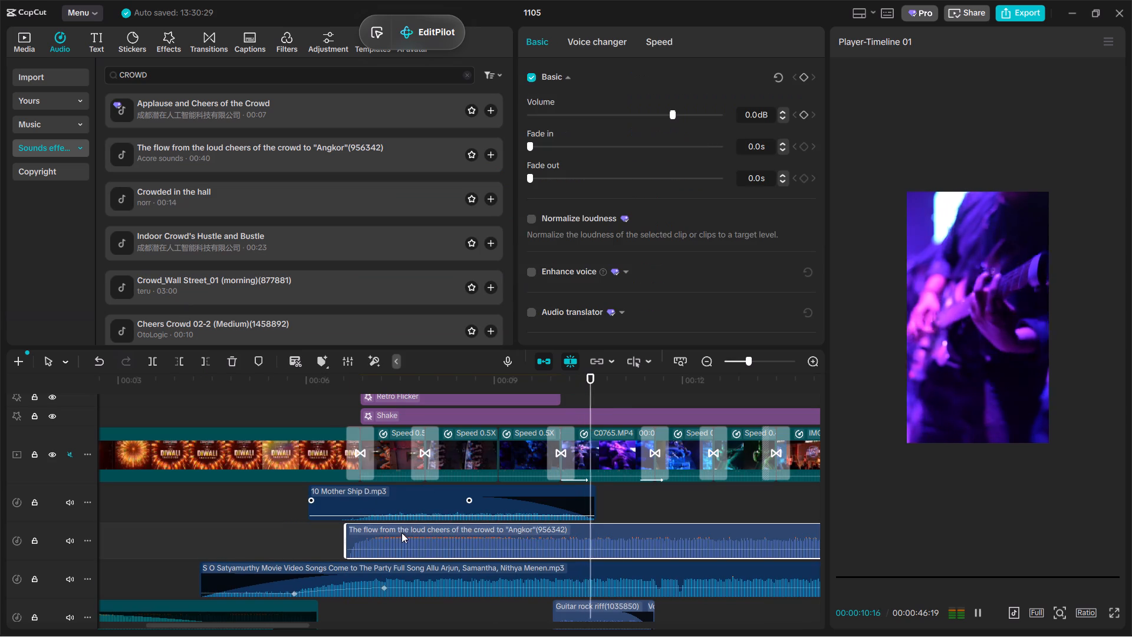
Play the crowd cheers clip, lower its volume to -13.9 dB, and shift it slightly earlier to about 00:06:15.
click(617, 509)
drag(617, 509, 561, 519)
click(583, 562)
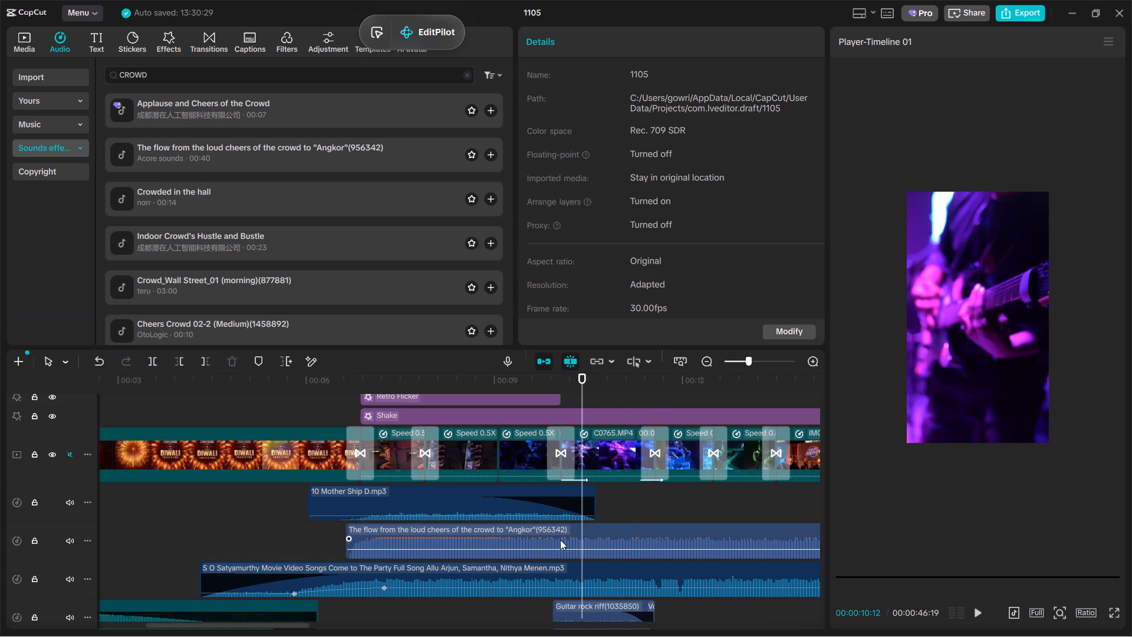
click(608, 506)
drag(608, 506, 382, 516)
key(space)
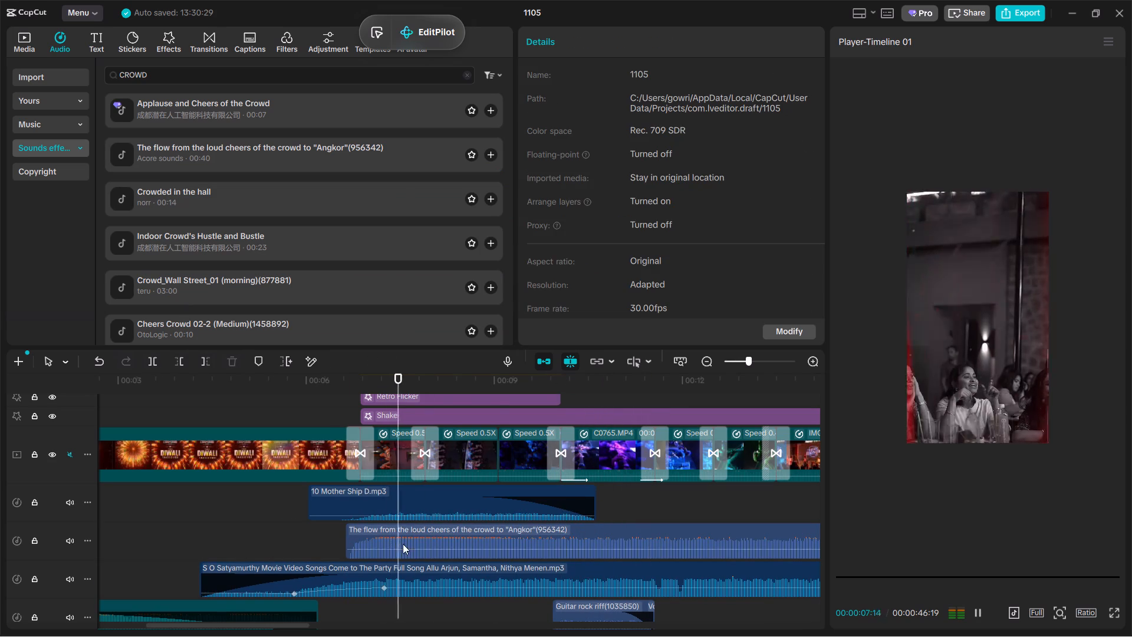
click(377, 551)
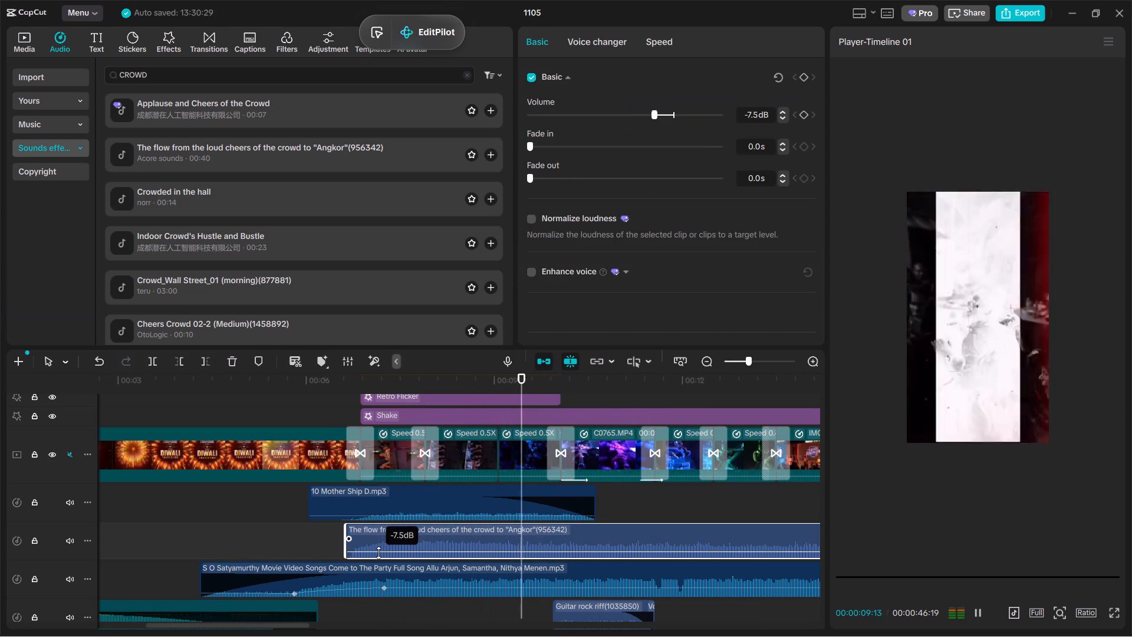
drag(377, 543, 369, 542)
Play the edit from 00:05:27 to check how the whoosh and crowd cheers sit with the music and transitions.
click(300, 528)
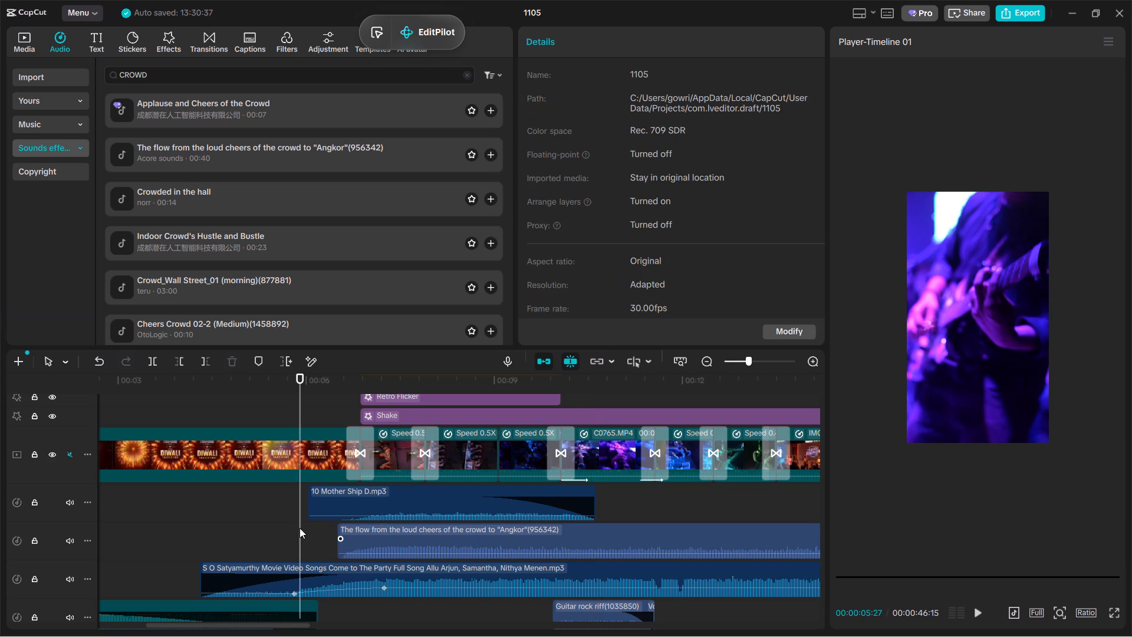
key(space)
scroll(313, 523, down, 4)
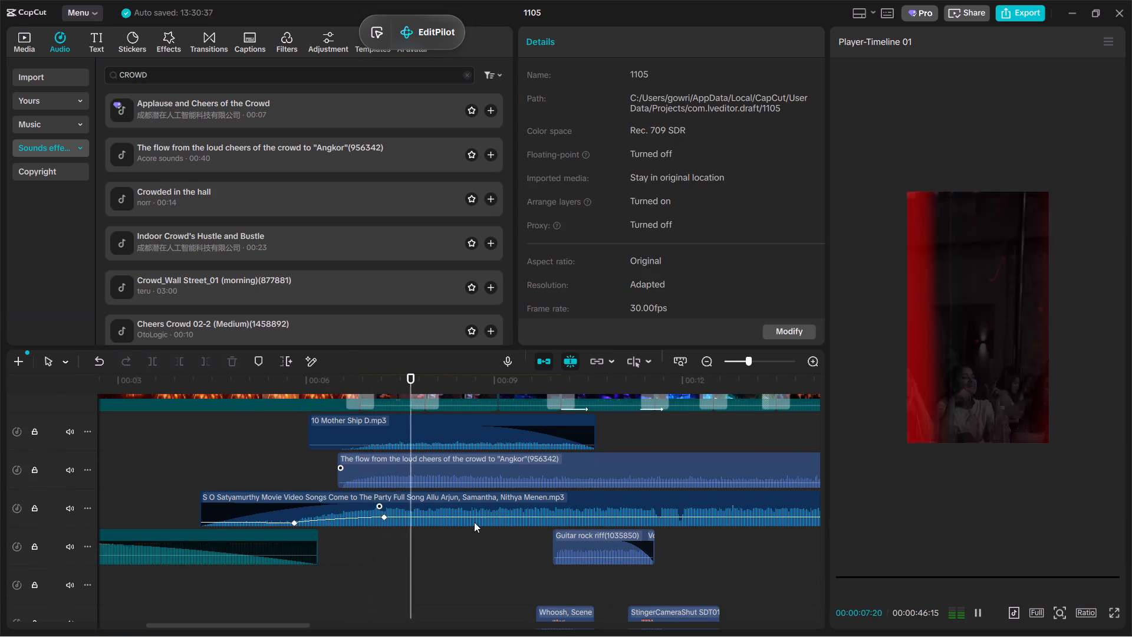
scroll(474, 522, left, 1)
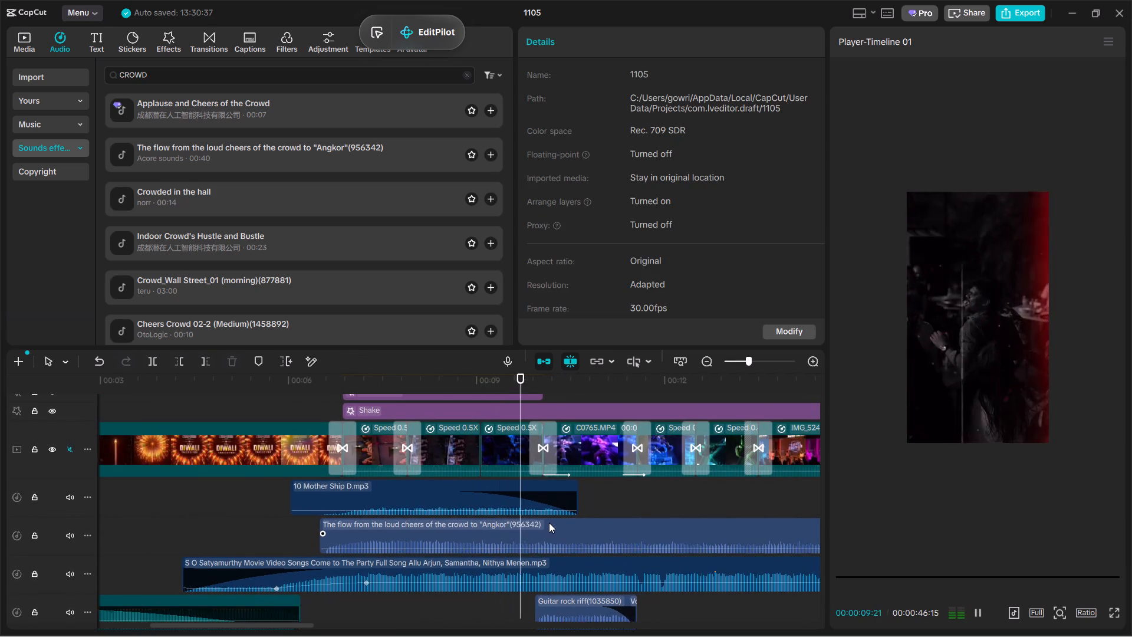
ctrl+scroll(549, 523, up, 8)
ctrl+scroll(587, 527, down, 14)
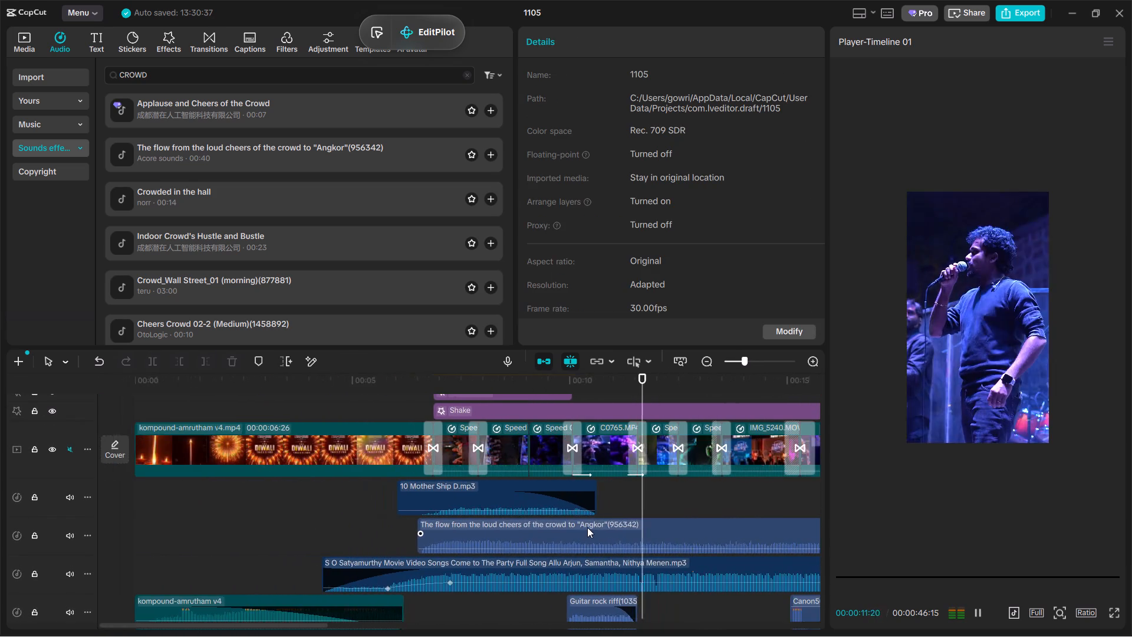
ctrl+scroll(587, 527, up, 9)
ctrl+scroll(565, 521, down, 8)
ctrl+scroll(564, 520, up, 8)
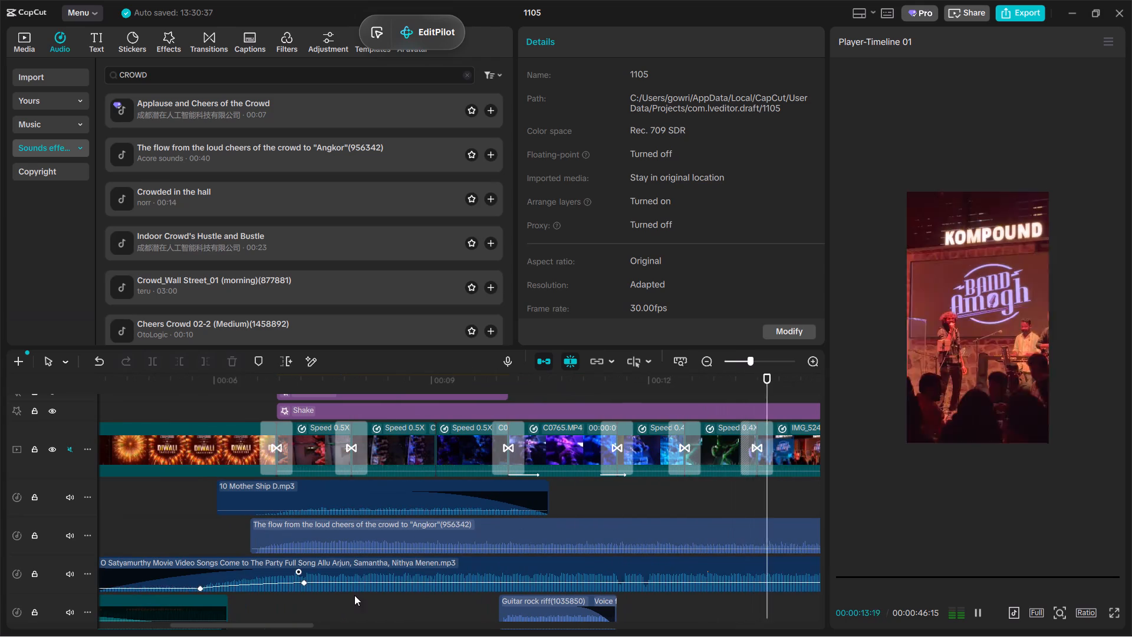
Cut the crowd cheers clip at the video's end, 00:30:04, and remove the excess after it.
drag(304, 624, 463, 636)
ctrl+scroll(496, 572, down, 6)
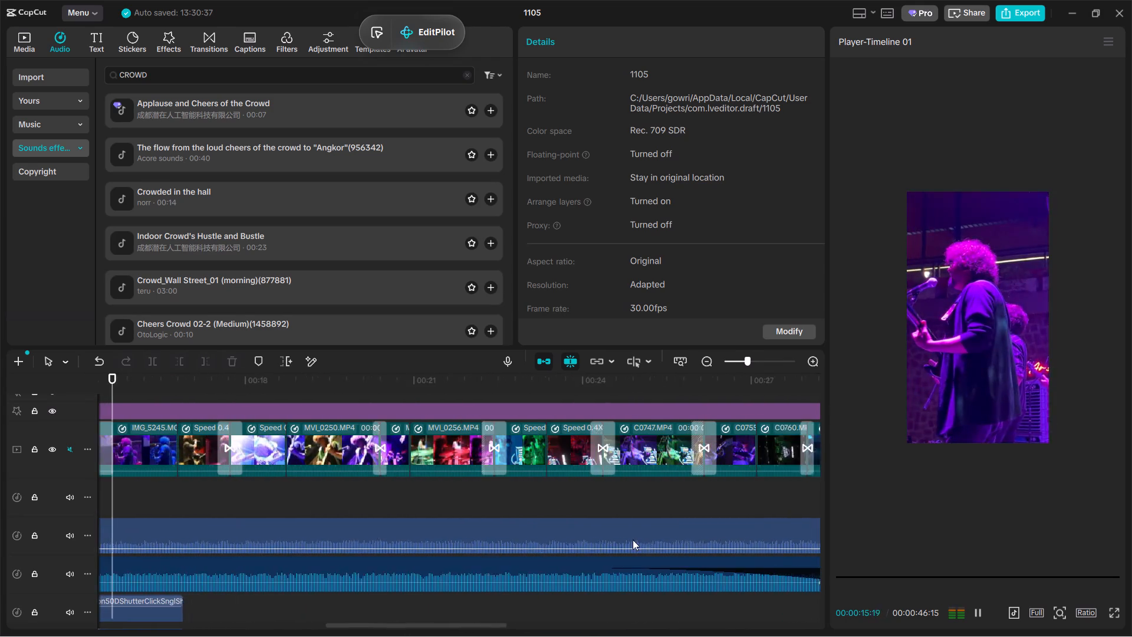
ctrl+scroll(633, 540, down, 1)
ctrl+scroll(772, 513, down, 9)
click(522, 497)
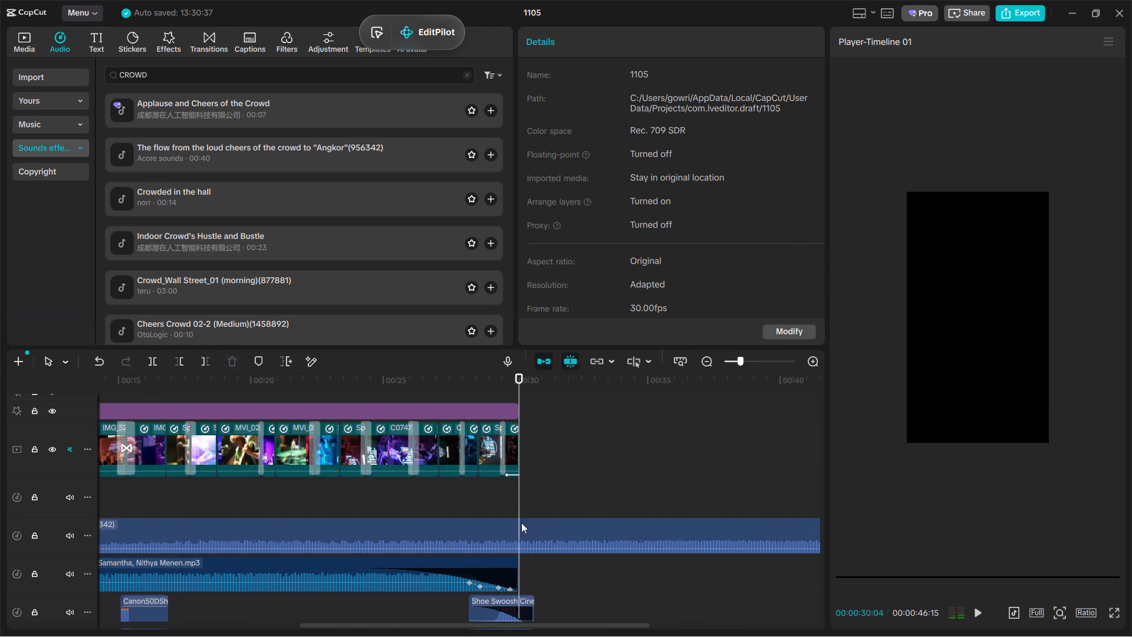
click(525, 547)
click(202, 367)
Apply a fade-out of about 7 s to the crowd cheers clip and play the ending back.
drag(579, 178, 624, 205)
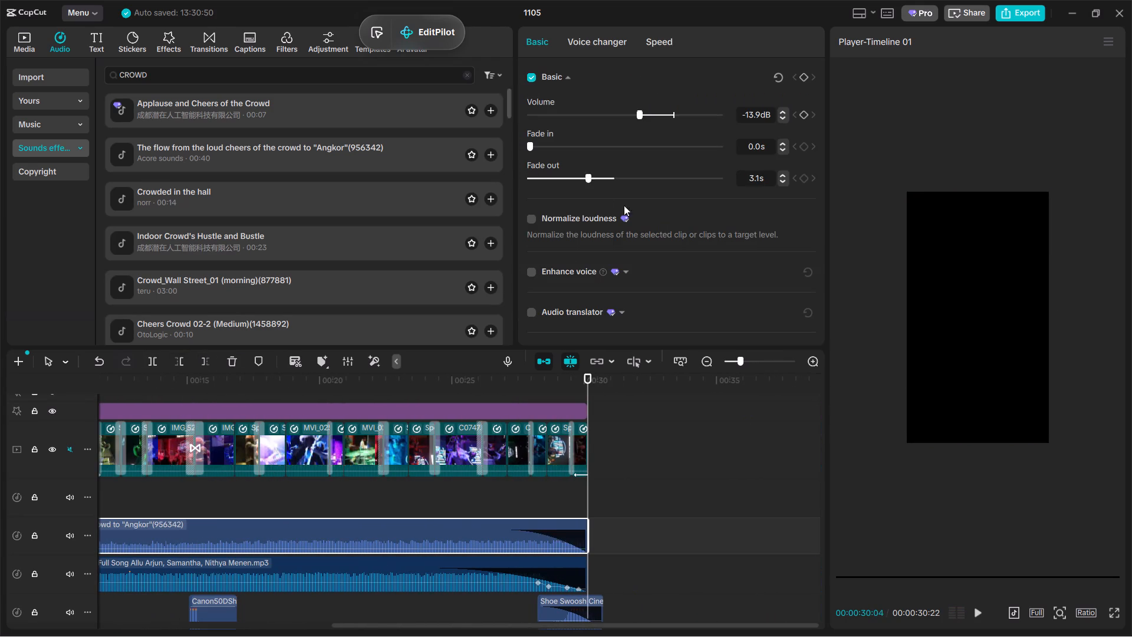
drag(624, 205, 679, 231)
click(547, 486)
key(space)
ctrl+scroll(547, 486, up, 7)
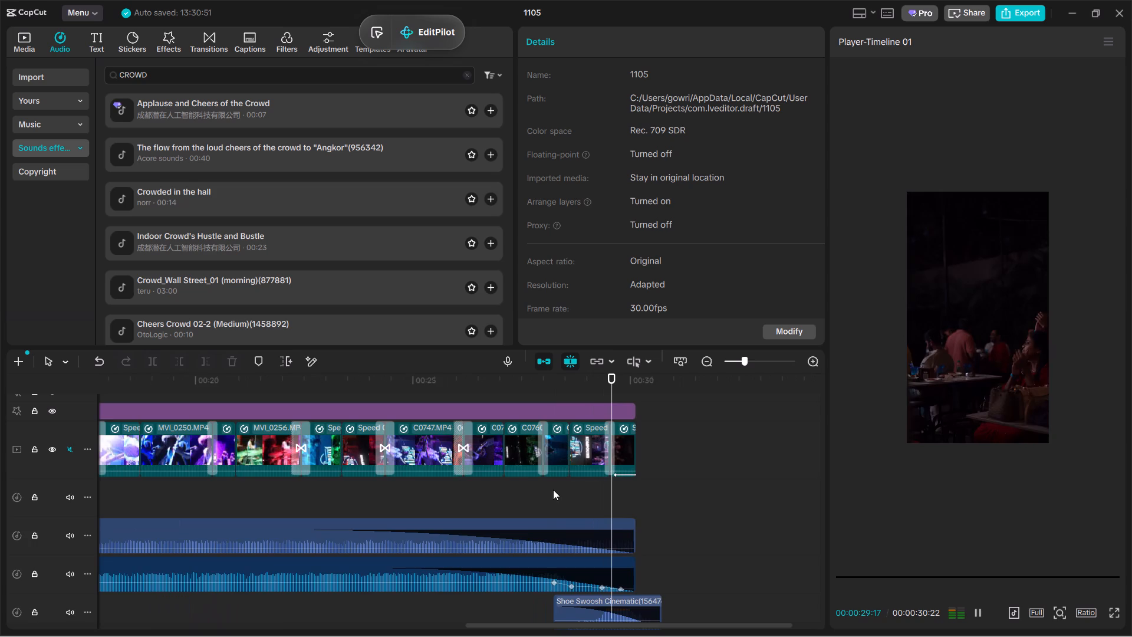
Audition sounds from the imported Glitches folder and add click glitches.wav above the crowd cheers, starting at about 00:13:20.
ctrl+scroll(557, 494, down, 7)
click(493, 505)
drag(493, 504, 189, 443)
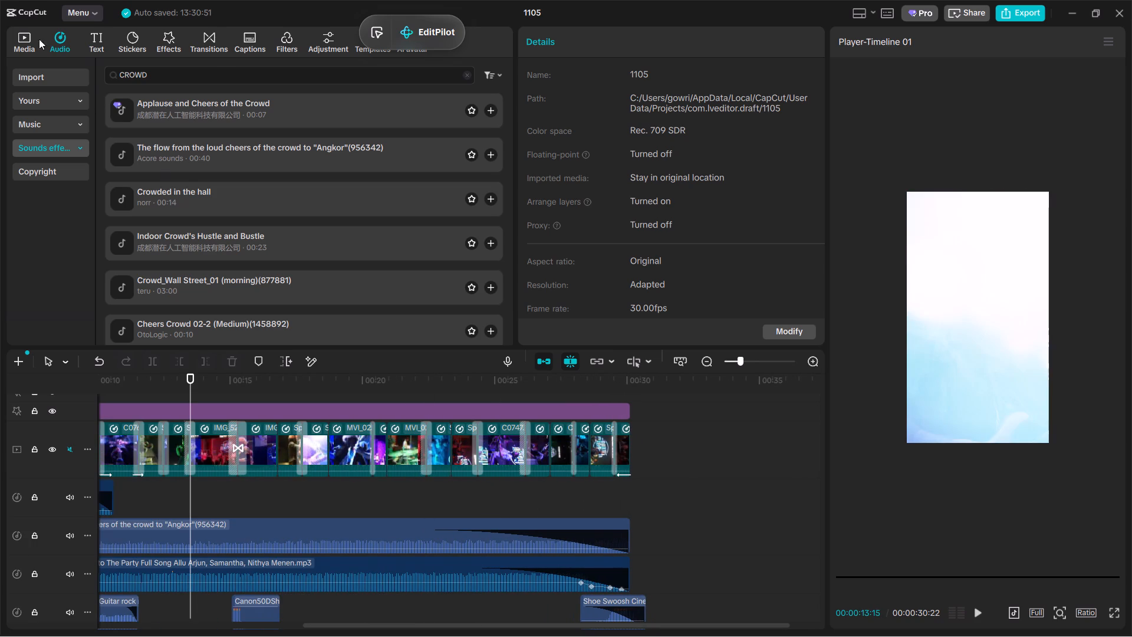
click(24, 42)
scroll(259, 214, up, 1)
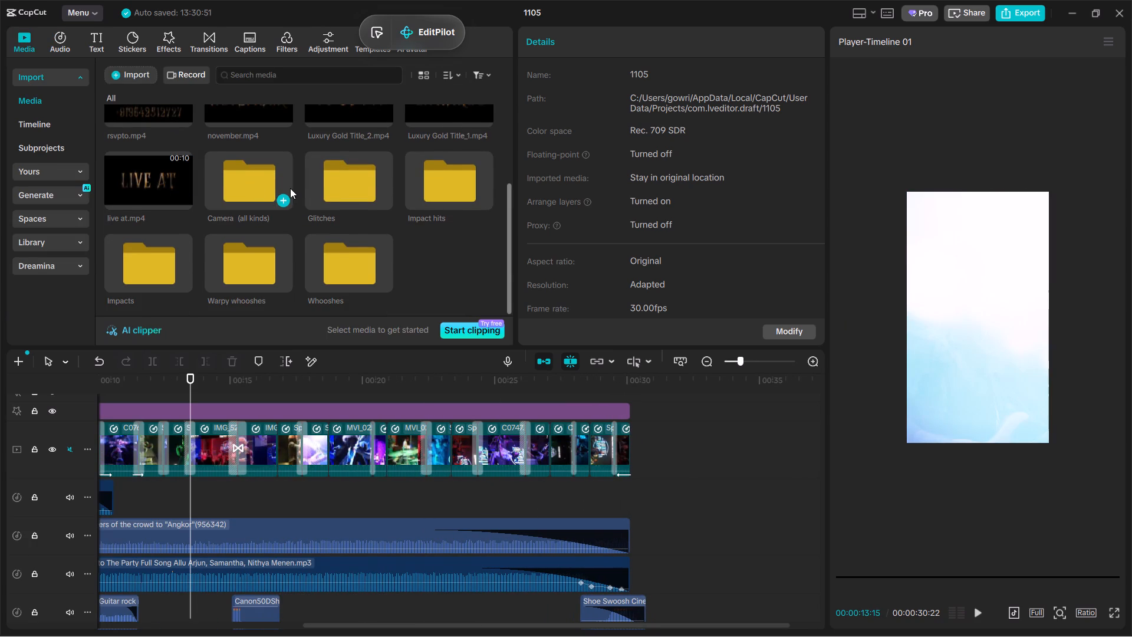
double_click(318, 192)
click(468, 183)
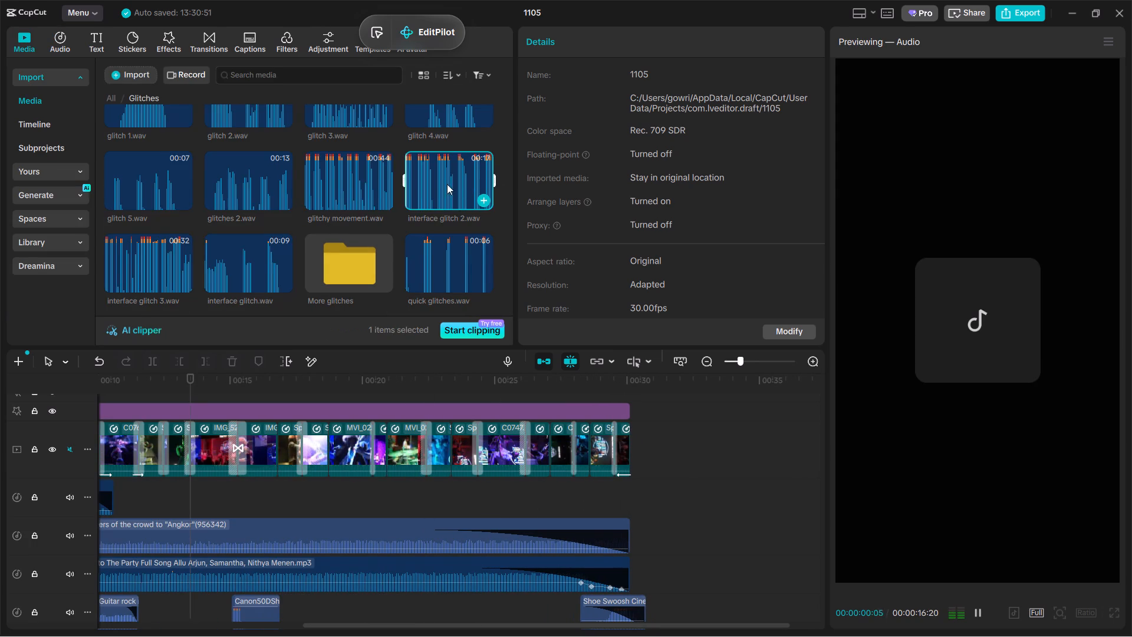
scroll(381, 213, up, 1)
scroll(427, 265, up, 1)
scroll(435, 144, up, 1)
click(435, 143)
scroll(435, 143, up, 1)
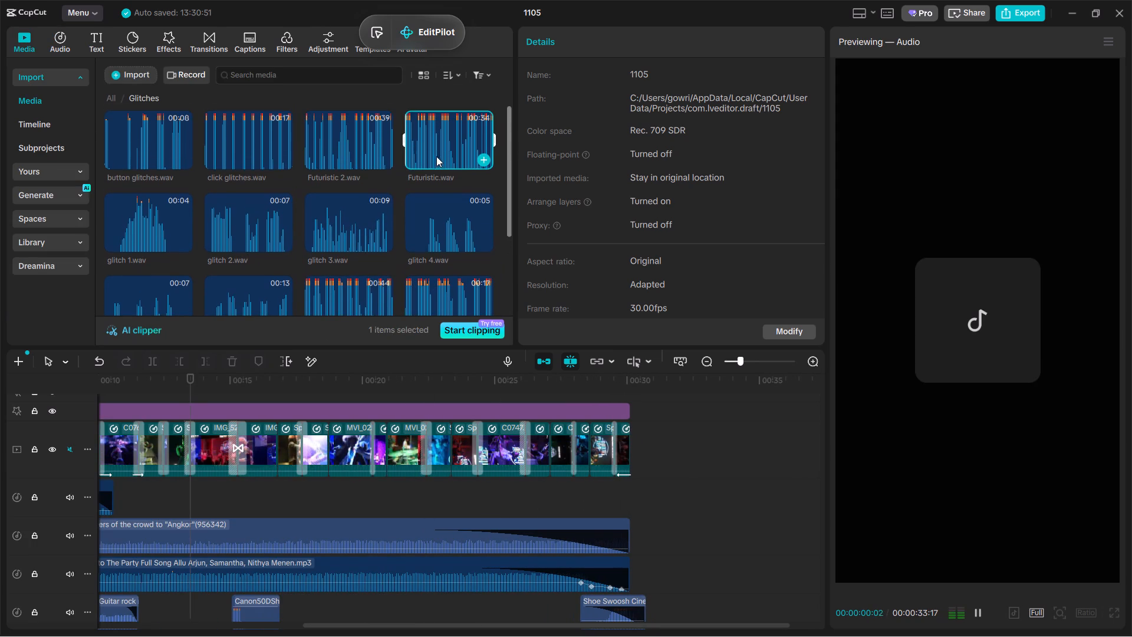
scroll(436, 156, up, 1)
click(330, 131)
click(228, 136)
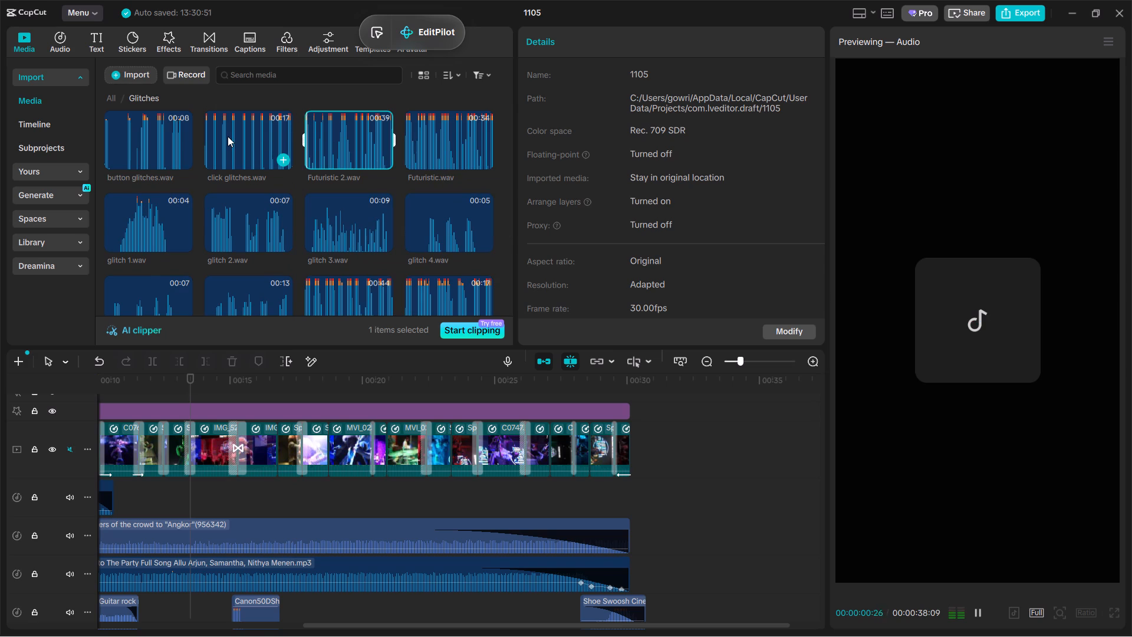
drag(228, 136, 198, 498)
scroll(203, 501, up, 1)
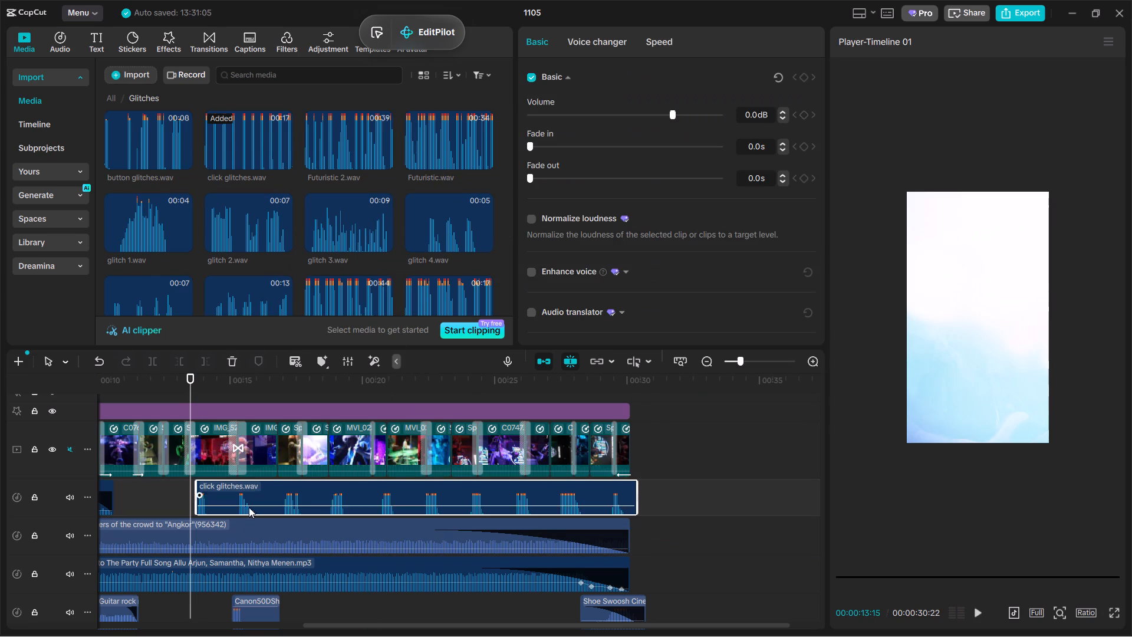
Split click glitches.wav in the gaps between its glitch bursts, from 00:14:19 onward, into ten separate pieces.
click(207, 607)
drag(207, 607, 220, 604)
ctrl+click(242, 505)
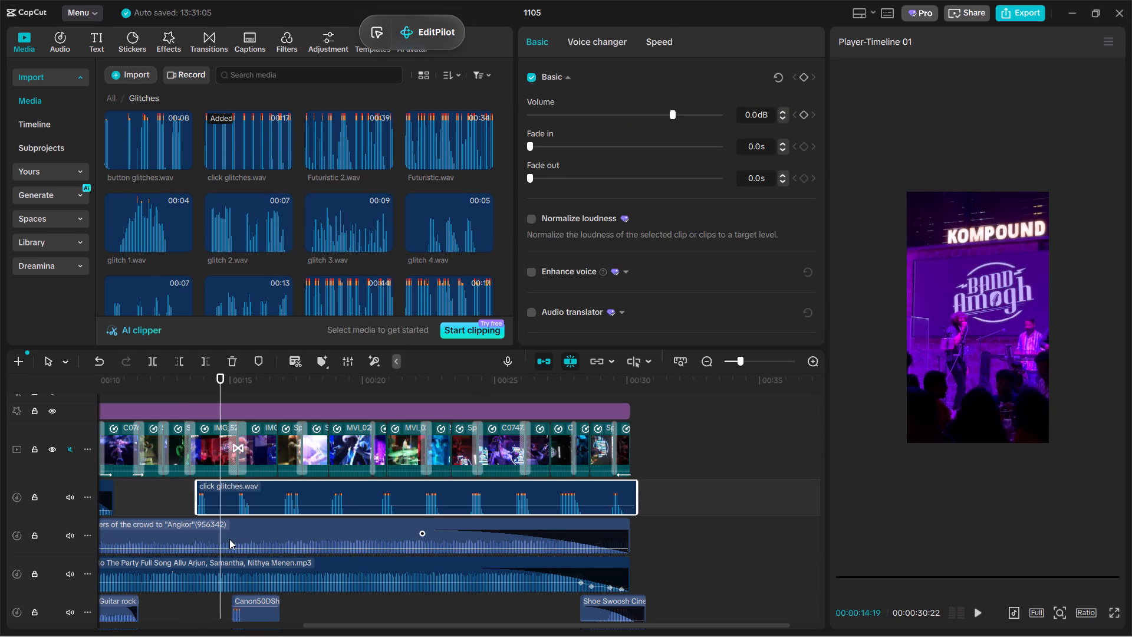
key(ctrl+b)
ctrl+drag(219, 595, 295, 622)
key(ctrl+b)
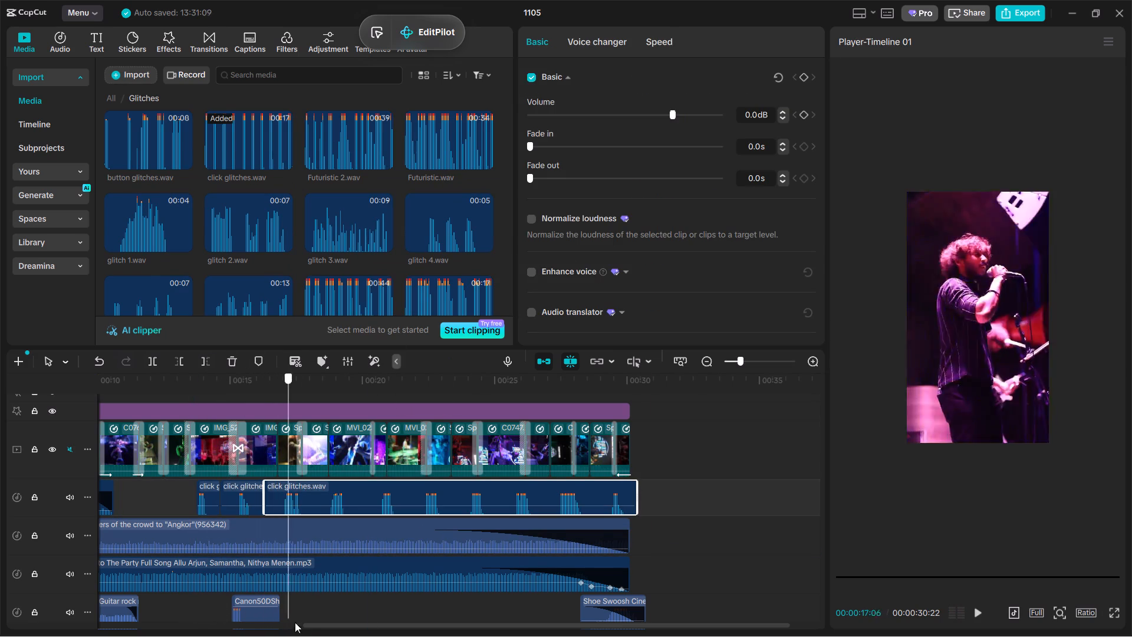
ctrl+drag(295, 622, 452, 636)
key(ctrl+b)
key(ctrl+b)
key(ctrl+b)
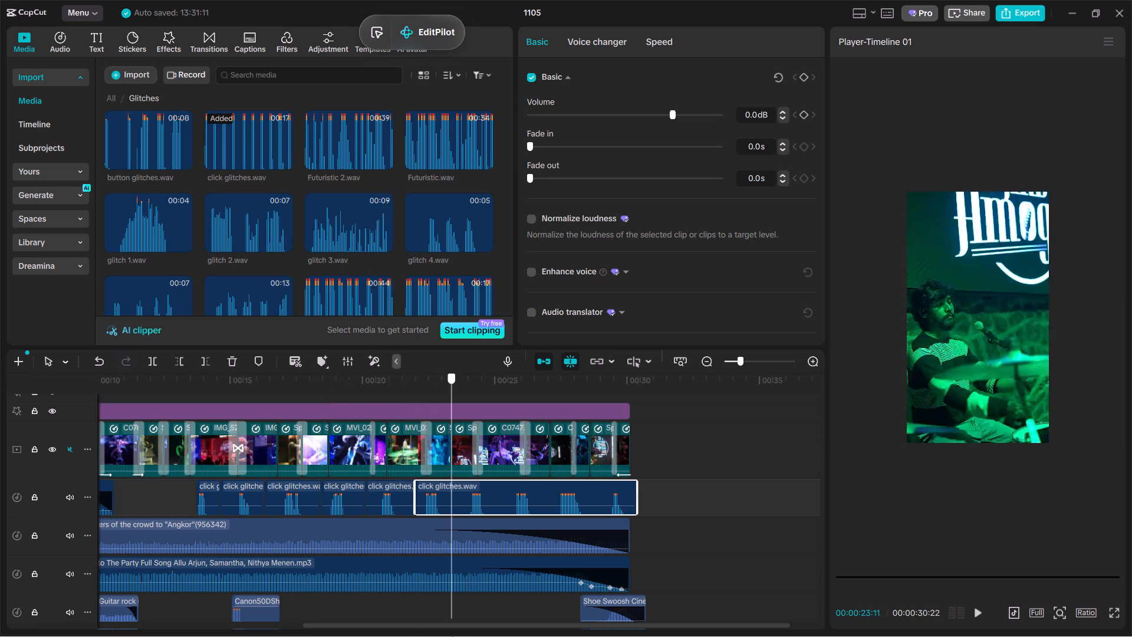
ctrl+drag(452, 636, 578, 636)
key(ctrl+b)
key(ctrl+b)
key(ctrl+b)
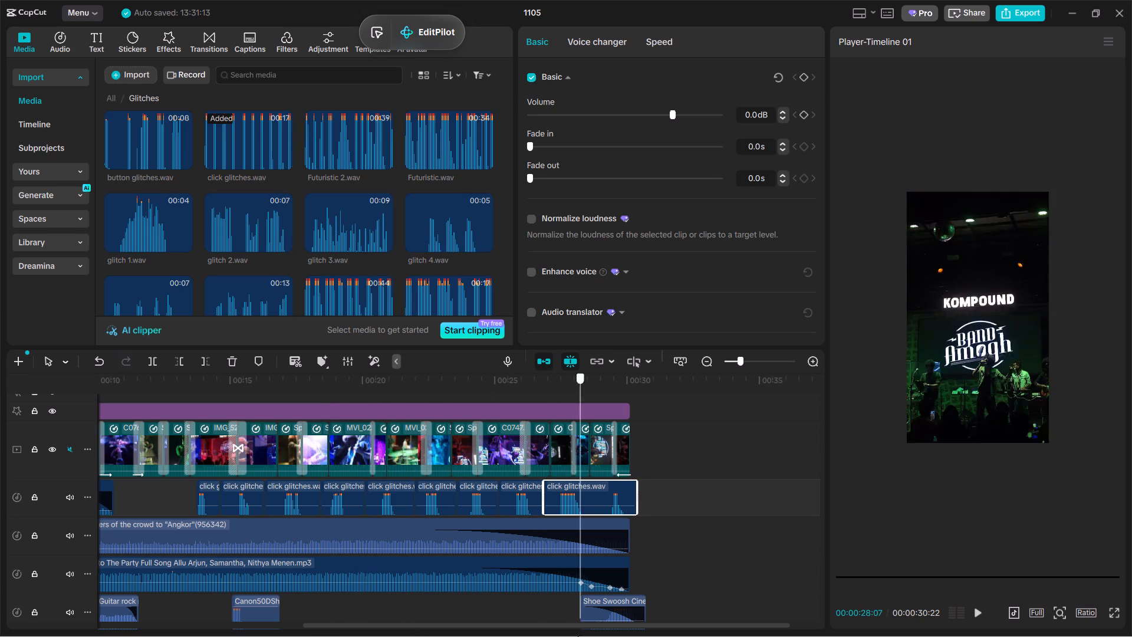
ctrl+drag(578, 636, 594, 635)
key(ctrl+b)
Move the first click glitches piece to a new audio track above the crowd cheers, starting at about 00:07:12, and play that part back.
double_click(207, 504)
ctrl+scroll(210, 502, up, 6)
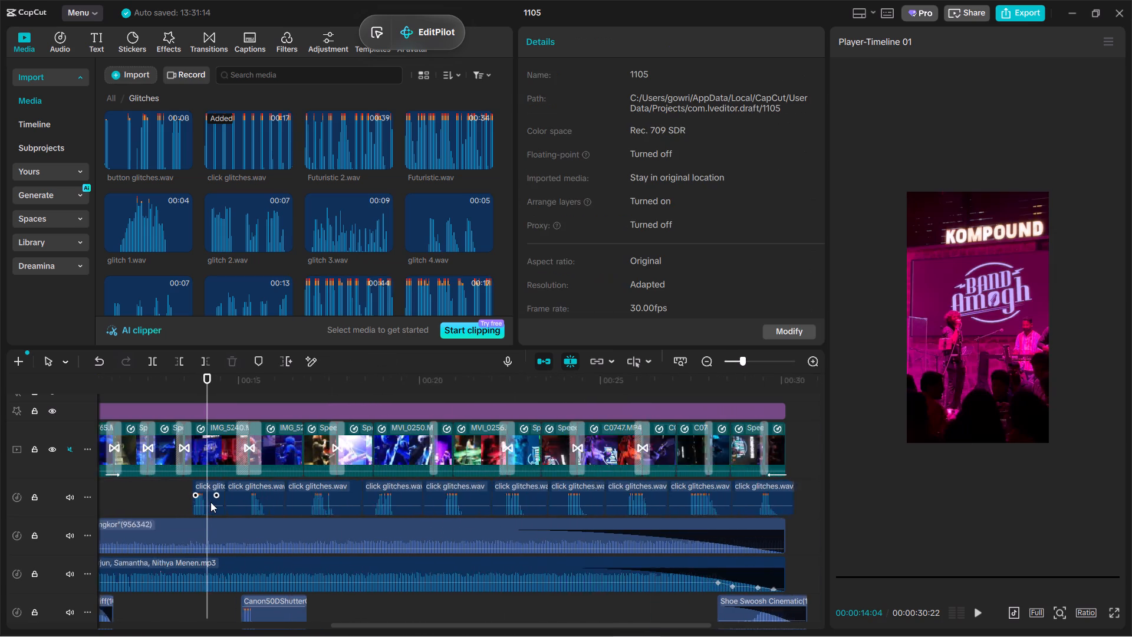
ctrl+scroll(210, 502, up, 2)
click(210, 502)
drag(218, 497, 396, 537)
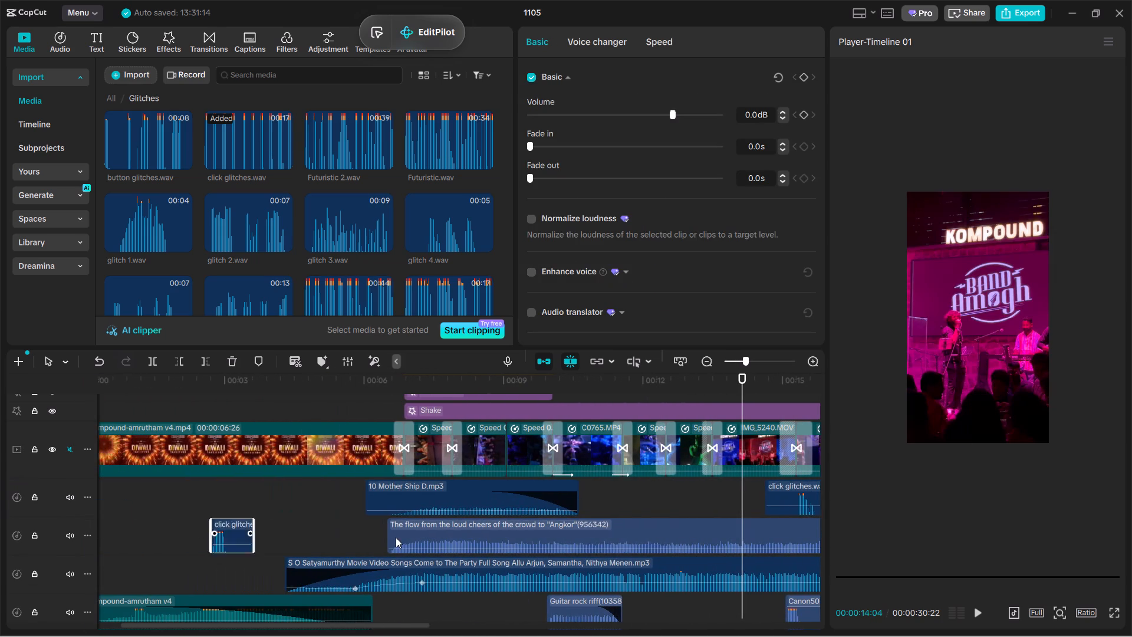
drag(396, 537, 627, 498)
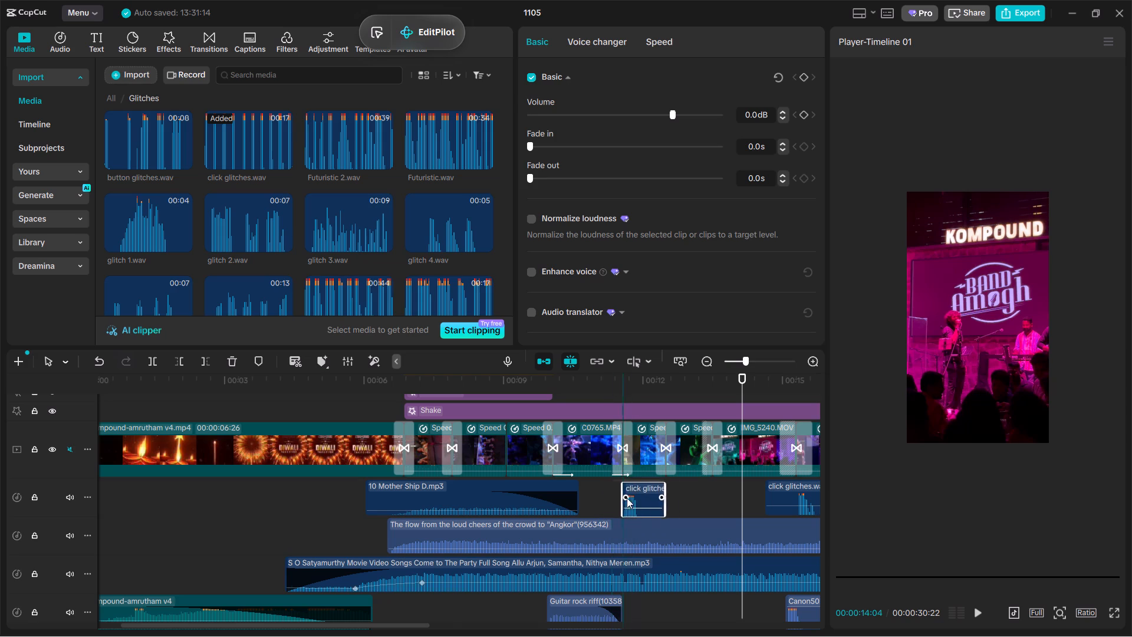
drag(627, 498, 463, 497)
drag(450, 530, 460, 532)
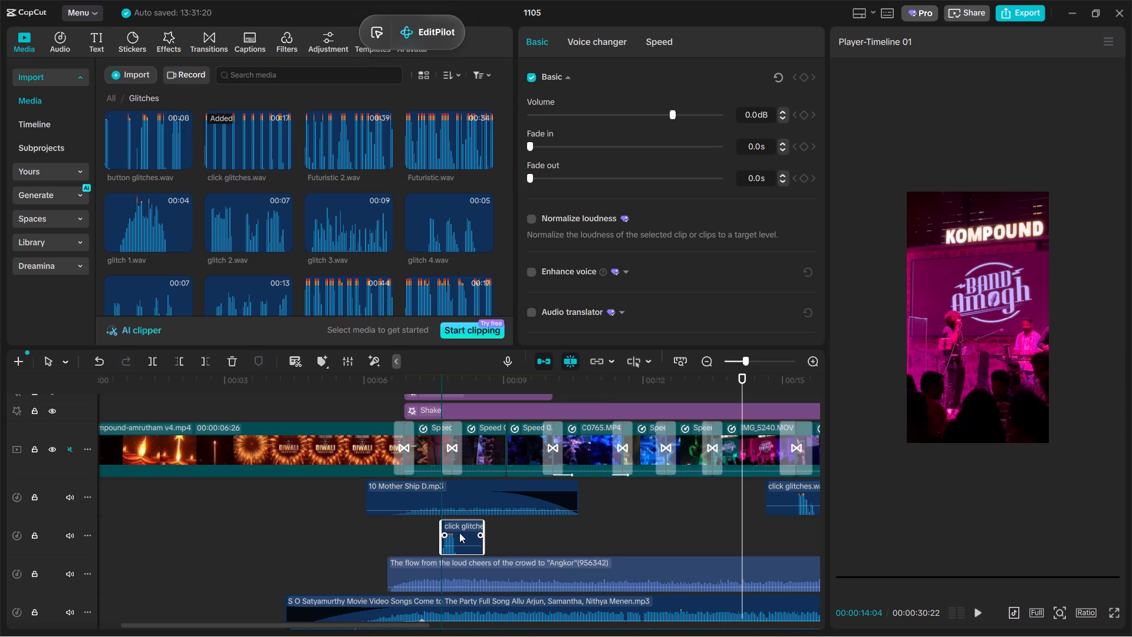
click(415, 538)
key(space)
ctrl+scroll(430, 537, down, 5)
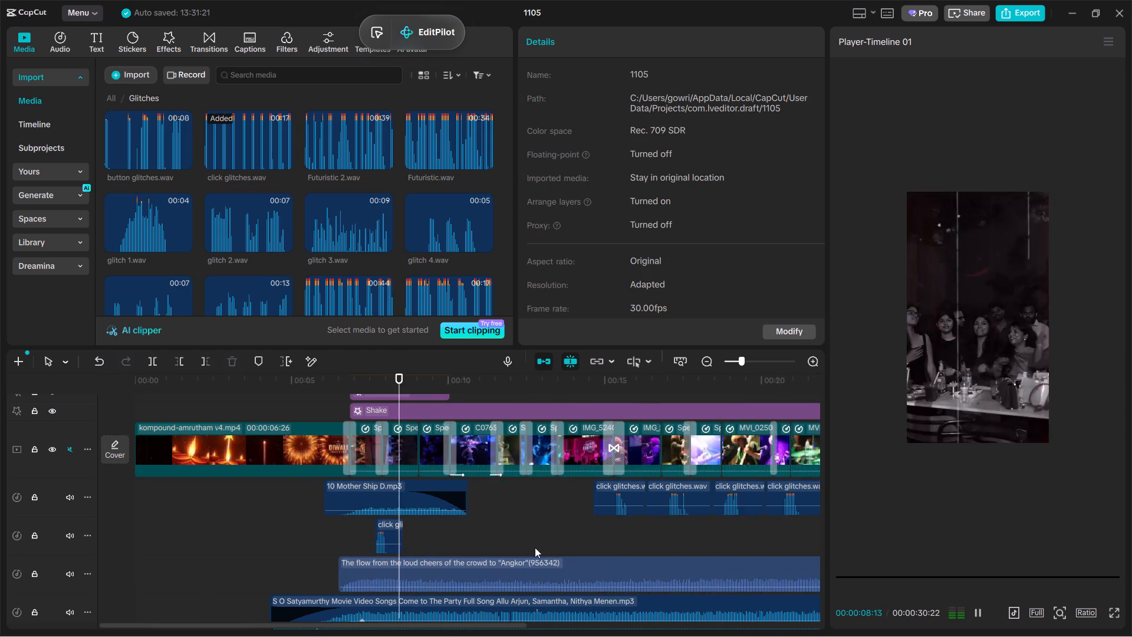
ctrl+scroll(535, 547, down, 3)
Move the third click glitches piece down to the track above the crowd cheers, starting at about 00:16:21, and play it back.
click(544, 498)
click(534, 526)
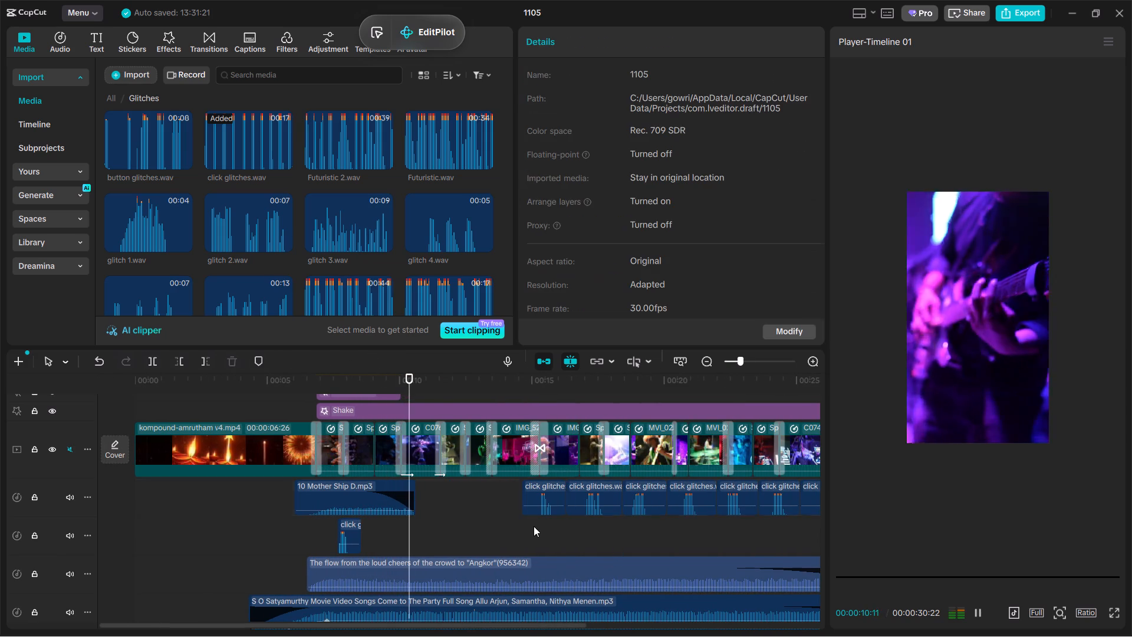
drag(534, 526, 520, 523)
key(space)
ctrl+scroll(519, 523, up, 7)
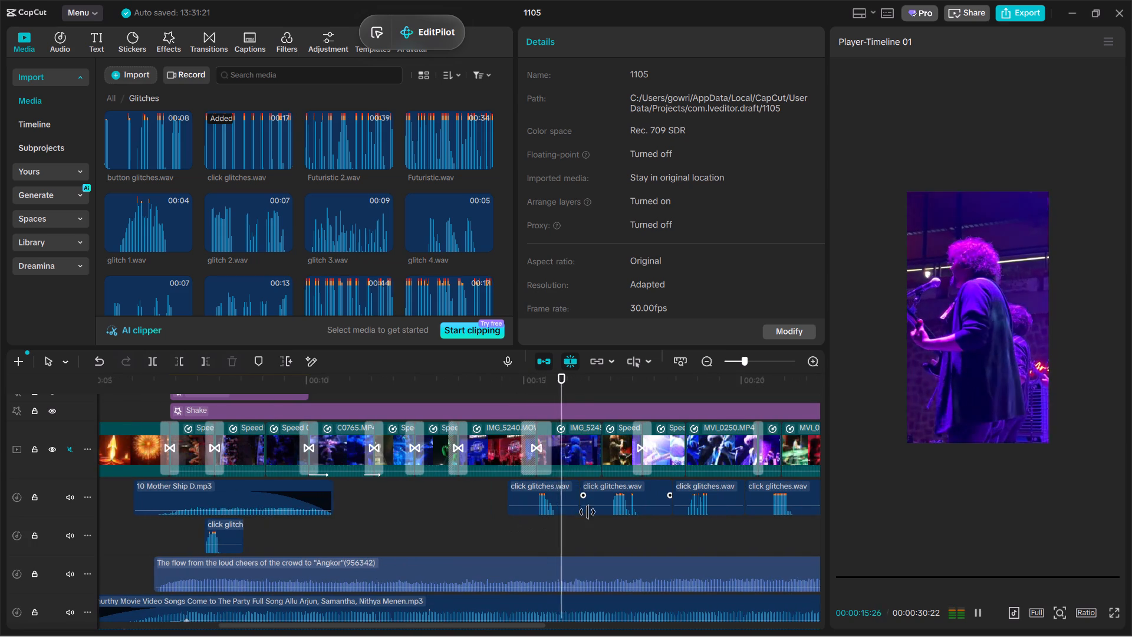
click(605, 493)
drag(605, 493, 627, 541)
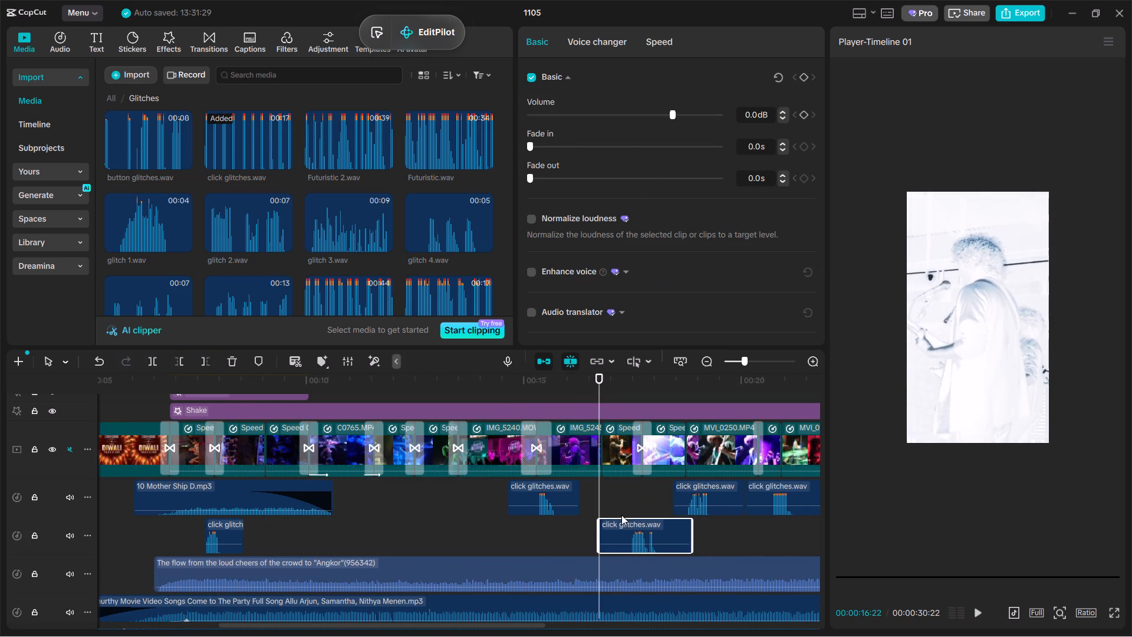
click(574, 533)
key(space)
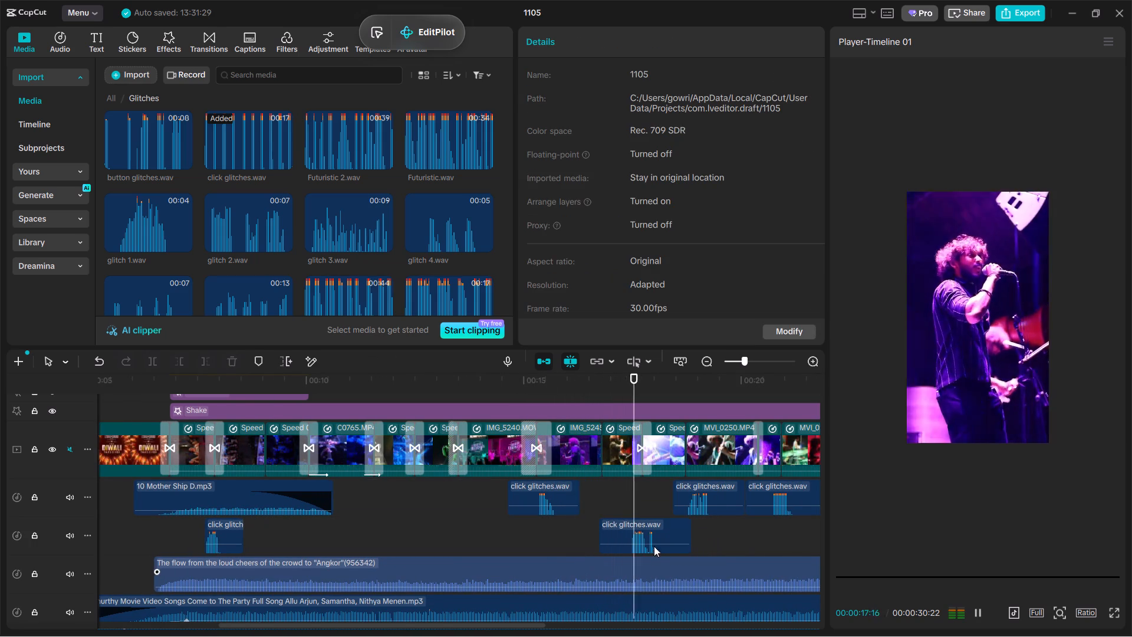
Move the fourth click glitches piece to the track above the crowd cheers, starting at about 00:21:27, and play it back.
scroll(730, 468, down, 4)
click(702, 427)
drag(702, 427, 911, 563)
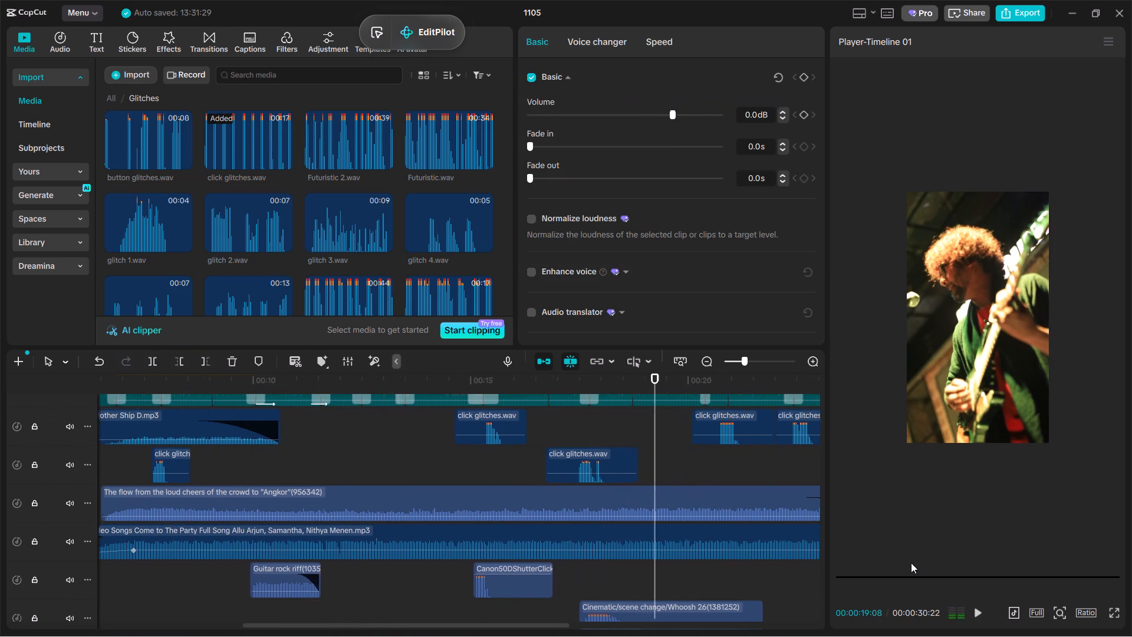
drag(911, 563, 661, 590)
scroll(679, 530, up, 1)
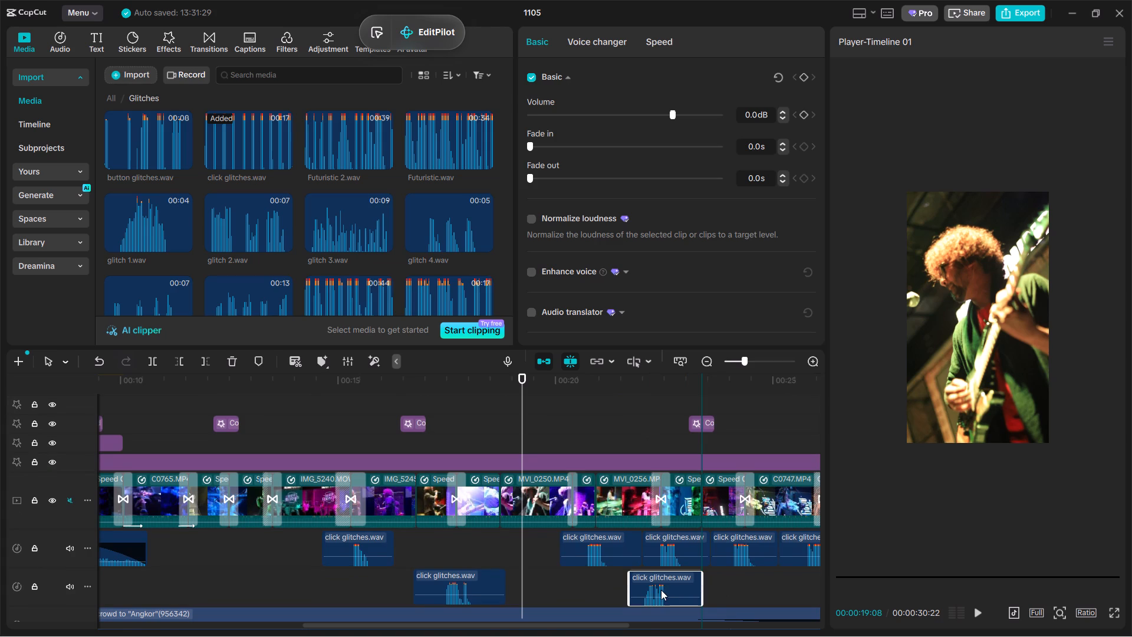
drag(661, 590, 665, 591)
scroll(663, 590, up, 1)
click(624, 589)
key(space)
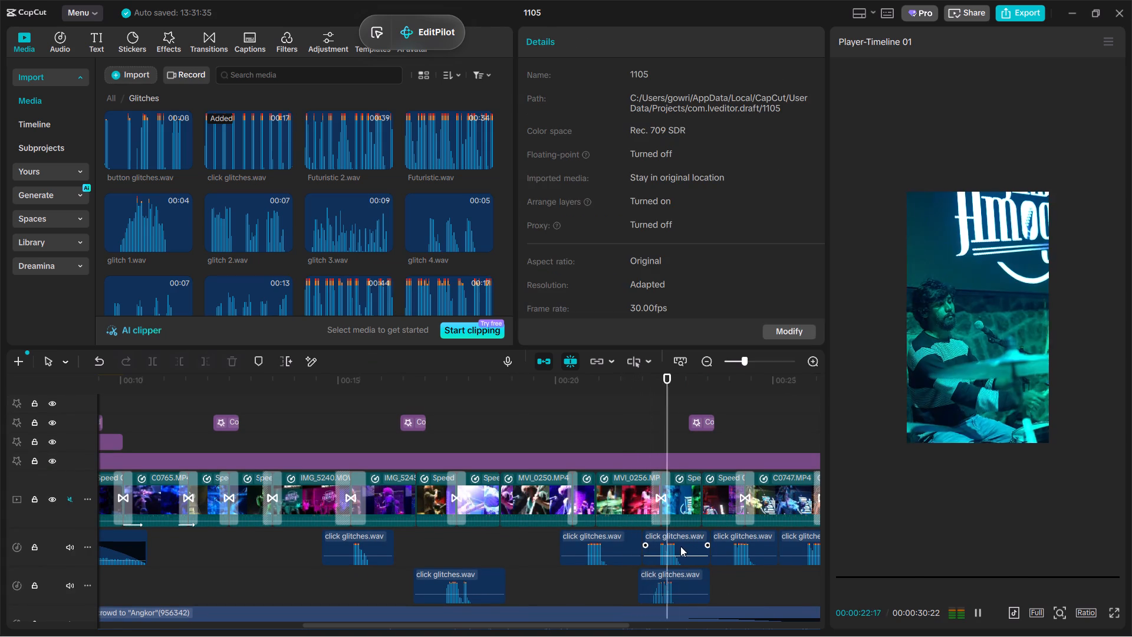
Move the fifth click glitches piece to the track above the crowd cheers near the video's end, at about 00:28:25, and play it back.
ctrl+scroll(679, 546, up, 9)
click(510, 546)
drag(508, 545, 907, 558)
scroll(524, 546, left, 2)
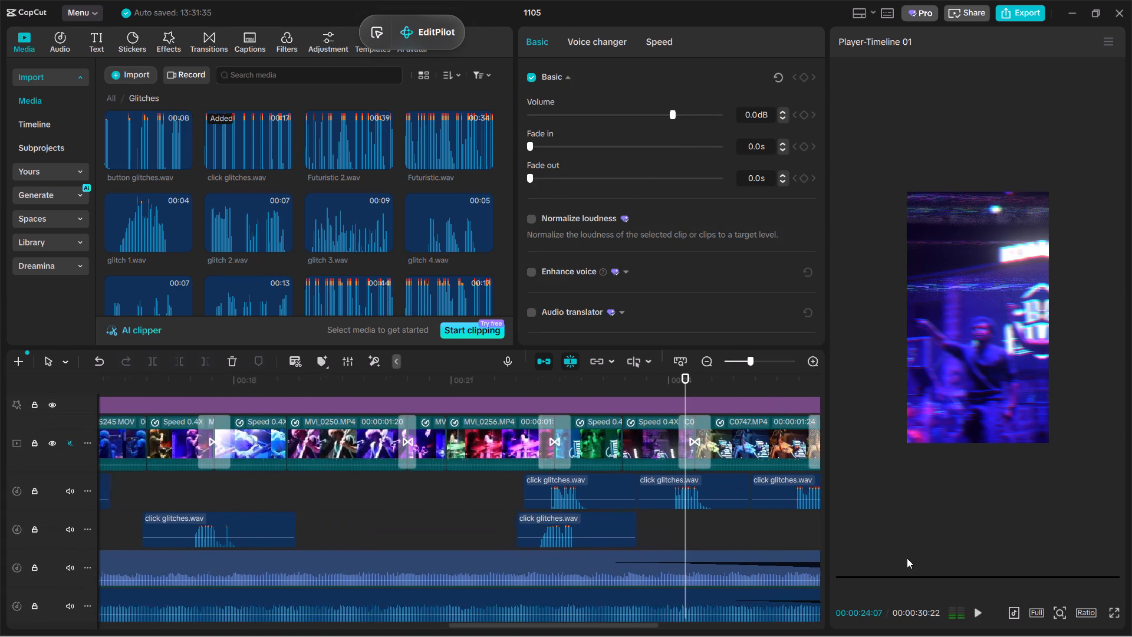
scroll(907, 558, left, 2)
drag(907, 558, 488, 540)
scroll(694, 561, left, 3)
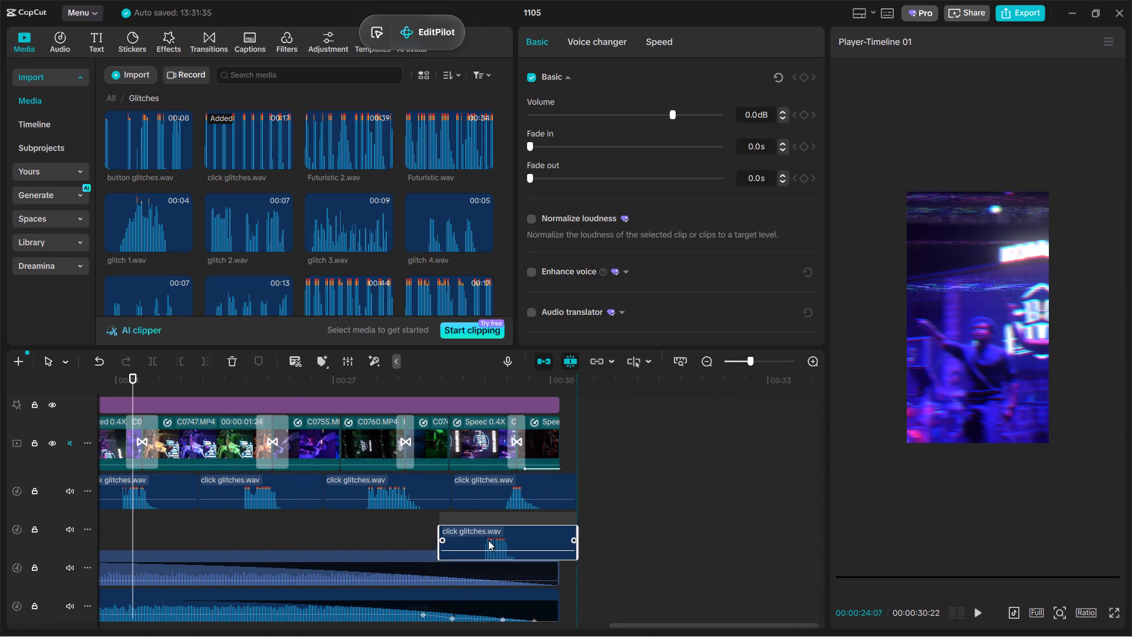
drag(488, 540, 509, 538)
click(447, 528)
key(space)
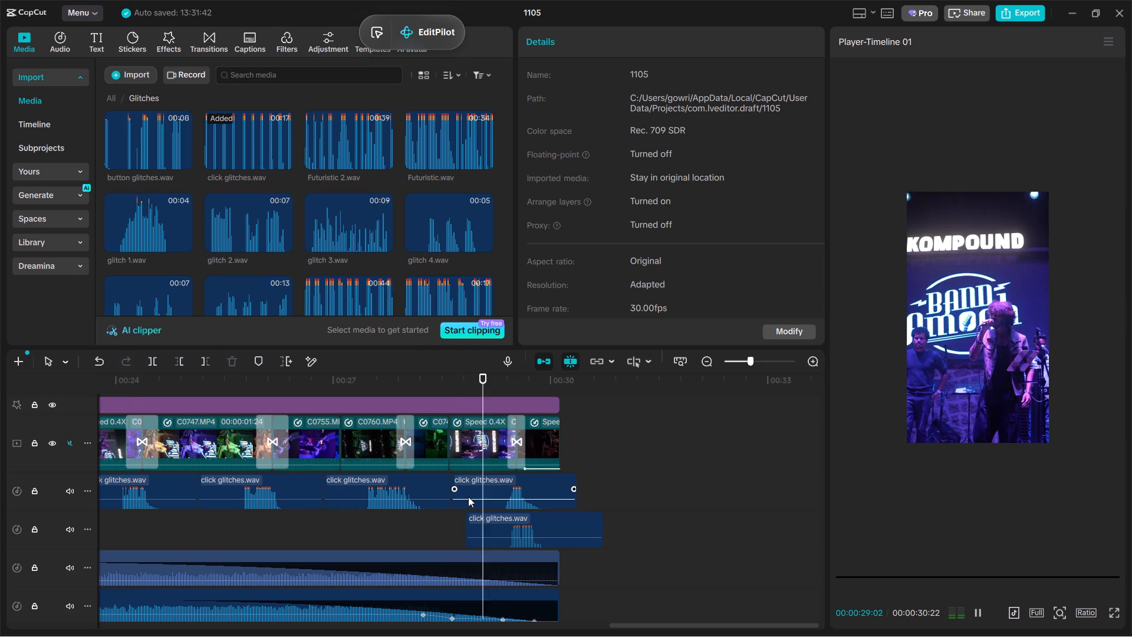
Move the click glitches piece near 00:27 down to the track above the crowd cheers, starting at about 00:27:00, and play it back.
click(387, 527)
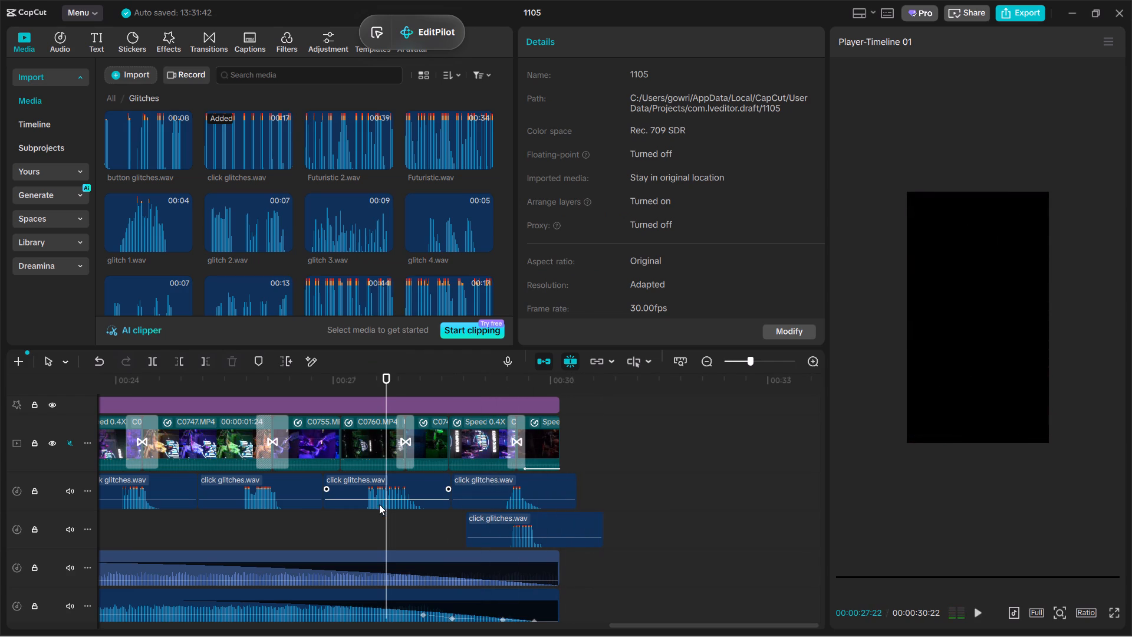
click(379, 492)
drag(379, 487, 388, 528)
click(348, 487)
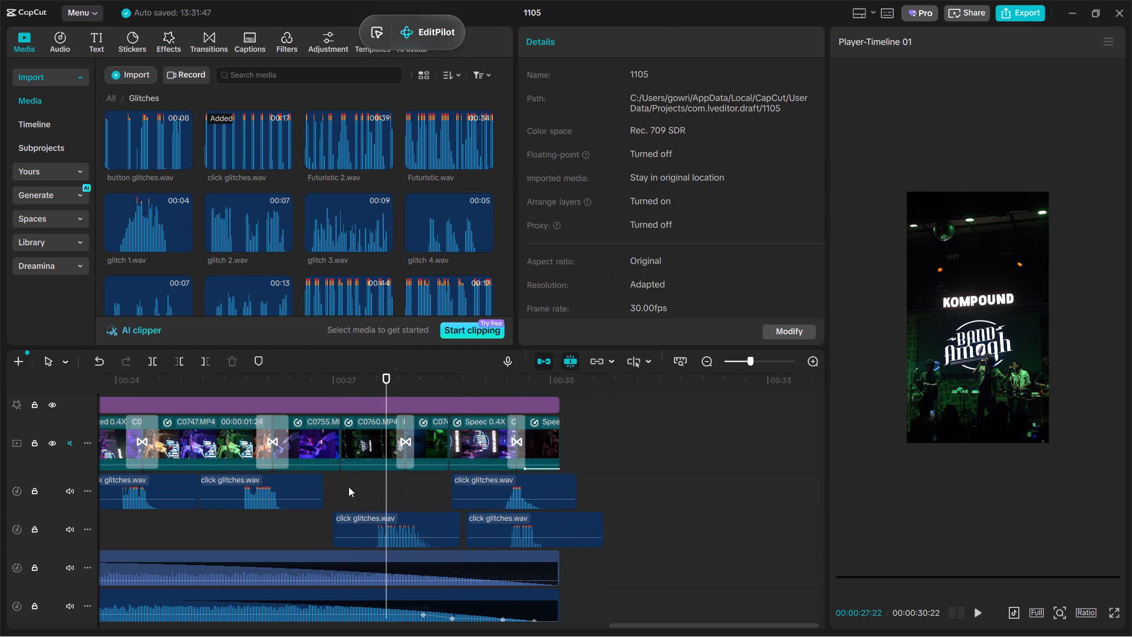
key(space)
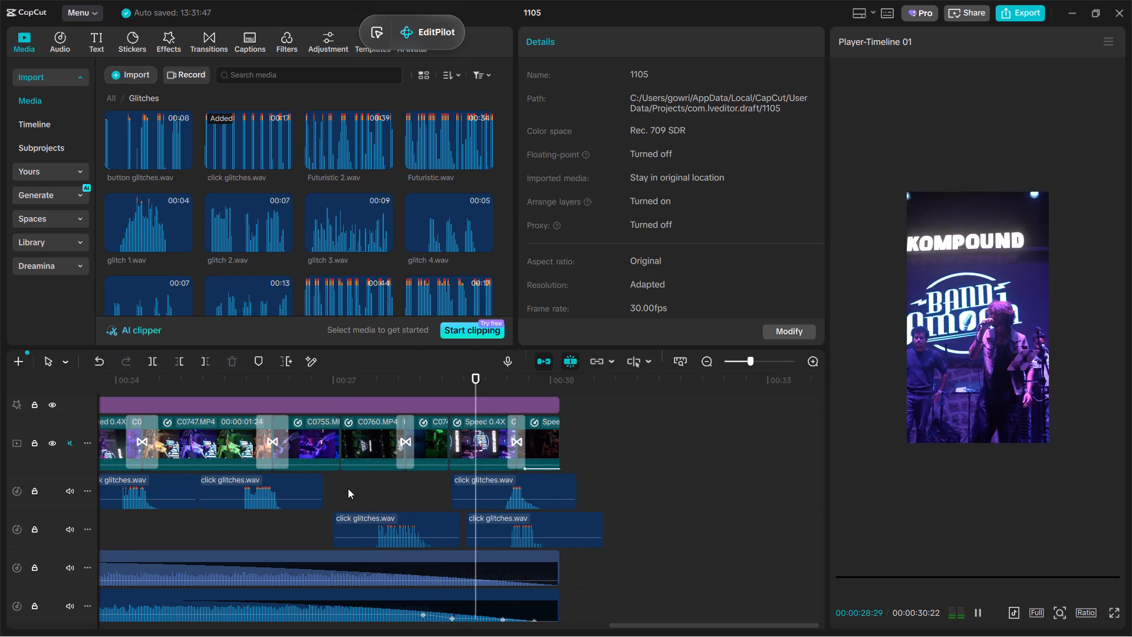
Move the click glitches piece near 00:25 to the Shoe Swoosh Cinematic track, starting at about 00:25:08, and play it back.
click(348, 488)
click(275, 483)
drag(275, 483, 462, 581)
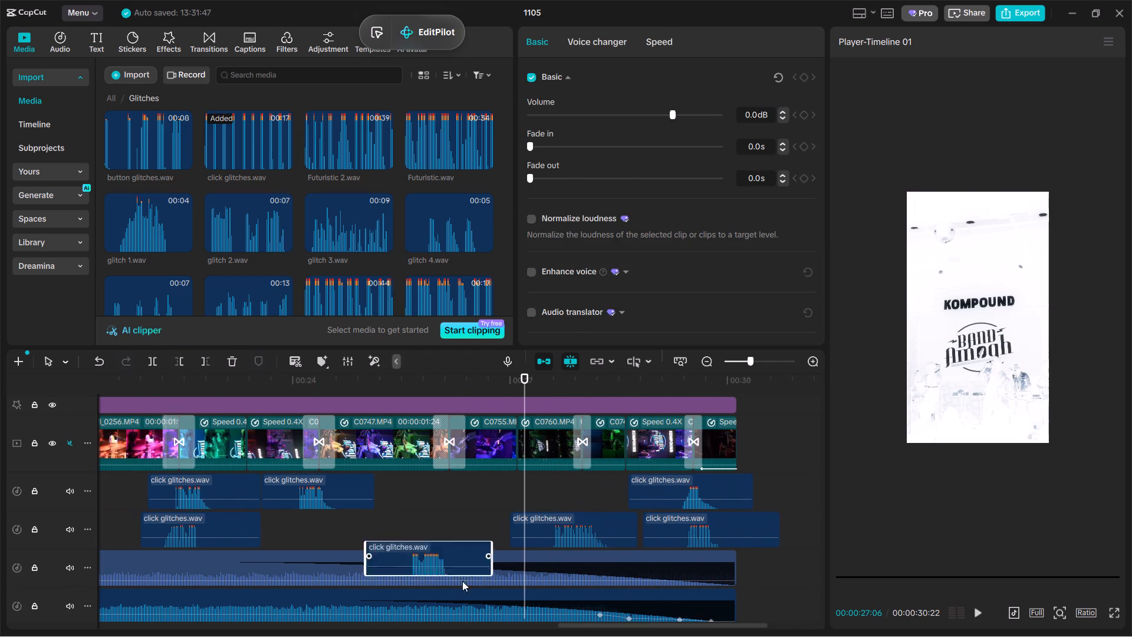
drag(462, 581, 460, 602)
click(380, 493)
key(space)
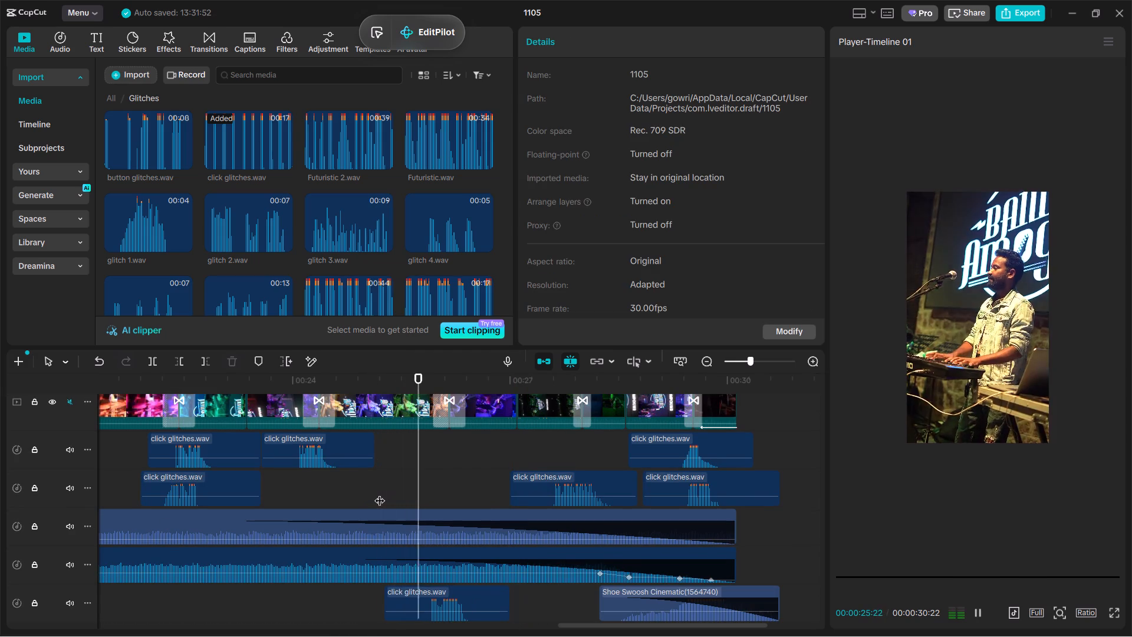
Play the later part from about 00:23 and the video's opening to check the click glitch timing against the transitions.
click(297, 484)
drag(297, 484, 248, 492)
key(space)
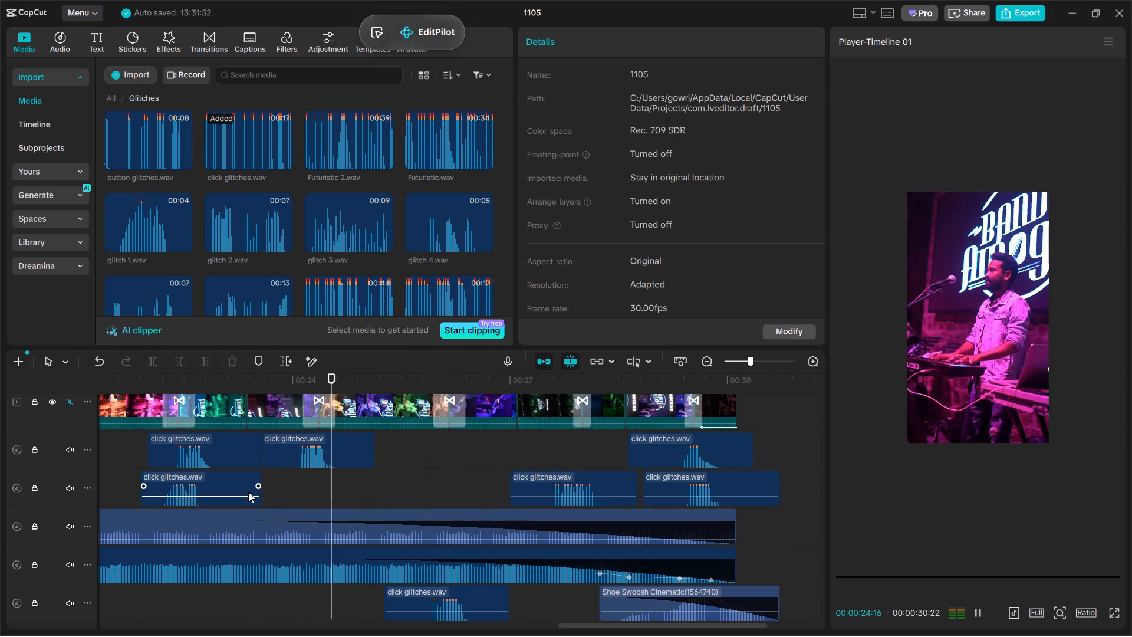
ctrl+scroll(248, 492, down, 13)
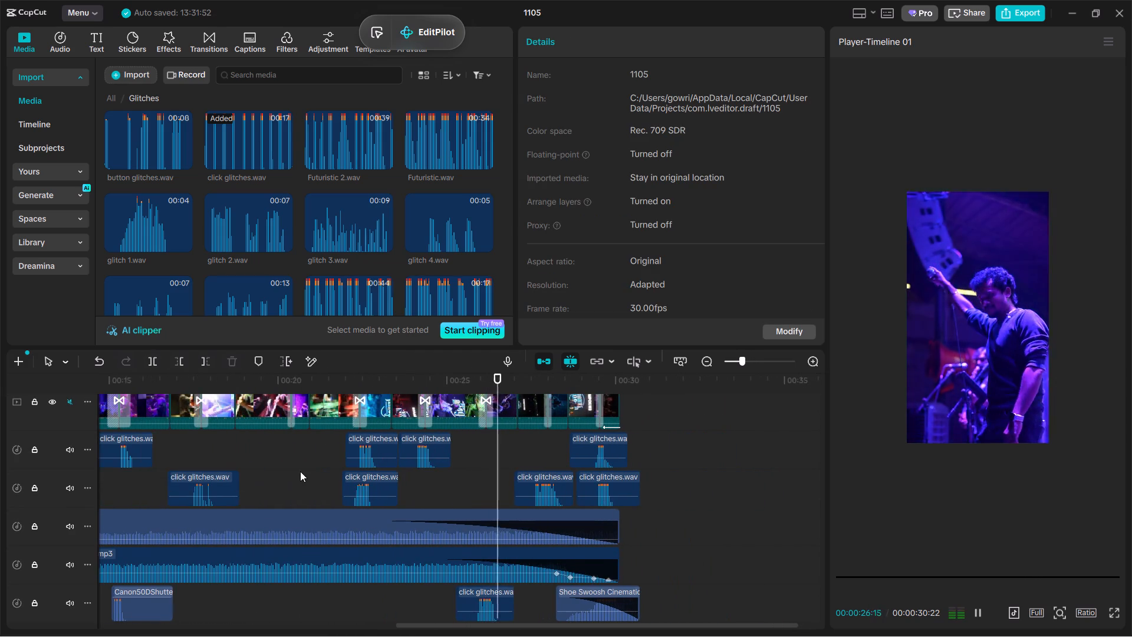
click(301, 471)
drag(301, 471, 21, 469)
scroll(182, 445, down, 2)
key(space)
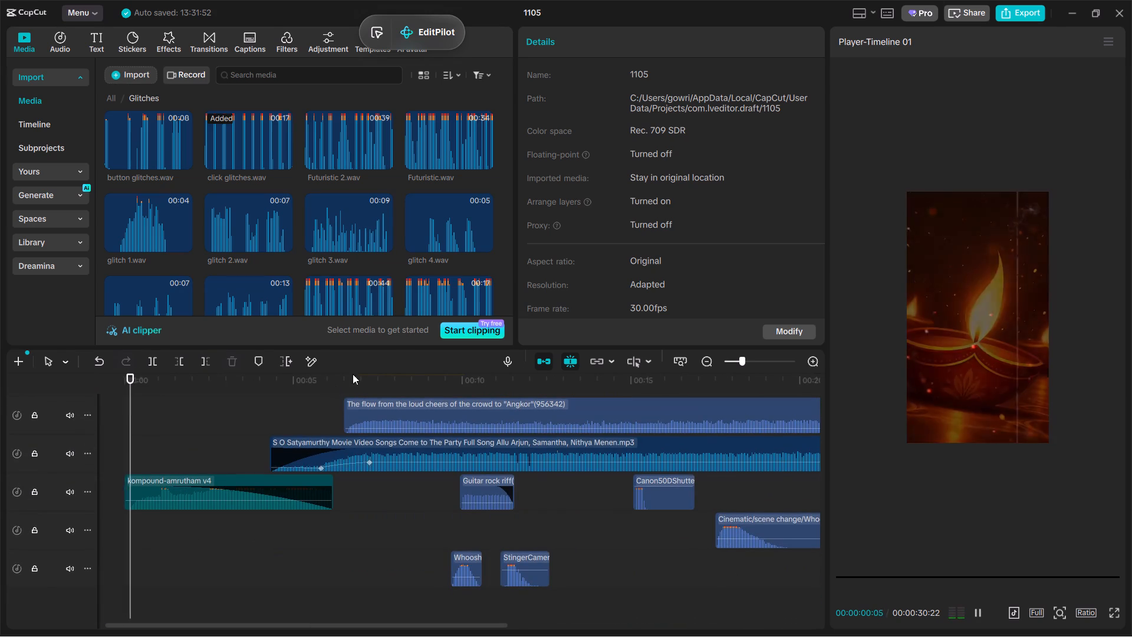
Audition glitch 4.wav and glitch 1.wav, add glitch 1.wav on a new audio track at about 00:08:26, and play it back.
click(467, 272)
click(451, 216)
click(123, 216)
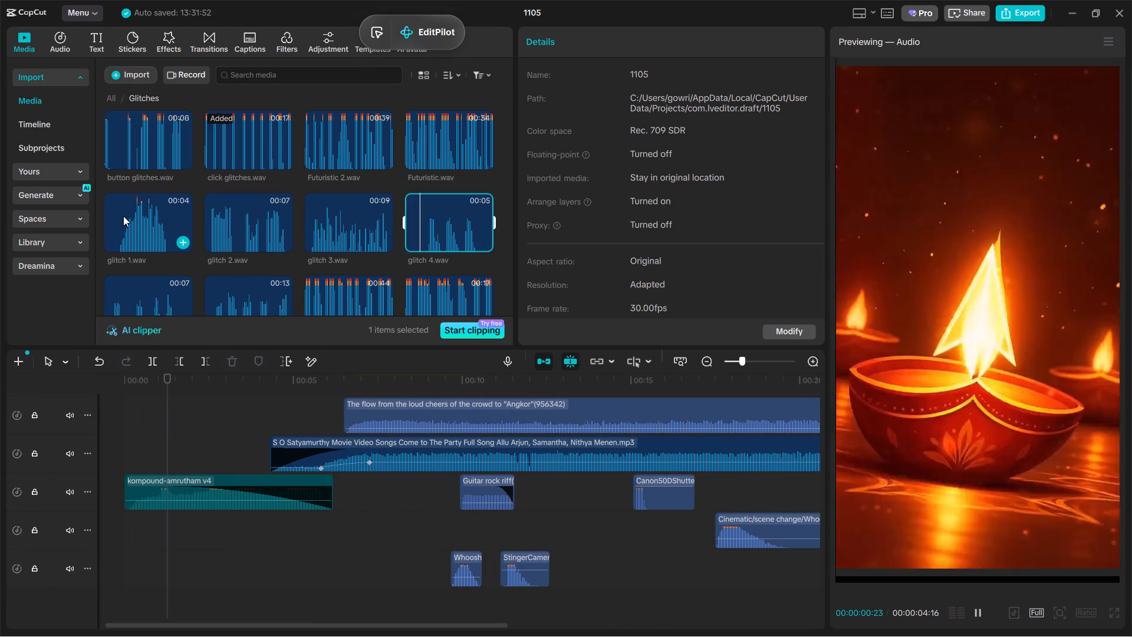
drag(126, 215, 420, 511)
click(389, 508)
scroll(413, 591, down, 2)
key(space)
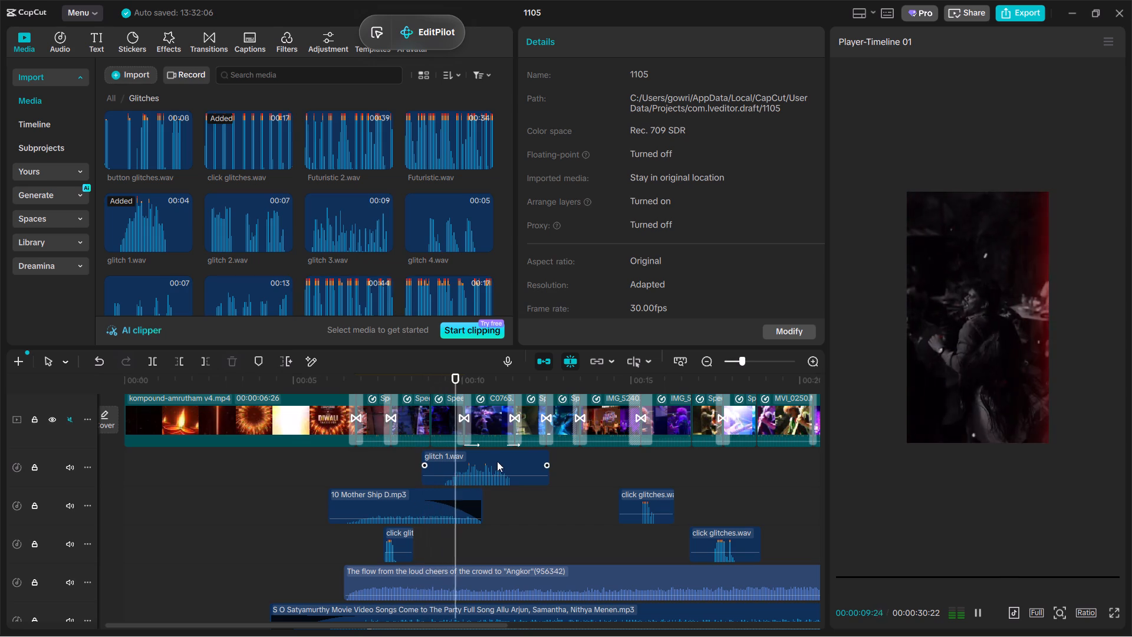
ctrl+scroll(468, 440, up, 8)
ctrl+scroll(475, 442, down, 5)
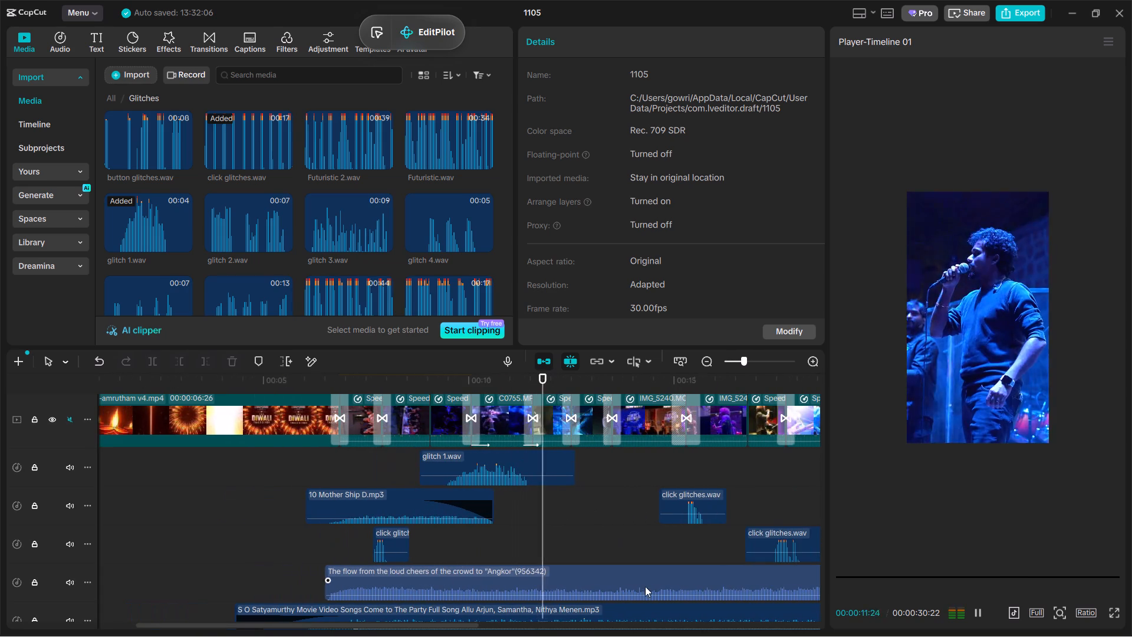
ctrl+scroll(617, 498, down, 5)
Audition more glitch sounds, add glitch 5.wav on a new track below glitch 1.wav at about 00:06:20, and play it back.
scroll(371, 334, down, 1)
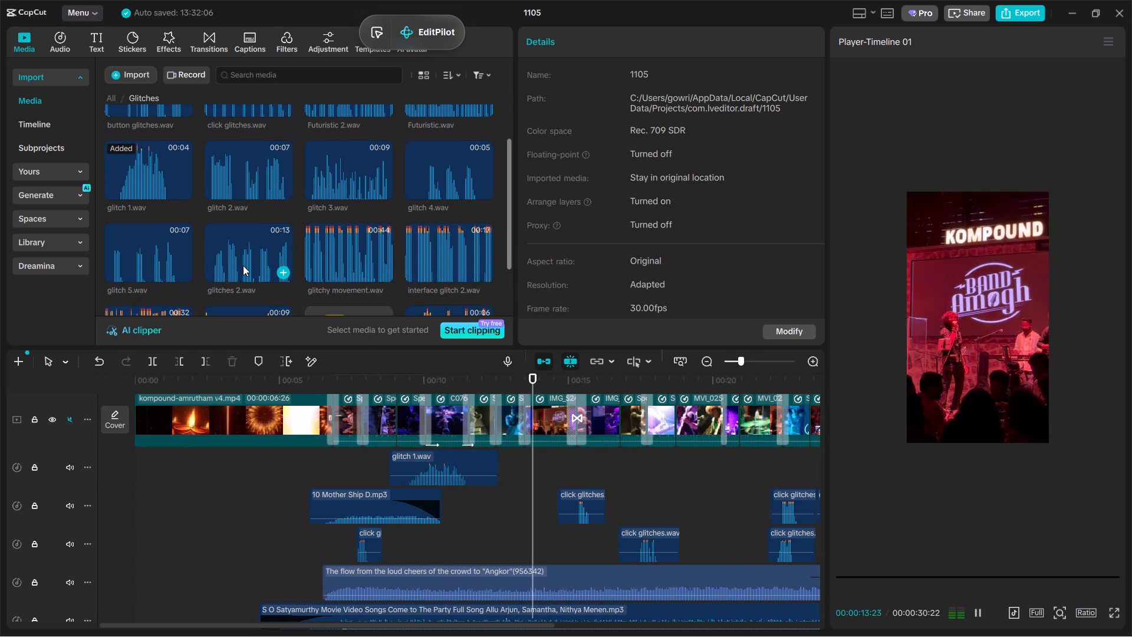
click(243, 265)
click(163, 236)
scroll(164, 220, down, 1)
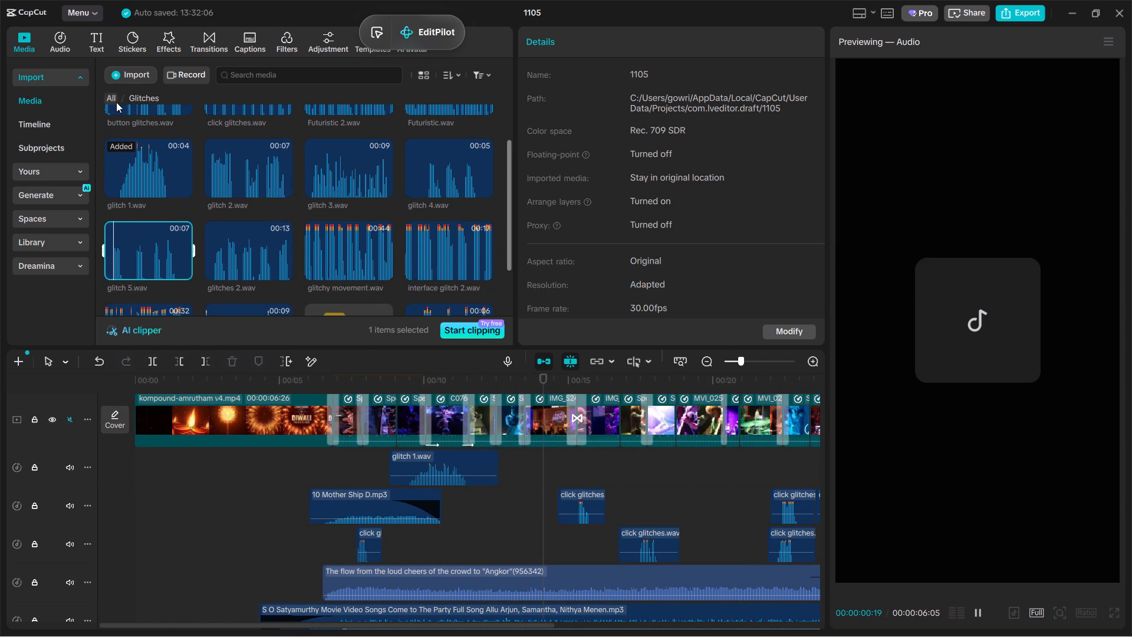
drag(136, 251, 326, 474)
scroll(360, 480, down, 1)
click(361, 472)
key(space)
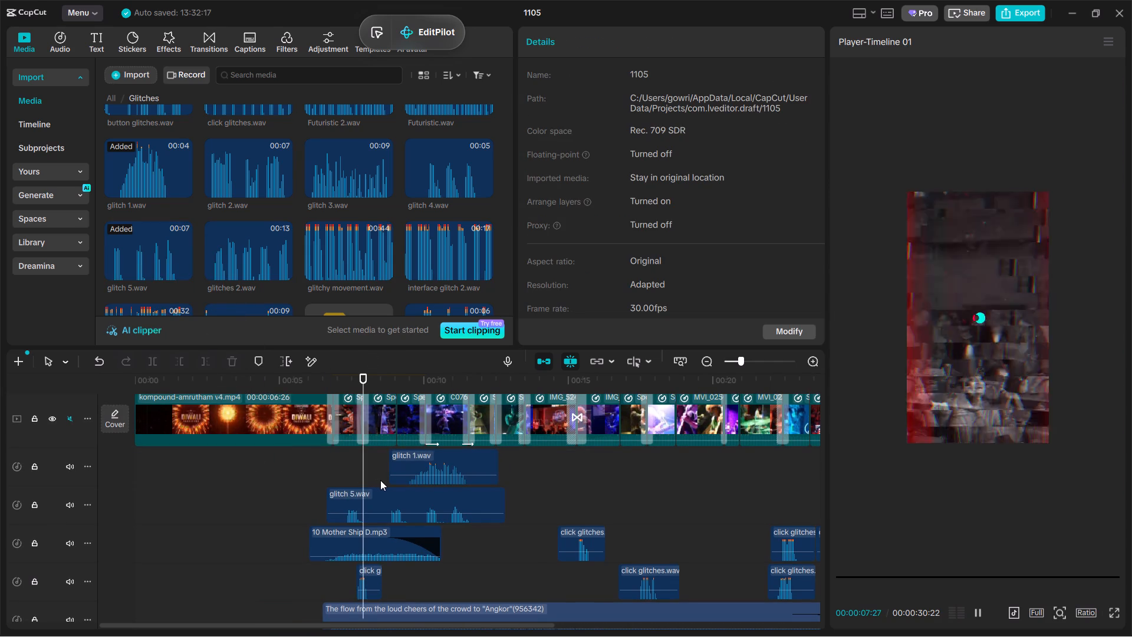
key(space)
key(space)
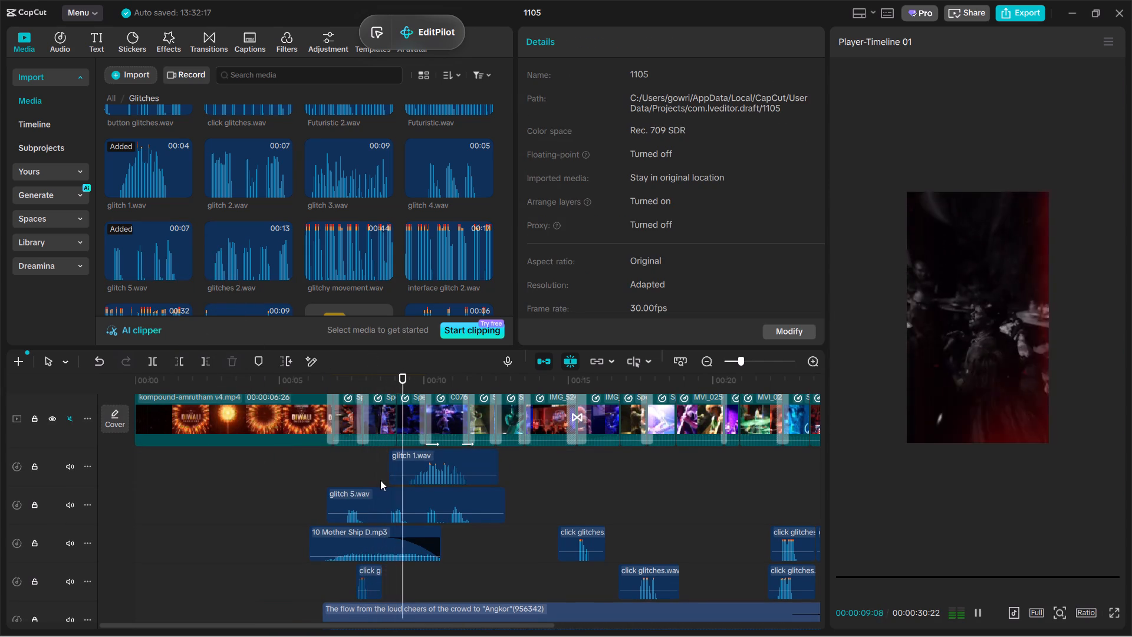
ctrl+scroll(380, 480, up, 9)
ctrl+scroll(380, 480, down, 12)
scroll(380, 480, up, 1)
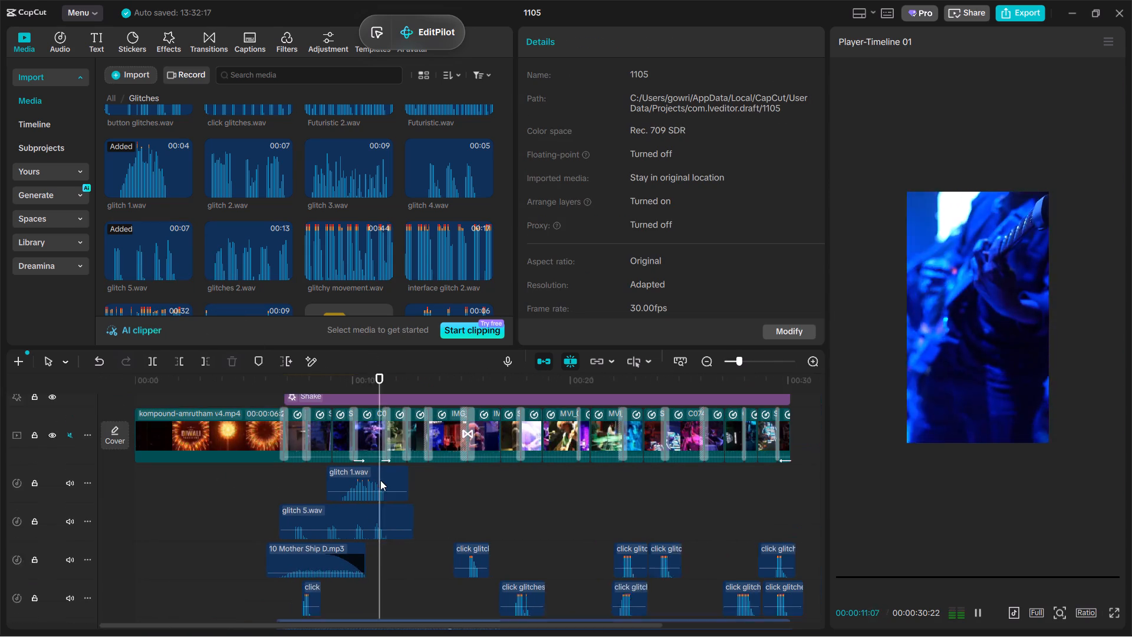
Play the section from about 00:11 to 00:15 to check the glitch sounds, and audition glitch 1.wav again.
scroll(380, 480, up, 1)
scroll(402, 467, down, 1)
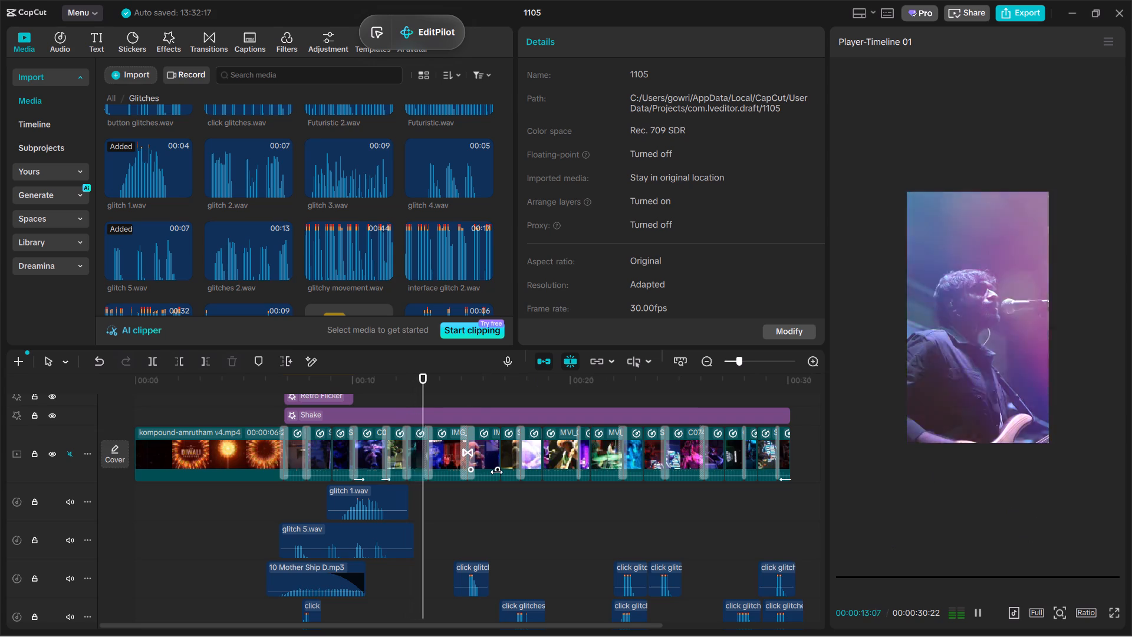
ctrl+scroll(436, 465, up, 7)
key(space)
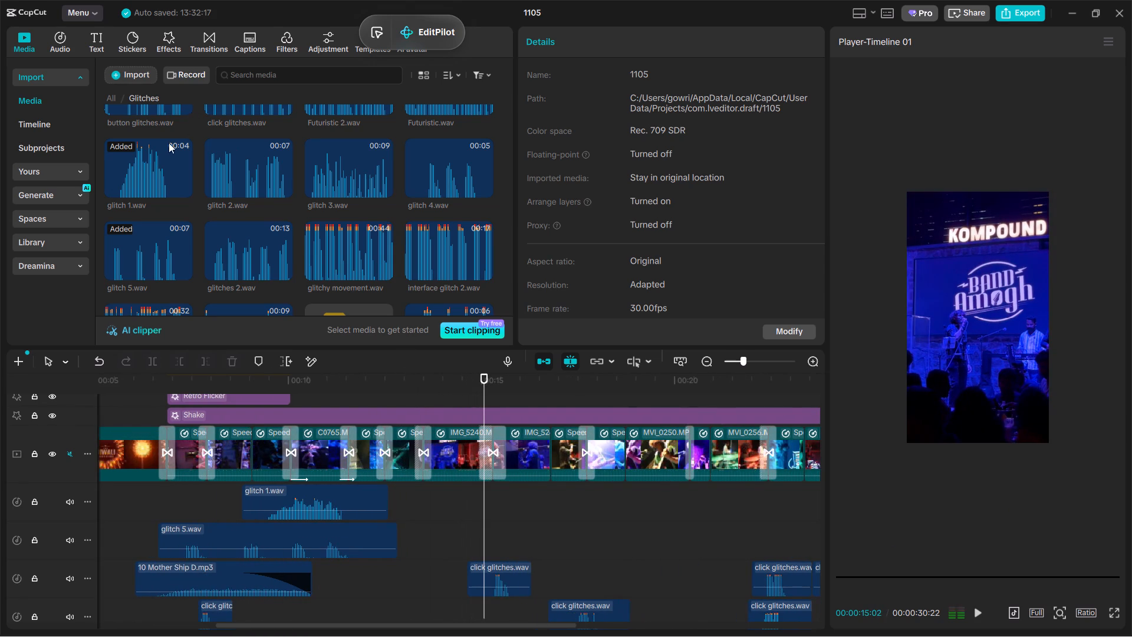
click(152, 176)
click(110, 93)
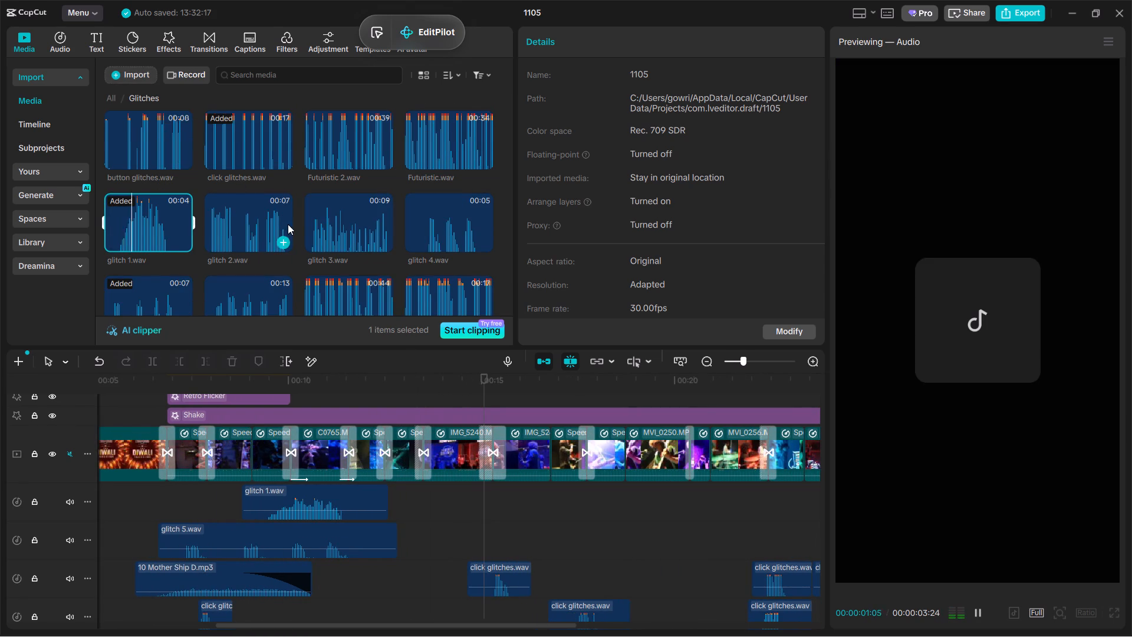
click(112, 94)
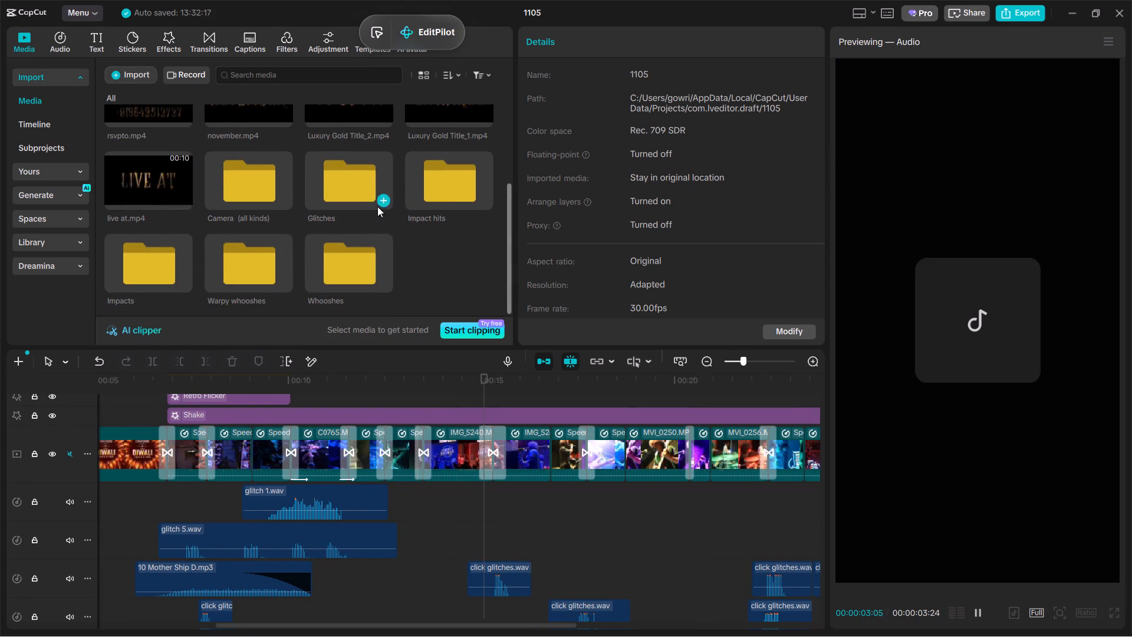
Audition sounds in the Impact hits folder, including 12 Dark Metal A.wav and 04 Dark Truth.wav.
double_click(449, 197)
triple_click(434, 198)
scroll(434, 198, down, 1)
double_click(434, 198)
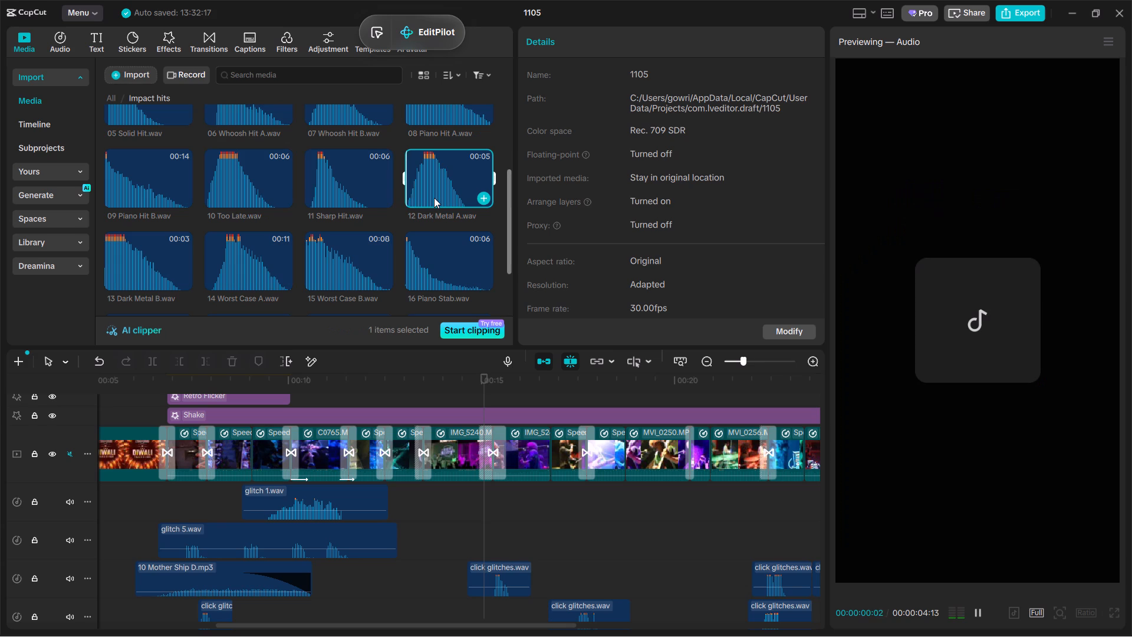
click(422, 272)
scroll(429, 208, up, 1)
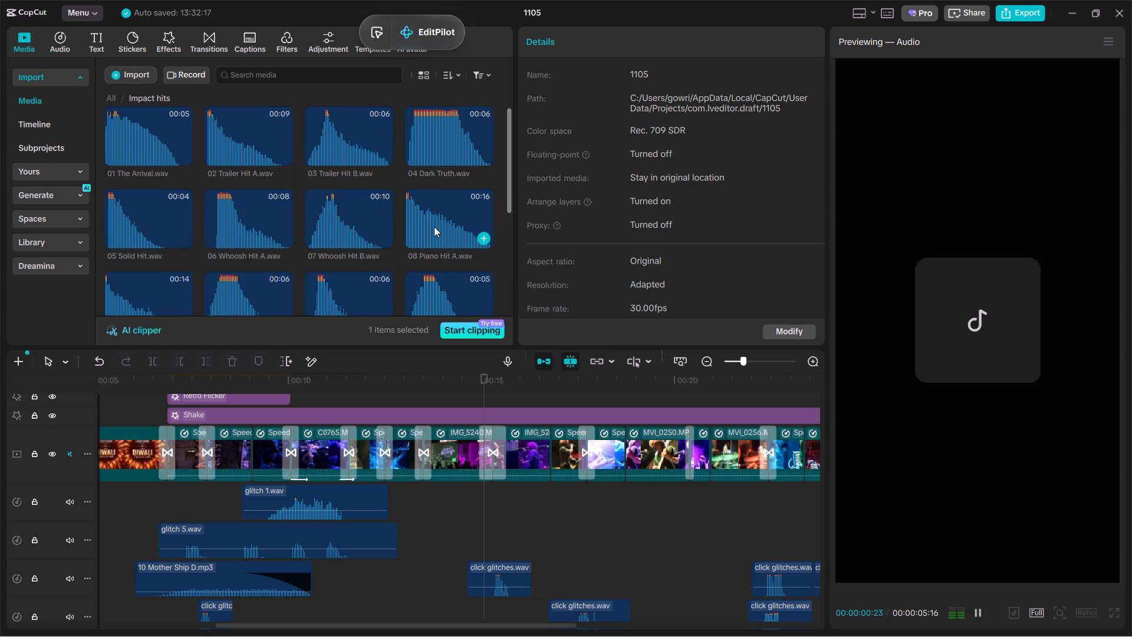
scroll(434, 226, up, 1)
click(434, 228)
click(427, 137)
scroll(427, 137, up, 1)
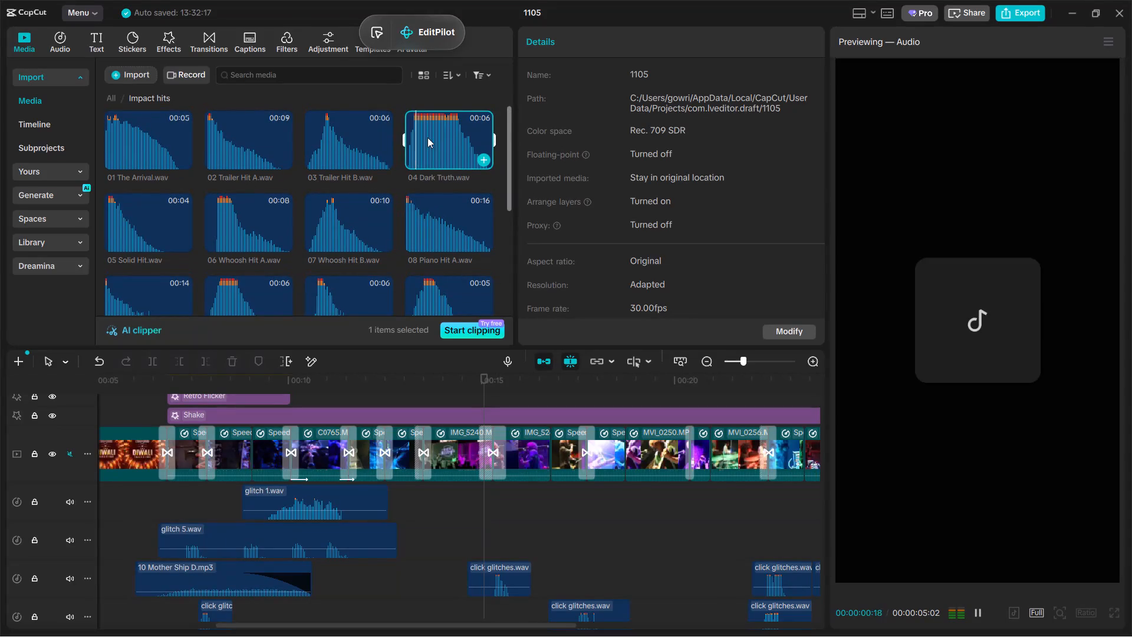
scroll(427, 137, up, 1)
scroll(240, 153, down, 1)
click(229, 153)
click(128, 151)
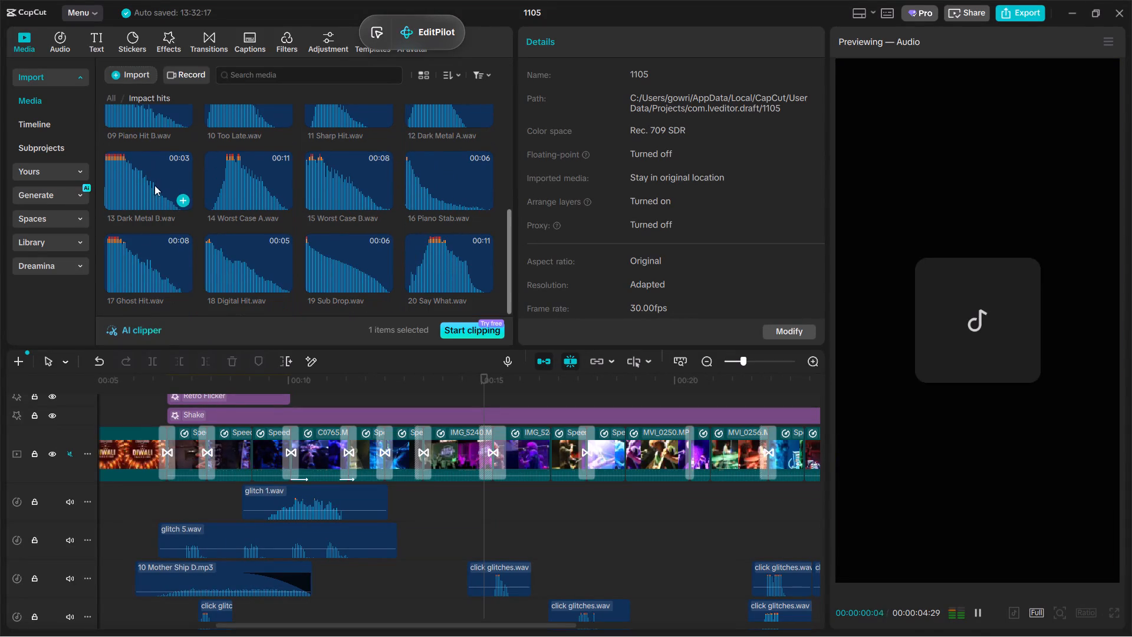
click(123, 235)
Audition sounds in the Impacts folder, add impact 4.wav to the glitch 1.wav track at about 00:13:08, and play it back.
click(113, 100)
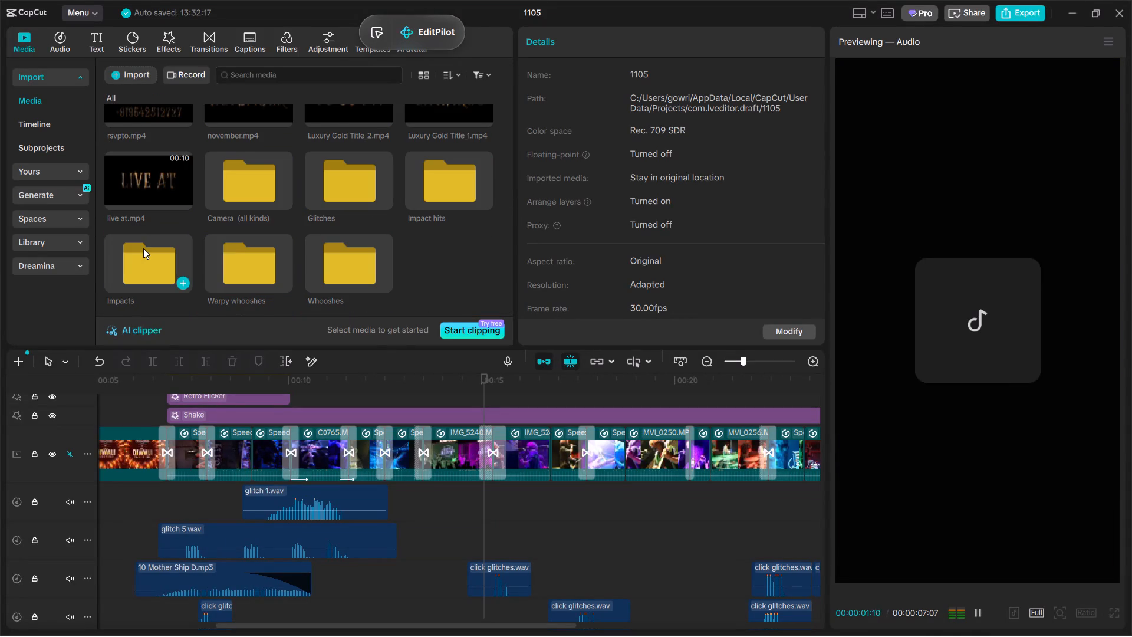
double_click(143, 248)
click(134, 262)
scroll(432, 173, down, 1)
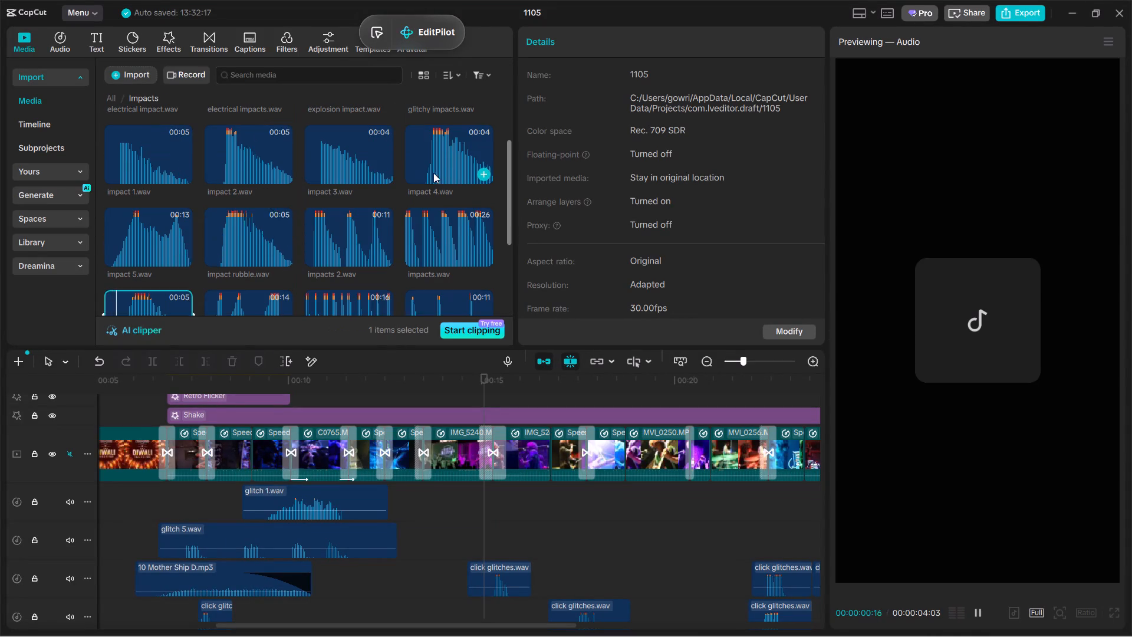
scroll(433, 173, down, 1)
click(449, 162)
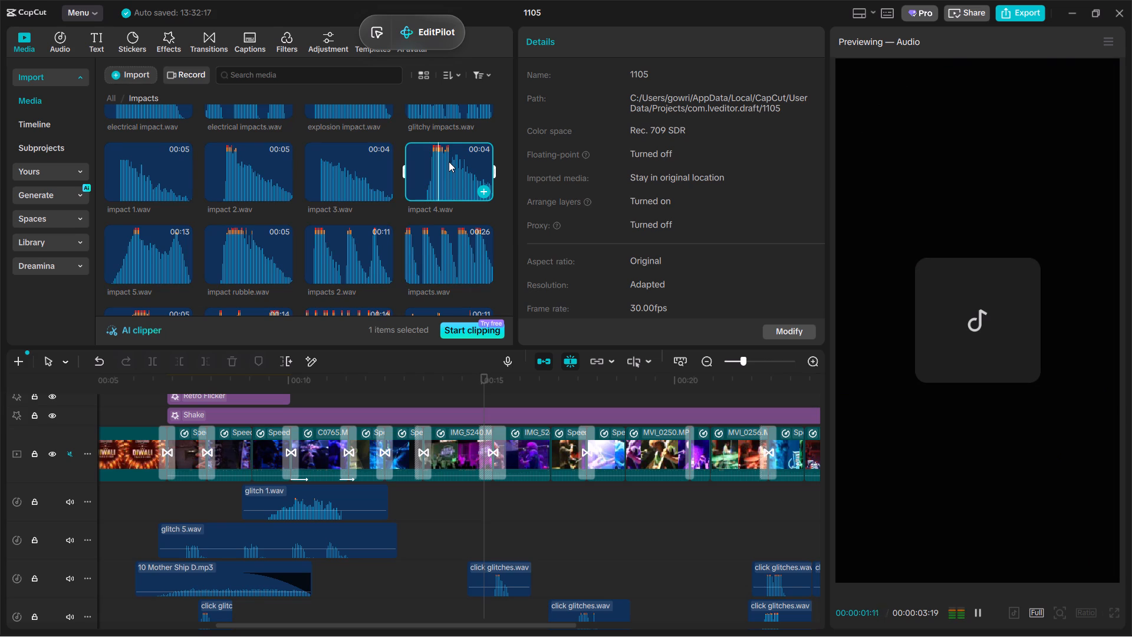
drag(449, 162, 407, 517)
scroll(407, 517, down, 2)
click(413, 531)
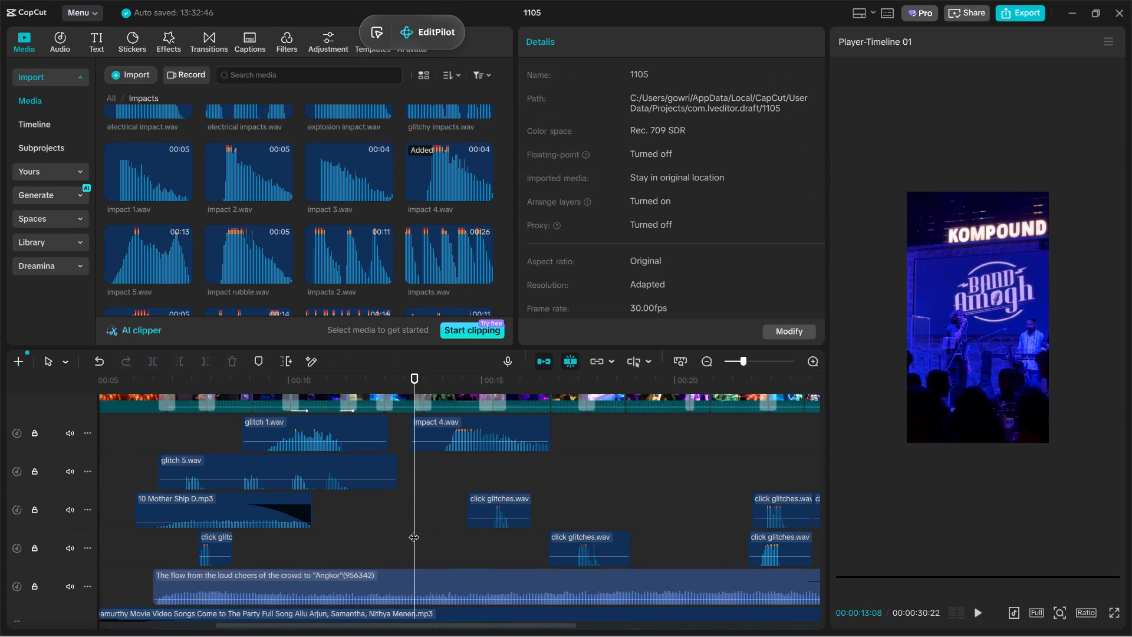
key(space)
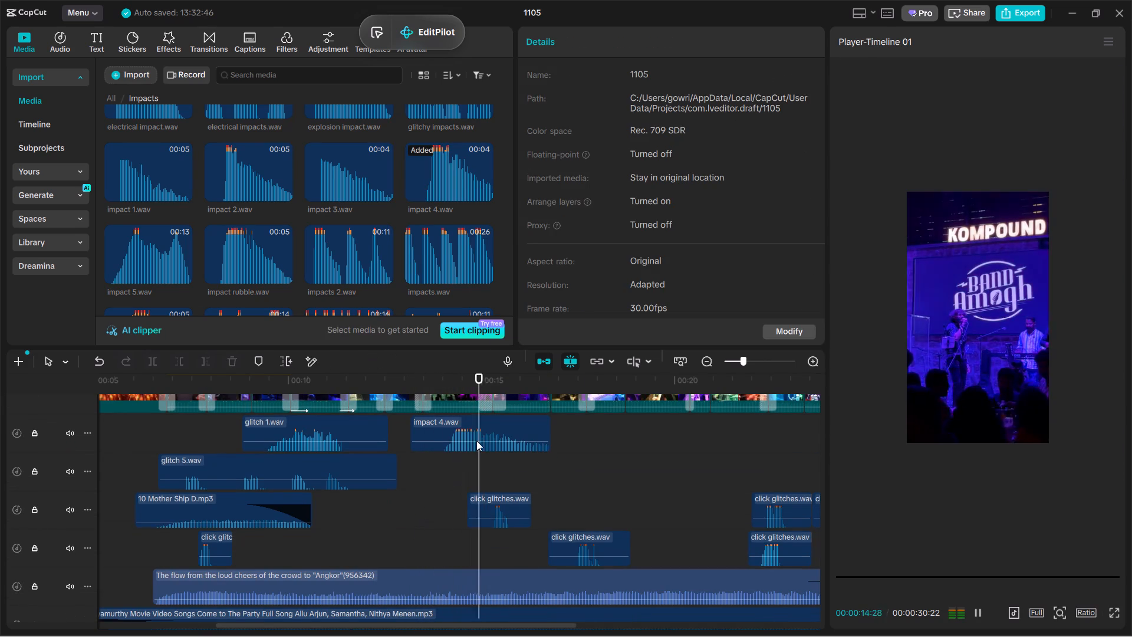
Move impact 4.wav to a new audio track below glitch 1.wav, starting at about 00:10:09, and play it back.
click(478, 434)
drag(479, 431, 317, 504)
scroll(325, 518, up, 1)
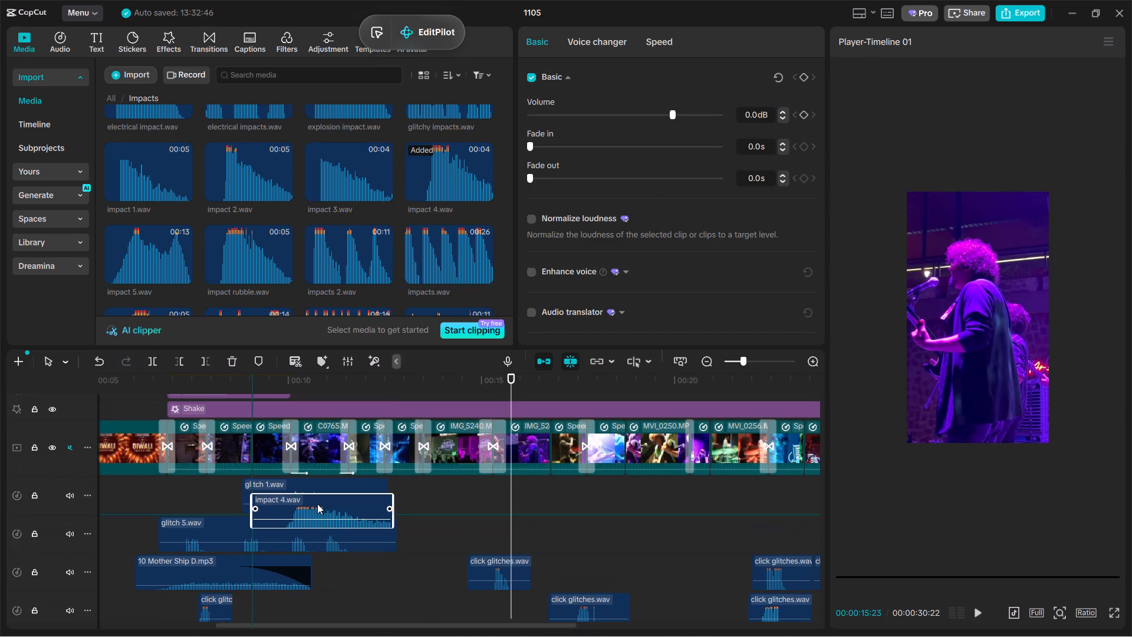
drag(317, 504, 372, 495)
scroll(258, 537, up, 1)
click(258, 536)
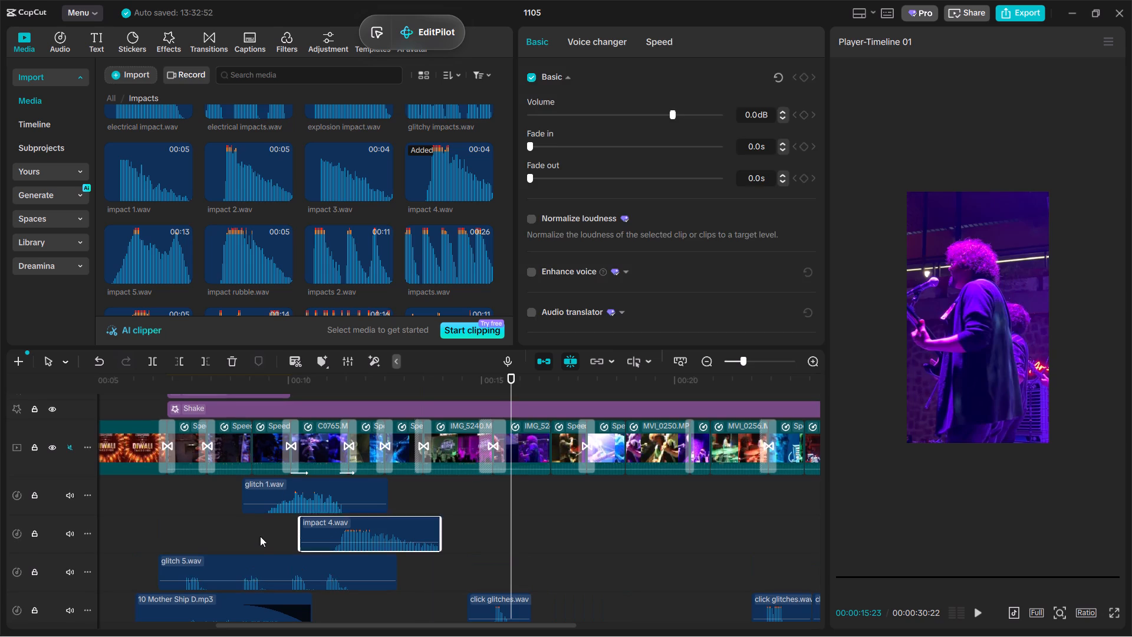
key(space)
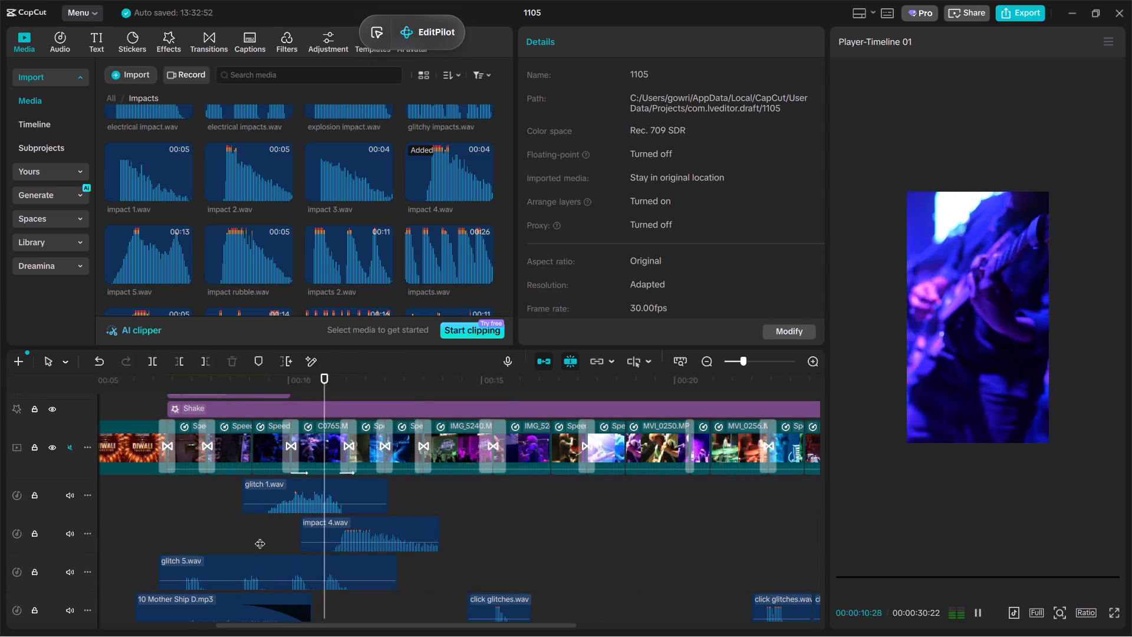
Raise the volume of impact 4.wav directly on the clip and play back its section through to about 00:16.
ctrl+scroll(316, 538, up, 6)
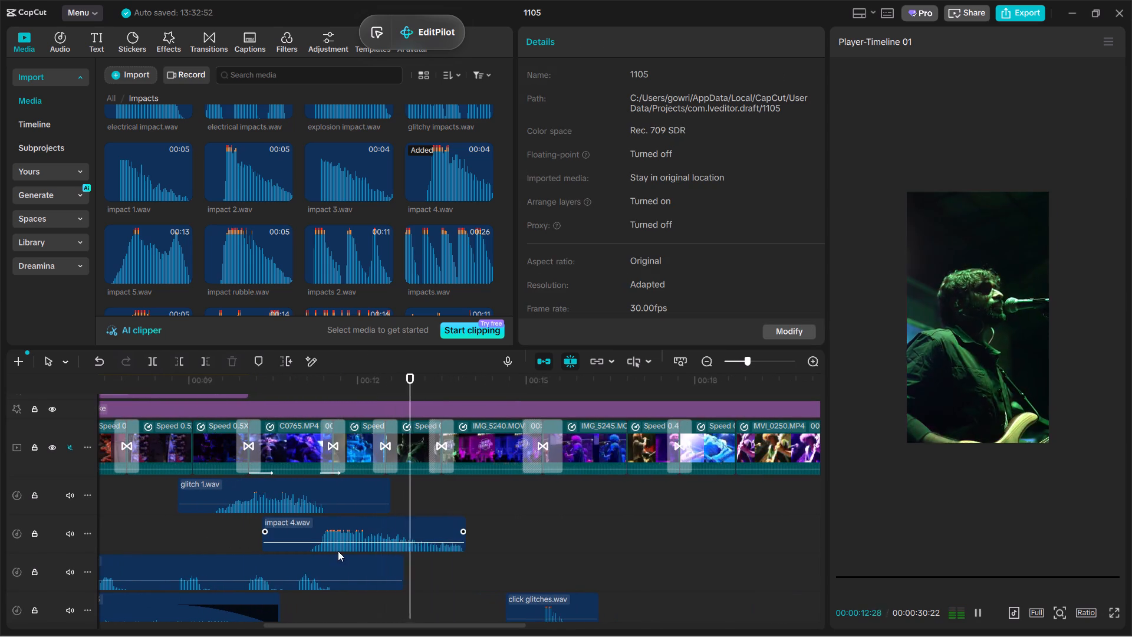
drag(338, 544, 336, 539)
click(216, 537)
key(space)
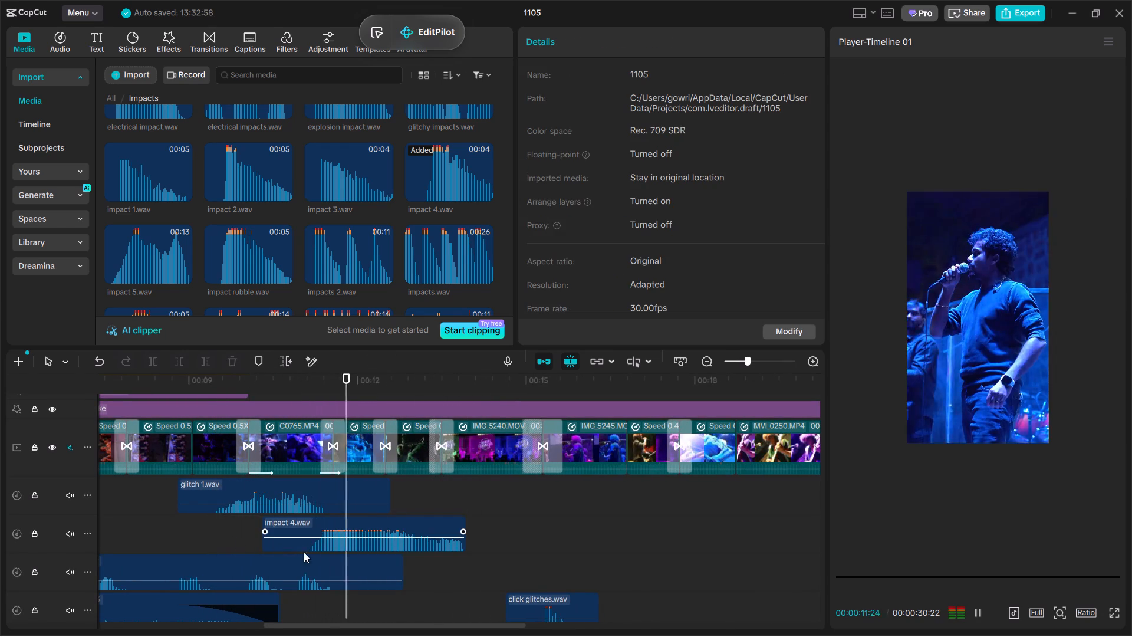
scroll(315, 552, down, 4)
scroll(328, 562, up, 2)
scroll(328, 562, down, 3)
ctrl+scroll(345, 526, down, 4)
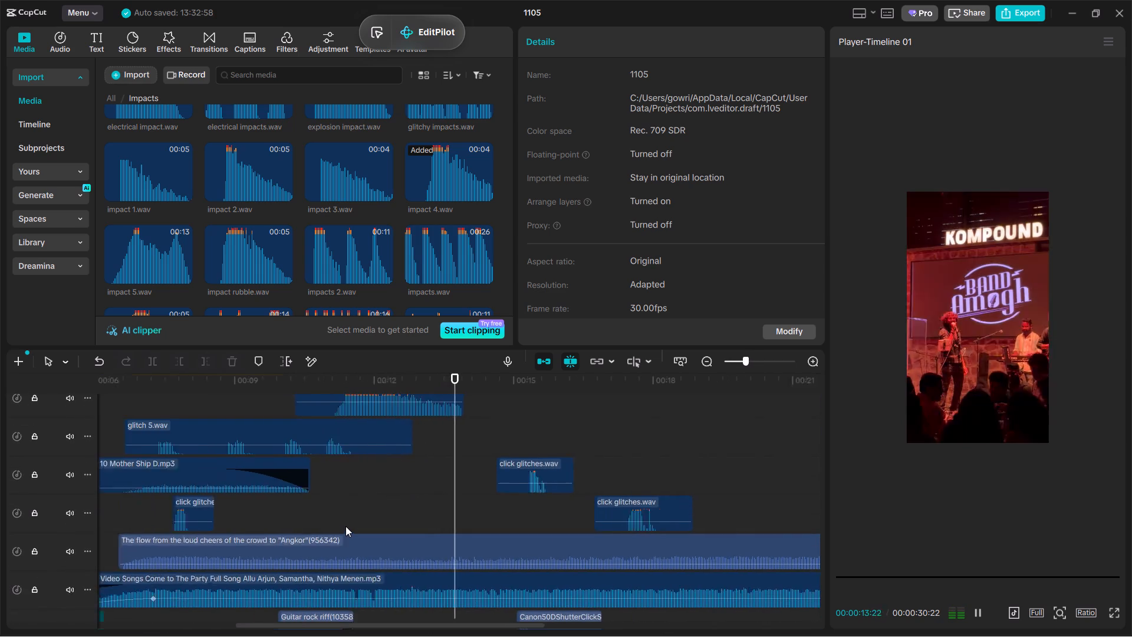
ctrl+scroll(345, 526, down, 4)
scroll(378, 515, up, 2)
ctrl+scroll(471, 378, down, 2)
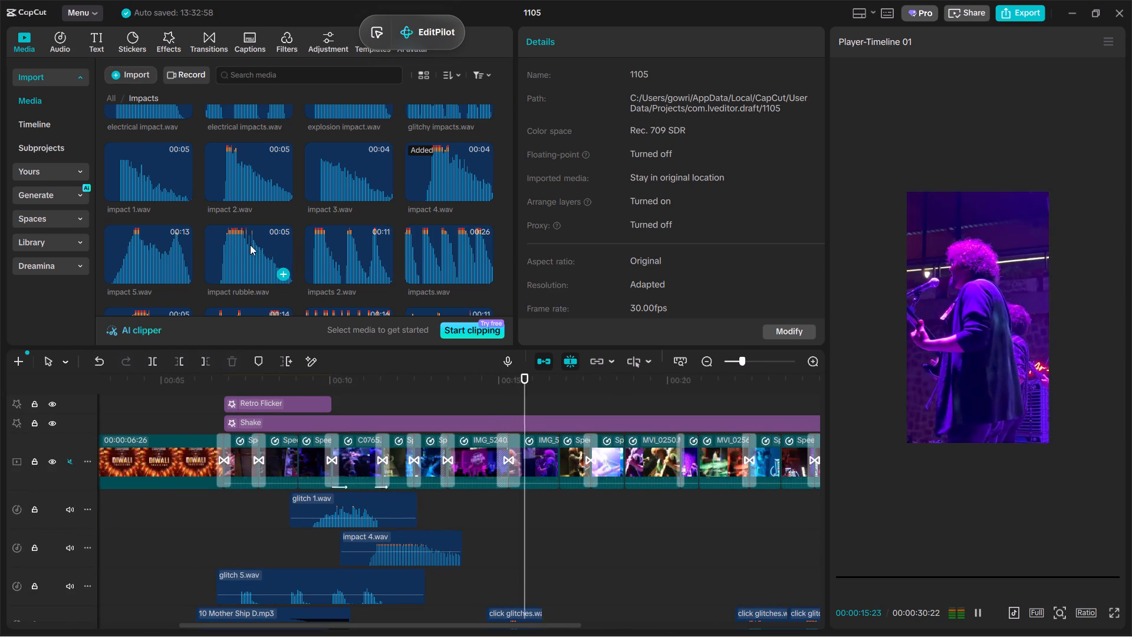
Audition impact 3.wav, add it to the impact 4.wav track at about 00:16:16, and play it back.
click(370, 165)
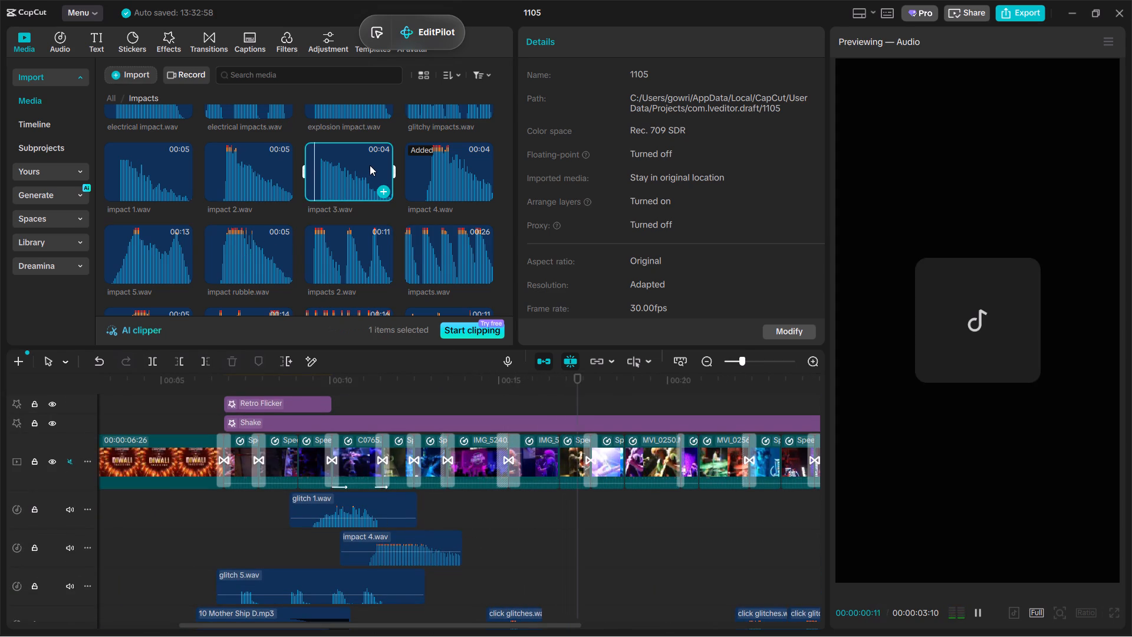
drag(358, 164, 549, 533)
click(539, 511)
key(space)
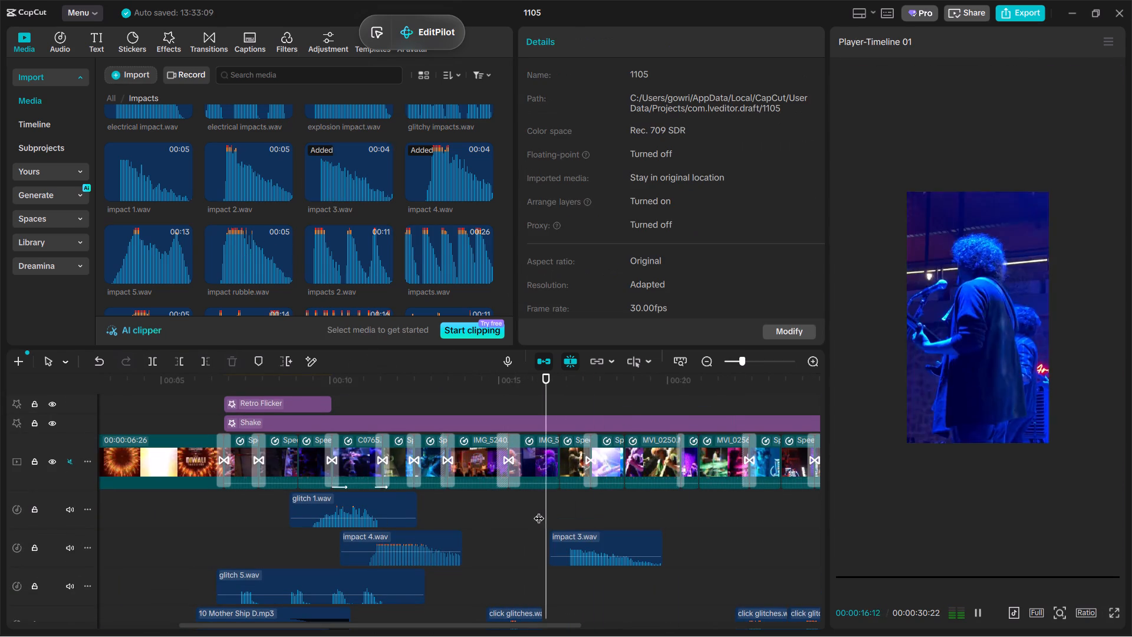
scroll(601, 541, down, 1)
Raise the volume of impact 3.wav directly on the clip and play it back through to about 00:20.
click(585, 542)
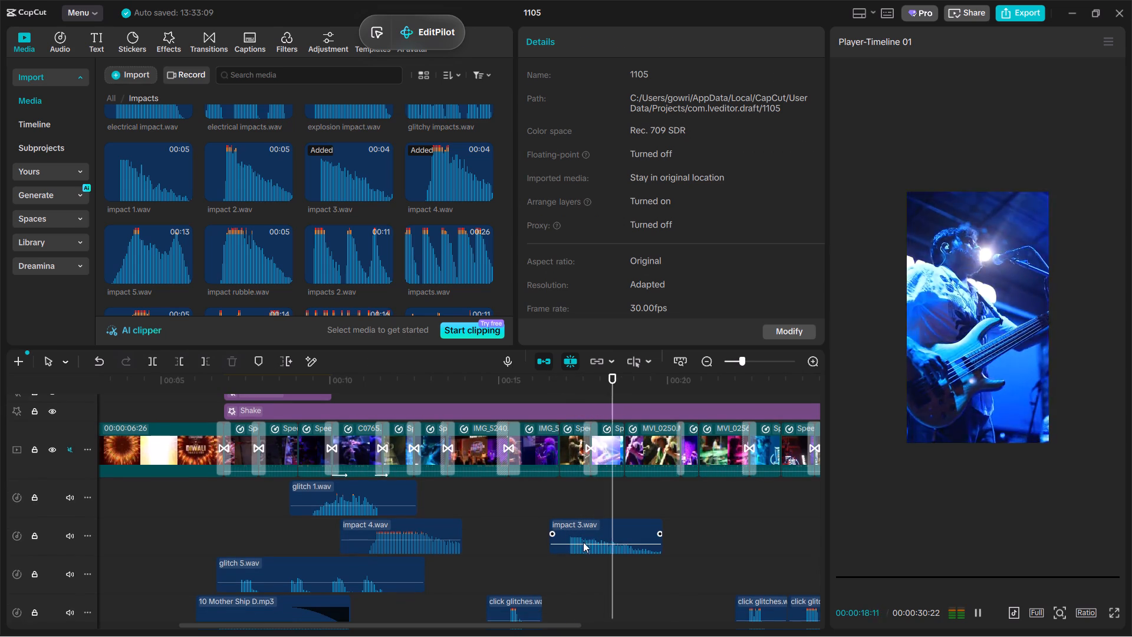
drag(581, 546, 580, 531)
click(538, 487)
key(space)
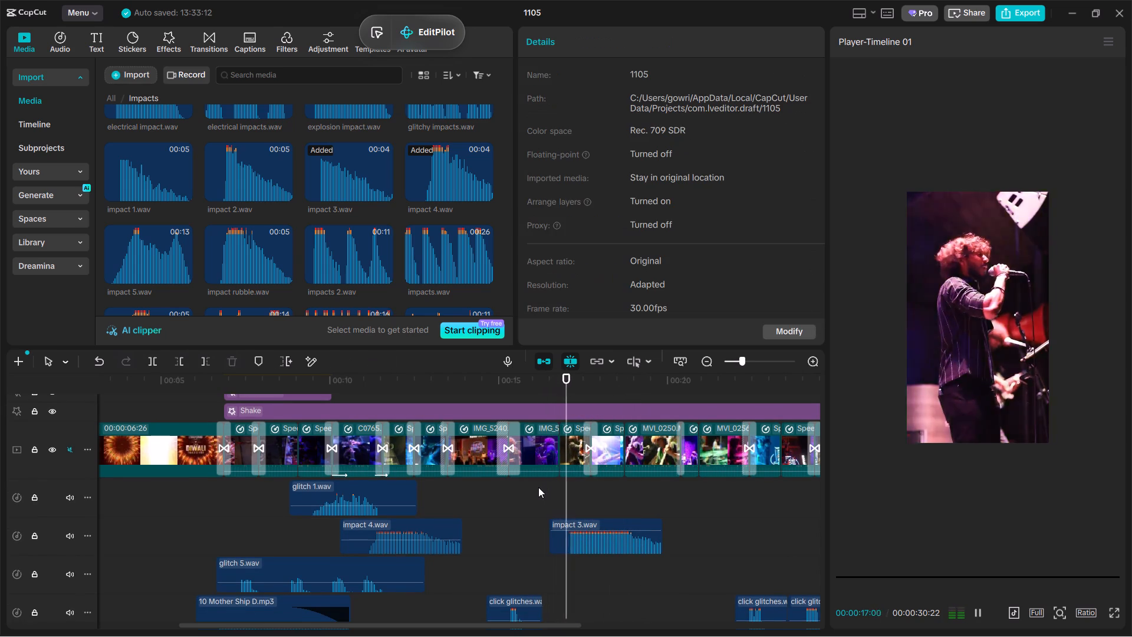
ctrl+scroll(541, 490, up, 8)
ctrl+scroll(581, 515, down, 4)
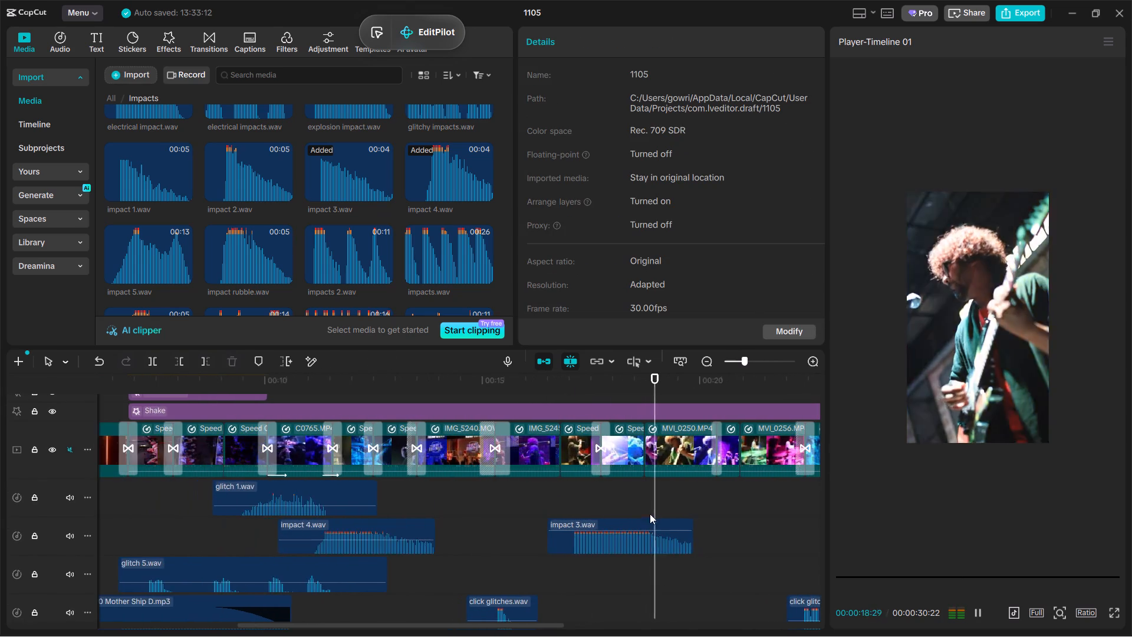
ctrl+scroll(646, 484, down, 6)
Audition impacts 2.wav and add it on a new audio track between glitch 1.wav and impact 4.wav at about 00:07.
click(457, 170)
click(303, 241)
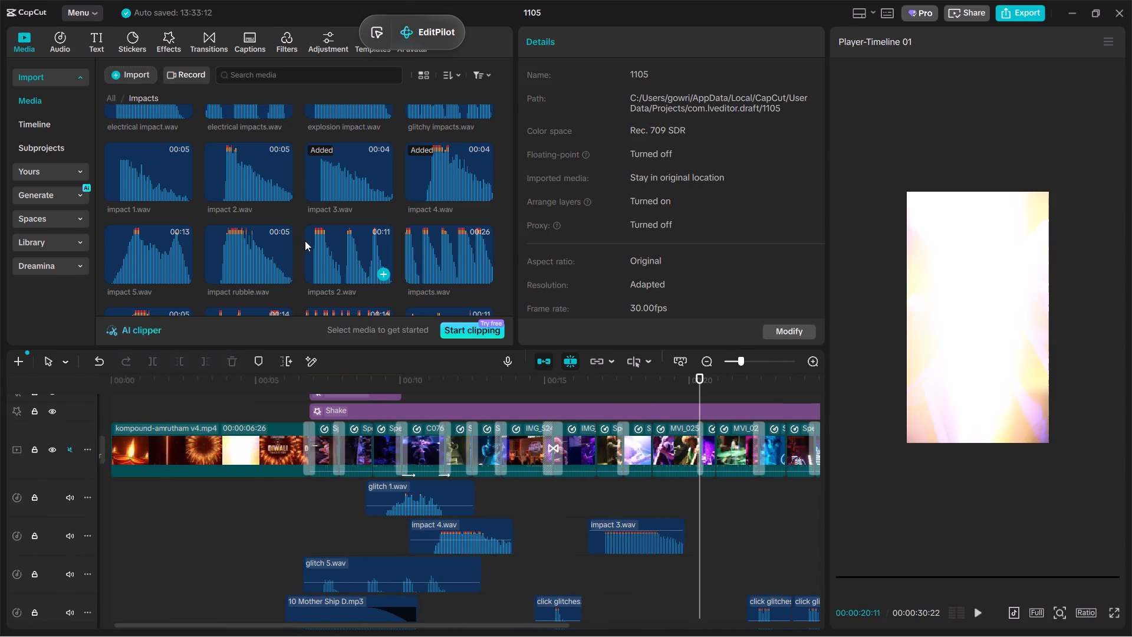
click(343, 254)
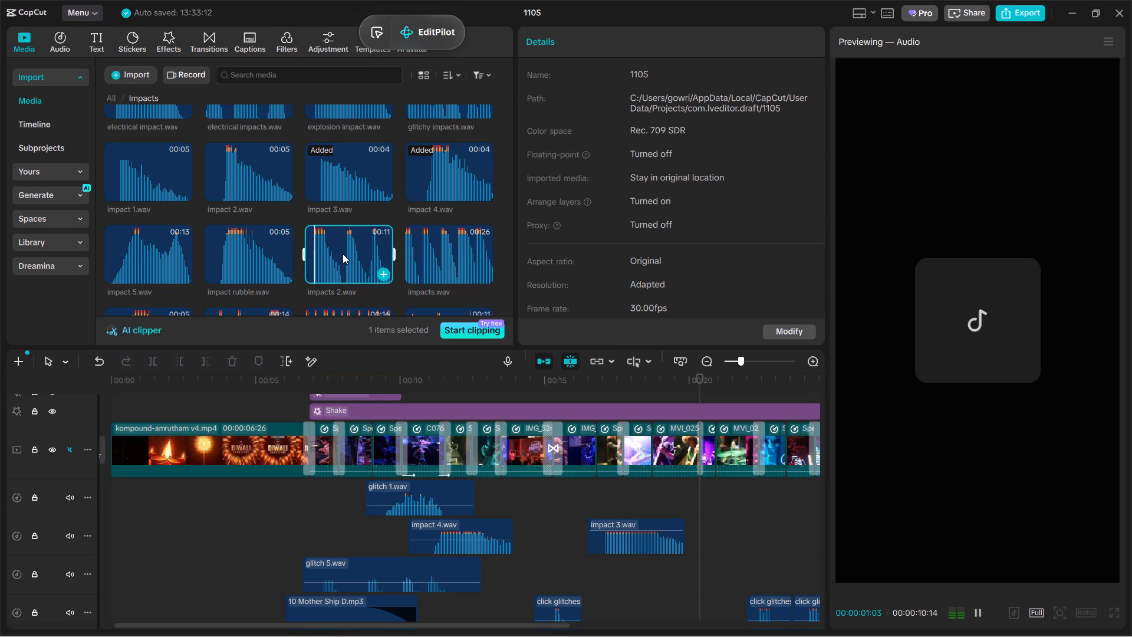
drag(343, 254, 314, 503)
Split impacts 2.wav at 00:11:17 and 00:14:09 to separate its three hits.
click(377, 570)
drag(377, 570, 431, 566)
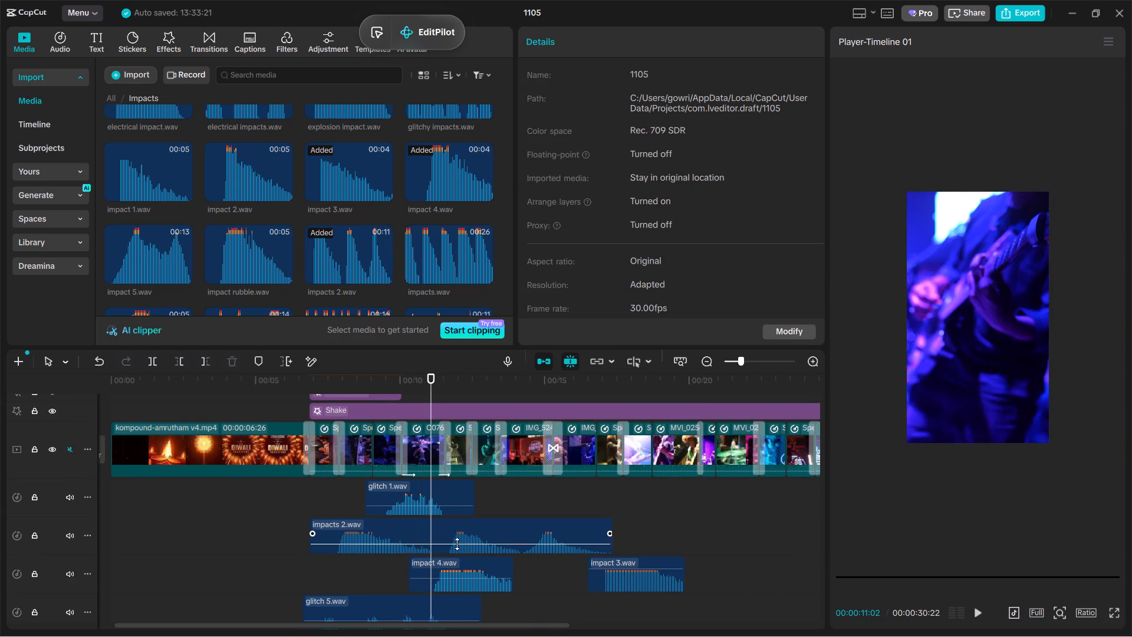
drag(432, 384, 446, 395)
ctrl+click(456, 538)
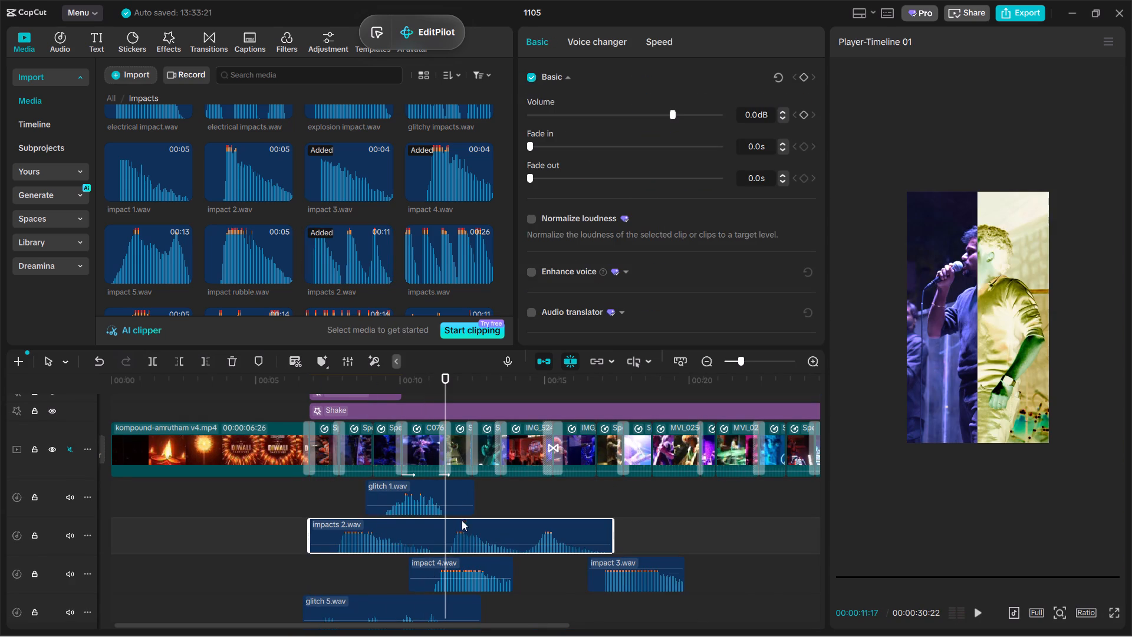
key(ctrl+b)
ctrl+drag(449, 378, 524, 413)
key(ctrl+b)
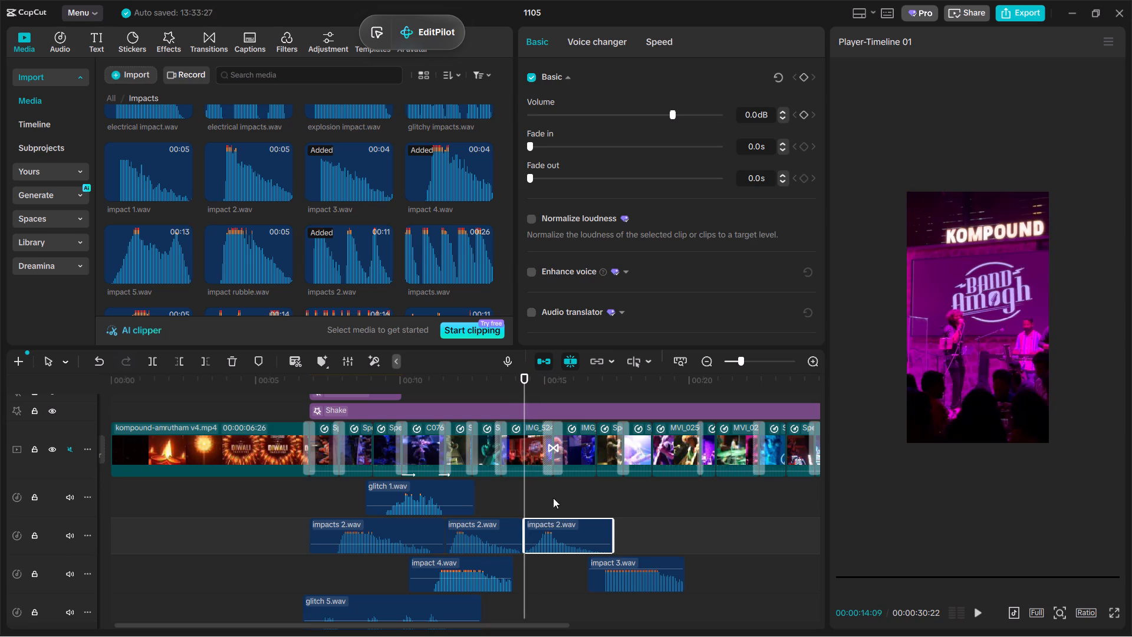
Move the last impacts 2.wav piece to the glitch 1.wav track, starting at about 00:21:18, and play it back.
drag(554, 534, 595, 504)
click(679, 122)
click(548, 537)
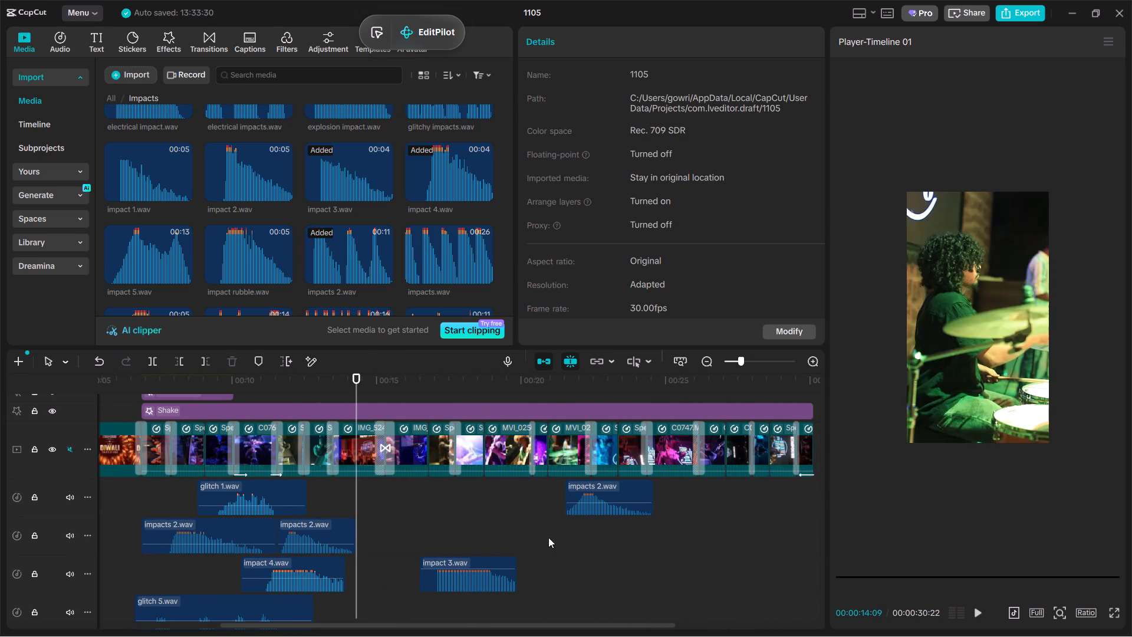
key(space)
ctrl+scroll(522, 545, up, 4)
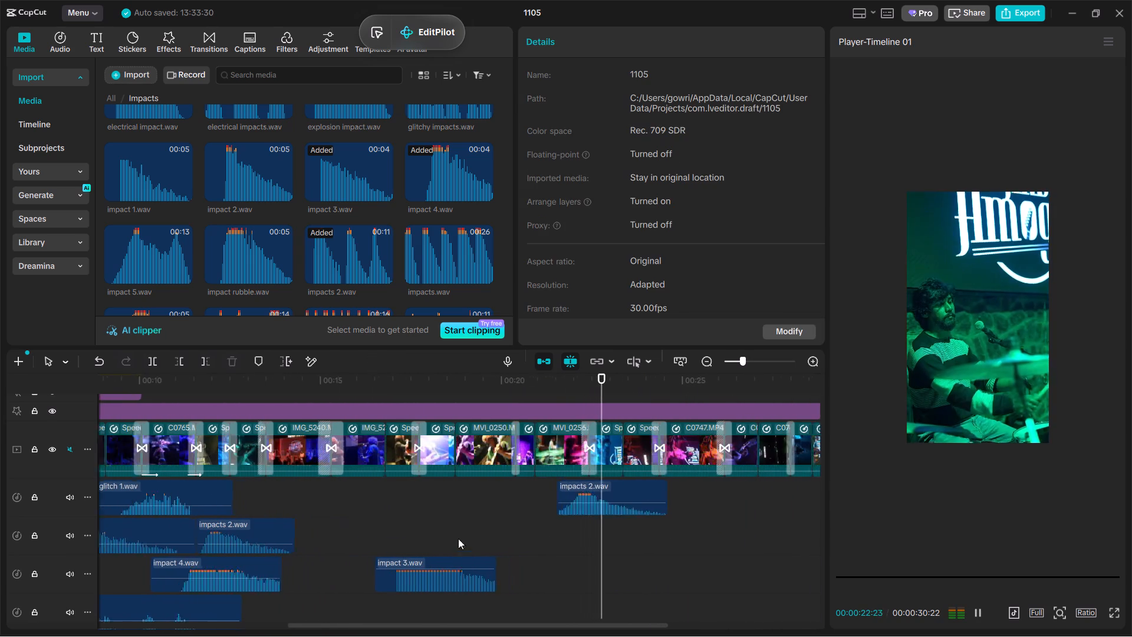
Move the second impacts 2.wav piece later on its own track, starting at about 00:25:13.
ctrl+scroll(458, 539, up, 1)
ctrl+click(167, 537)
ctrl+drag(167, 537, 649, 549)
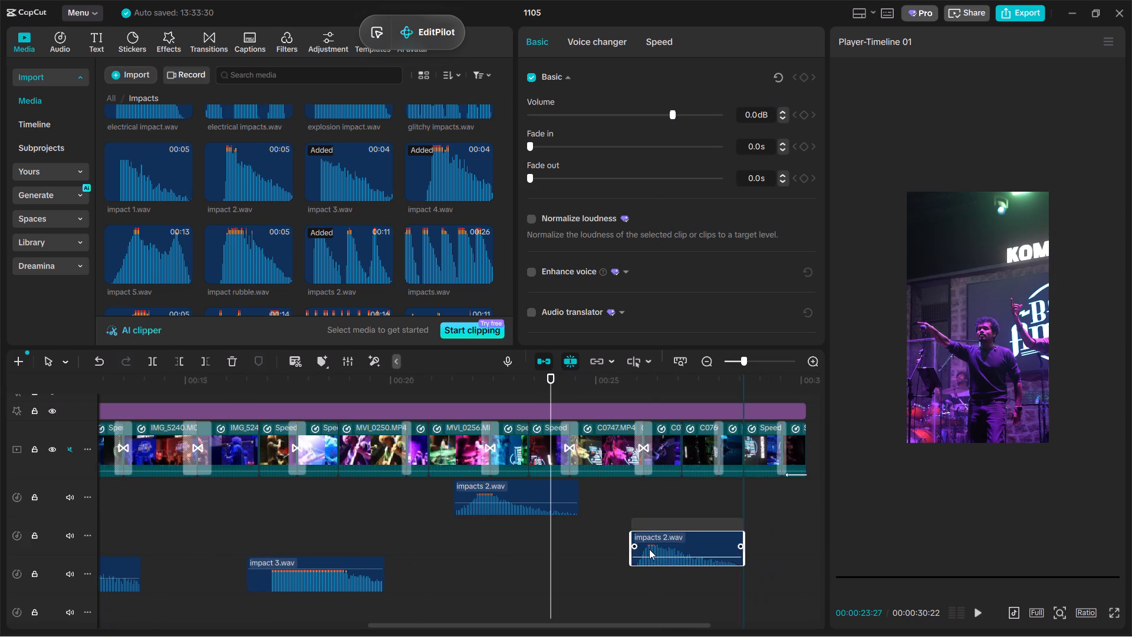
ctrl+drag(649, 549, 638, 550)
Raise the volume of the impacts 2.wav piece near 00:25 directly on the clip and play it back from just before its start.
ctrl+drag(645, 544, 645, 537)
click(589, 582)
key(space)
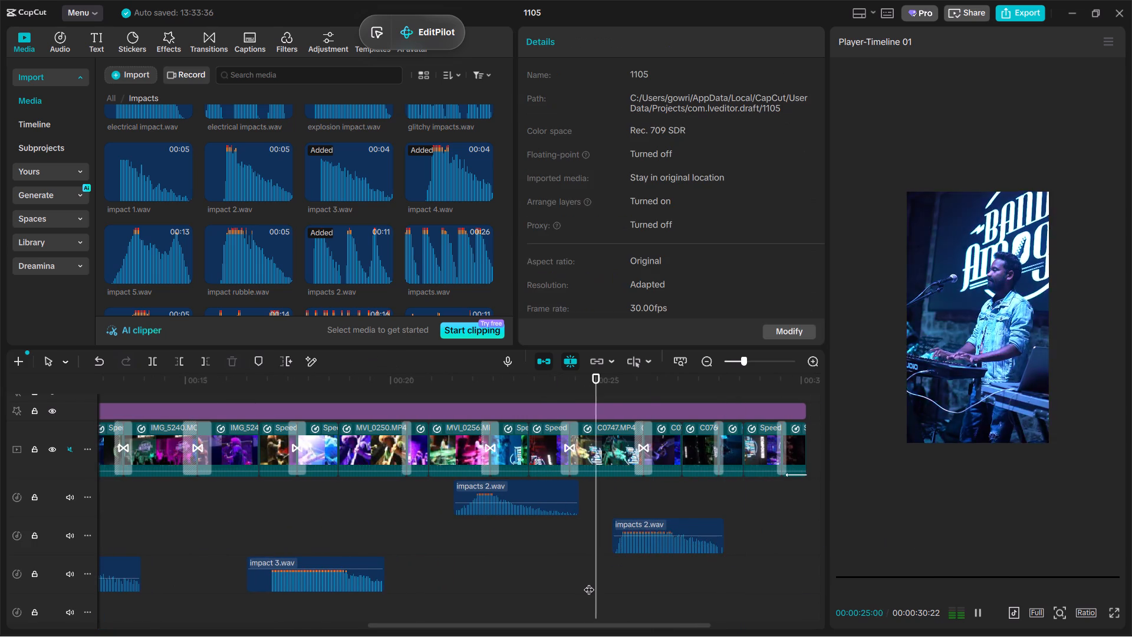
ctrl+scroll(703, 566, up, 6)
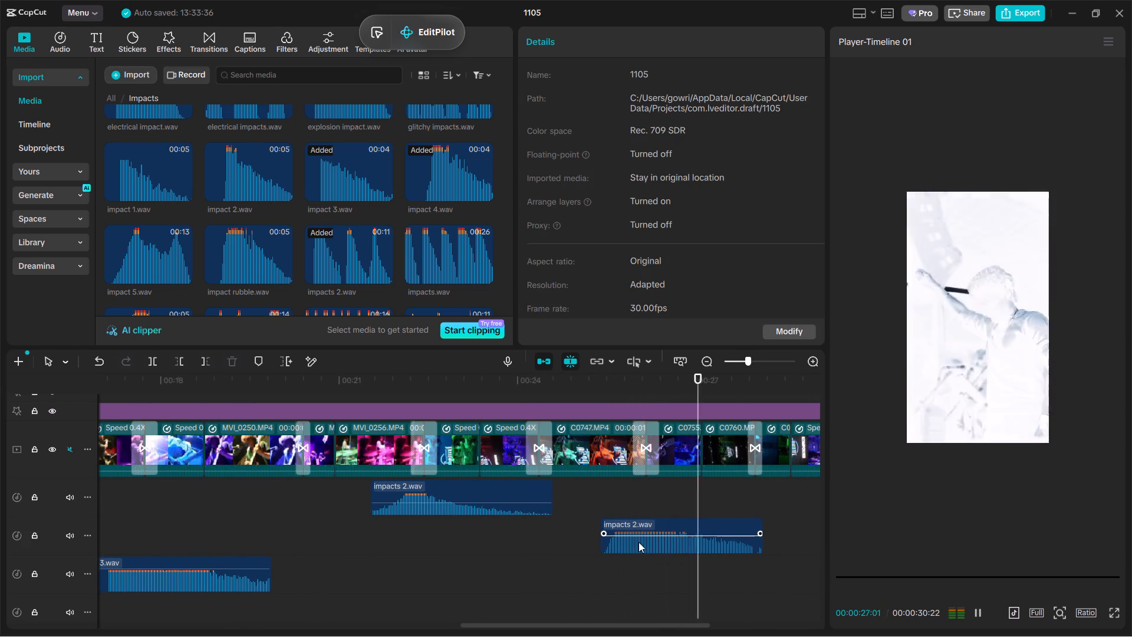
Play back the club footage from about 00:07 to the end, checking the impact and glitch sounds against the cuts.
ctrl+scroll(650, 534, down, 13)
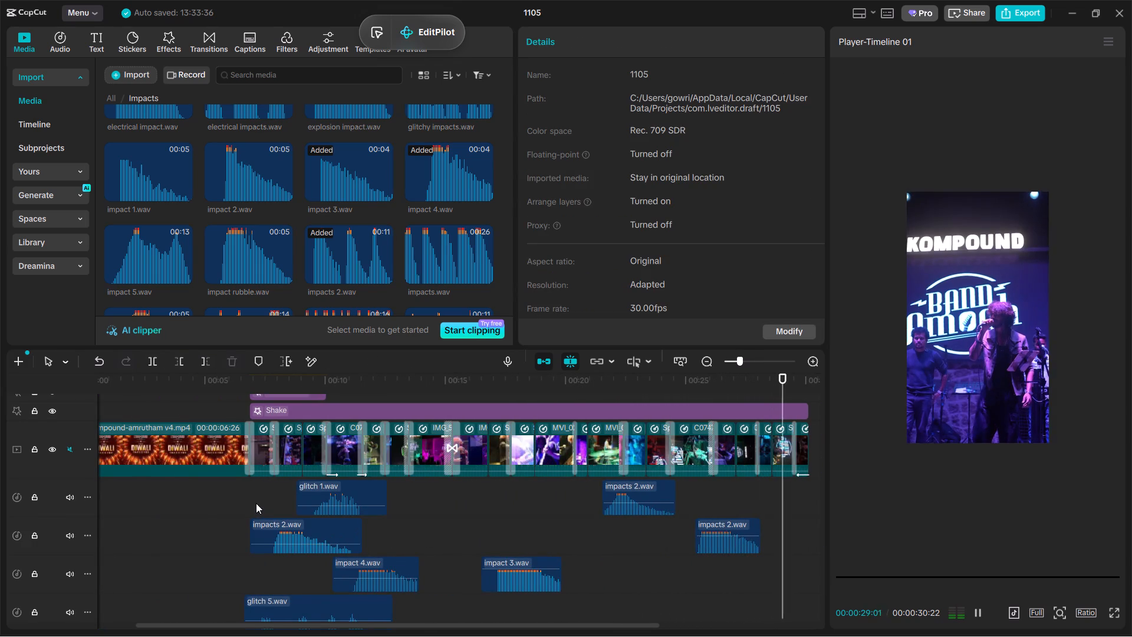
click(256, 503)
key(space)
ctrl+scroll(256, 503, up, 9)
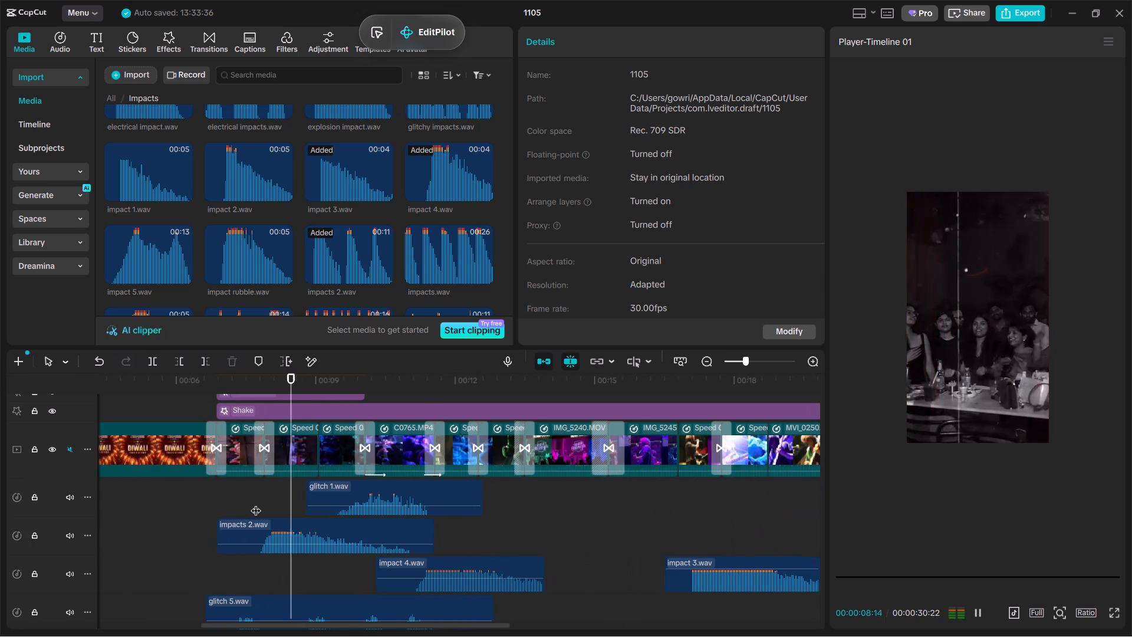
ctrl+scroll(256, 503, up, 8)
ctrl+scroll(256, 503, down, 5)
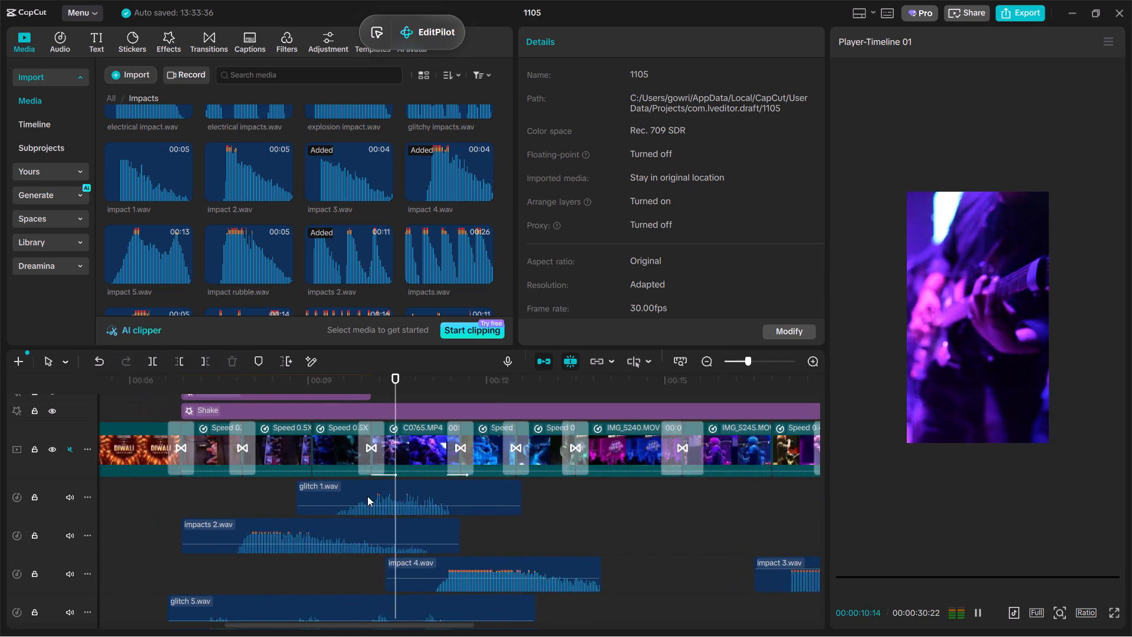
ctrl+scroll(367, 496, down, 6)
ctrl+scroll(506, 501, down, 5)
scroll(506, 503, down, 1)
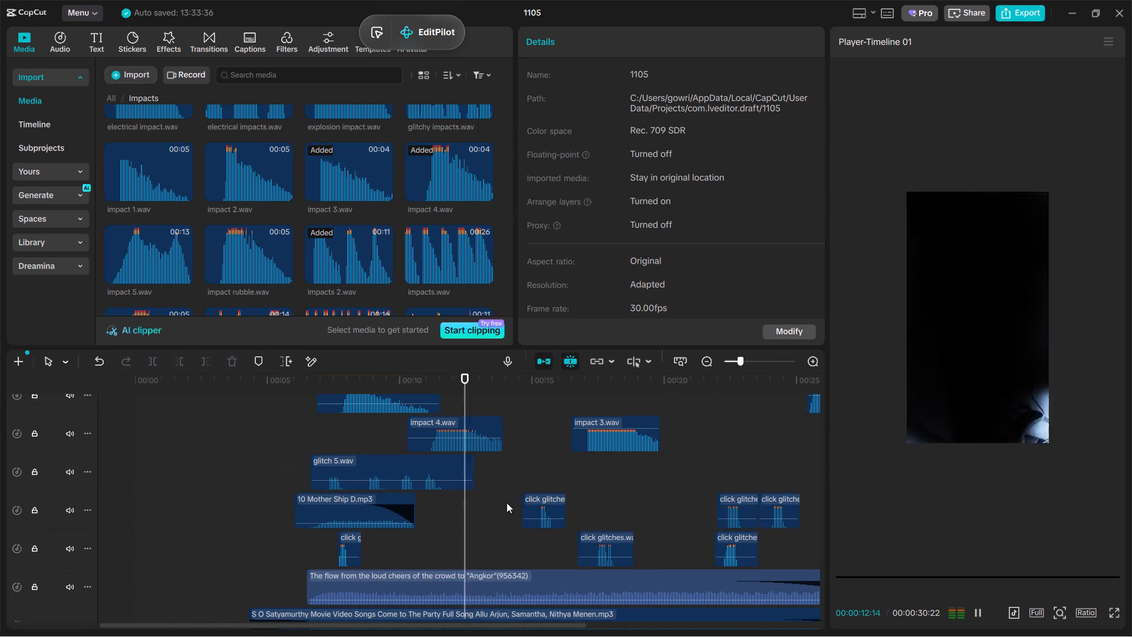
scroll(506, 503, down, 1)
ctrl+scroll(506, 503, down, 4)
scroll(506, 503, up, 1)
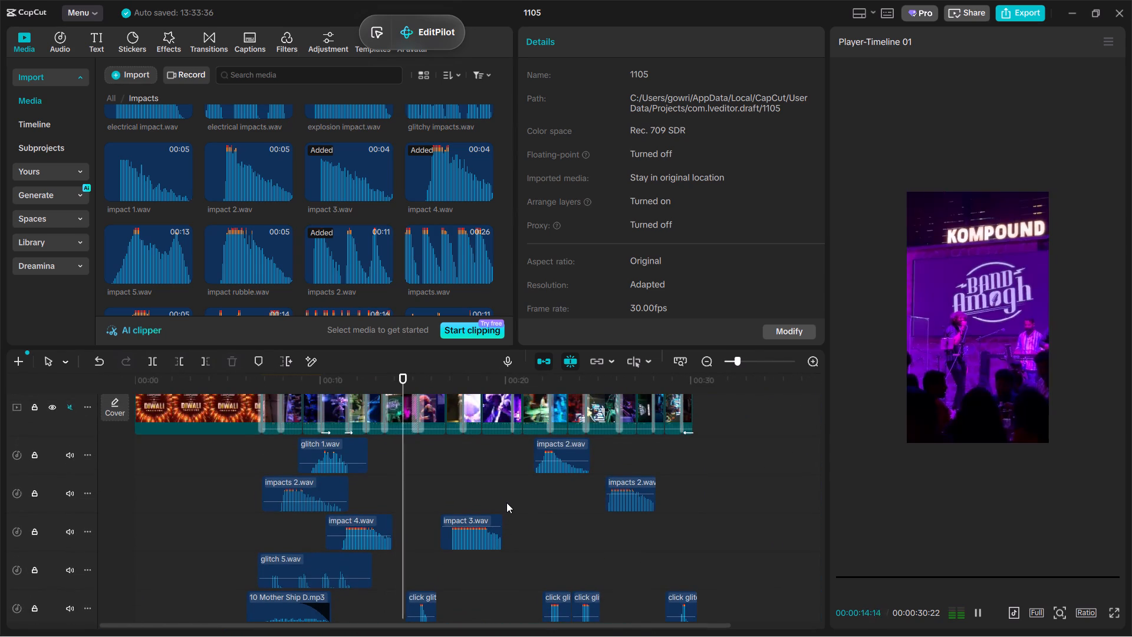
scroll(506, 503, down, 1)
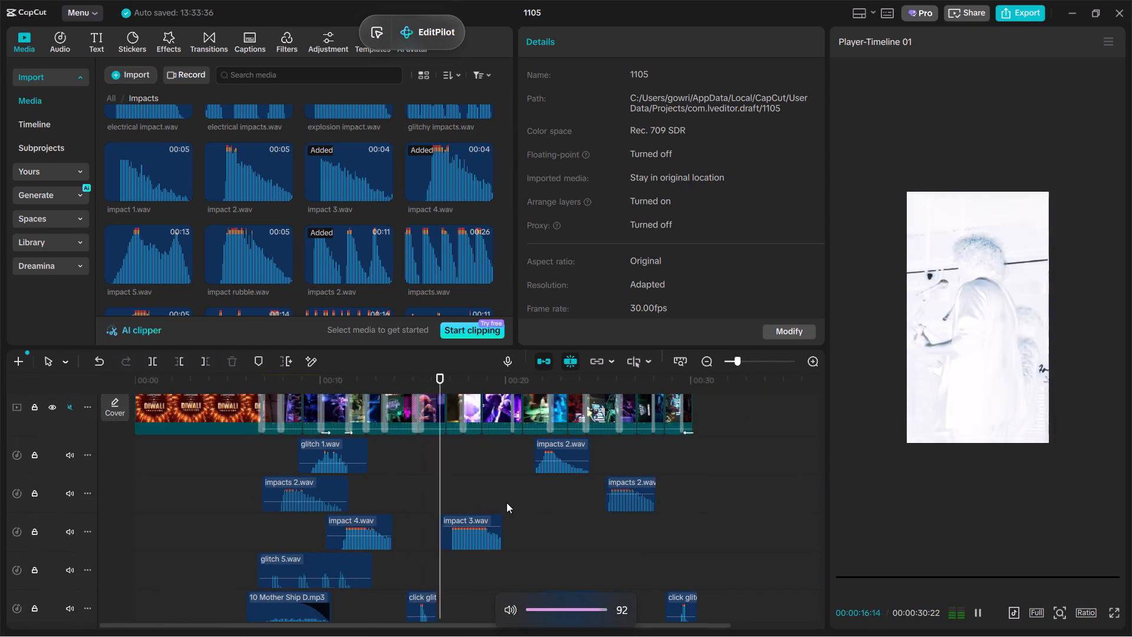
scroll(506, 503, down, 3)
scroll(506, 515, up, 2)
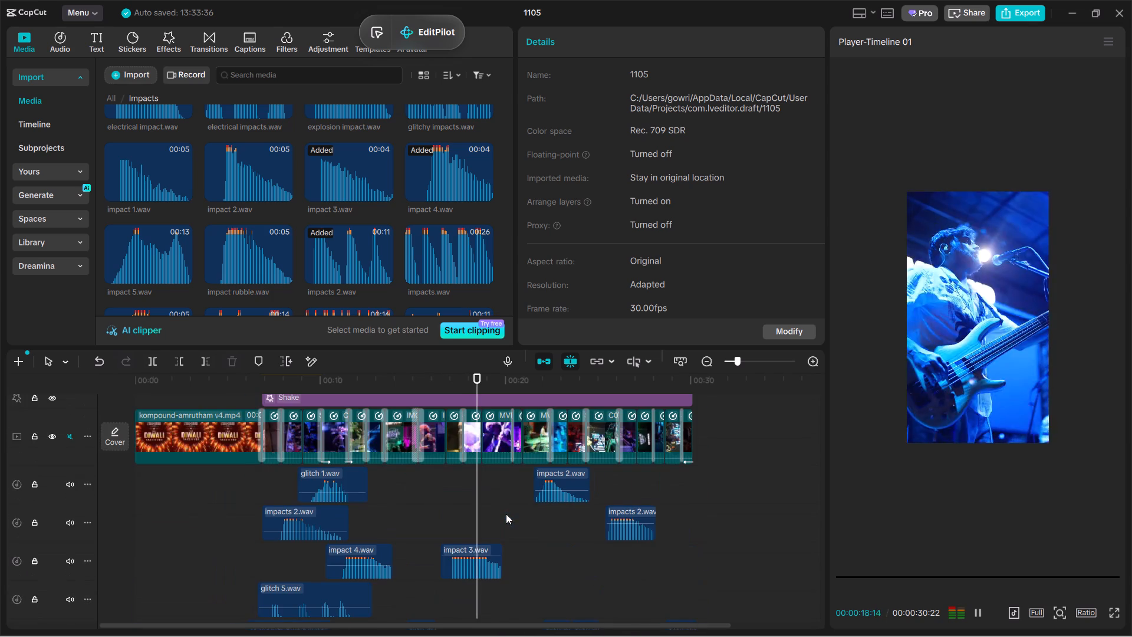
scroll(506, 514, up, 1)
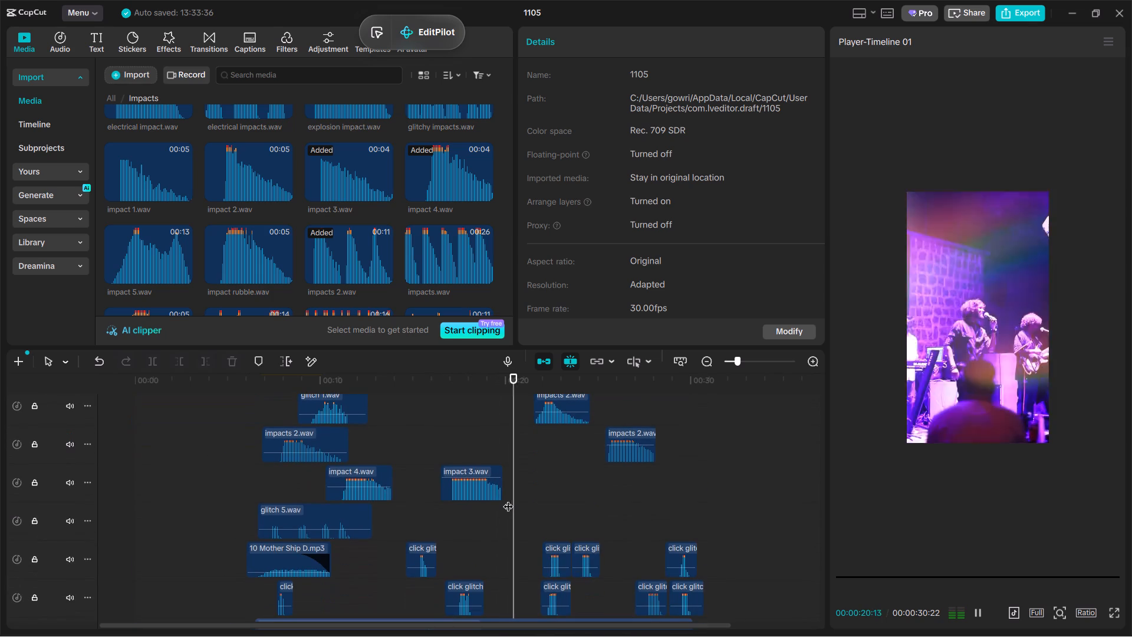
scroll(508, 499, up, 2)
scroll(509, 495, down, 1)
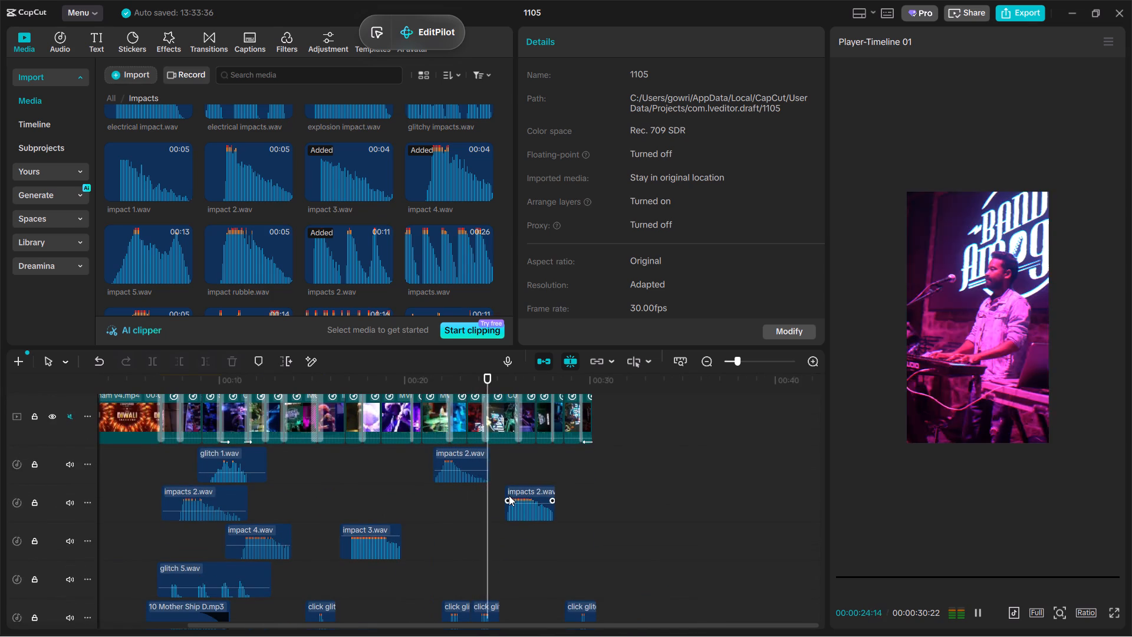
scroll(509, 495, down, 1)
ctrl+scroll(509, 495, up, 7)
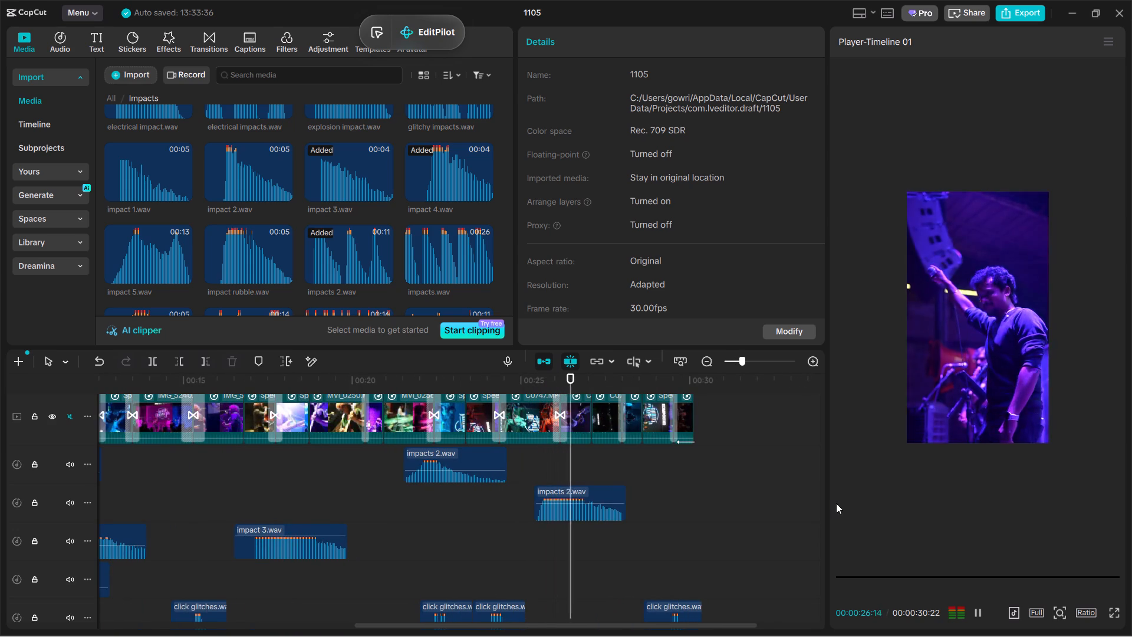
ctrl+scroll(836, 503, down, 6)
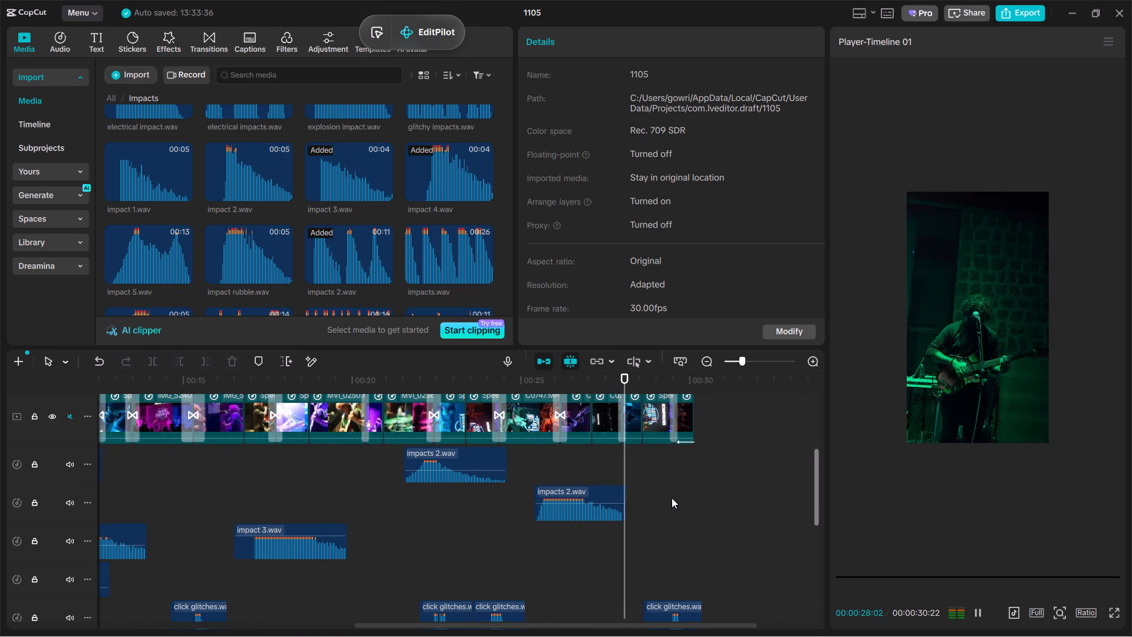
ctrl+scroll(663, 497, down, 5)
scroll(539, 497, up, 4)
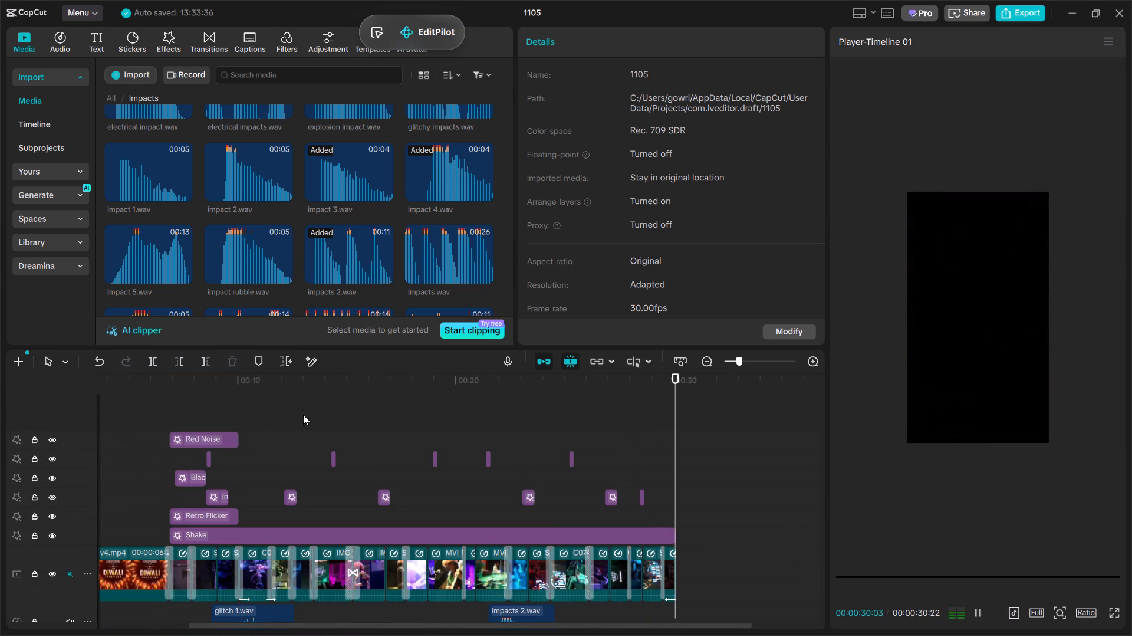
Play the edit from the very beginning to review the Diwali opening.
click(315, 413)
drag(315, 413, 1, 438)
key(space)
scroll(218, 461, down, 4)
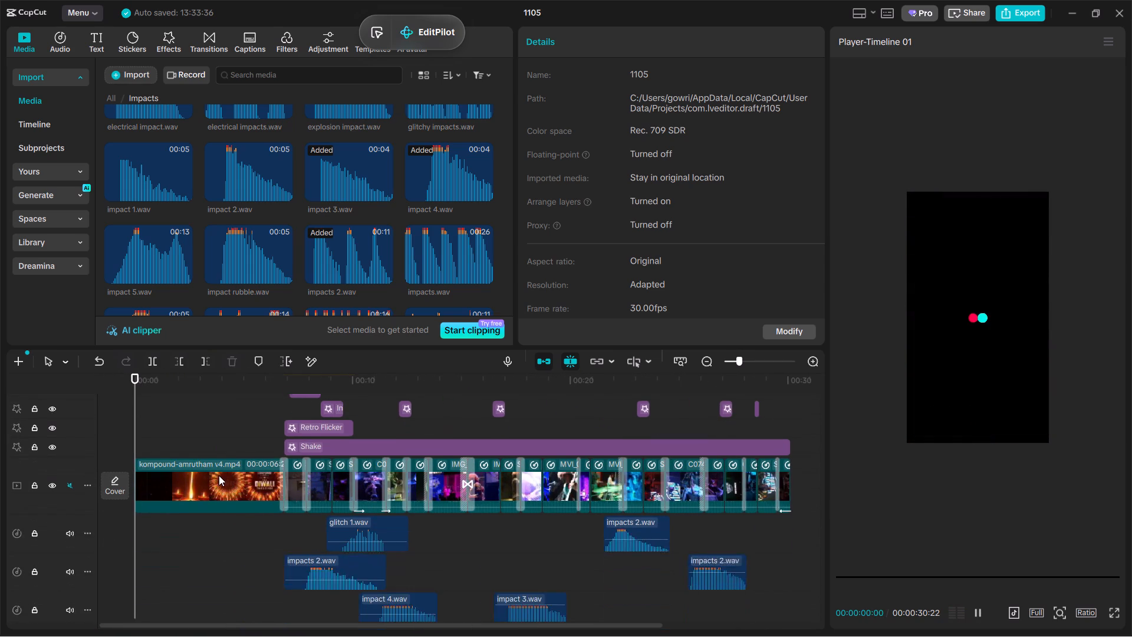
scroll(219, 475, down, 5)
key(space)
key(space)
key(space)
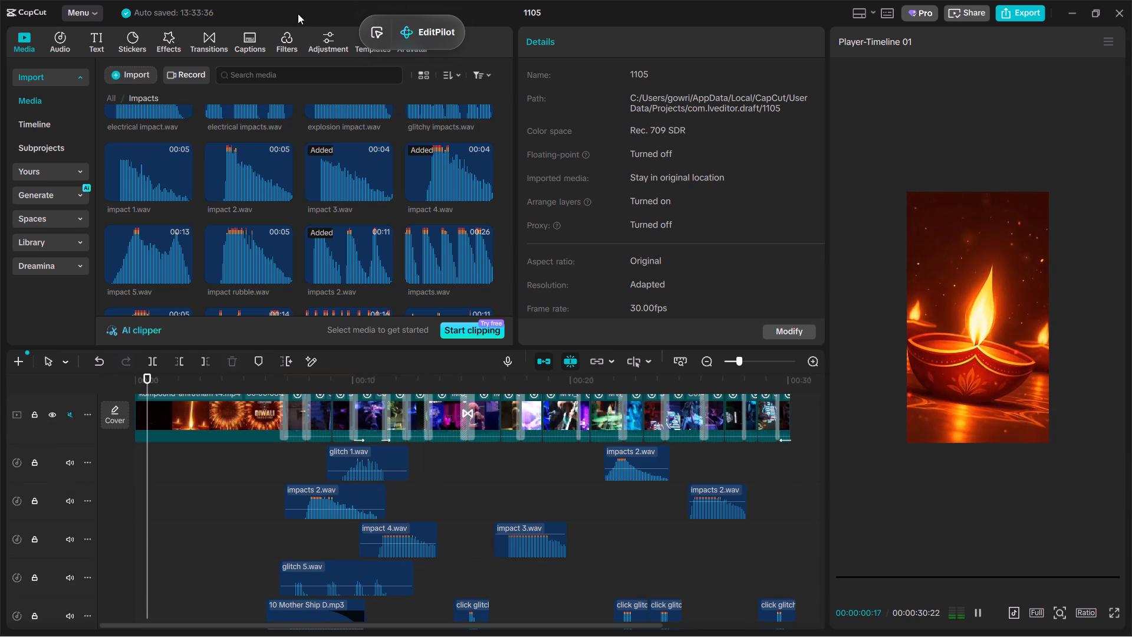
Import the Monochrome BAND Amogh Rock Logo image from the Desktop into the top level of the project media.
scroll(119, 129, up, 1)
click(111, 95)
scroll(323, 212, up, 2)
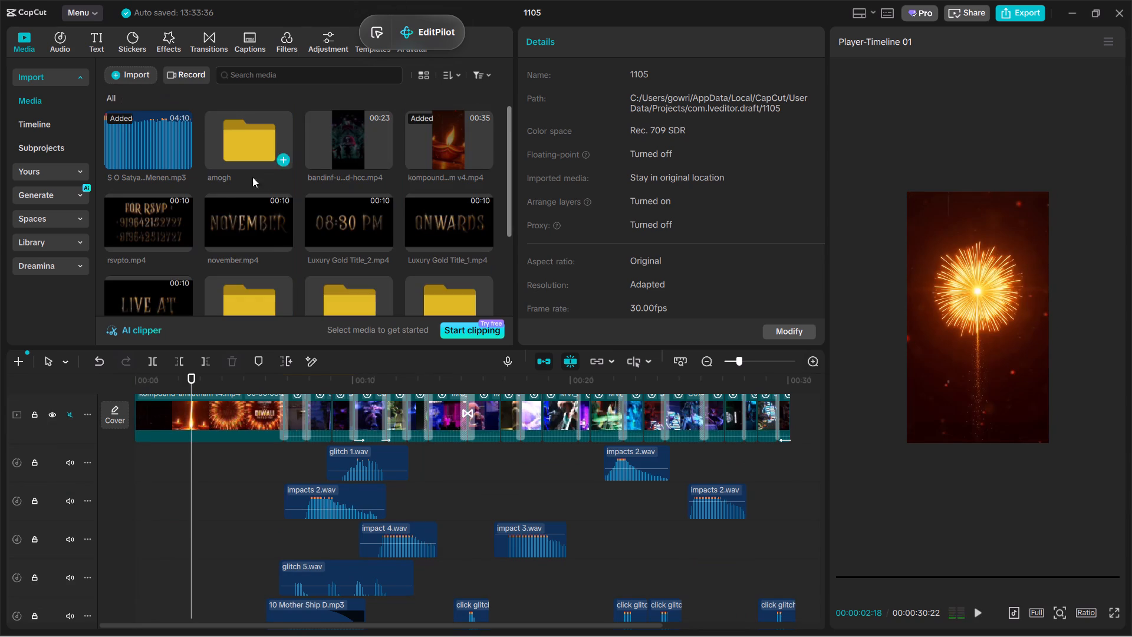
scroll(346, 399, up, 3)
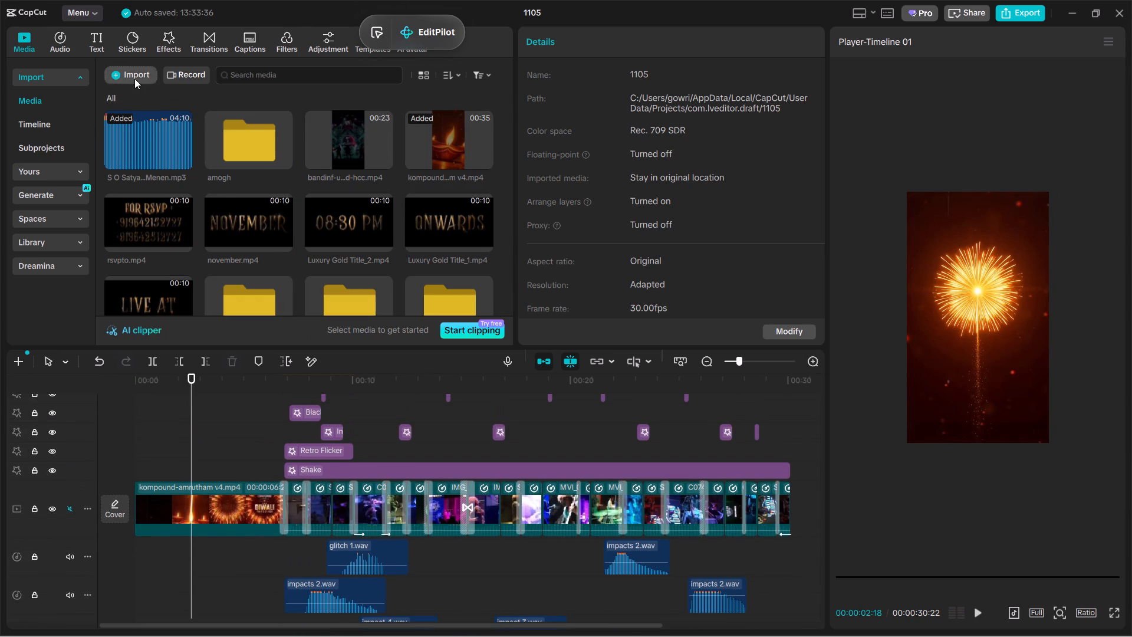
click(134, 78)
click(133, 104)
scroll(107, 160, up, 6)
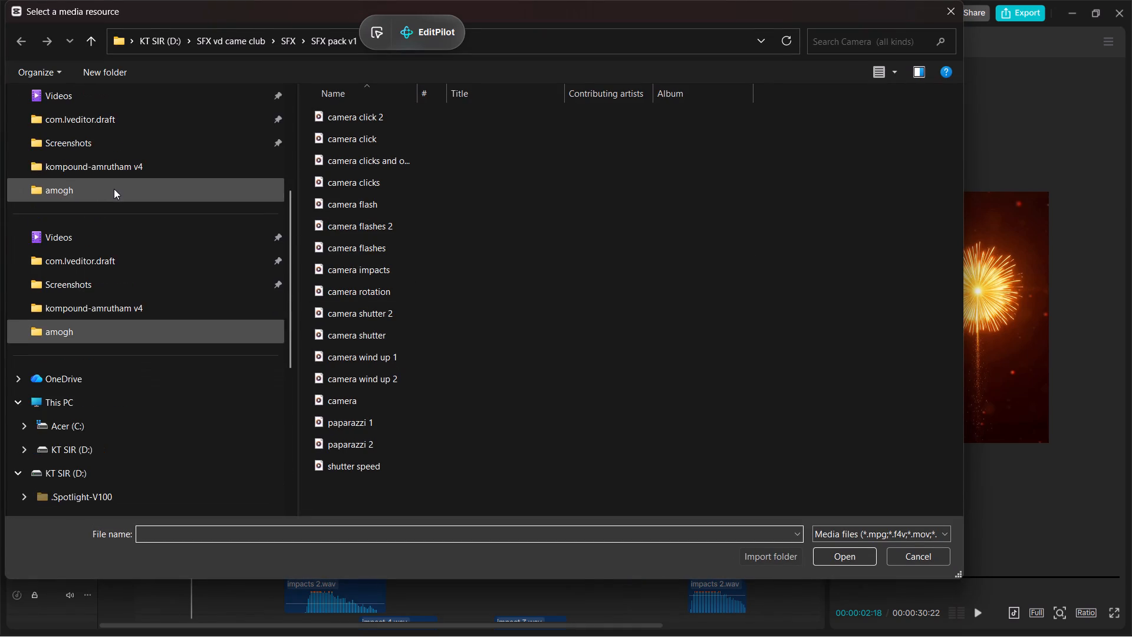
click(81, 189)
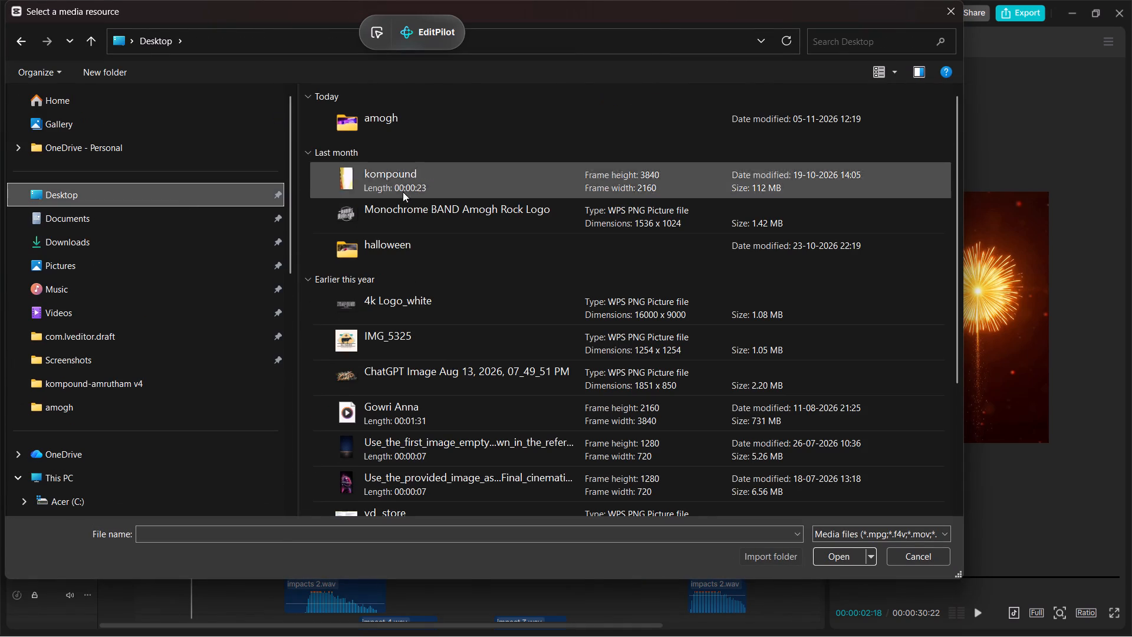
double_click(401, 208)
Place the BAND Amogh logo on a new track above the effects, starting at about 00:11:12, and play it back.
drag(447, 268, 473, 331)
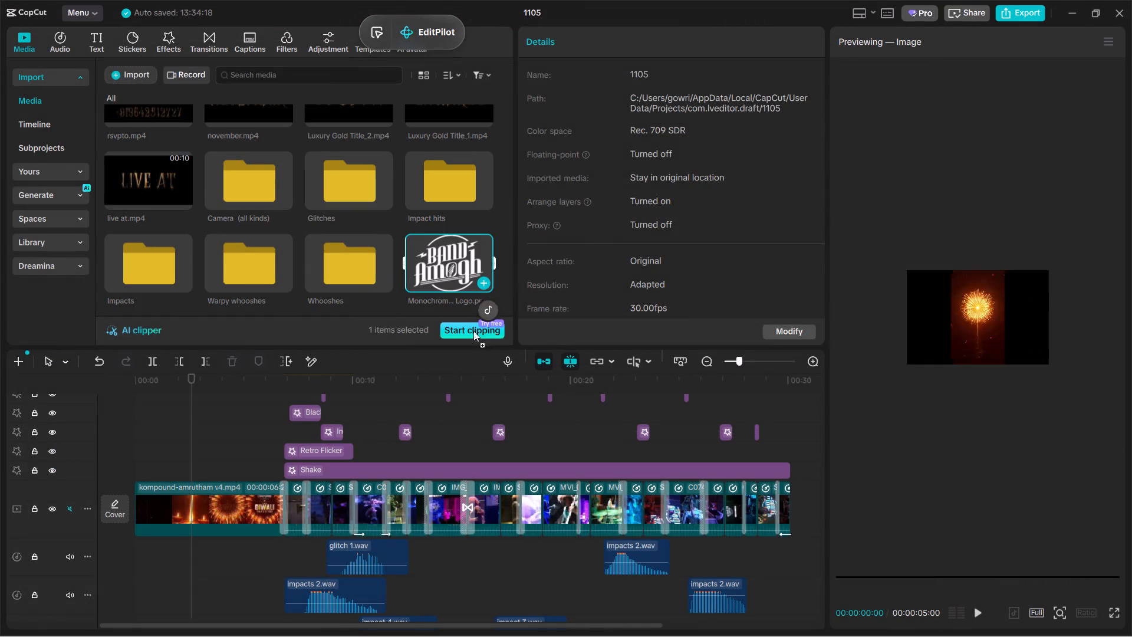
drag(473, 331, 381, 421)
ctrl+scroll(393, 470, up, 6)
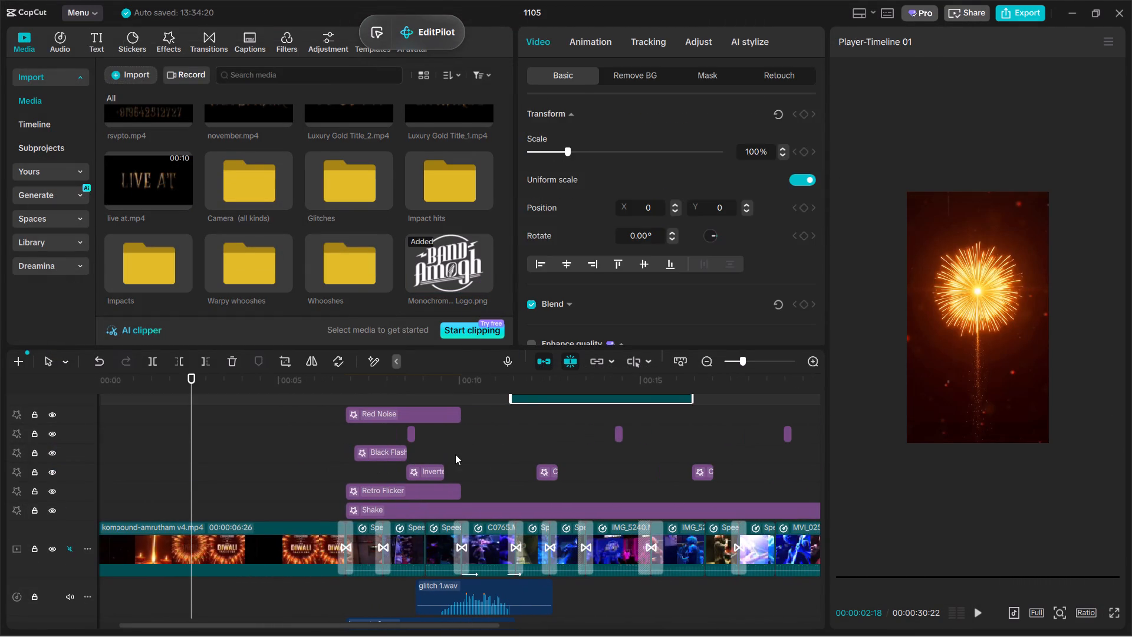
click(455, 454)
key(space)
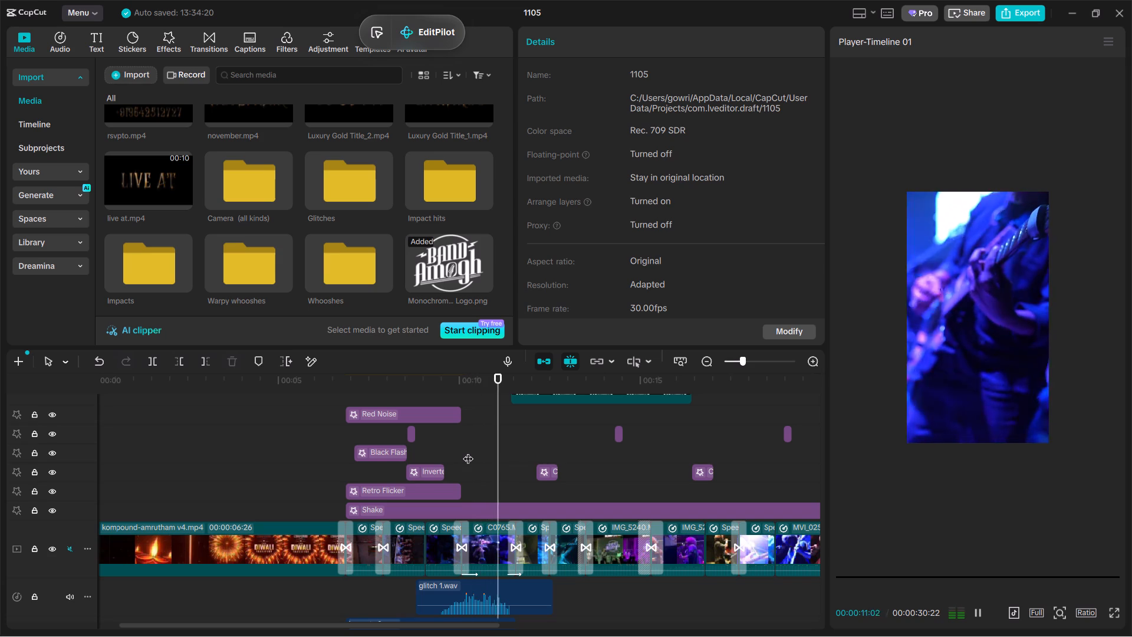
key(space)
key(space)
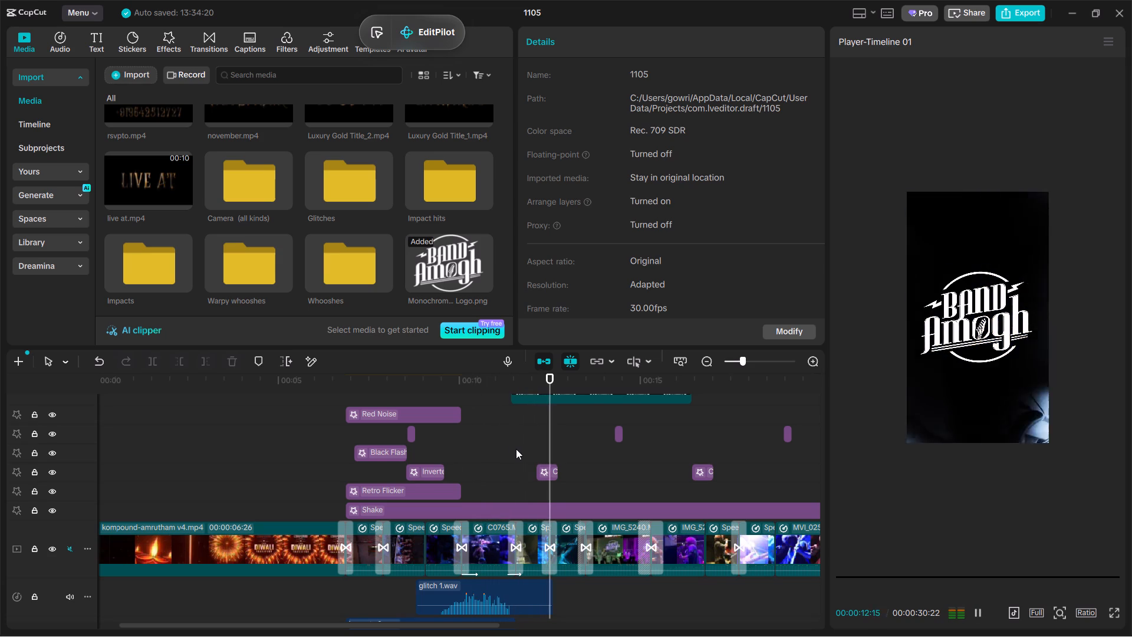
key(space)
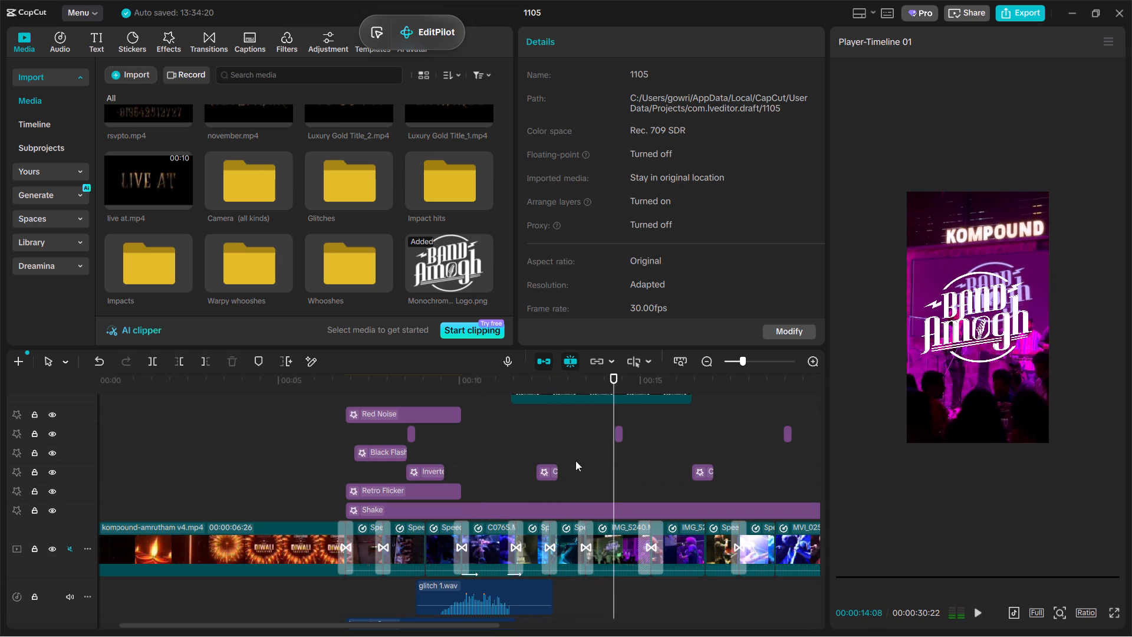
Adjust both ends of the logo clip so it runs from about 00:11:03 to 00:15:09, playing it back between adjustments.
scroll(604, 472, up, 1)
key(space)
click(663, 412)
key(space)
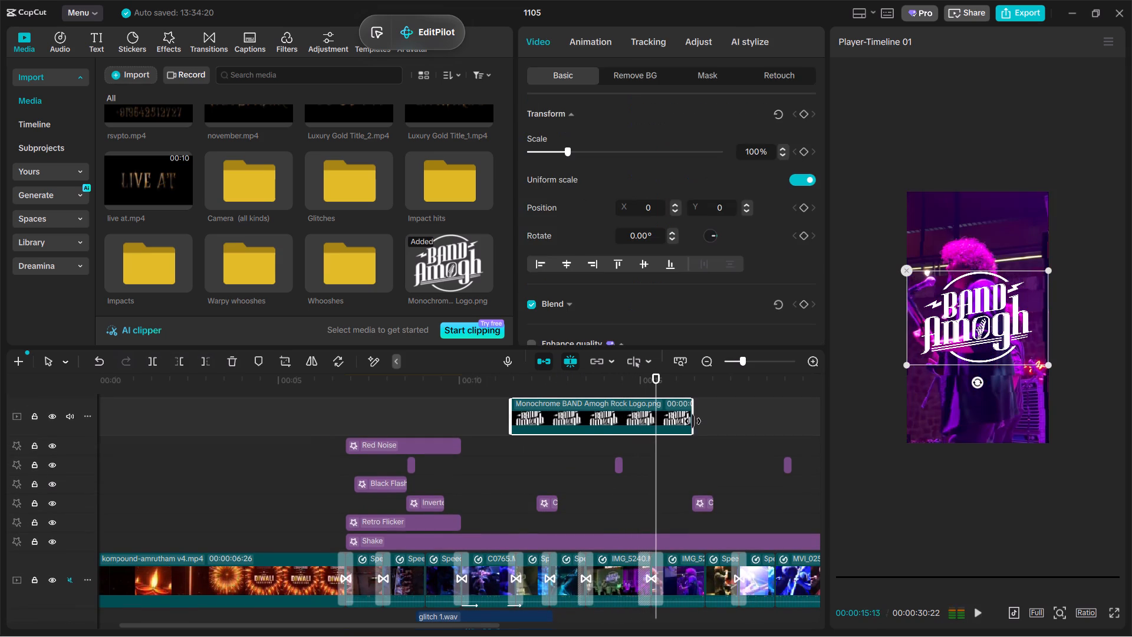
drag(693, 421, 647, 432)
click(485, 466)
key(space)
ctrl+scroll(519, 455, up, 6)
key(space)
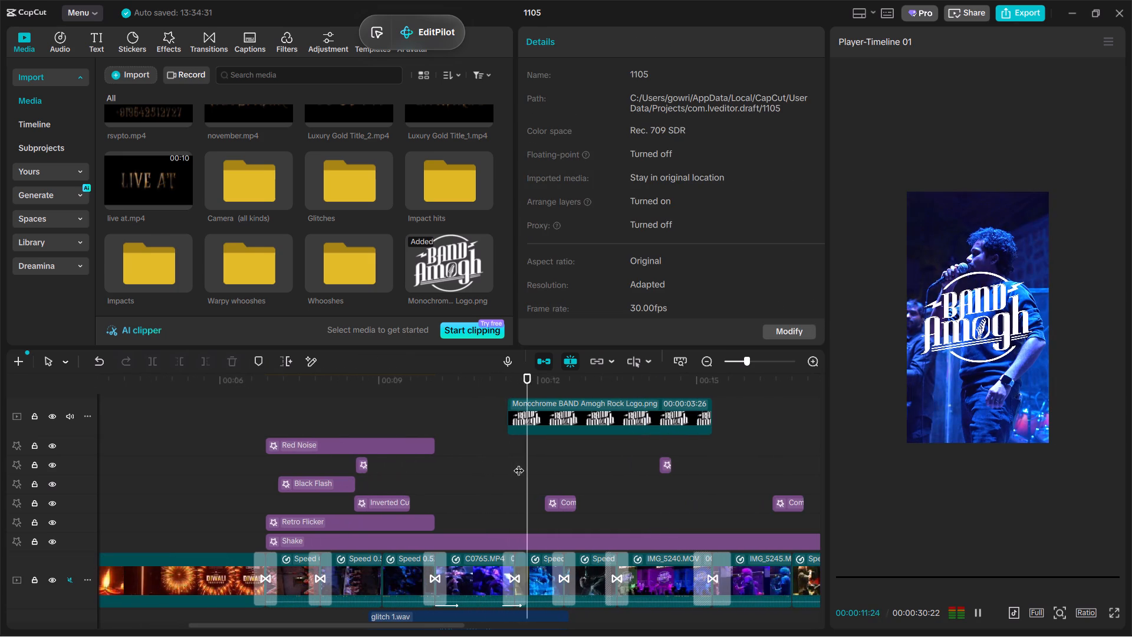
click(519, 463)
click(533, 423)
drag(506, 415, 491, 415)
Try the Bat Swarm-in and Inky Smoke entrance animations on the logo and settle on Sticky Note.
click(593, 44)
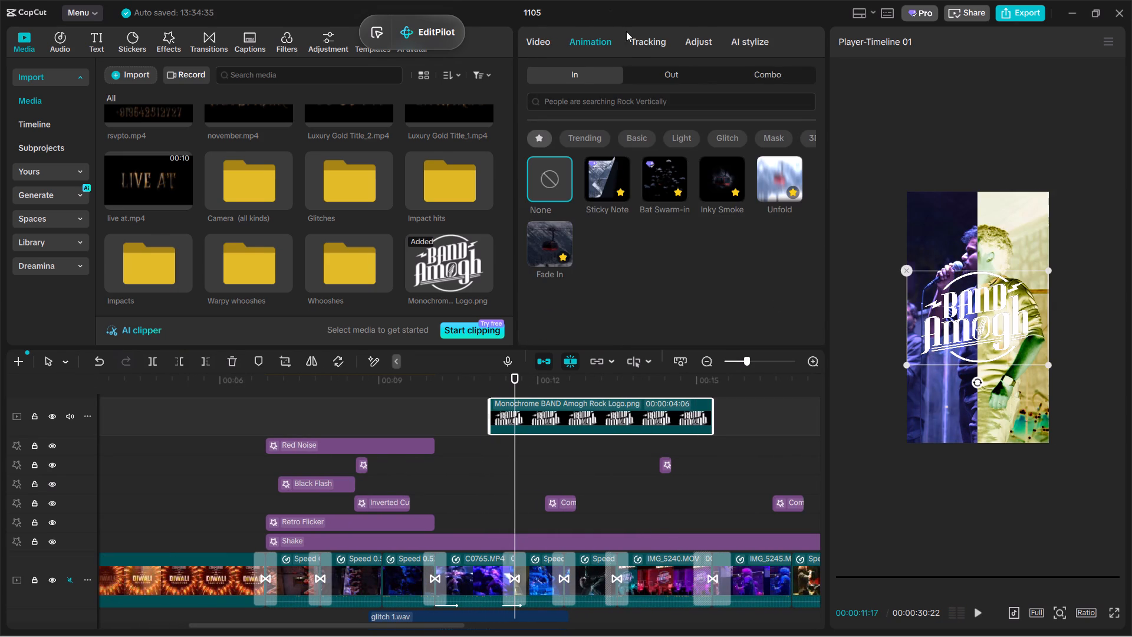
click(653, 173)
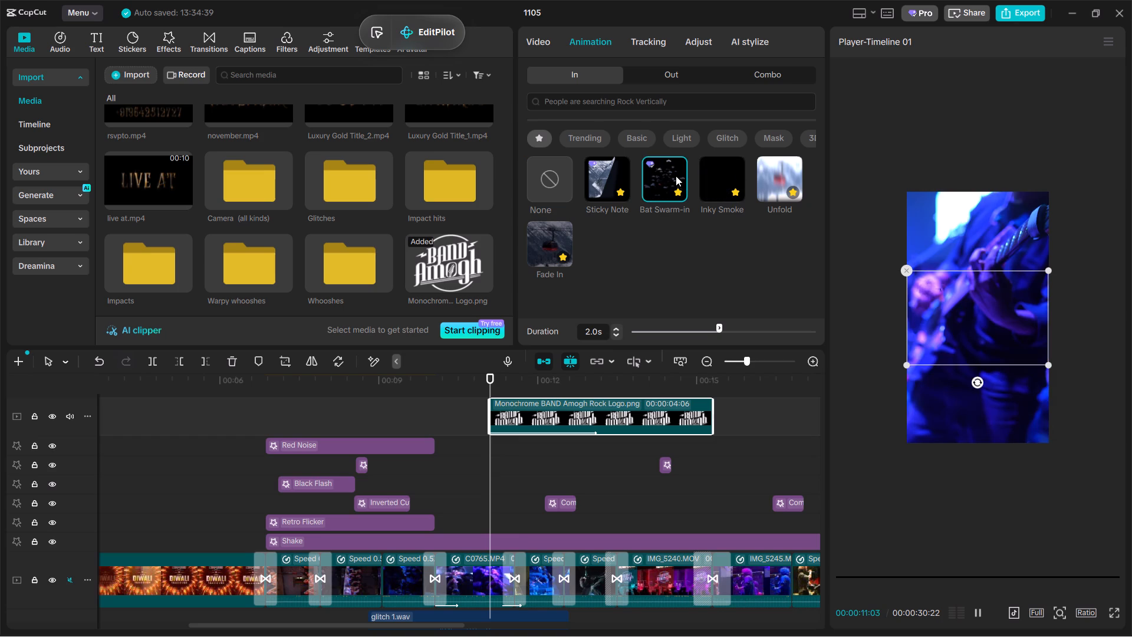
click(676, 176)
click(719, 173)
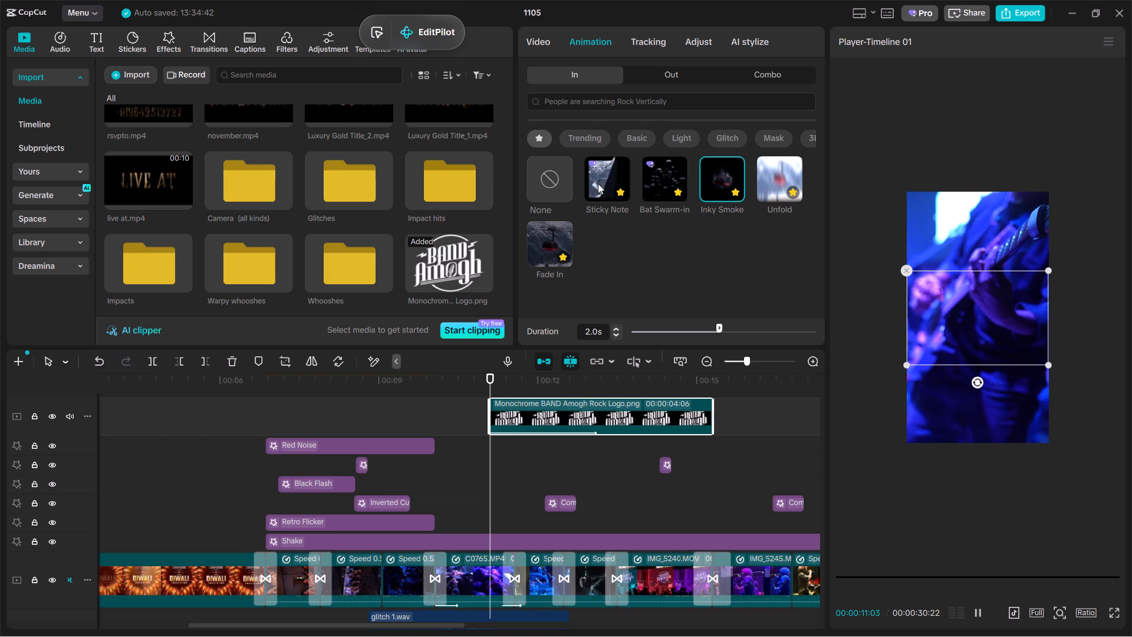
click(598, 182)
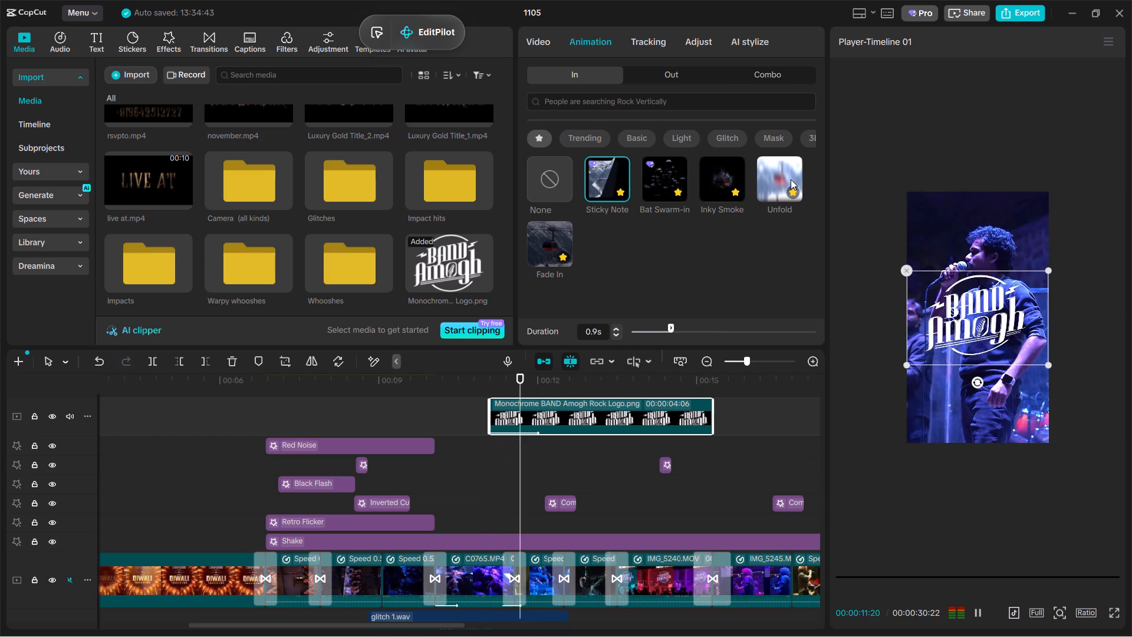
Apply the Fade Out exit animation to the logo clip.
click(680, 73)
click(607, 179)
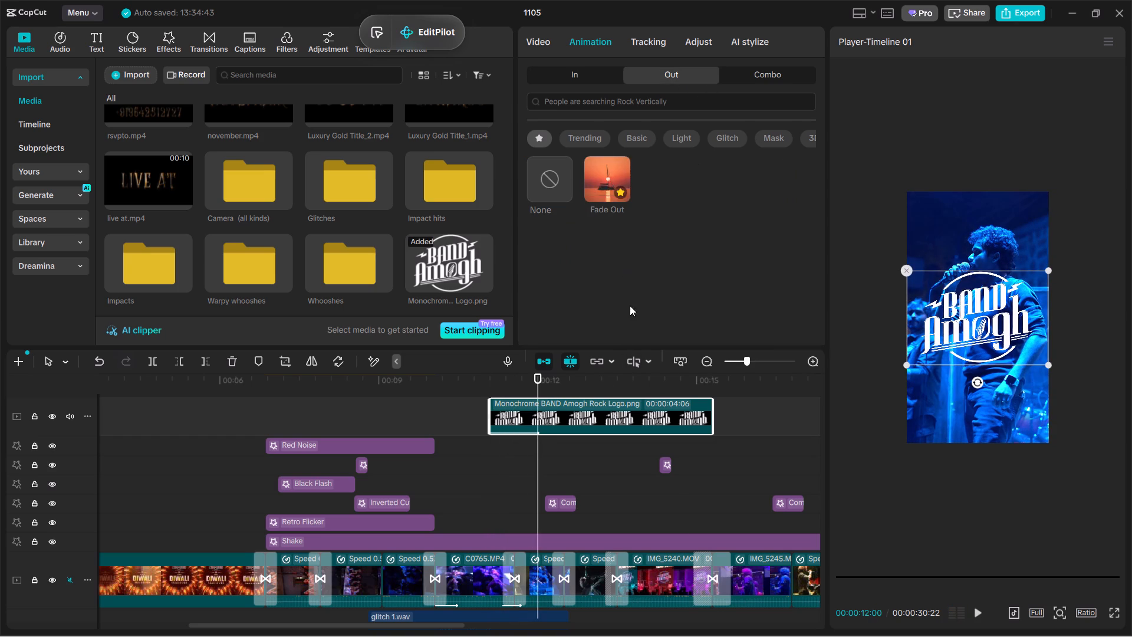
Scale the logo down to 73%, keeping it centred in the frame, and play it back from just before it appears.
click(546, 35)
click(579, 458)
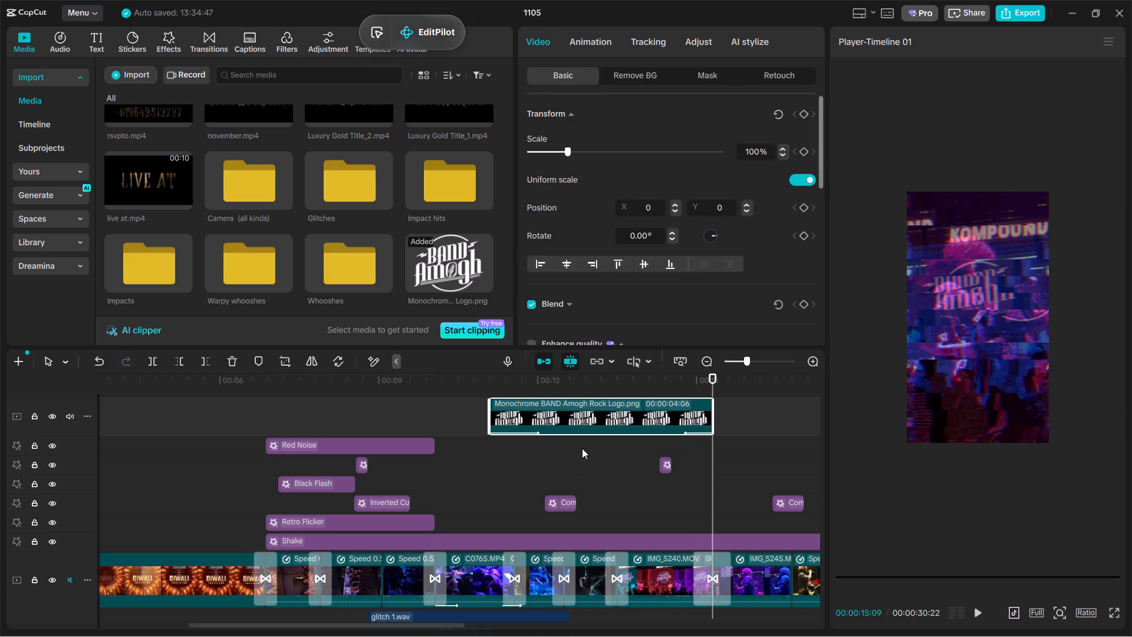
click(596, 412)
click(589, 452)
click(598, 423)
drag(1045, 368, 1044, 362)
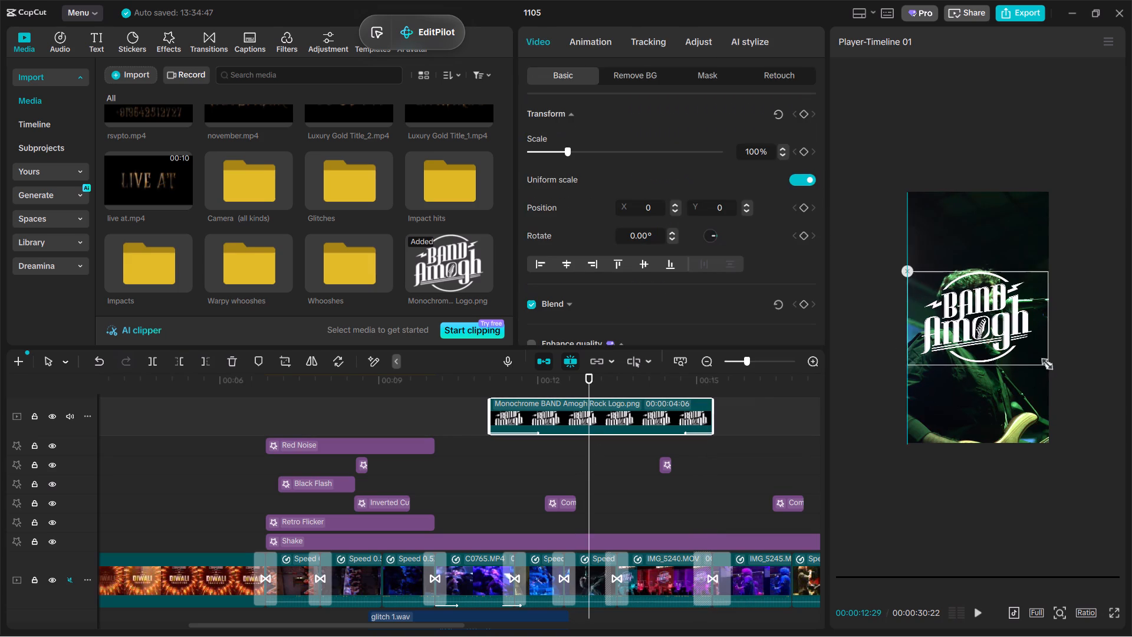
drag(1044, 362, 1025, 336)
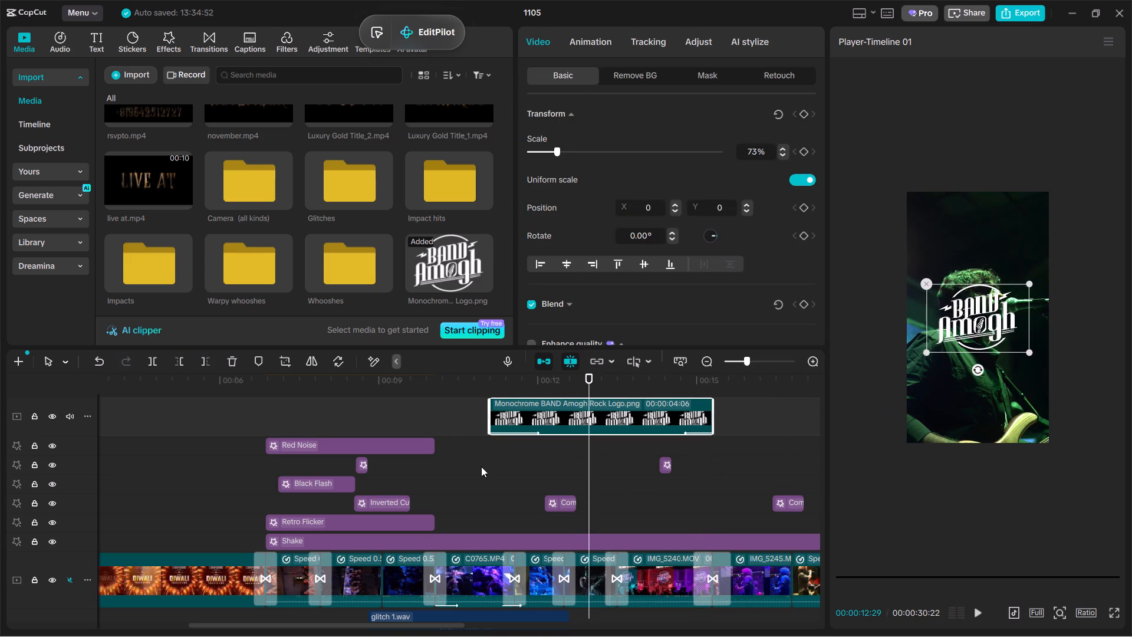
click(468, 459)
key(space)
key(space)
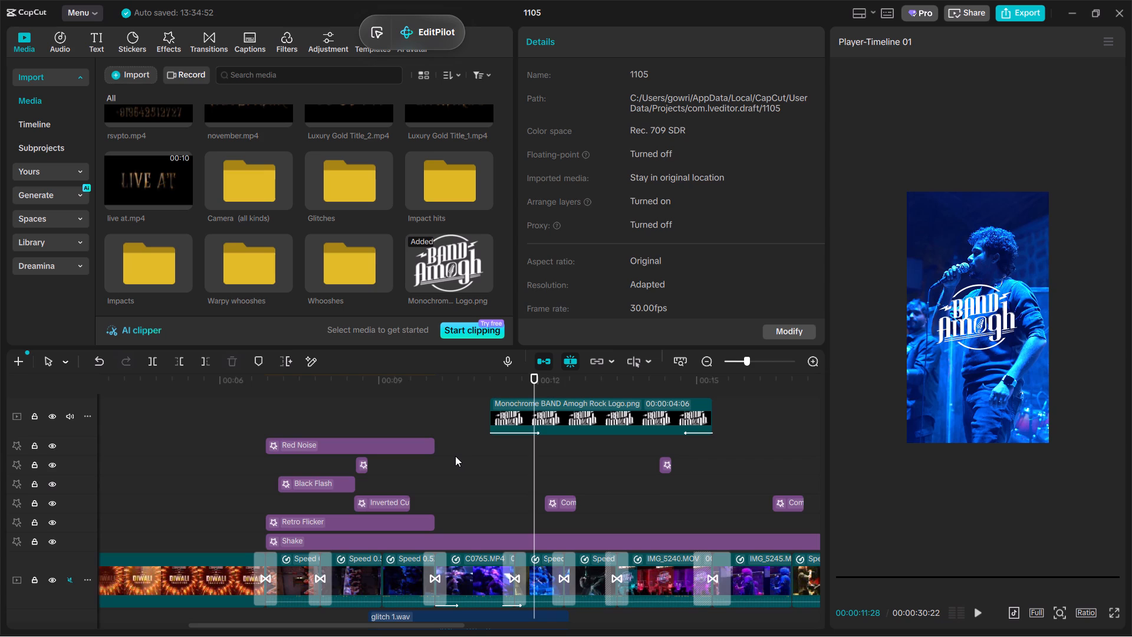
key(space)
ctrl+scroll(556, 472, up, 4)
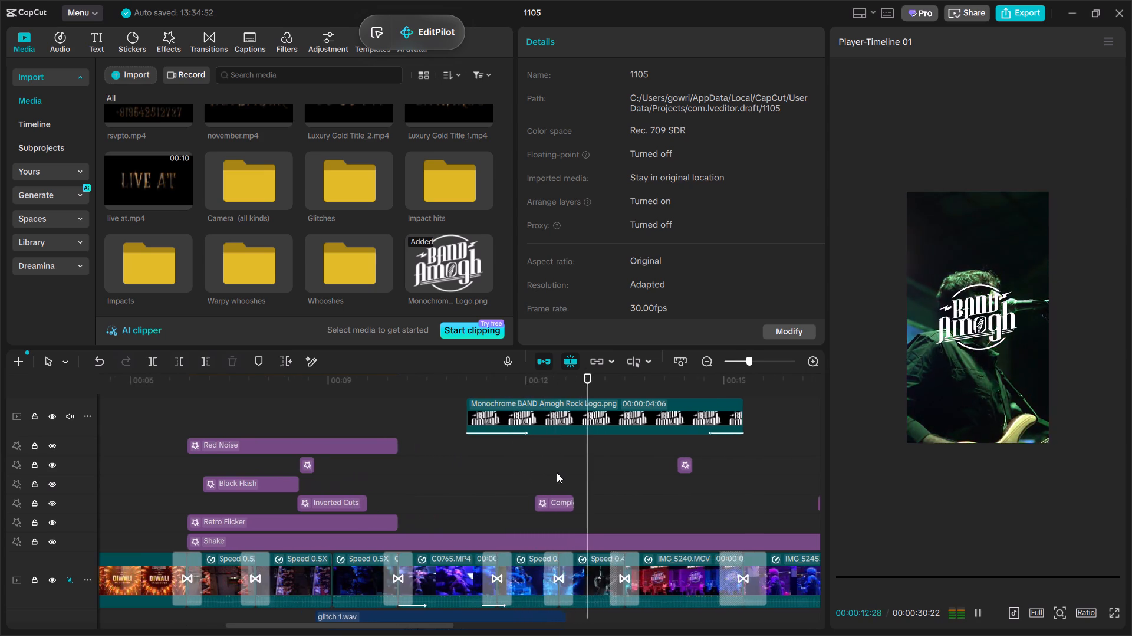
Import the 4k Logo_white image from the Desktop into the project media.
ctrl+scroll(557, 472, up, 3)
ctrl+scroll(557, 472, down, 13)
ctrl+scroll(557, 468, up, 11)
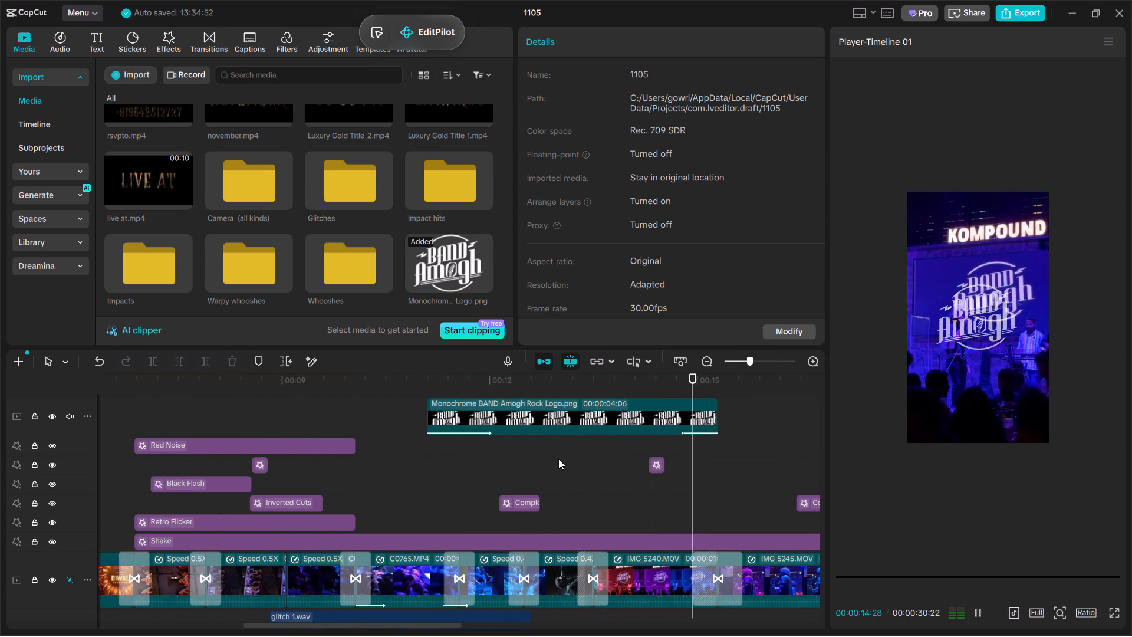
key(space)
click(735, 474)
drag(735, 474, 509, 492)
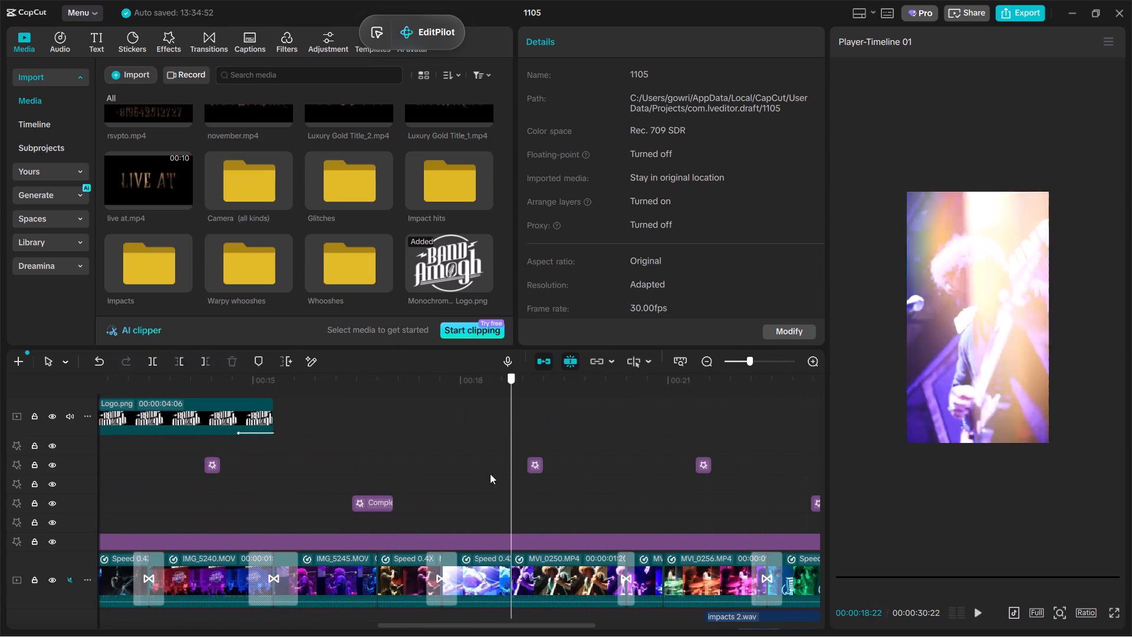
click(145, 77)
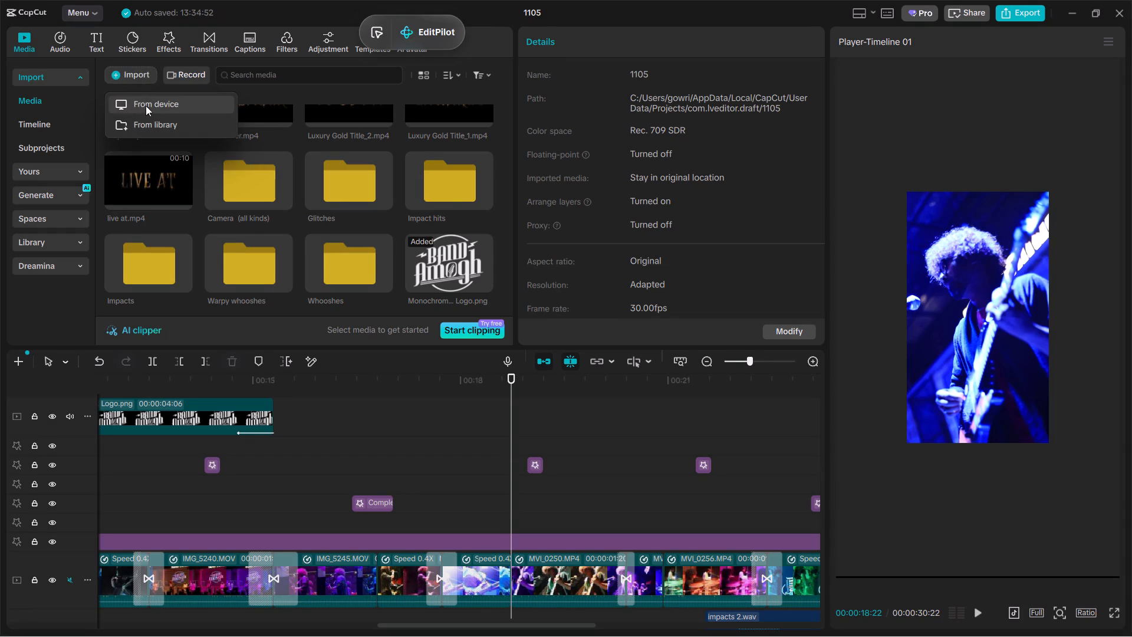
click(146, 104)
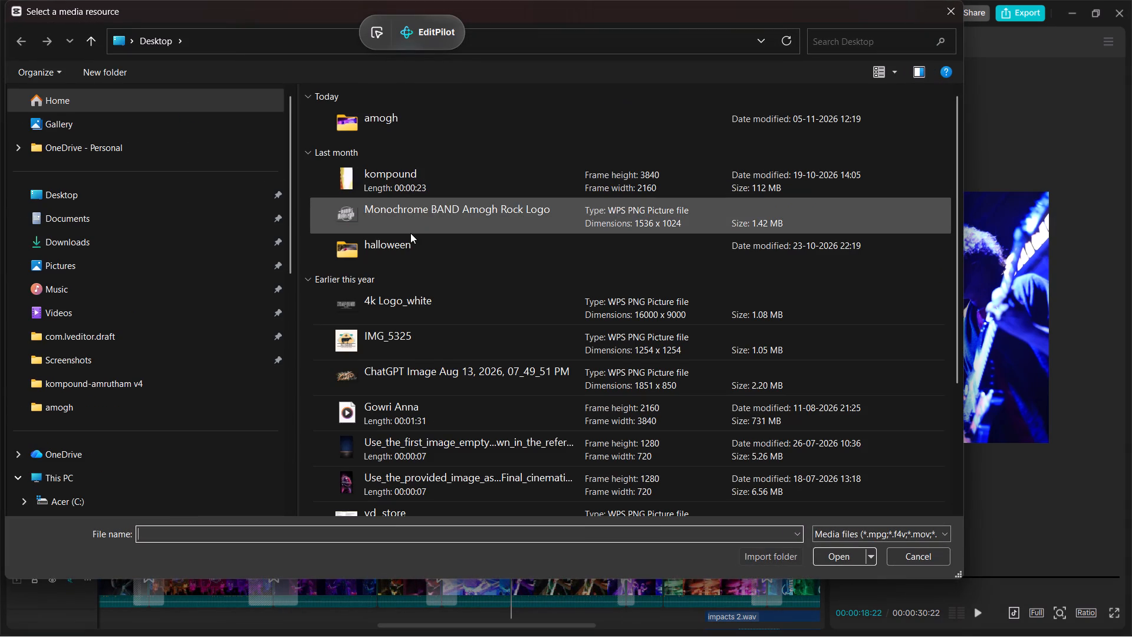
double_click(419, 310)
Add the 4k Logo_white image to the logo track, starting at 00:15:09 directly after the BAND Amogh logo clip.
drag(176, 275, 387, 426)
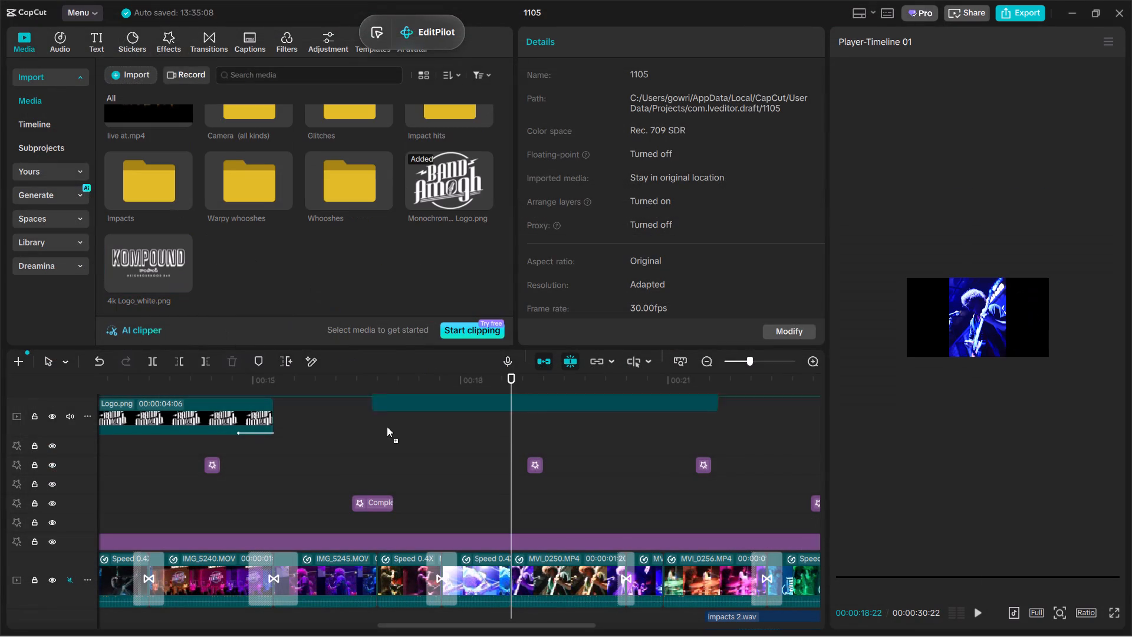
drag(387, 426, 374, 448)
ctrl+scroll(574, 464, down, 6)
ctrl+scroll(712, 478, down, 4)
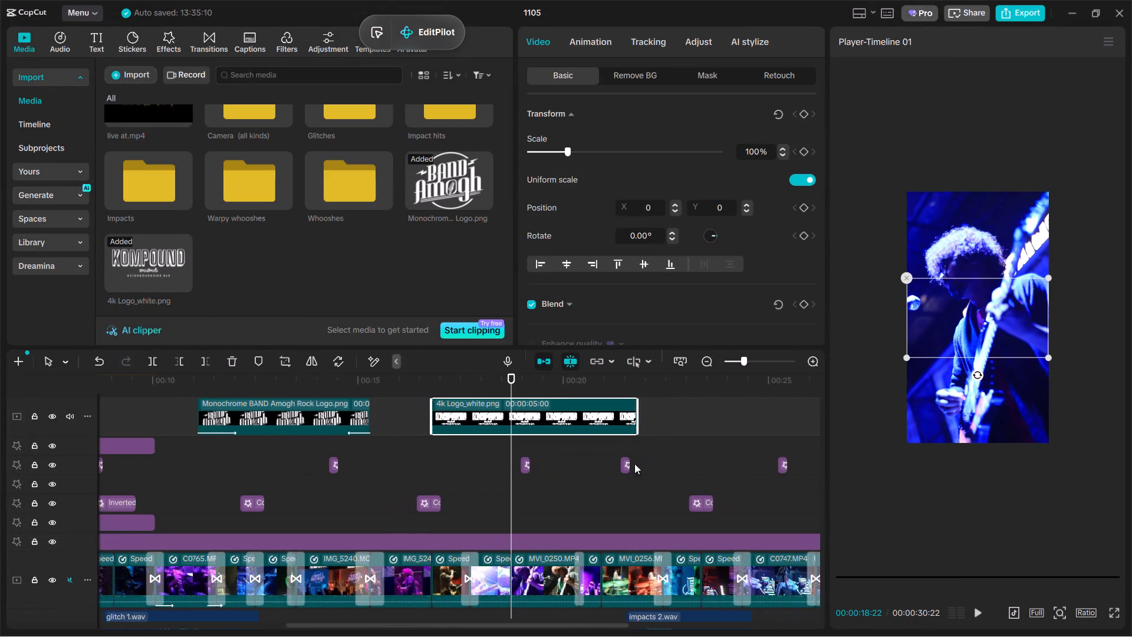
ctrl+scroll(411, 451, up, 3)
click(391, 448)
drag(390, 448, 353, 456)
click(476, 402)
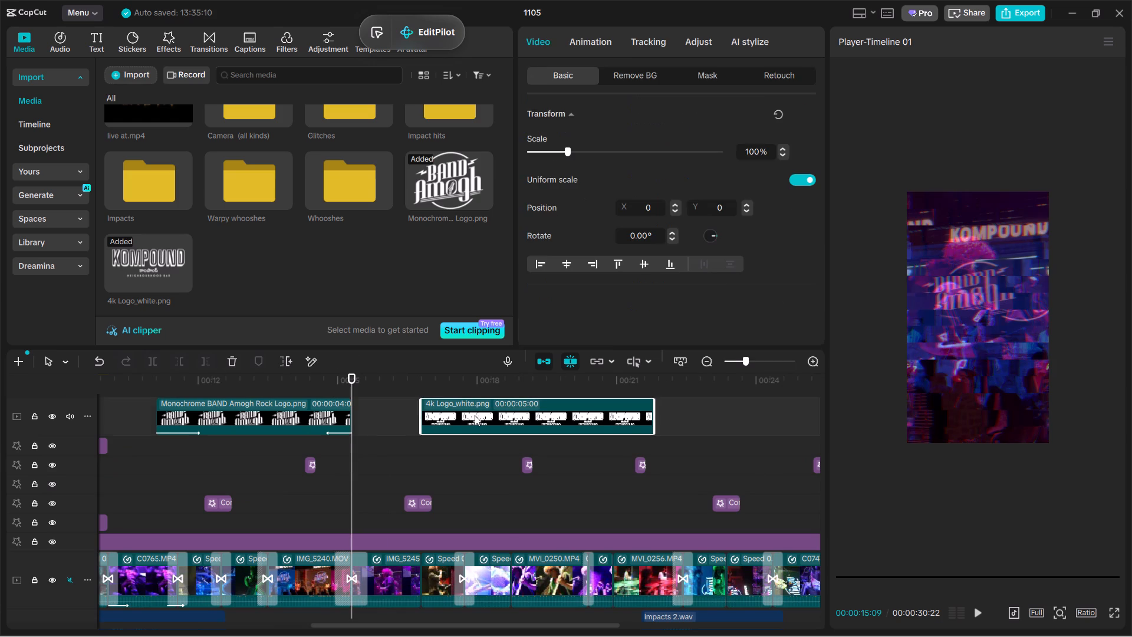
drag(475, 415, 409, 418)
Trim the end of the BAND Amogh logo clip to about 00:14:15 and reapply its Fade Out exit animation.
click(286, 451)
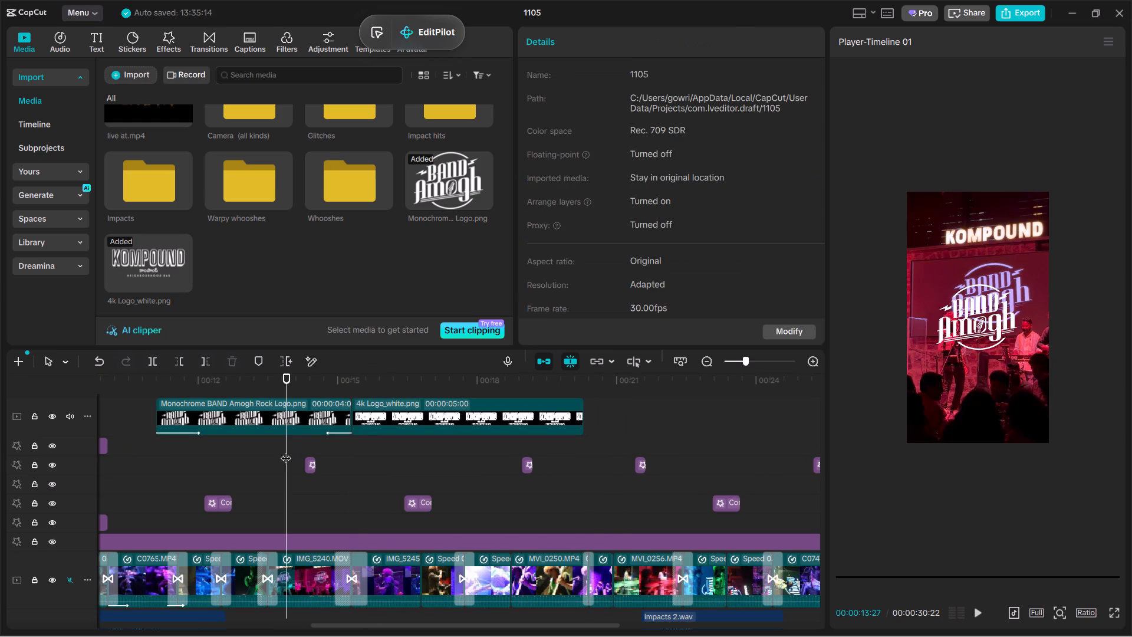
click(343, 419)
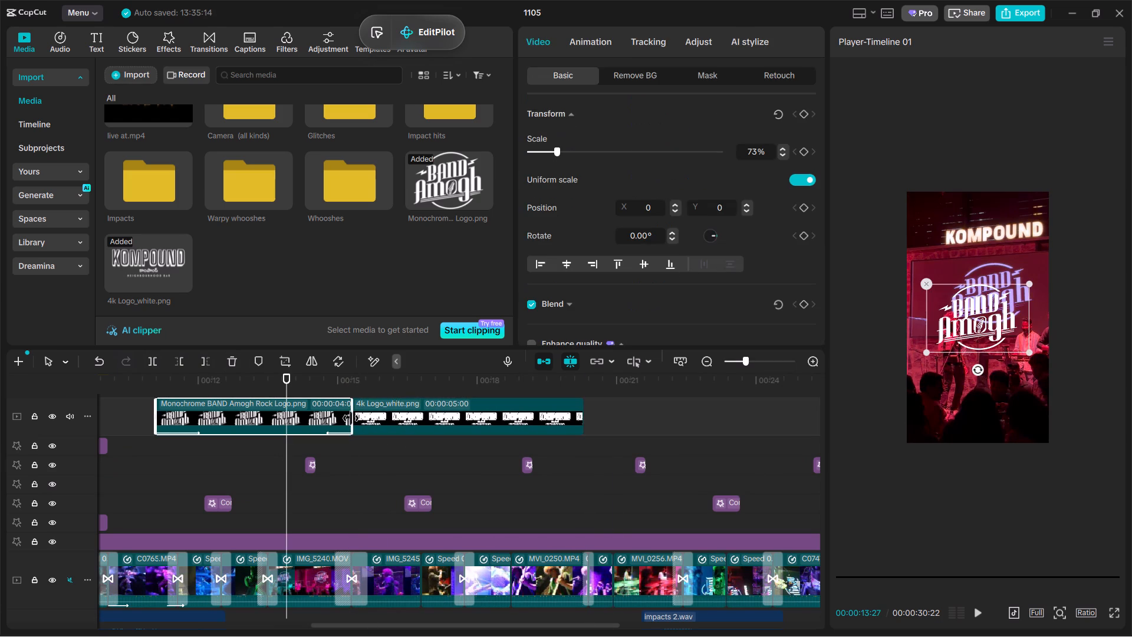
drag(354, 420, 312, 422)
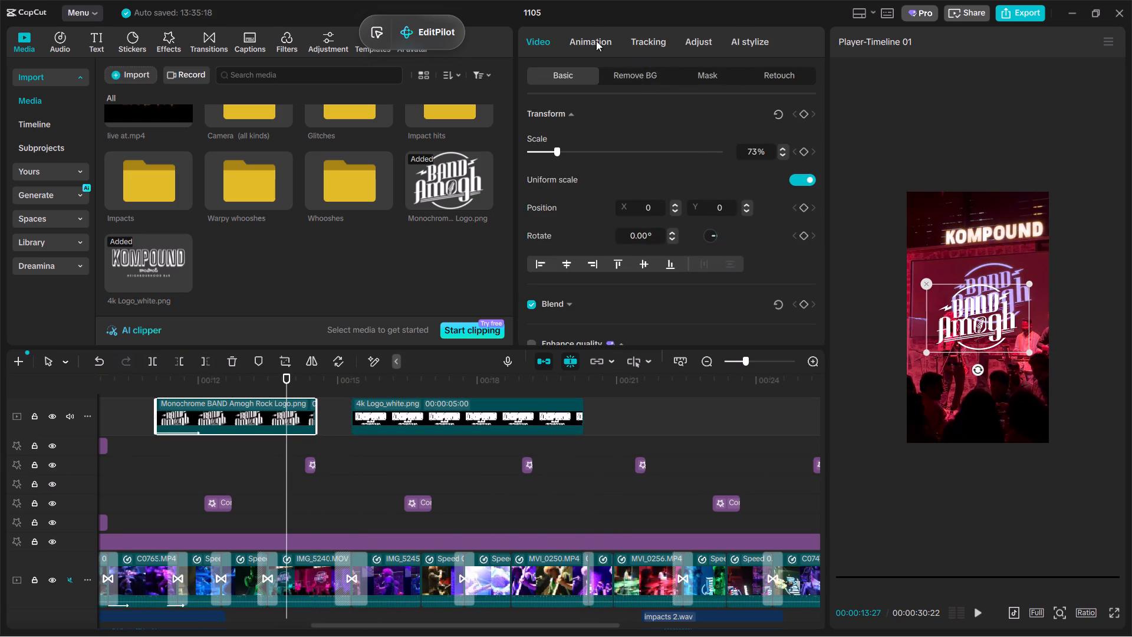
click(596, 41)
click(598, 166)
Play back the shortened BAND Amogh logo from just before it appears to check its entrance and exit.
click(121, 449)
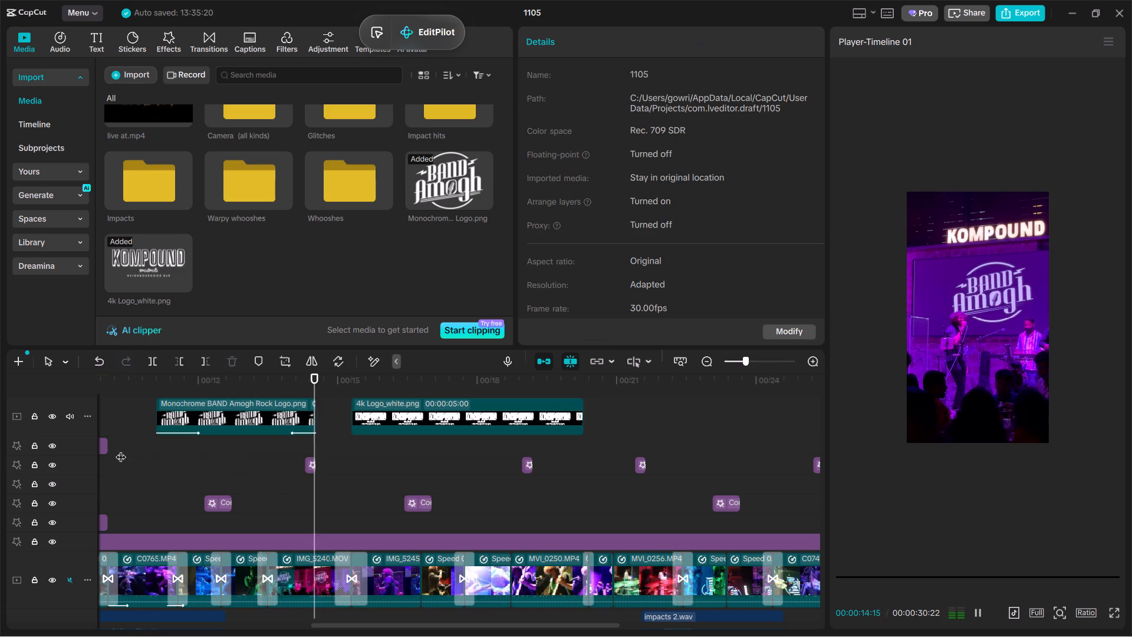
key(space)
key(space)
key(space)
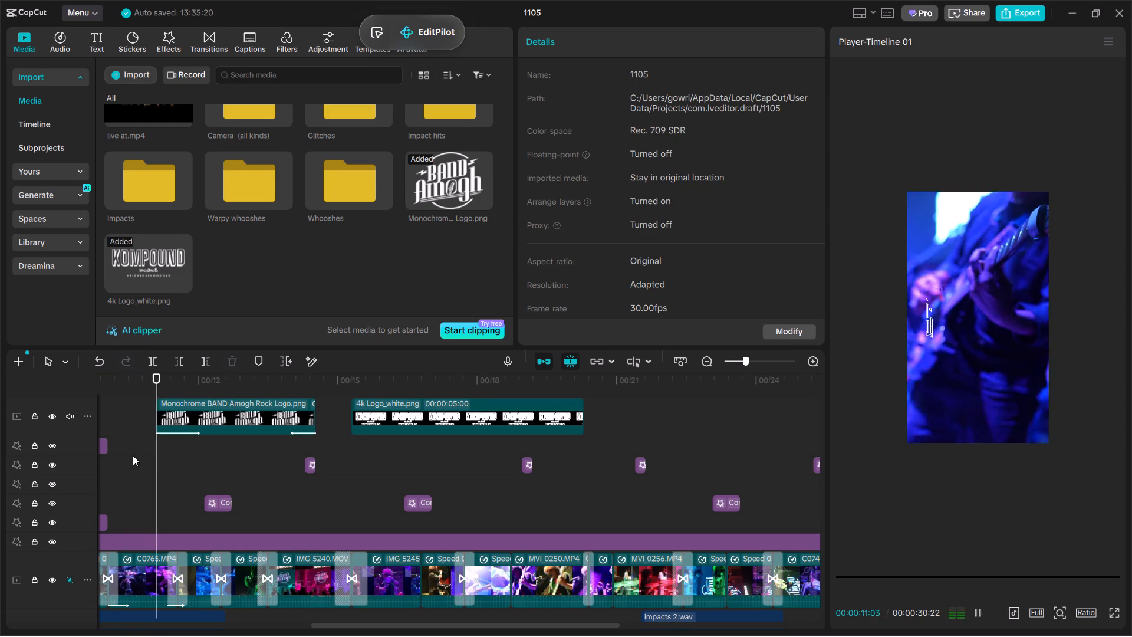
ctrl+scroll(135, 457, down, 4)
ctrl+scroll(140, 457, up, 1)
ctrl+scroll(144, 457, down, 5)
ctrl+scroll(148, 462, up, 2)
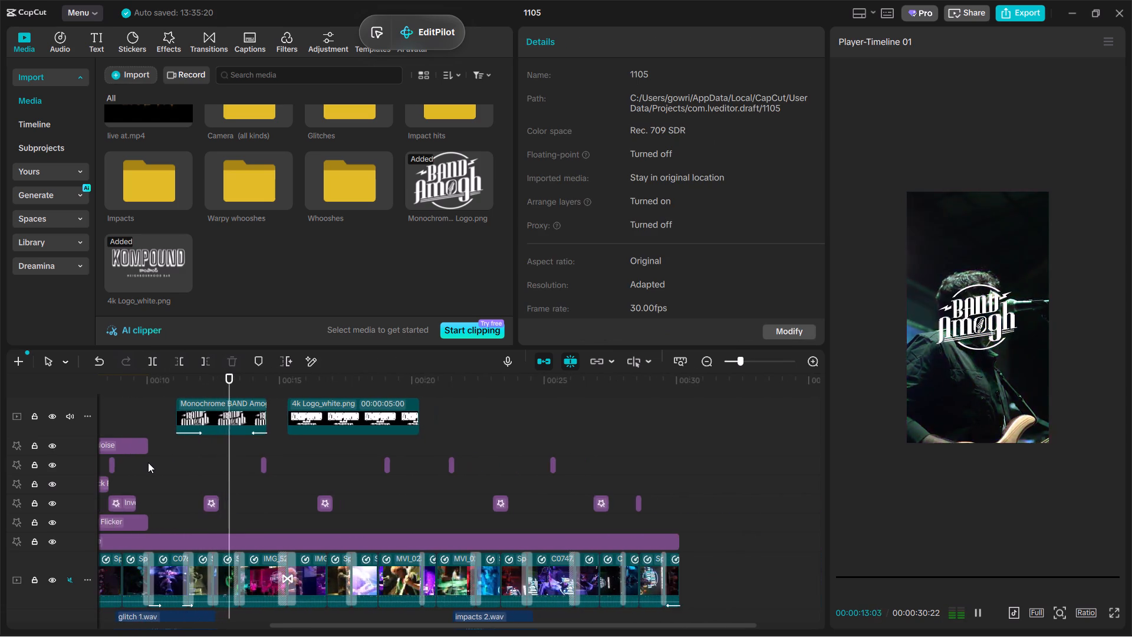
ctrl+scroll(148, 462, up, 2)
ctrl+scroll(148, 462, down, 4)
key(space)
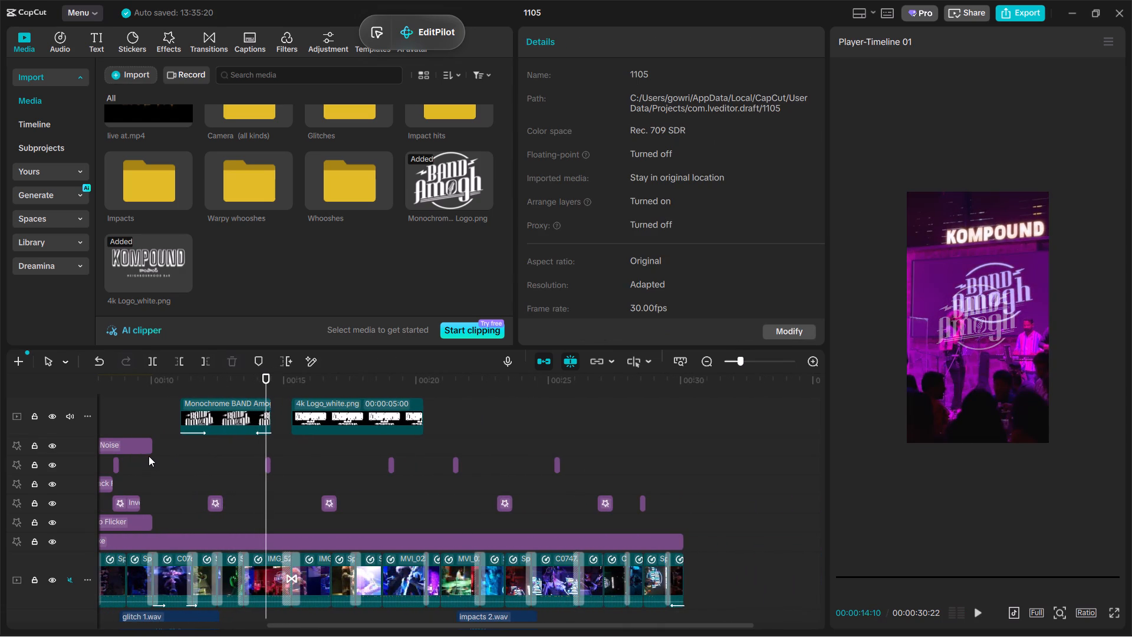
key(Escape)
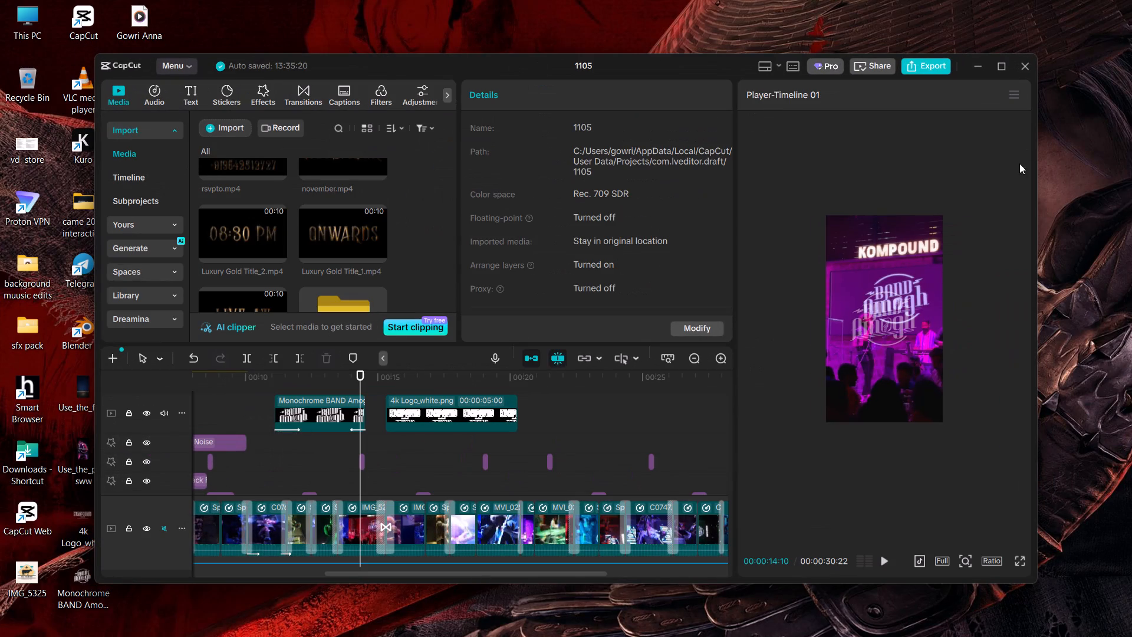
click(1000, 70)
Scale the Kompound logo down to 80%, keeping it centred in the frame.
key(space)
ctrl+scroll(332, 443, up, 3)
scroll(334, 421, down, 1)
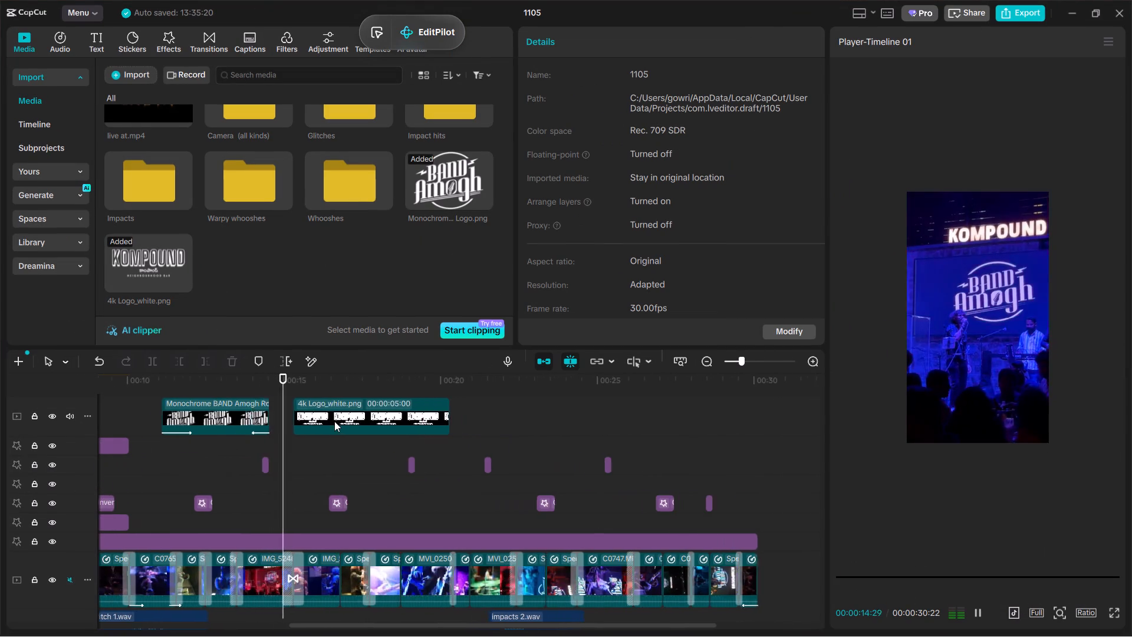
scroll(334, 421, down, 1)
click(334, 421)
key(space)
key(space)
scroll(381, 419, up, 1)
key(space)
click(381, 444)
key(space)
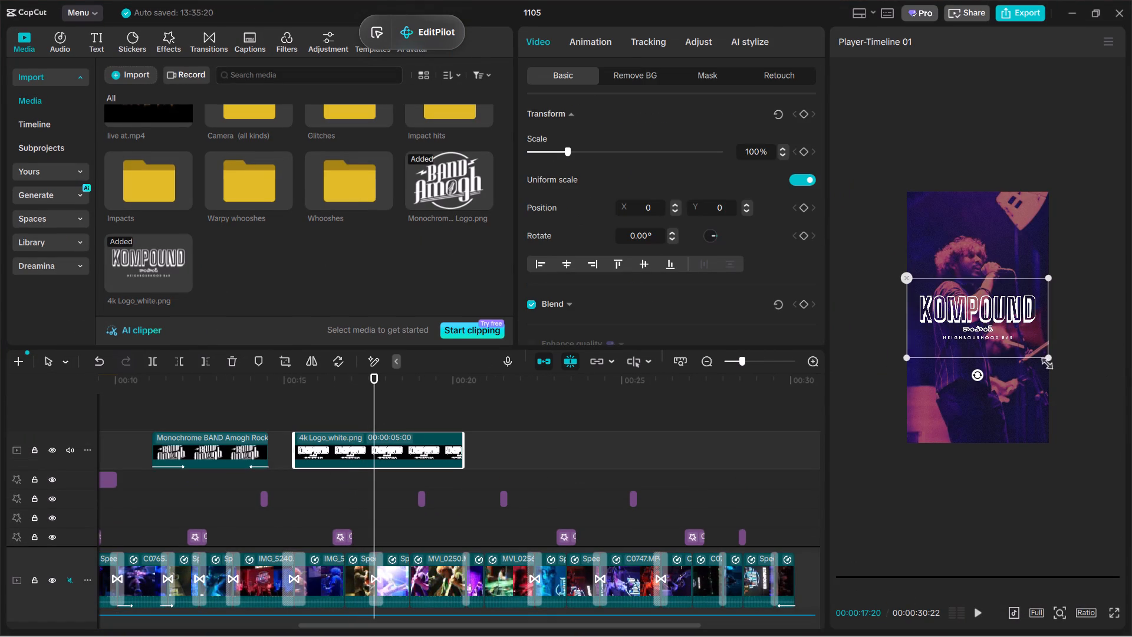
drag(1044, 361, 1027, 342)
Trim the end of the Kompound logo clip to about 00:19:07.
key(space)
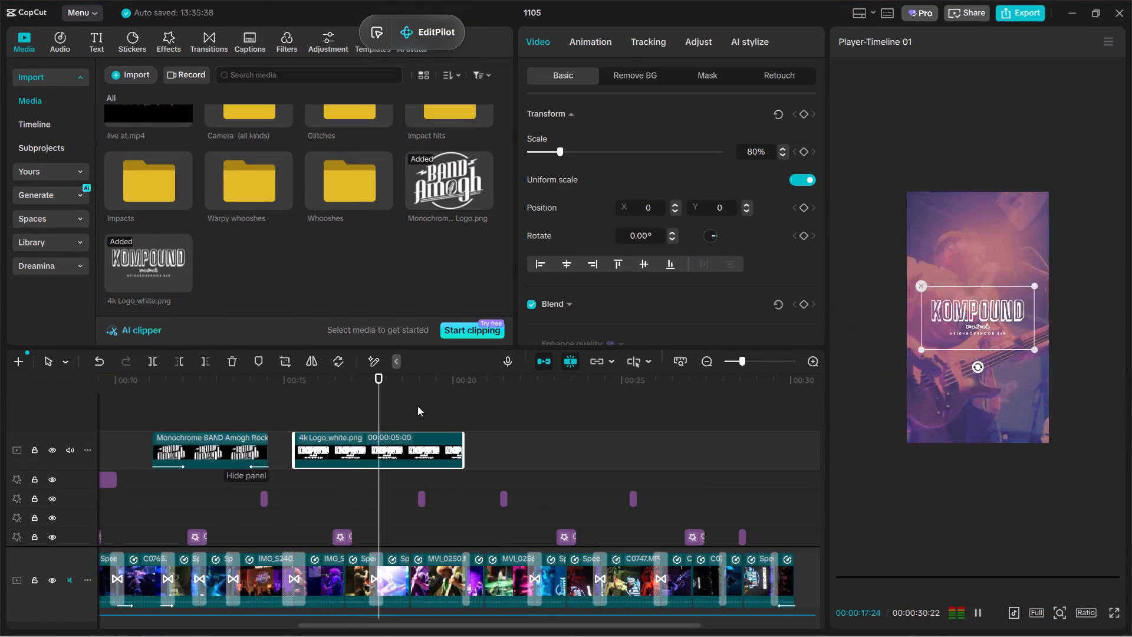
drag(464, 445, 432, 453)
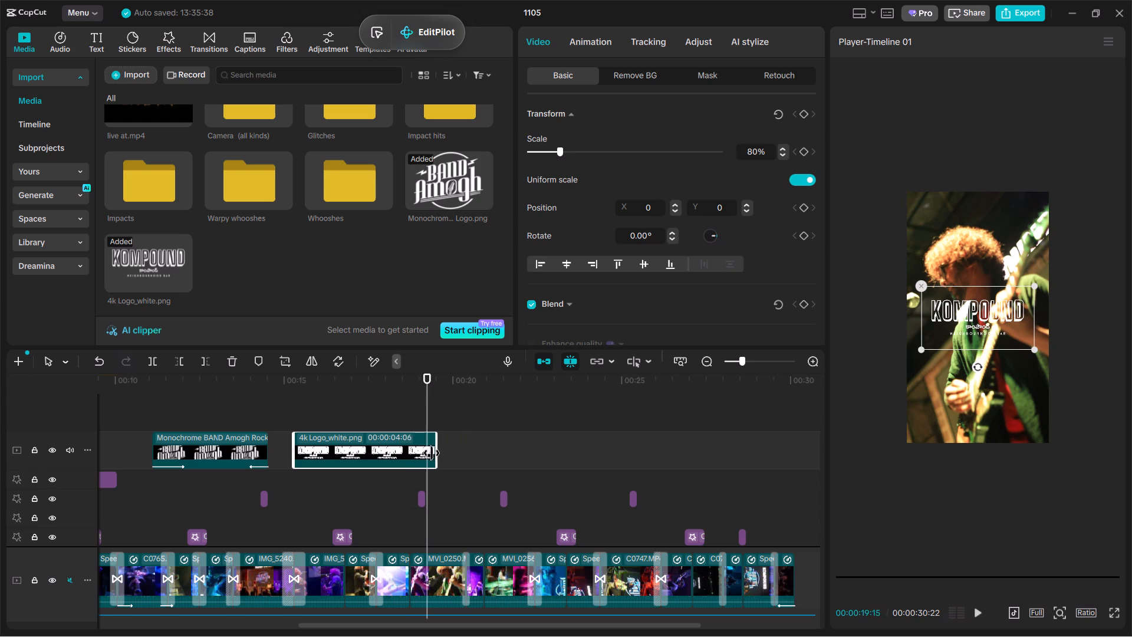
drag(432, 453, 426, 455)
Give the Kompound logo clip a Fade Out exit animation and an Inky Smoke entrance animation lasting 1.5 s.
click(596, 49)
click(575, 179)
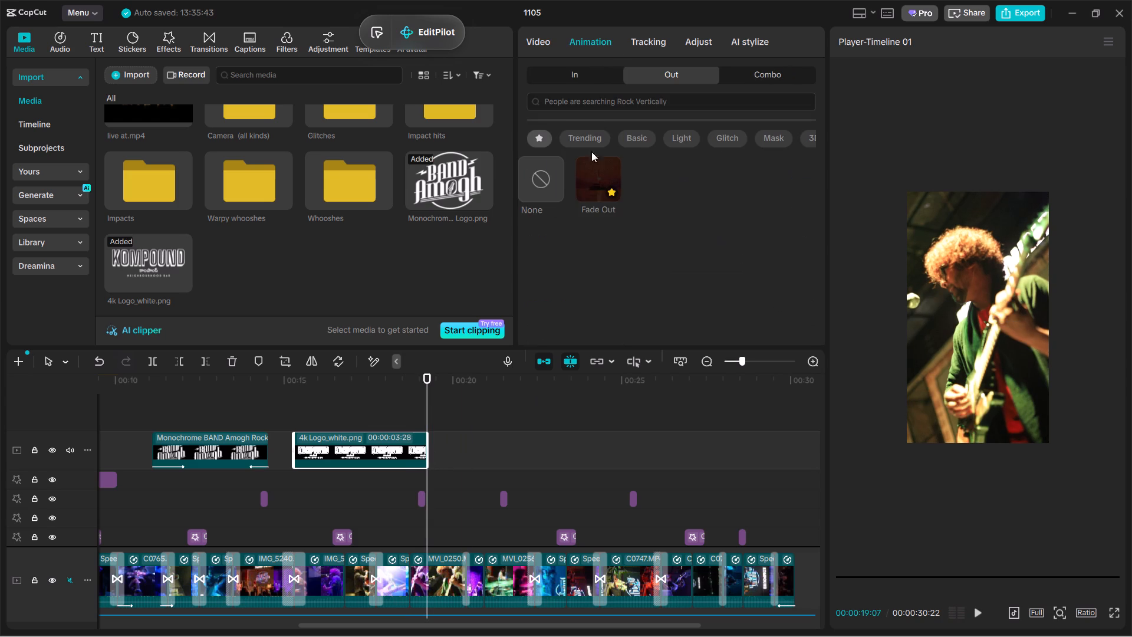
click(580, 170)
click(587, 71)
click(694, 162)
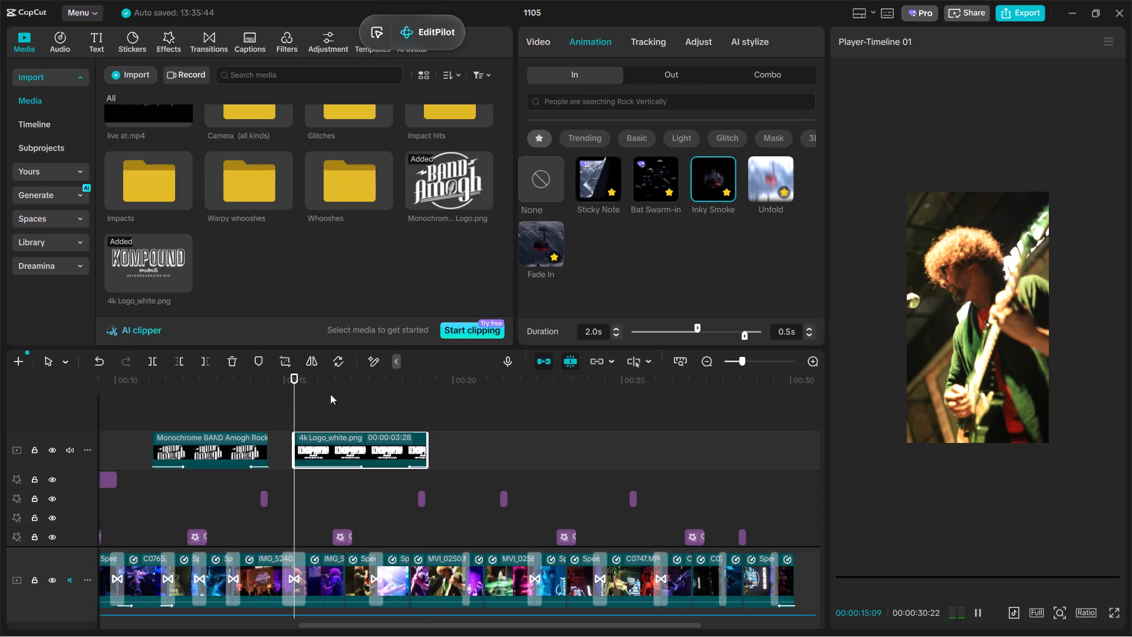
click(682, 330)
Play back the Kompound logo from just before it appears to check its animations.
click(291, 459)
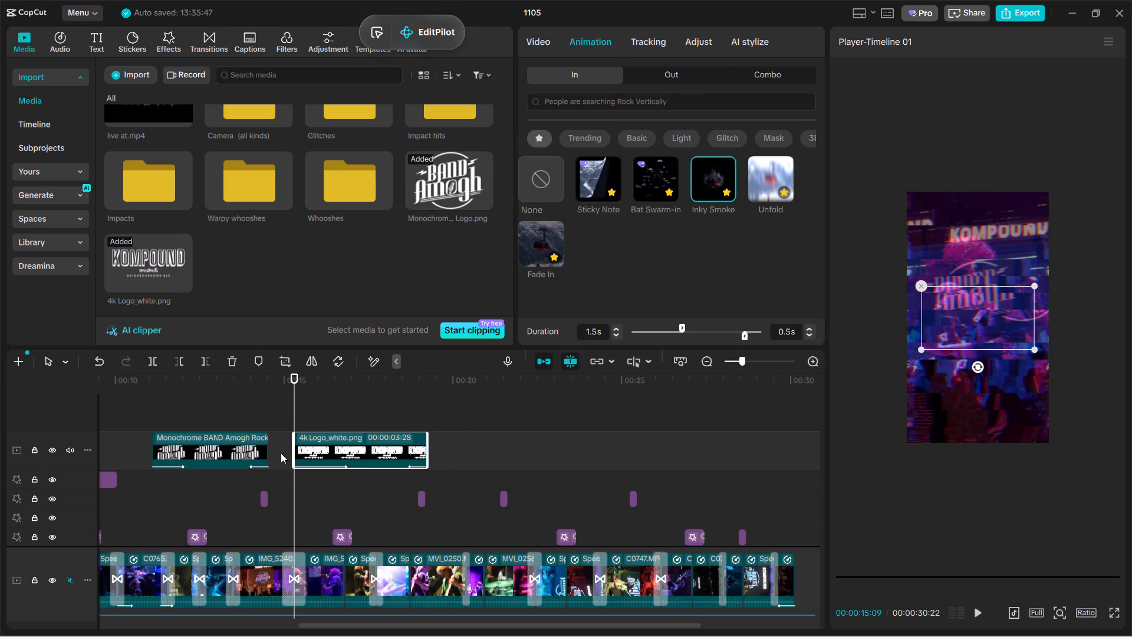
click(281, 453)
key(space)
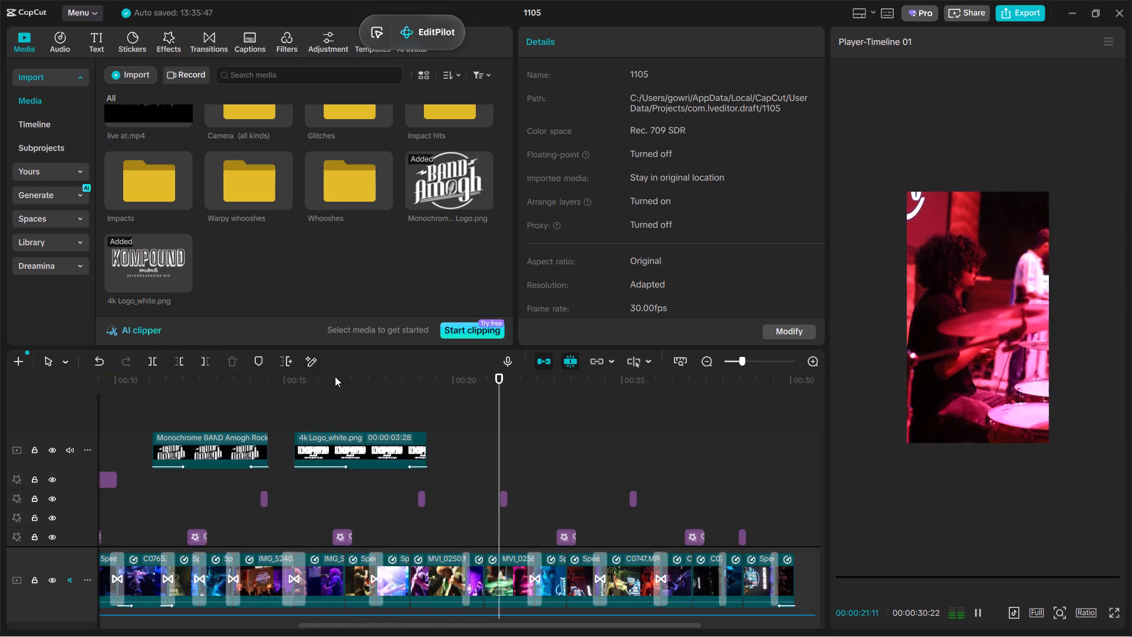
click(444, 426)
drag(443, 426, 482, 461)
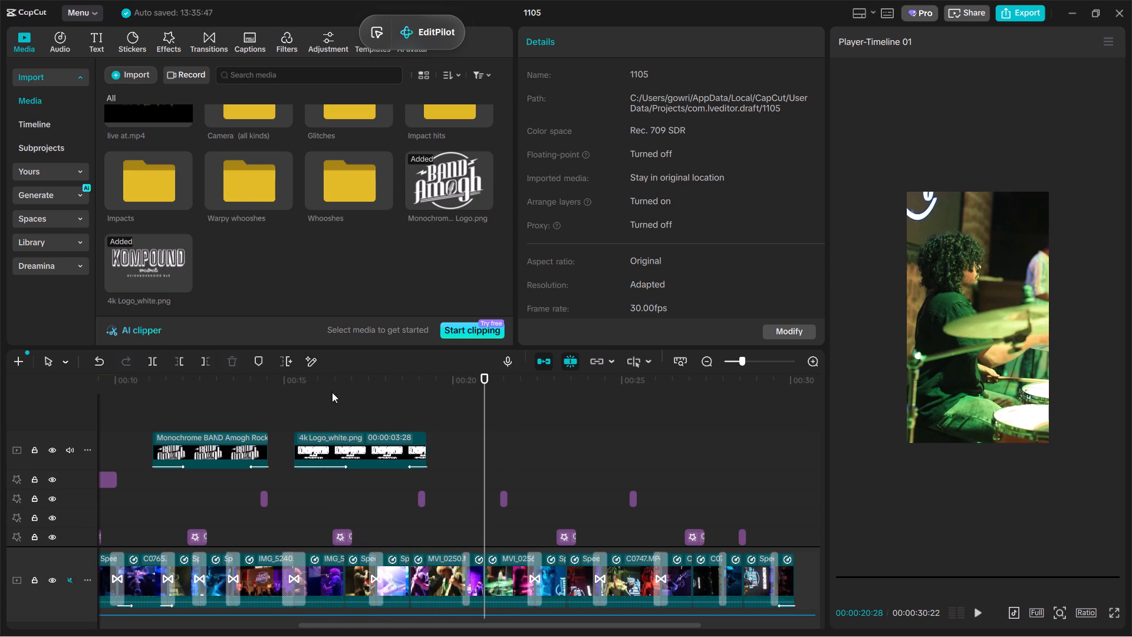
Add the live at.mp4 title on a new track above the Kompound logo, aligned with the logo's start.
scroll(252, 214, up, 1)
drag(136, 269, 296, 404)
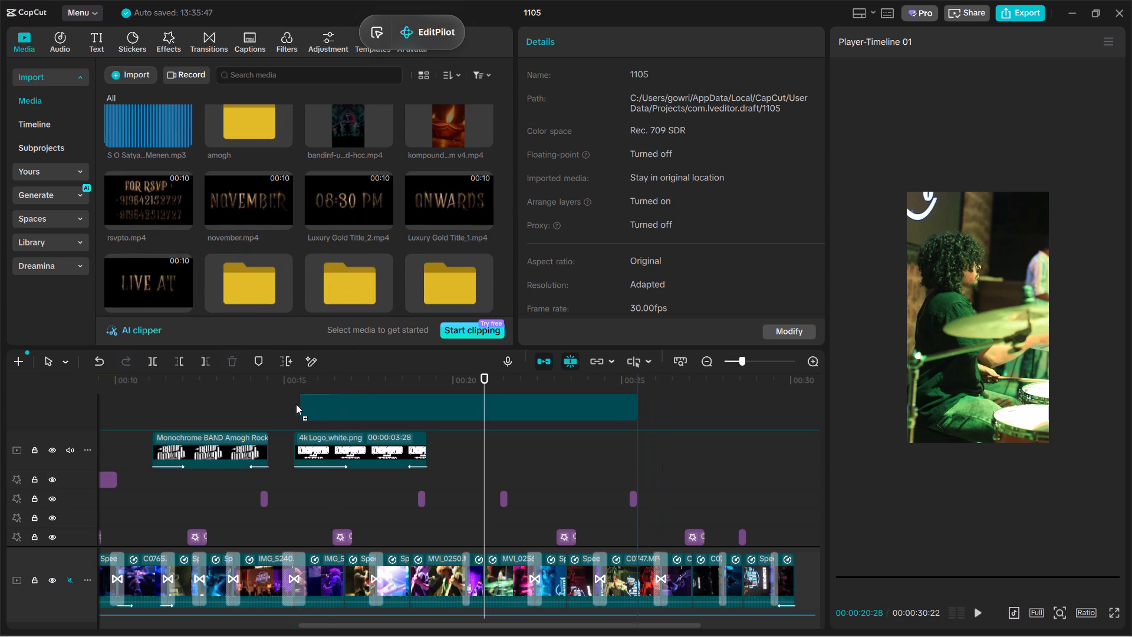
drag(296, 404, 295, 405)
Set the speed of the live at.mp4 title clip to 2.60x.
scroll(689, 304, up, 1)
click(590, 45)
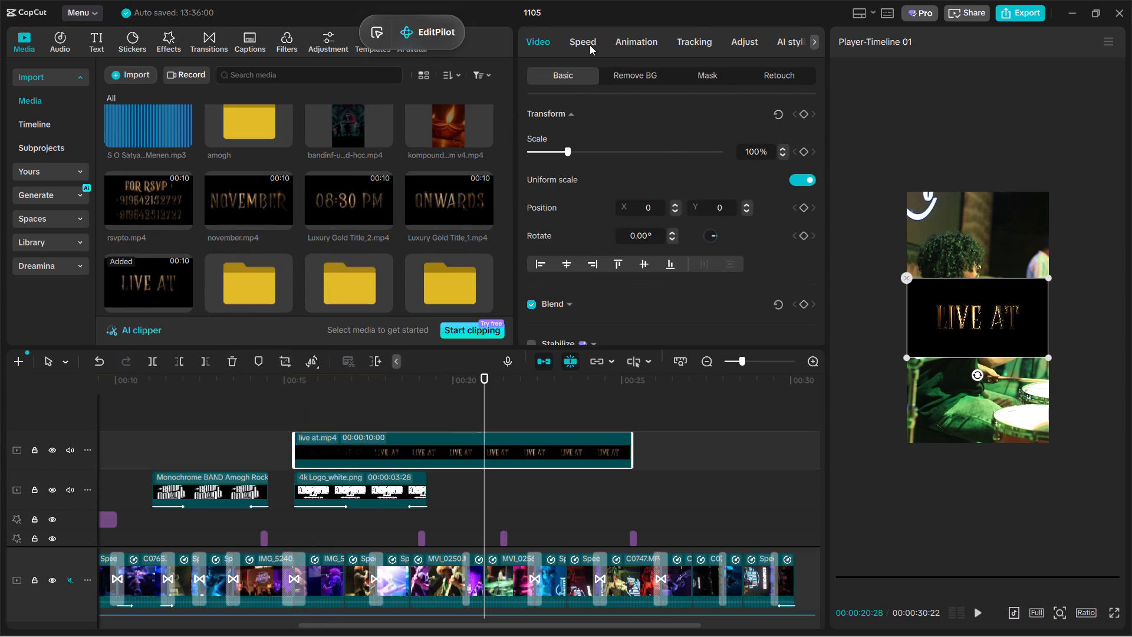
click(592, 77)
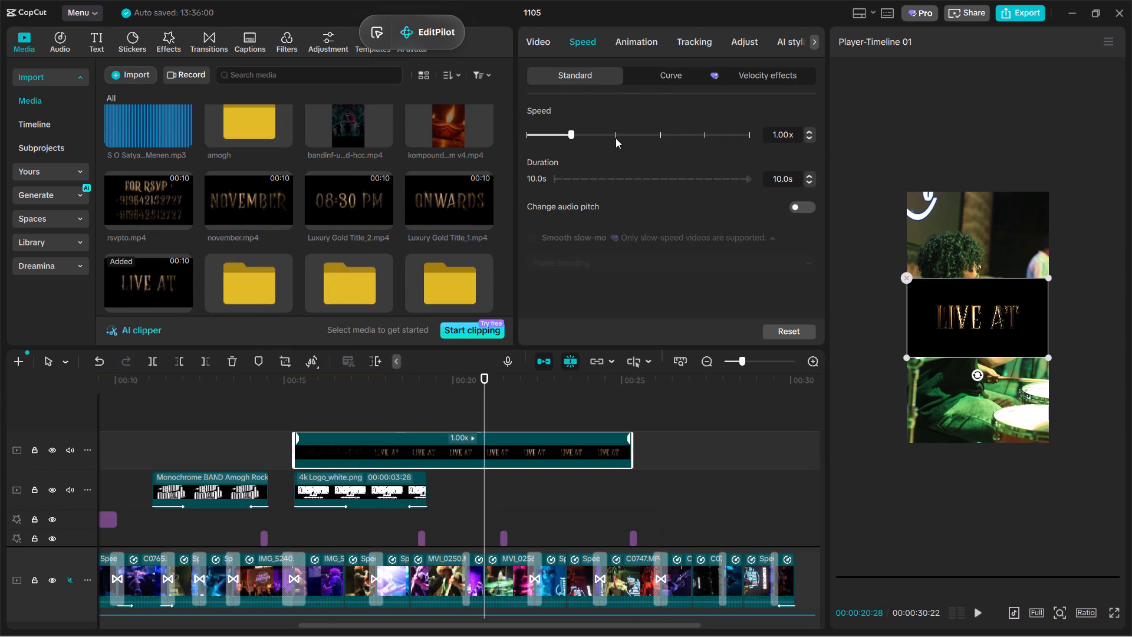
click(616, 138)
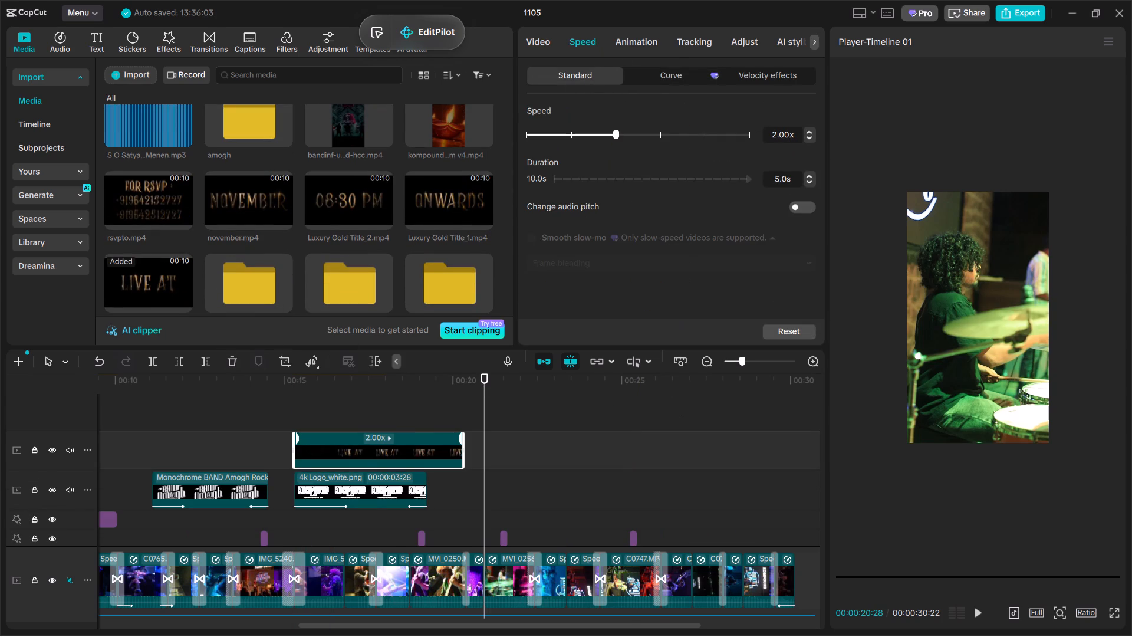
triple_click(808, 132)
double_click(808, 132)
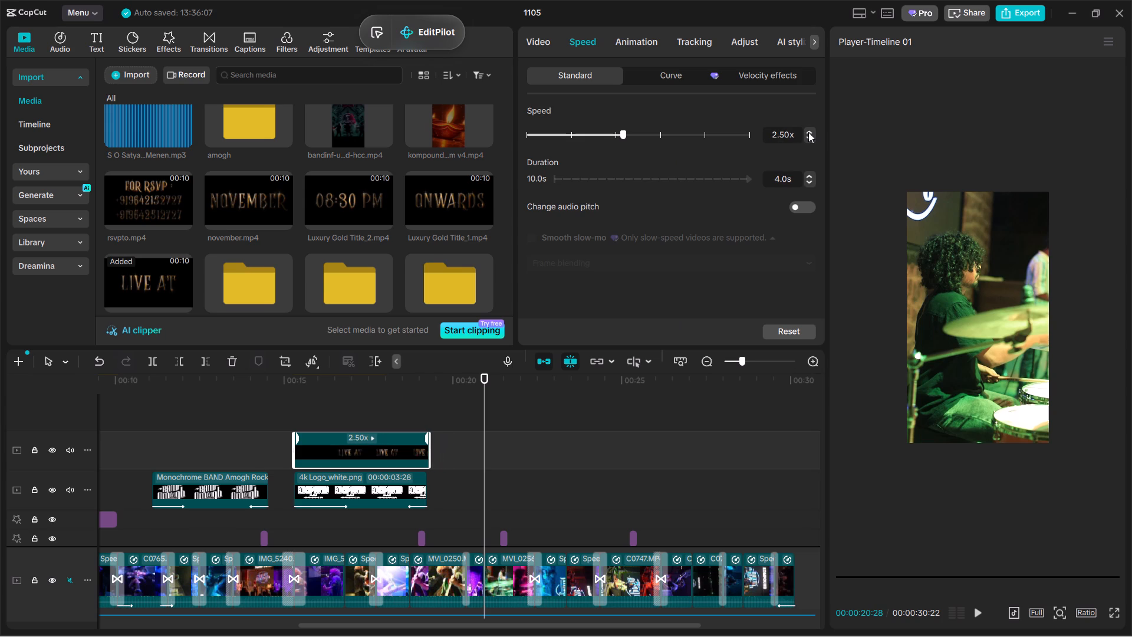
click(808, 132)
Play back the LIVE AT title over the Kompound logo from just before it appears.
scroll(273, 446, up, 1)
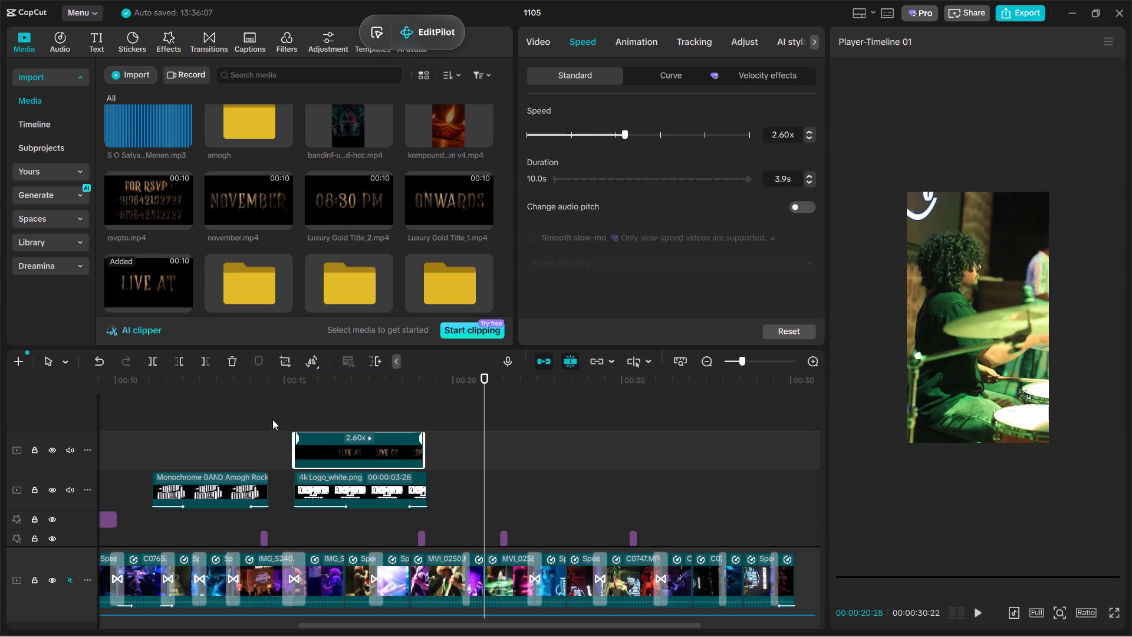
click(272, 419)
key(space)
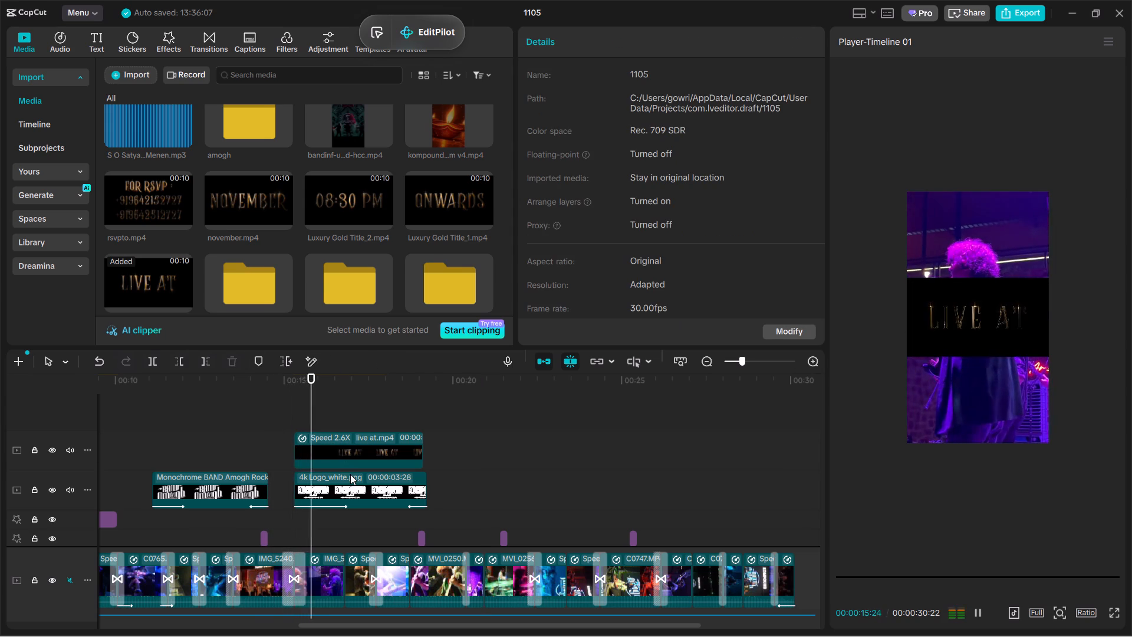
Mute the title and logo tracks and set the Kompound logo clip's blend mode to Screen.
click(350, 474)
key(space)
click(557, 301)
scroll(557, 302, down, 1)
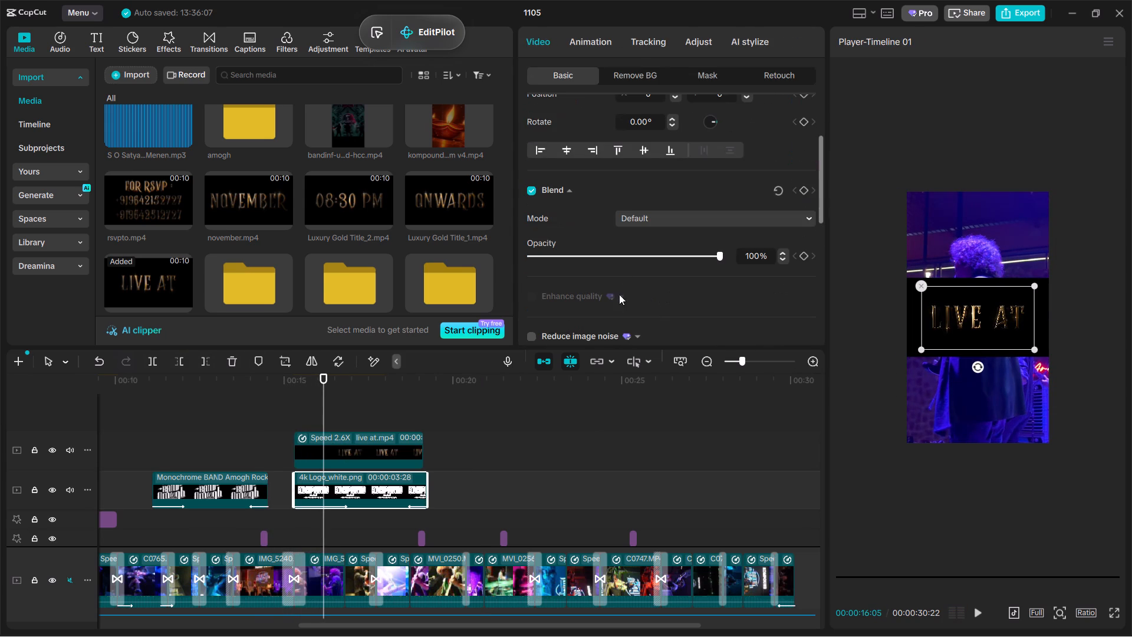
click(716, 222)
click(65, 448)
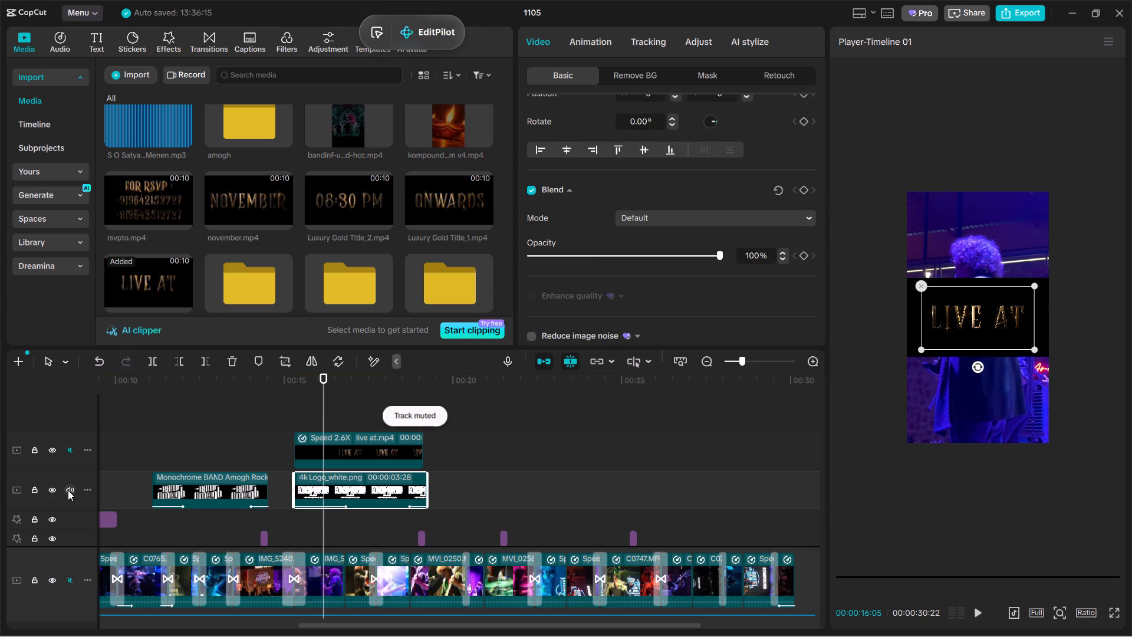
click(68, 490)
click(715, 225)
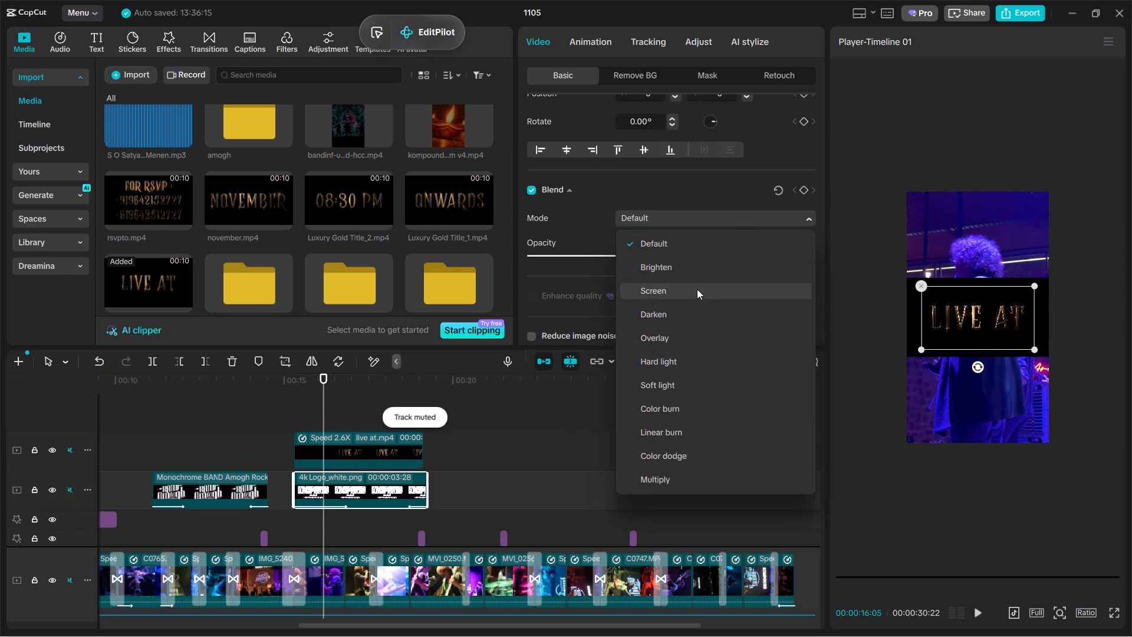
click(697, 289)
scroll(697, 289, down, 1)
ctrl+scroll(986, 316, up, 3)
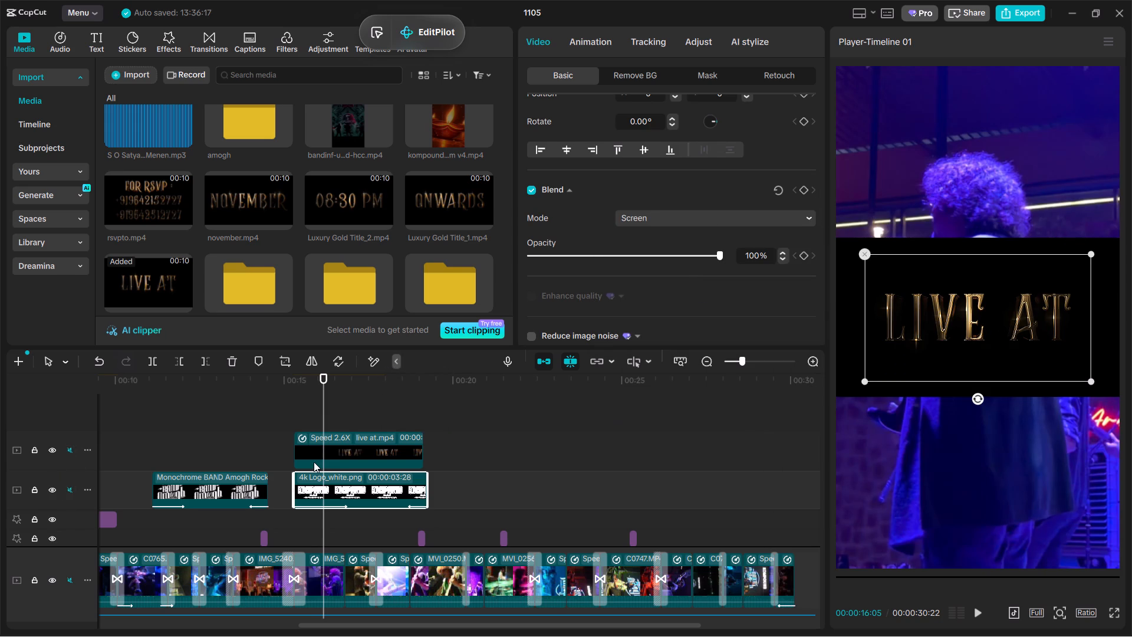
Undo the Kompound logo's Screen blend and set the live at.mp4 title's blend mode to Screen.
click(341, 459)
key(ctrl+z)
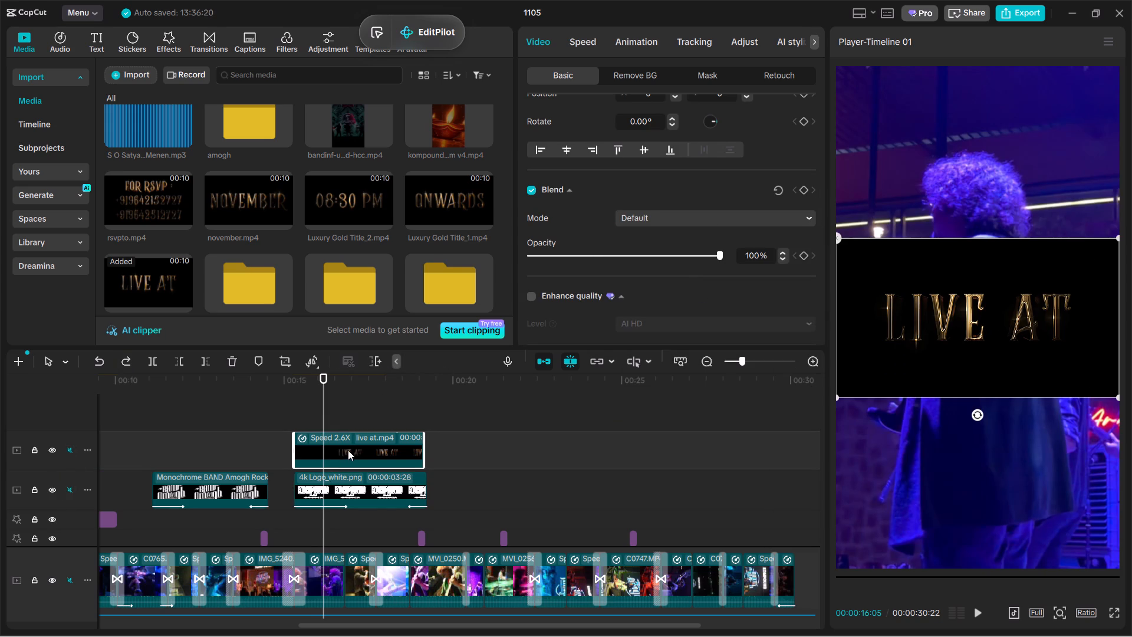
click(670, 222)
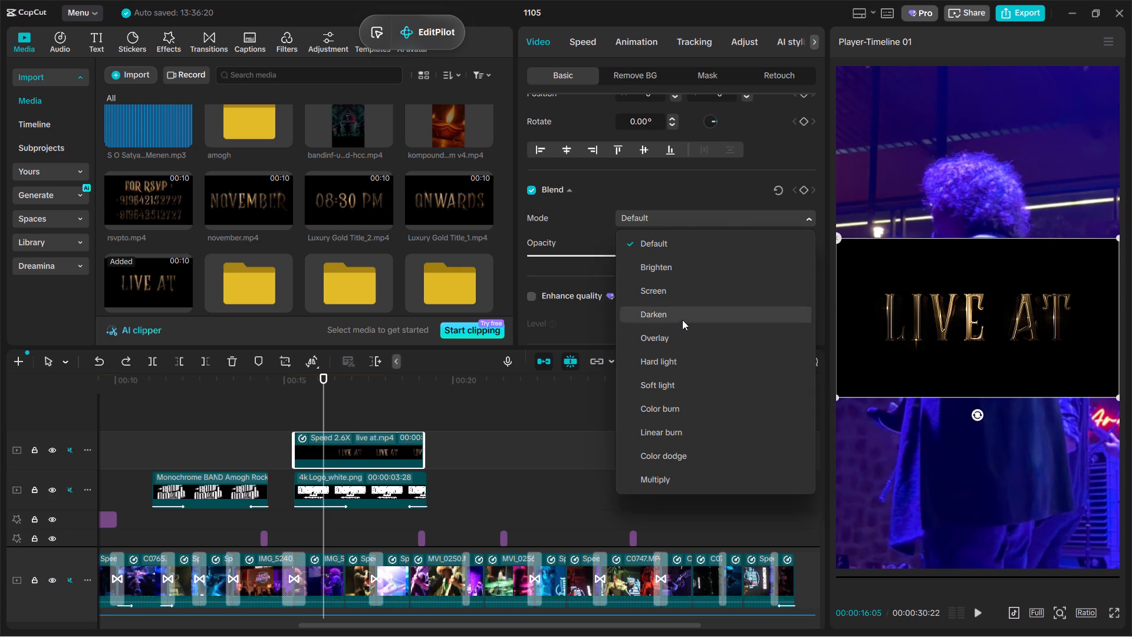
click(683, 295)
click(381, 494)
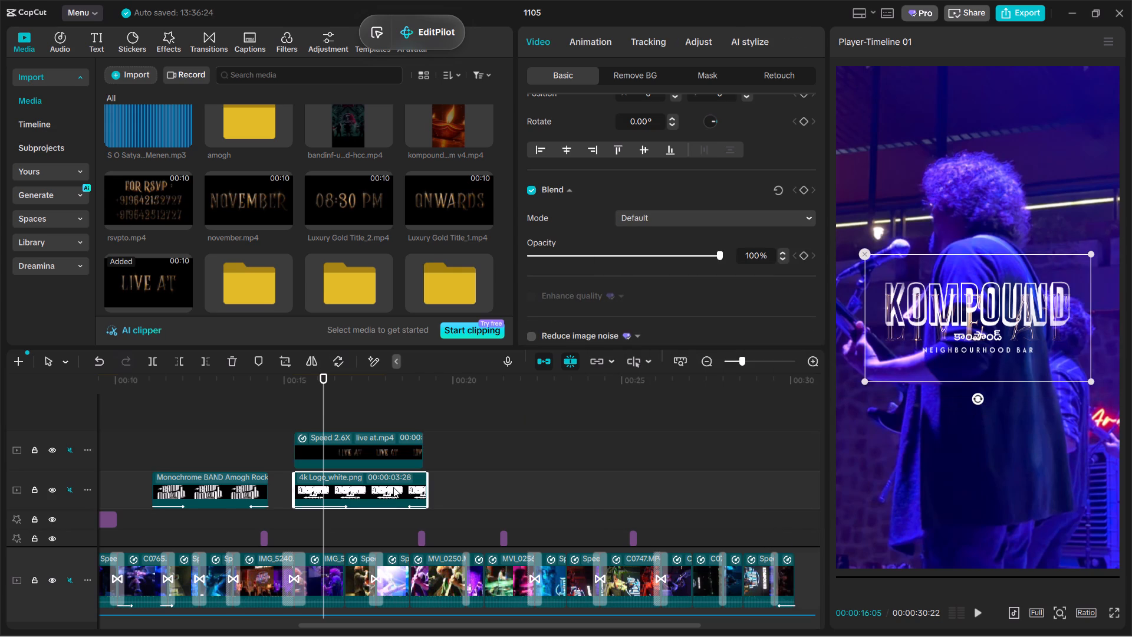
Scale down the live at.mp4 title and position it centred just above the Kompound logo in the frame.
click(414, 439)
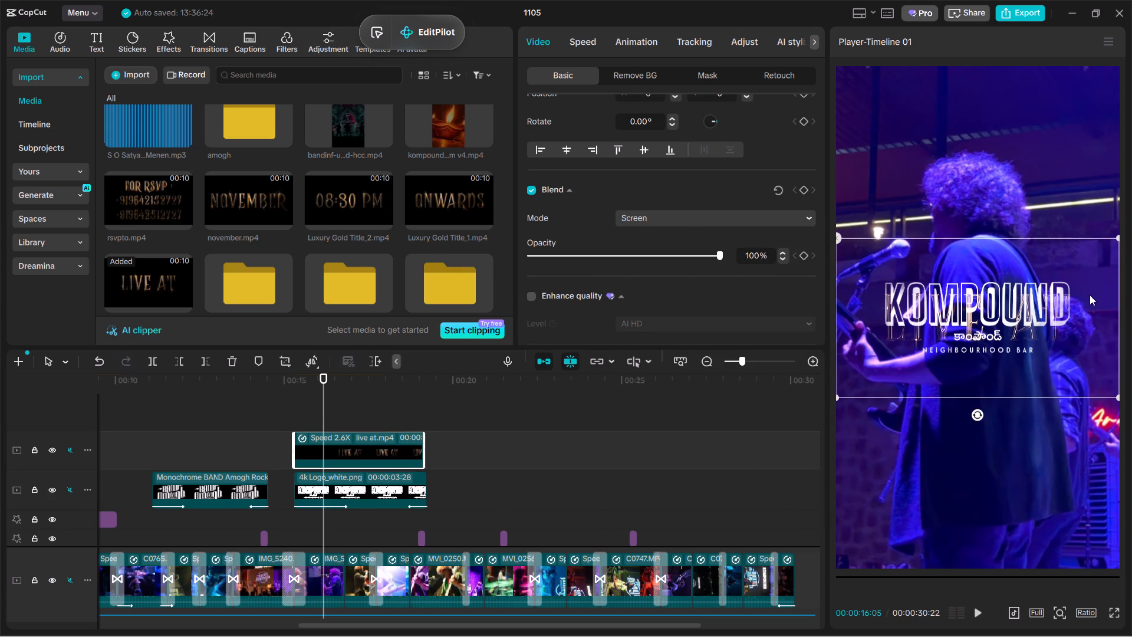
drag(975, 344, 973, 272)
ctrl+scroll(986, 290, down, 5)
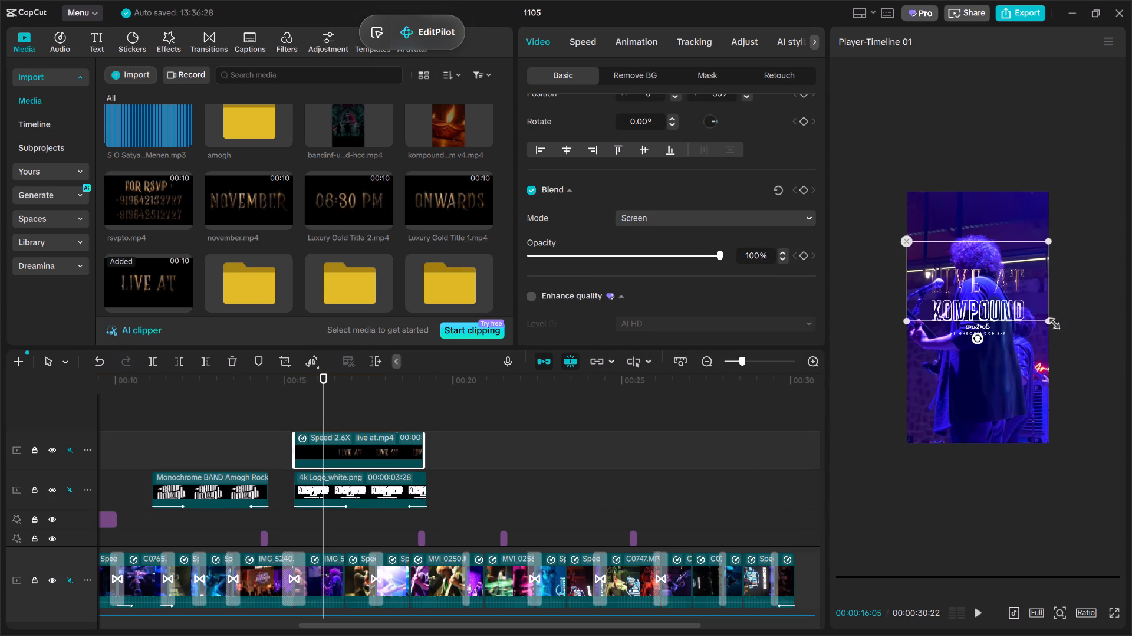
drag(1051, 321, 1022, 280)
ctrl+scroll(1001, 329, up, 4)
drag(988, 230, 990, 254)
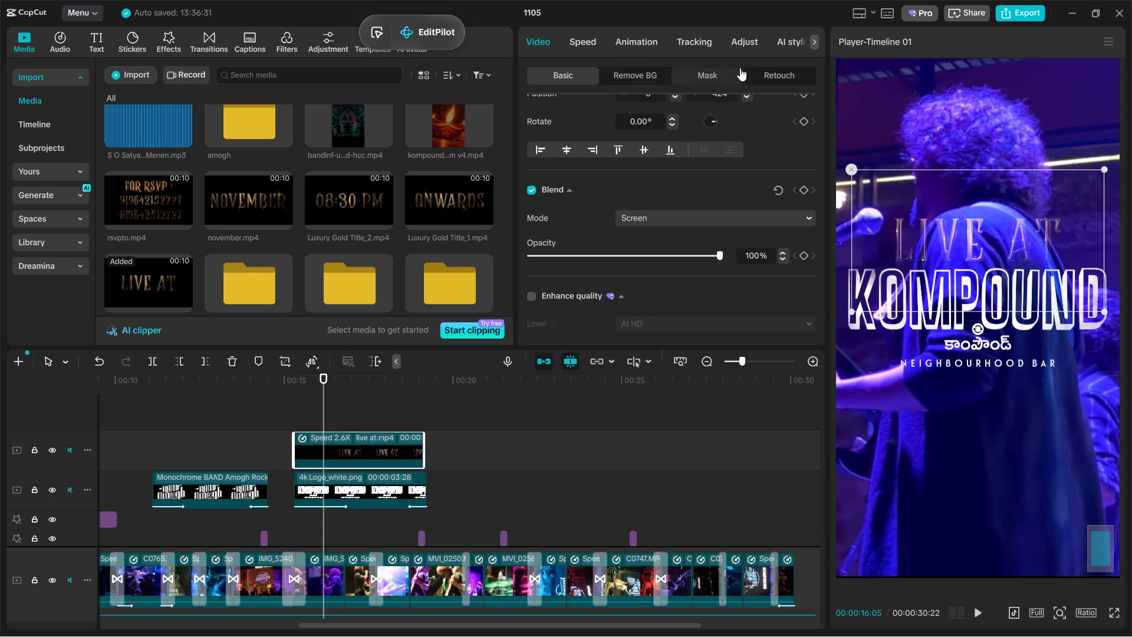
Set the LIVE AT title's colour temperature to 37 and raise its saturation.
click(746, 41)
scroll(631, 205, down, 1)
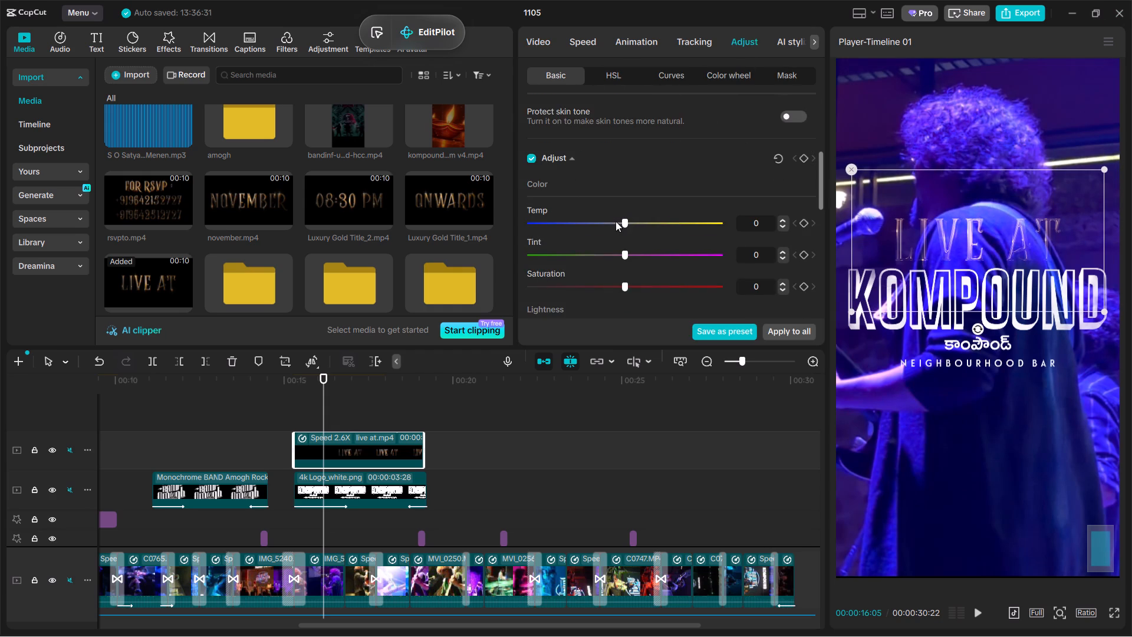
drag(619, 221, 692, 244)
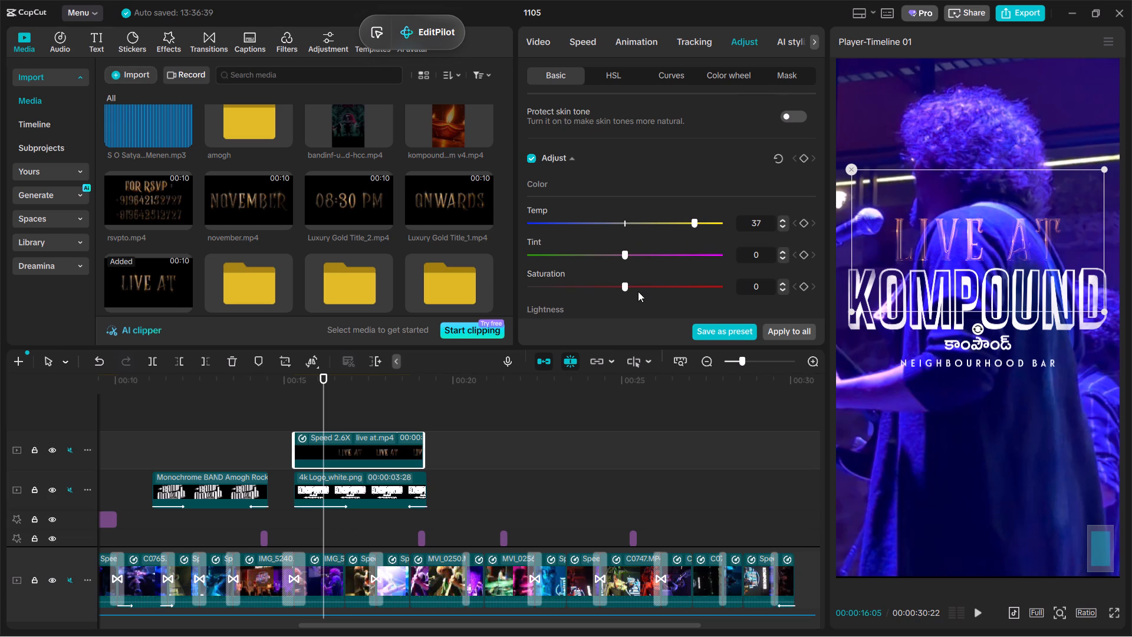
drag(643, 285, 712, 301)
scroll(648, 274, down, 1)
scroll(647, 161, down, 1)
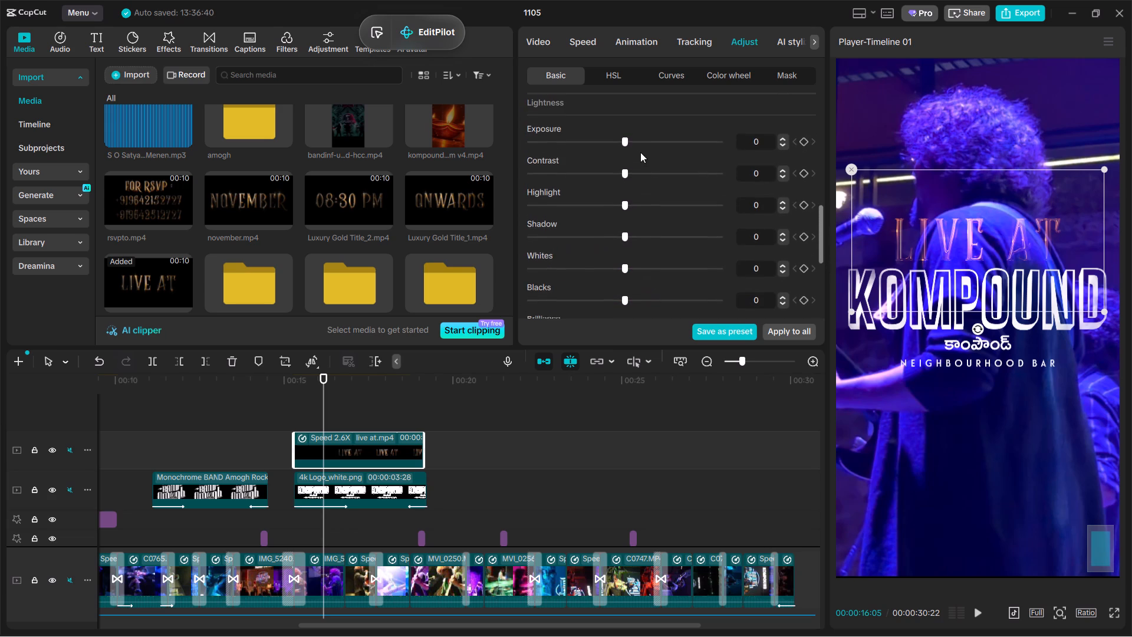
Set the title's Exposure to 43, Contrast to 7, Highlight to 30 and Shadow to 50.
scroll(640, 152, down, 1)
drag(639, 142, 702, 178)
scroll(713, 170, down, 1)
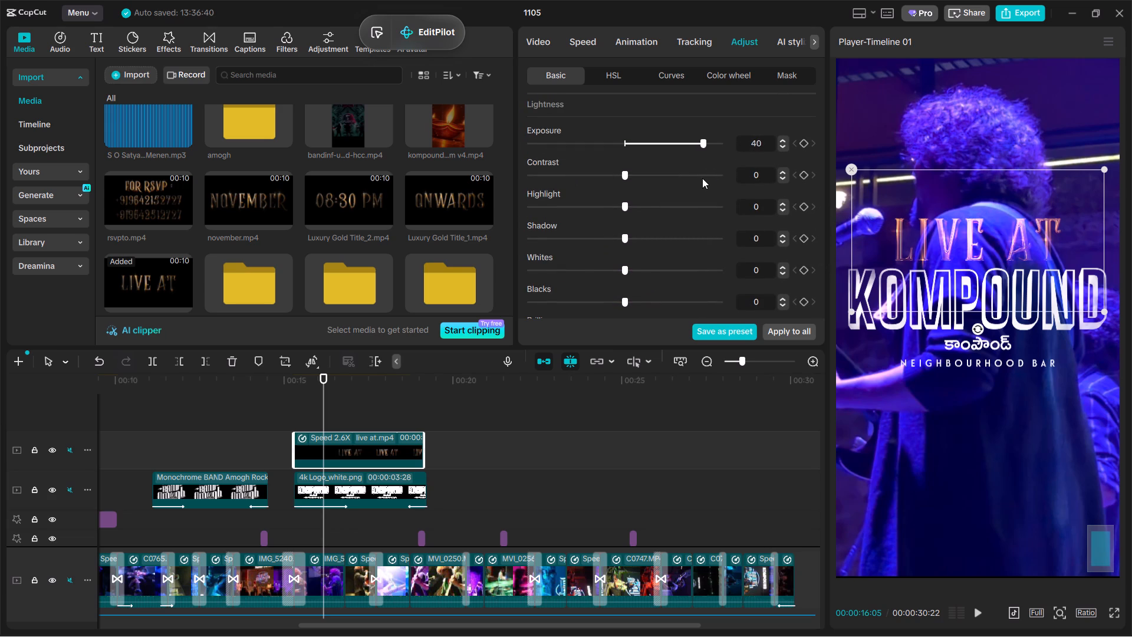
drag(702, 178, 704, 178)
drag(630, 176, 667, 188)
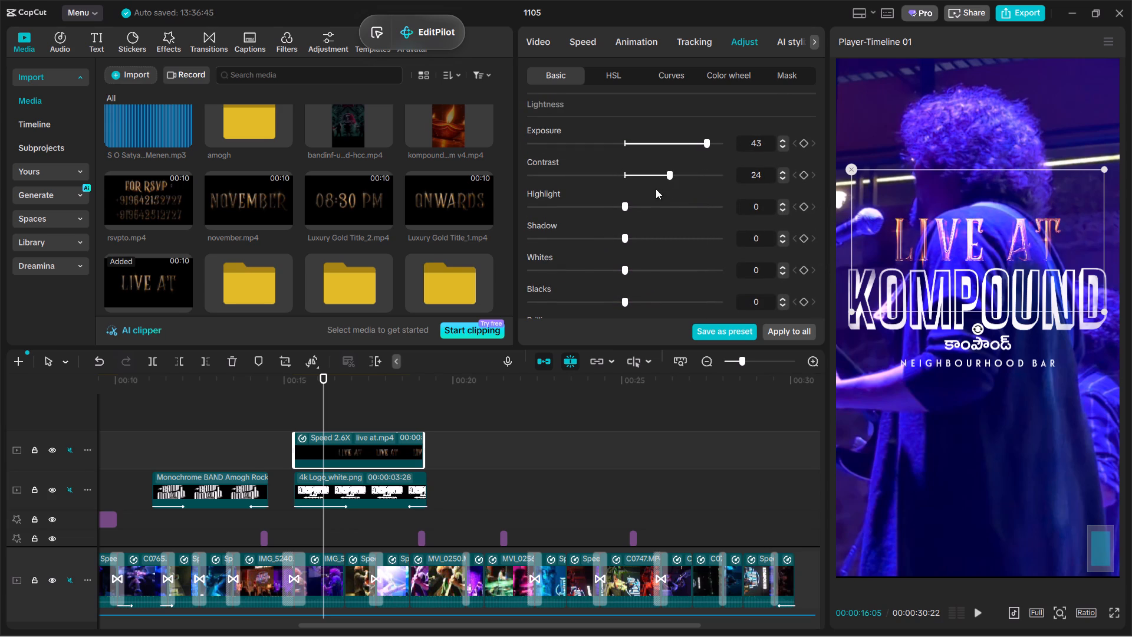
click(636, 179)
drag(634, 210, 680, 222)
drag(643, 241, 722, 257)
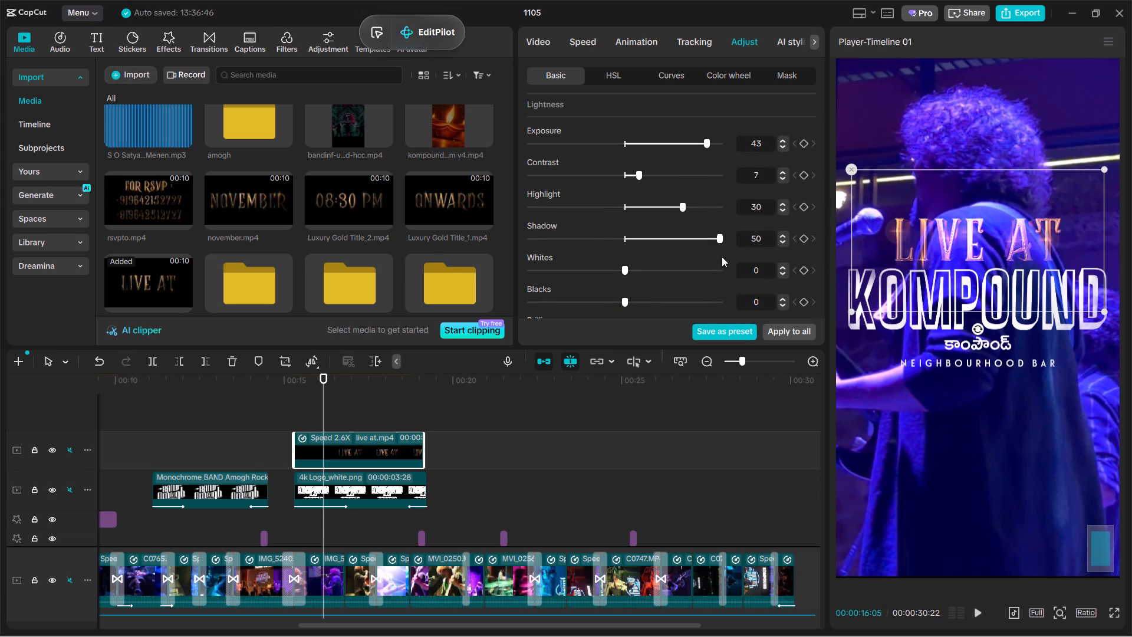
drag(722, 257, 746, 269)
Set the title's Whites to 47, then try lower Blacks and return that setting to 0.
drag(633, 272, 701, 284)
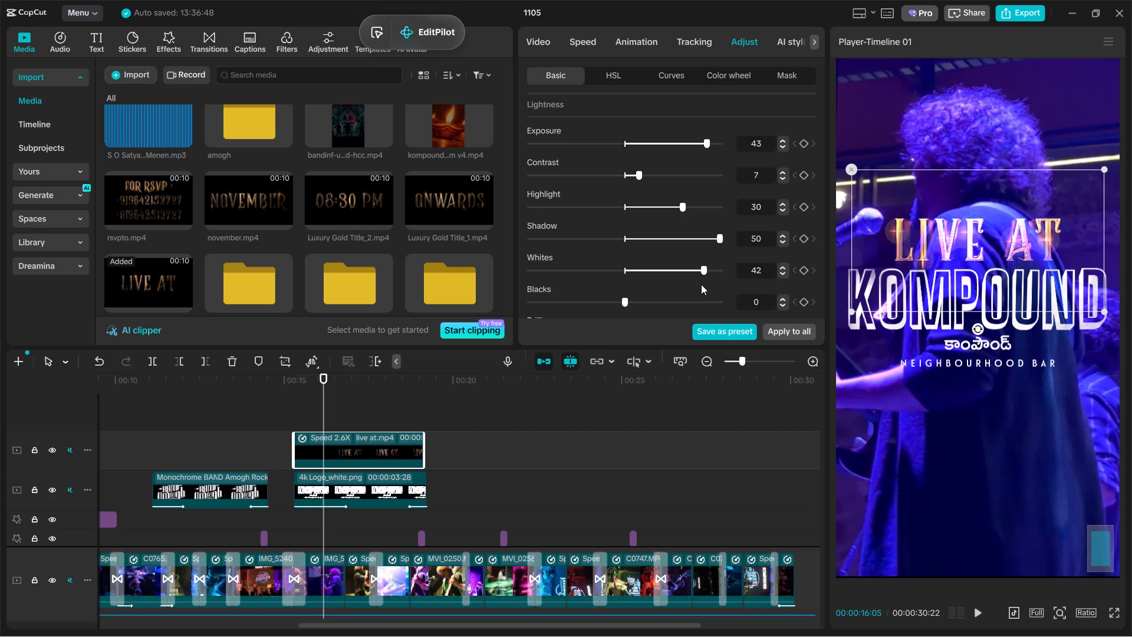
drag(701, 284, 702, 283)
scroll(702, 283, down, 1)
ctrl+scroll(1022, 202, up, 6)
ctrl+scroll(1019, 208, down, 4)
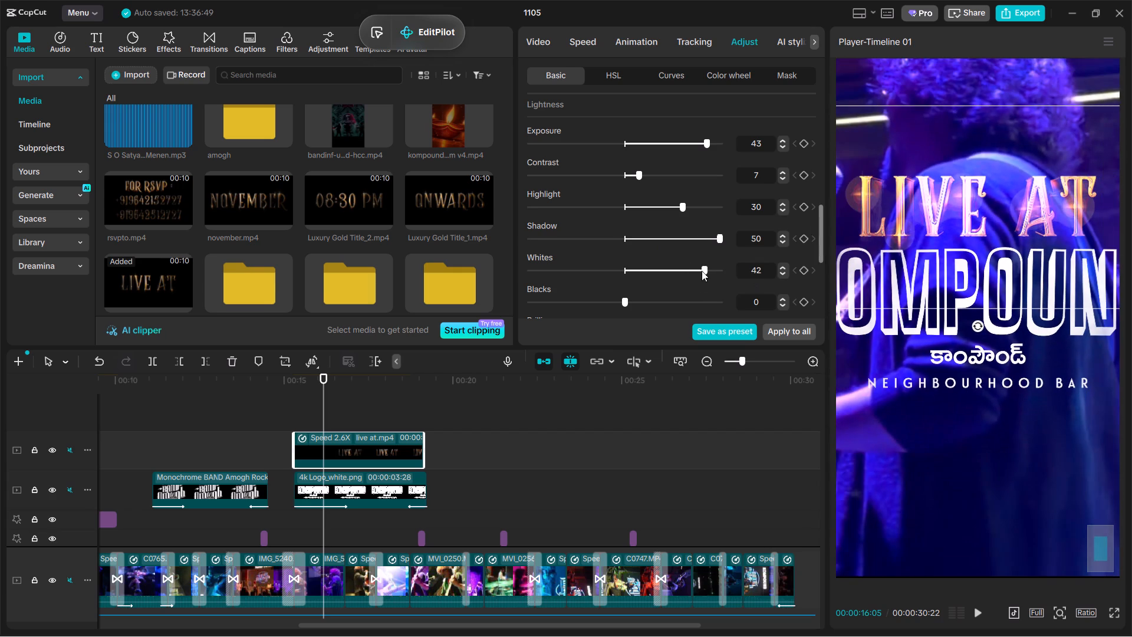
drag(718, 267, 695, 285)
ctrl+drag(695, 275, 712, 277)
ctrl+scroll(1041, 228, down, 5)
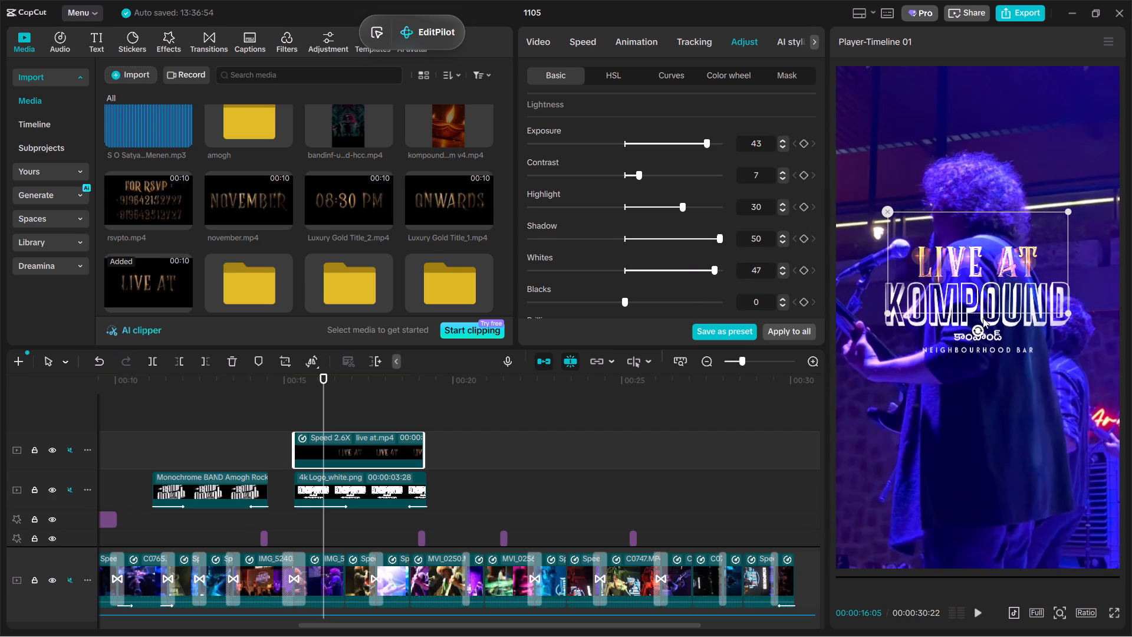
ctrl+scroll(884, 313, up, 1)
ctrl+drag(639, 303, 596, 333)
ctrl+scroll(530, 330, up, 1)
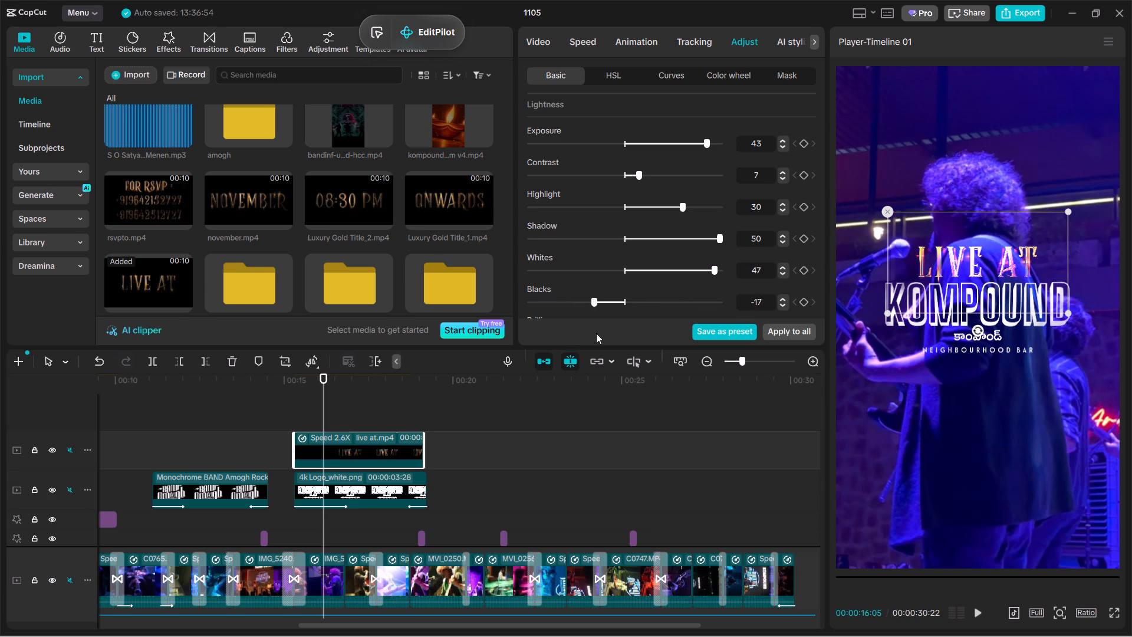
ctrl+drag(596, 333, 623, 338)
Set the title's Sharpen to 12 and raise its Clarity slightly.
scroll(658, 237, down, 1)
click(554, 212)
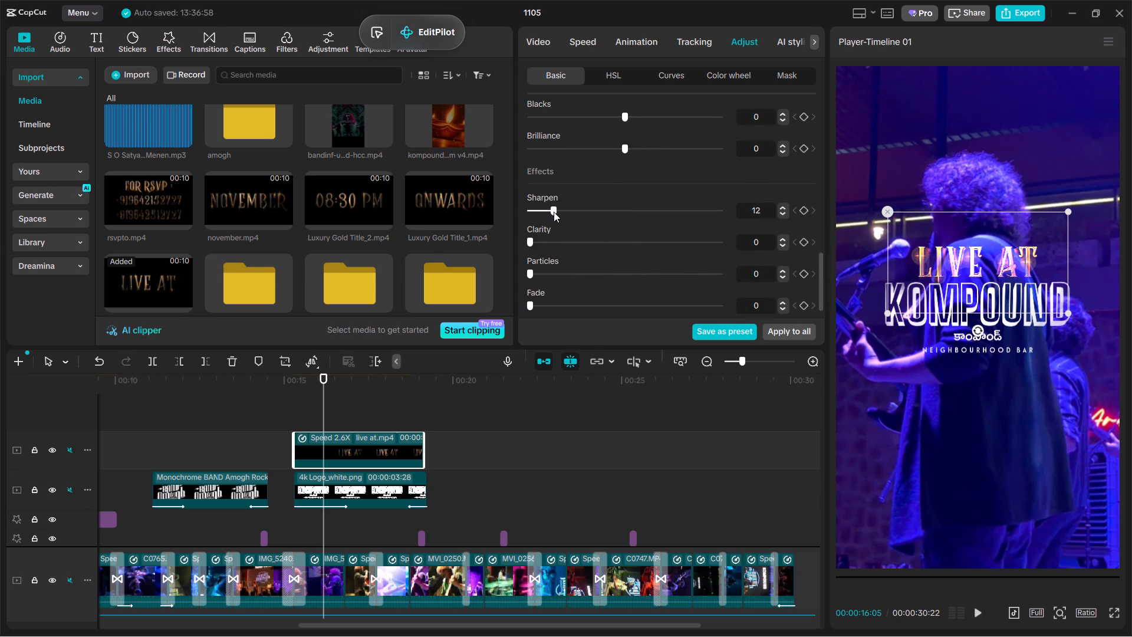
click(553, 244)
scroll(553, 244, down, 1)
Set the orange hue of the title's HSL adjustment to -3 and fine-tune the orange saturation.
click(632, 72)
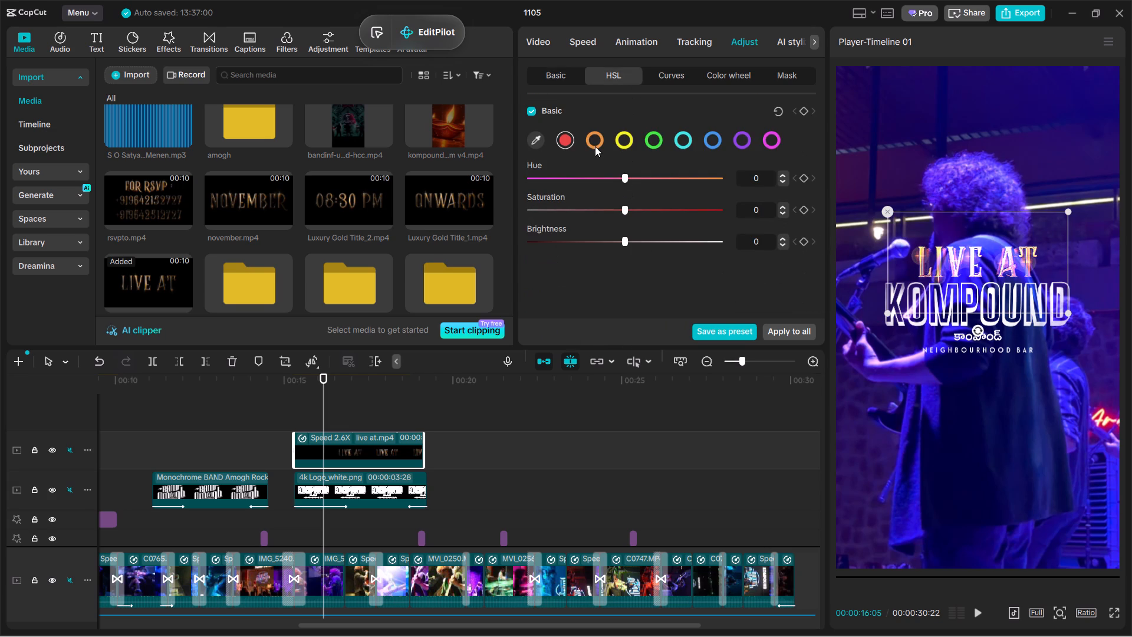
click(595, 146)
scroll(621, 194, down, 1)
click(639, 175)
drag(640, 175, 620, 203)
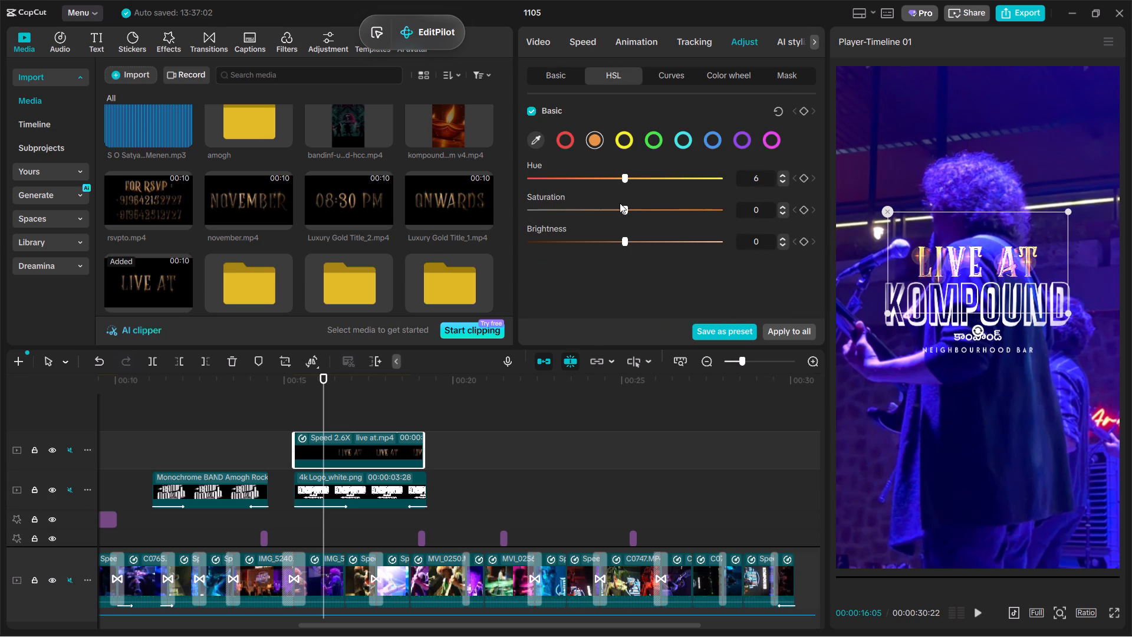
drag(620, 203, 619, 203)
drag(627, 209, 626, 237)
scroll(683, 230, down, 1)
scroll(616, 235, down, 1)
drag(626, 237, 624, 237)
Set the title's HSL yellow hue to -33 and yellow saturation to 65.
click(616, 144)
click(641, 180)
drag(641, 180, 602, 181)
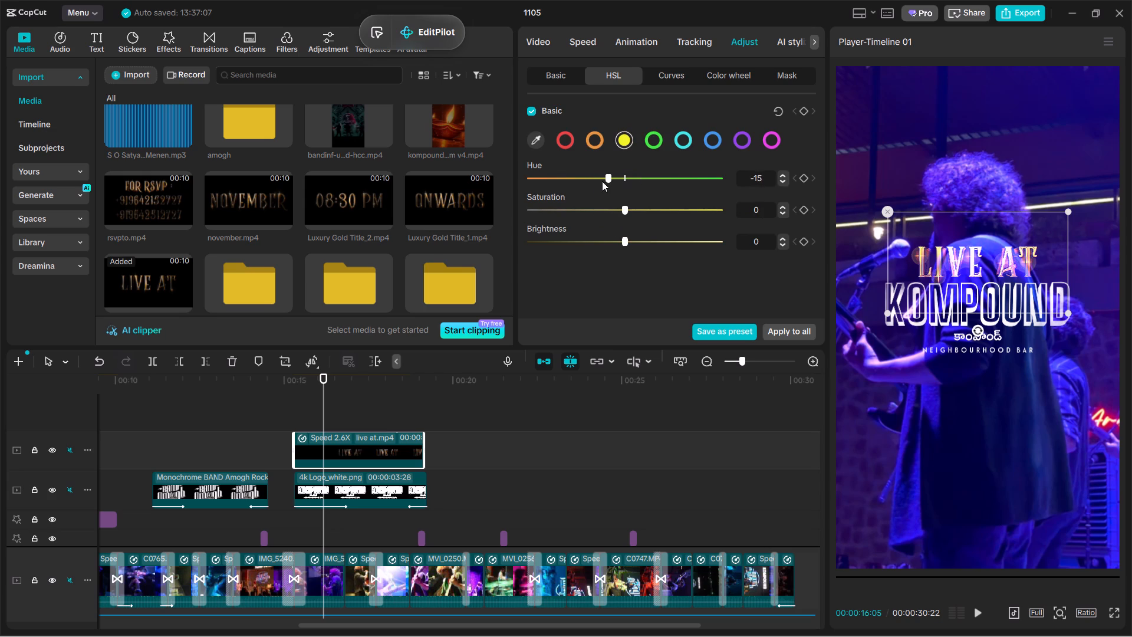
drag(602, 181, 590, 186)
scroll(593, 189, down, 1)
ctrl+scroll(983, 261, up, 4)
ctrl+click(682, 203)
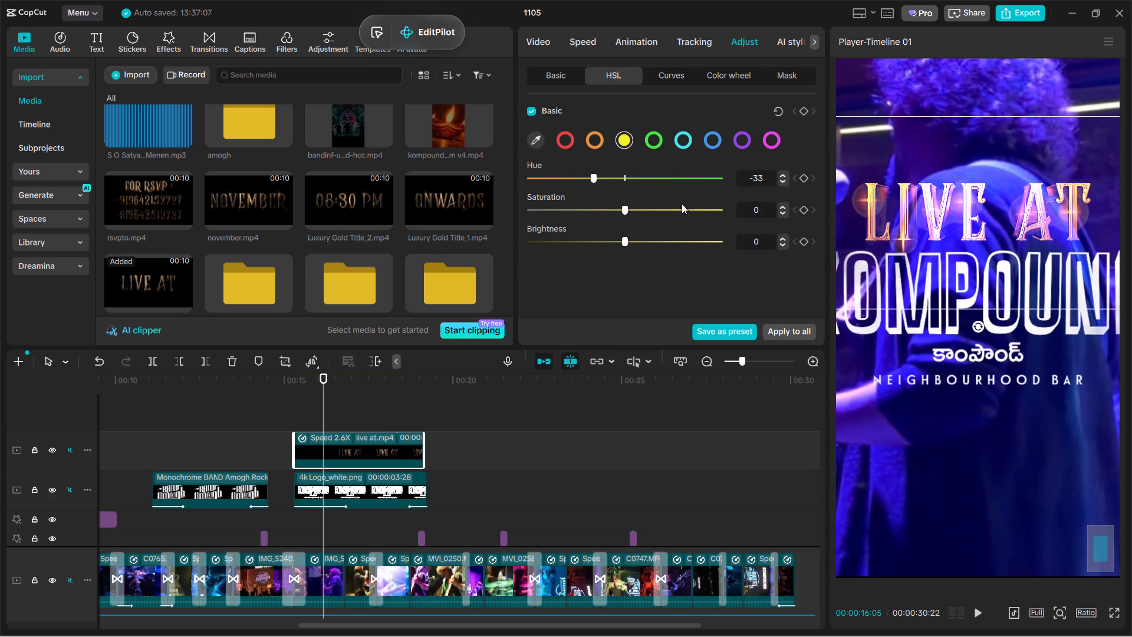
ctrl+click(685, 208)
ctrl+scroll(960, 262, down, 4)
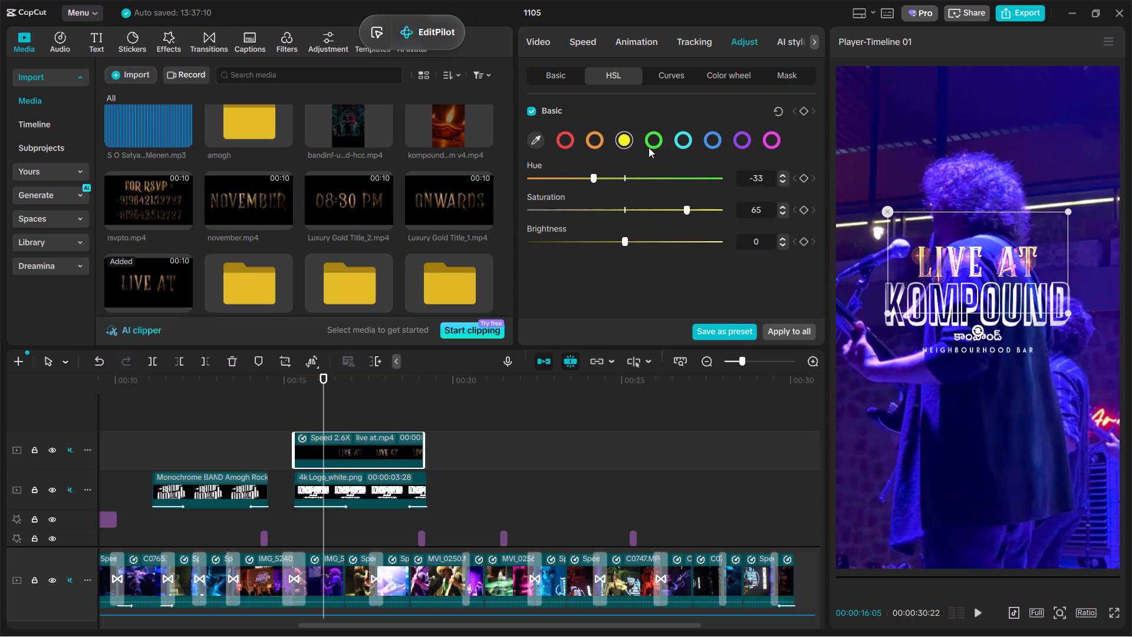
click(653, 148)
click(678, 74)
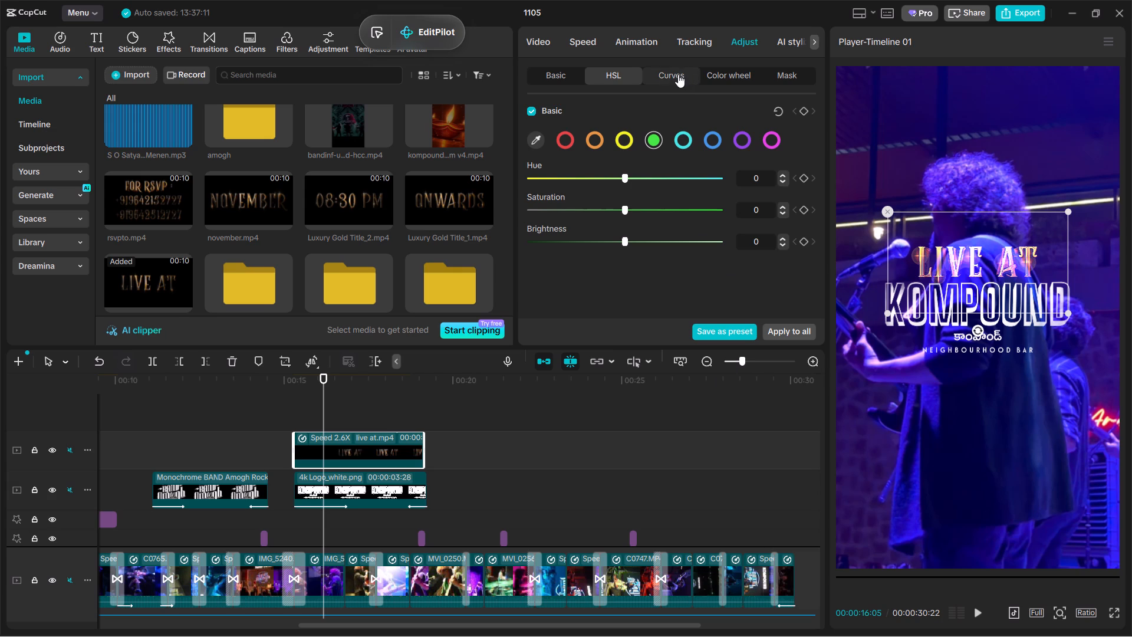
Play back the colour-adjusted LIVE AT title over the Kompound logo, starting from 00:00:14:23.
click(277, 415)
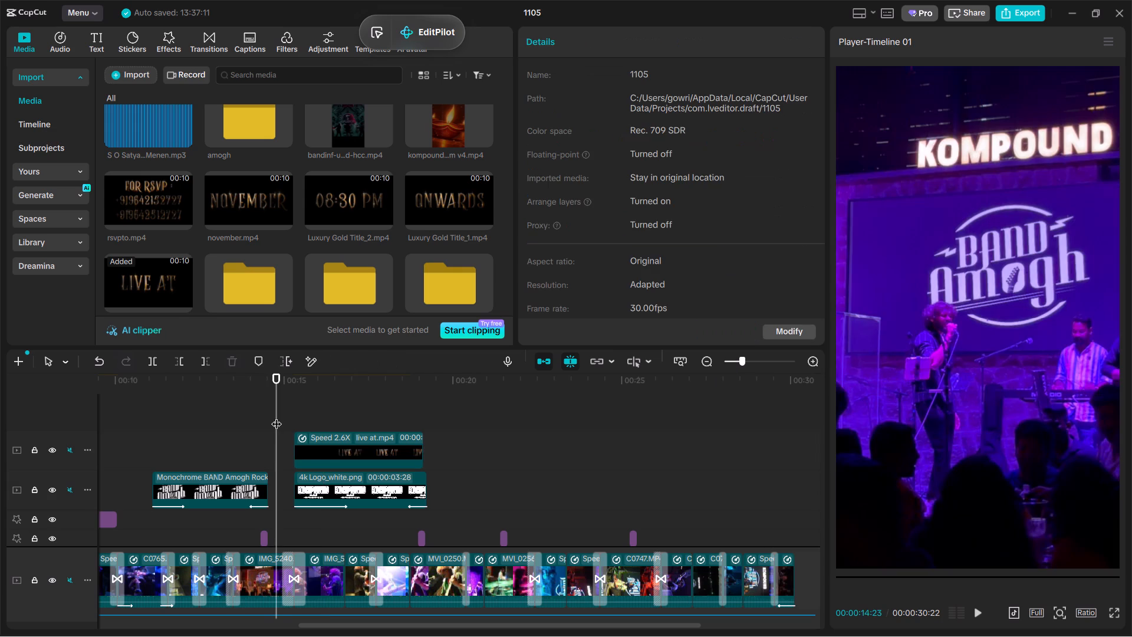
key(space)
ctrl+scroll(1123, 386, down, 6)
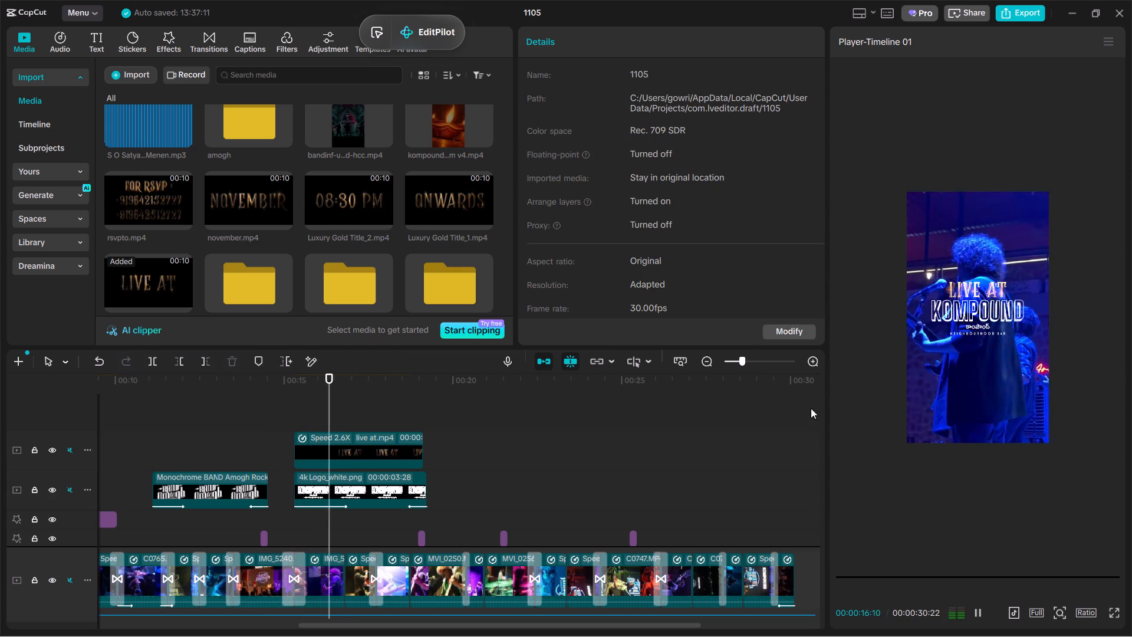
ctrl+scroll(756, 253, up, 5)
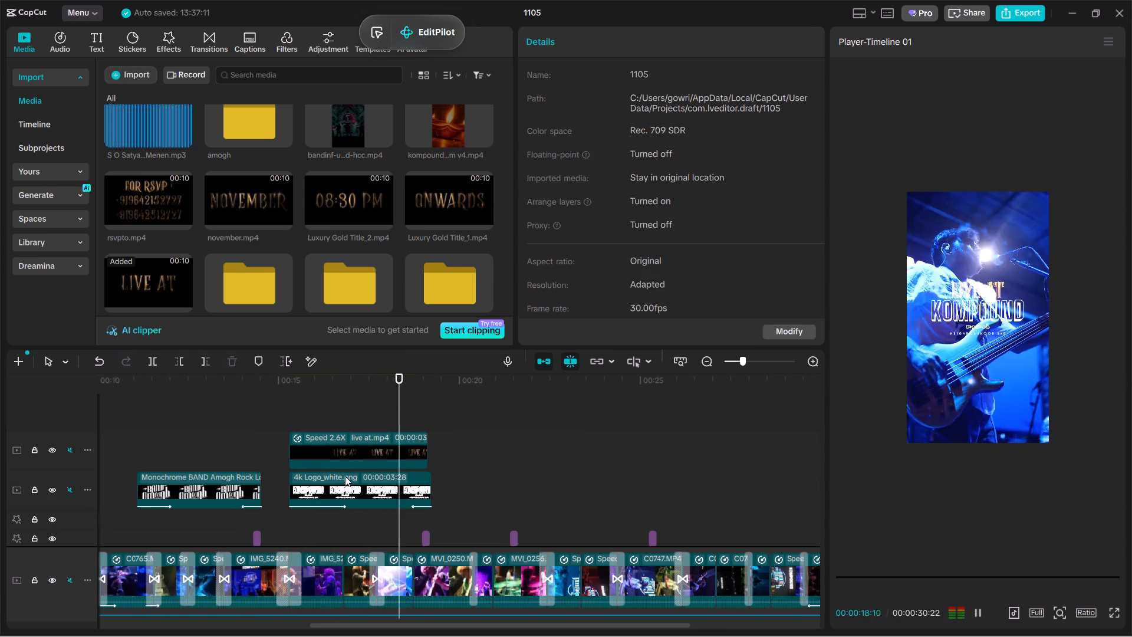
key(space)
key(space)
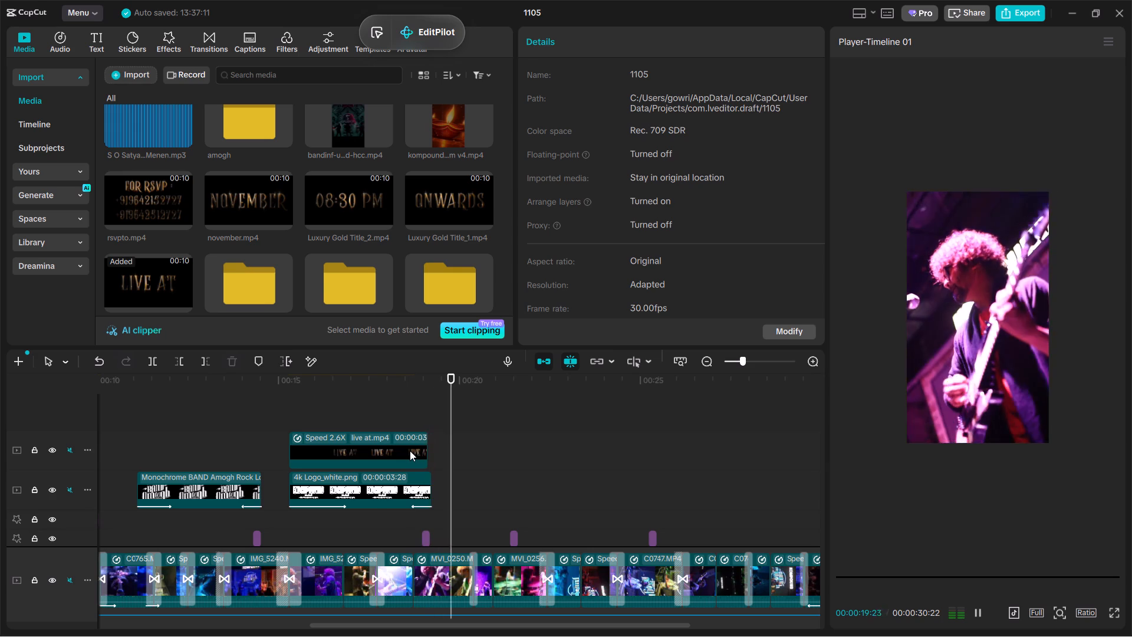
click(410, 451)
click(427, 454)
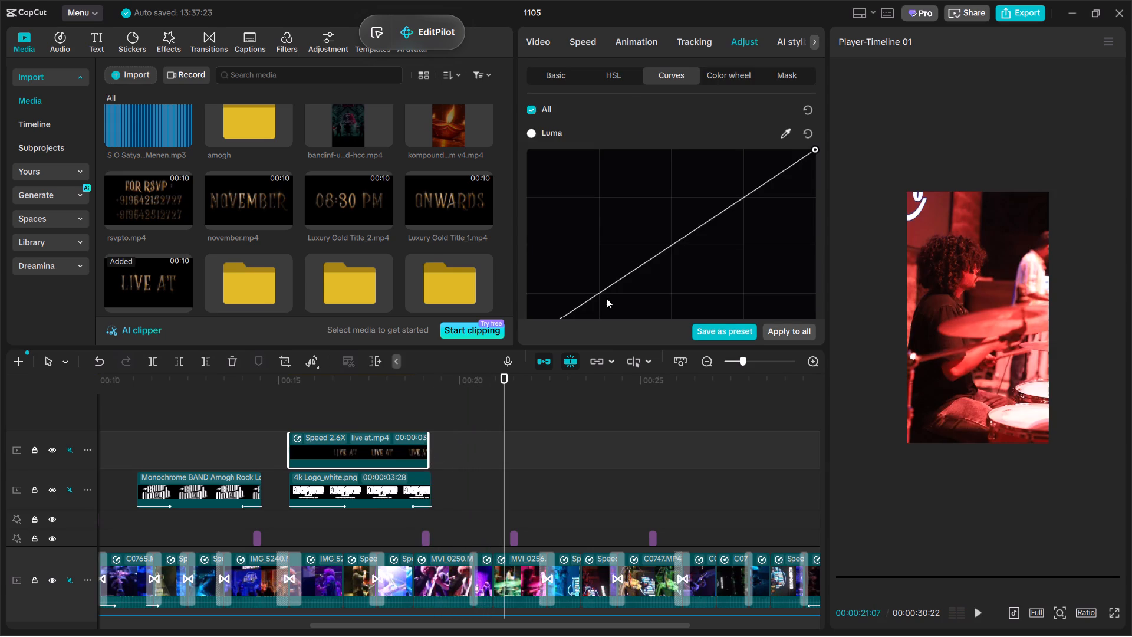
Replay the title's entrance, pause at 00:00:16:10, and examine the frame enlarged and in full screen.
click(302, 401)
key(space)
key(space)
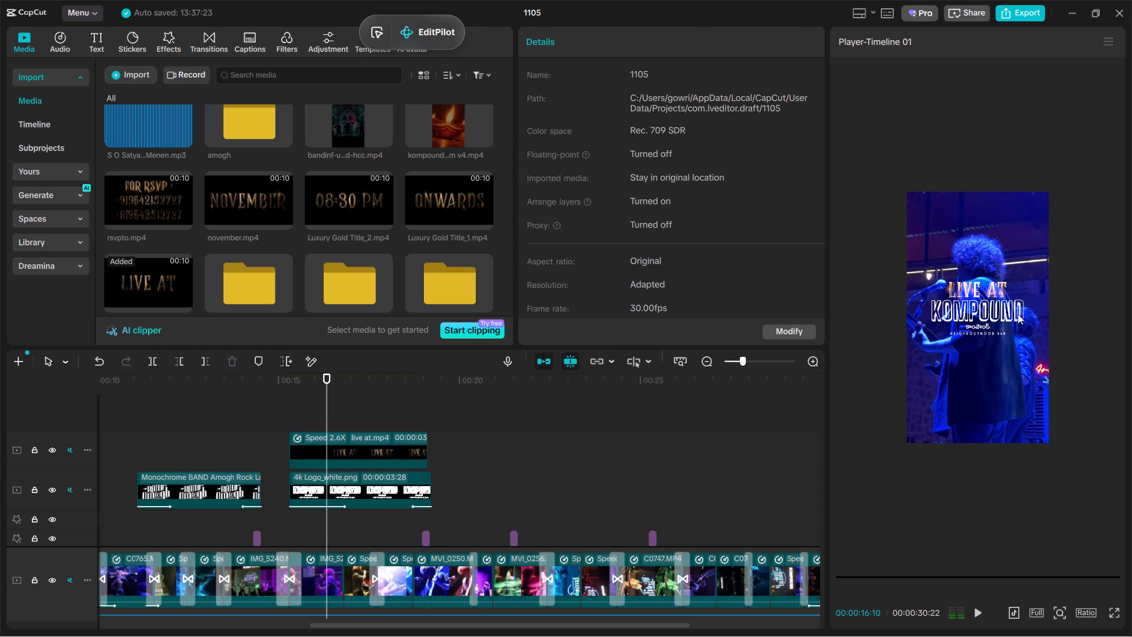
ctrl+scroll(1012, 295, up, 8)
ctrl+scroll(1036, 276, down, 2)
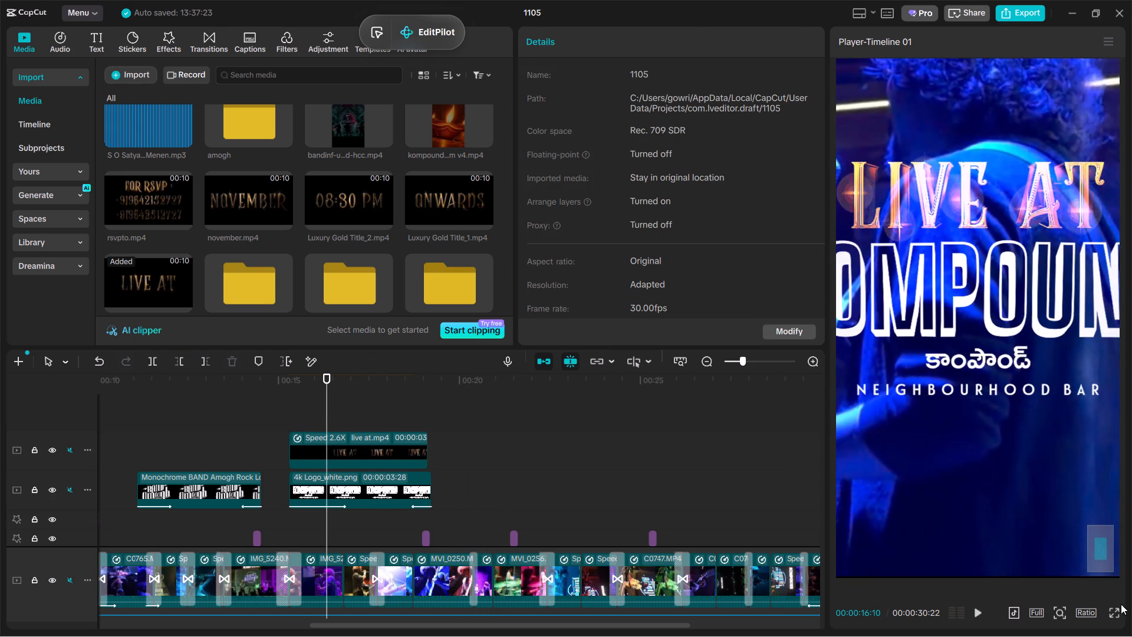
ctrl+click(1116, 610)
key(Escape)
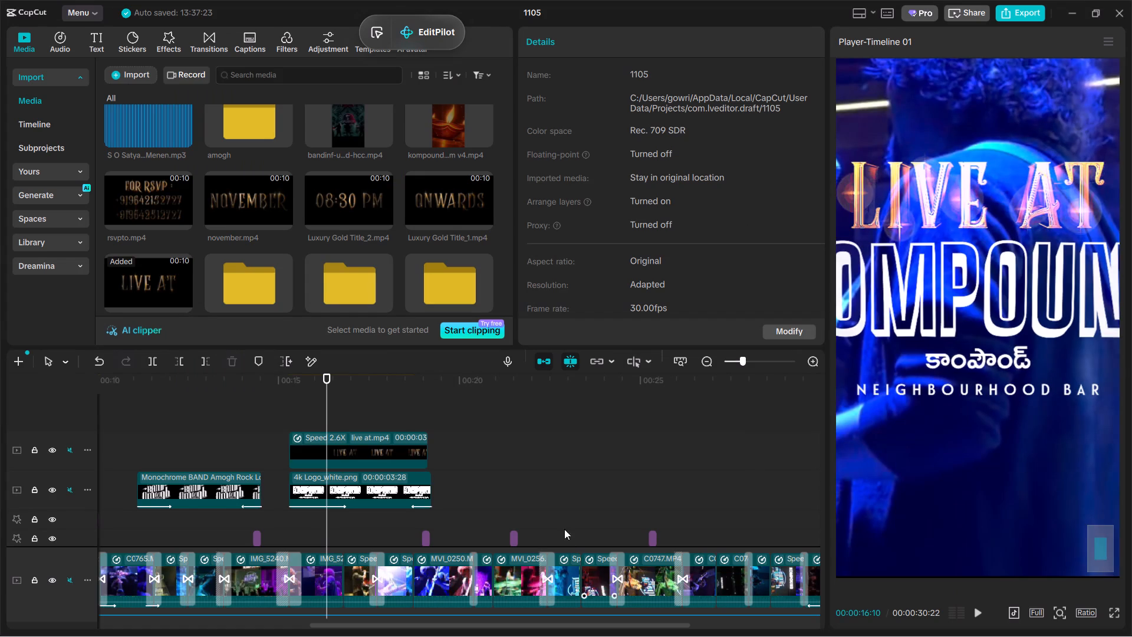
ctrl+scroll(1086, 361, down, 5)
ctrl+scroll(1025, 363, down, 6)
Apply the Glow 2 video effect to the LIVE AT title clip, with glow 22 and size 41.
click(351, 461)
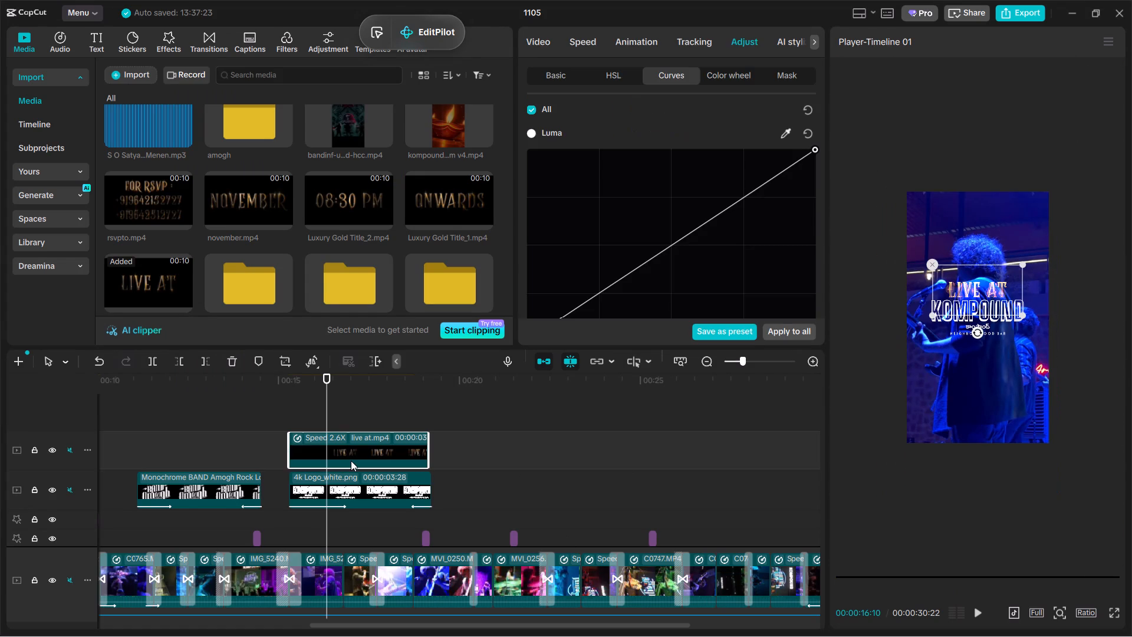
key(ctrl+c)
click(303, 411)
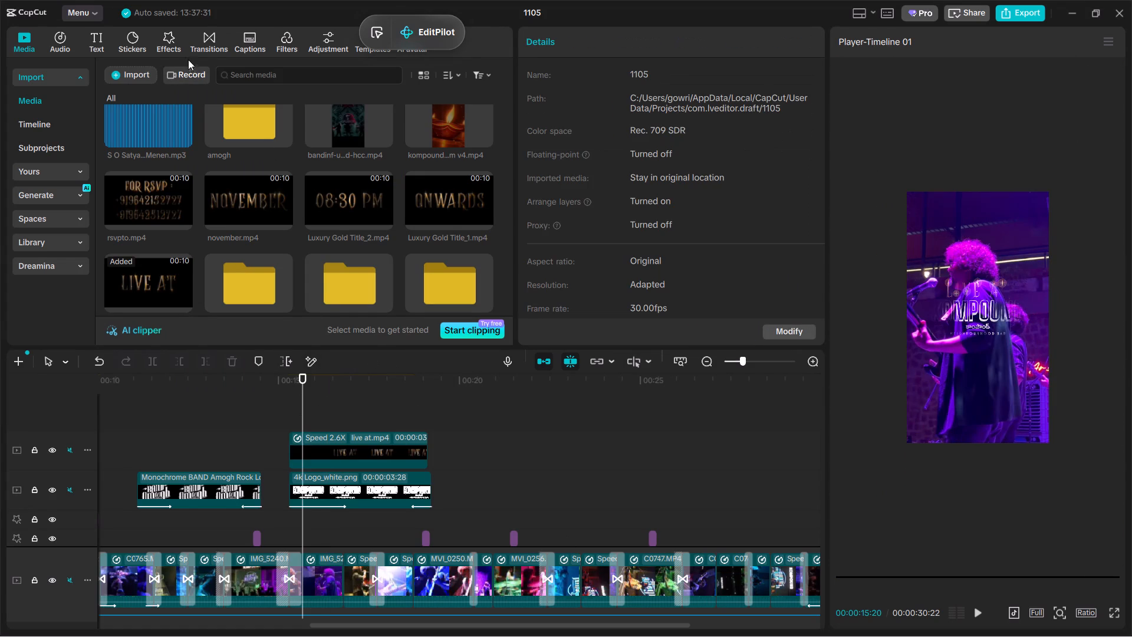
click(180, 31)
drag(264, 196, 330, 385)
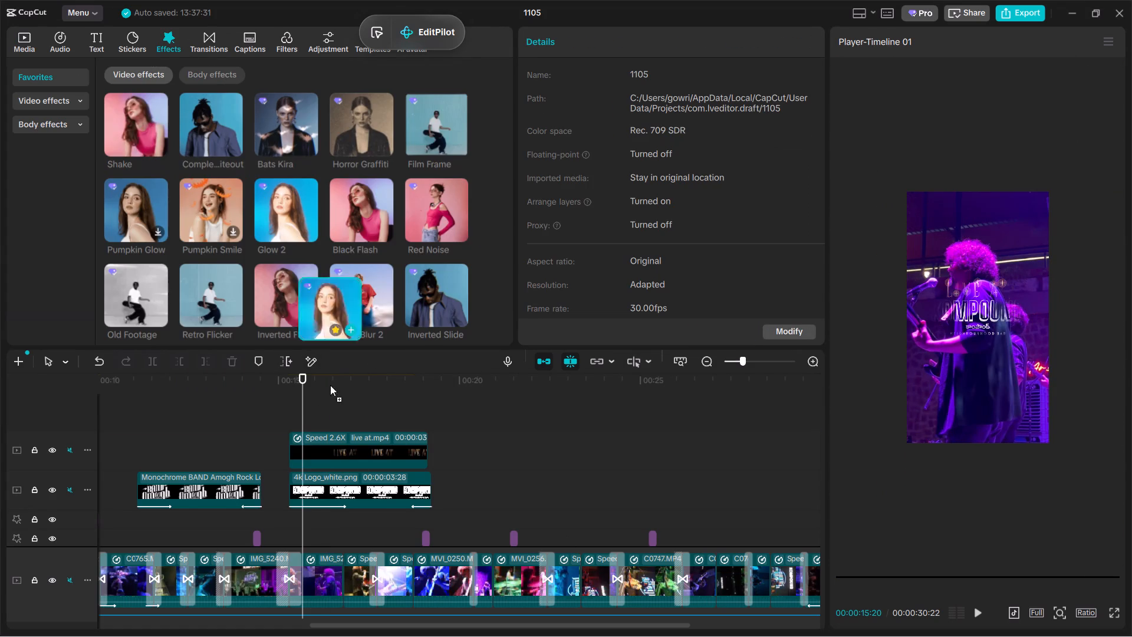
drag(330, 385, 364, 461)
key(space)
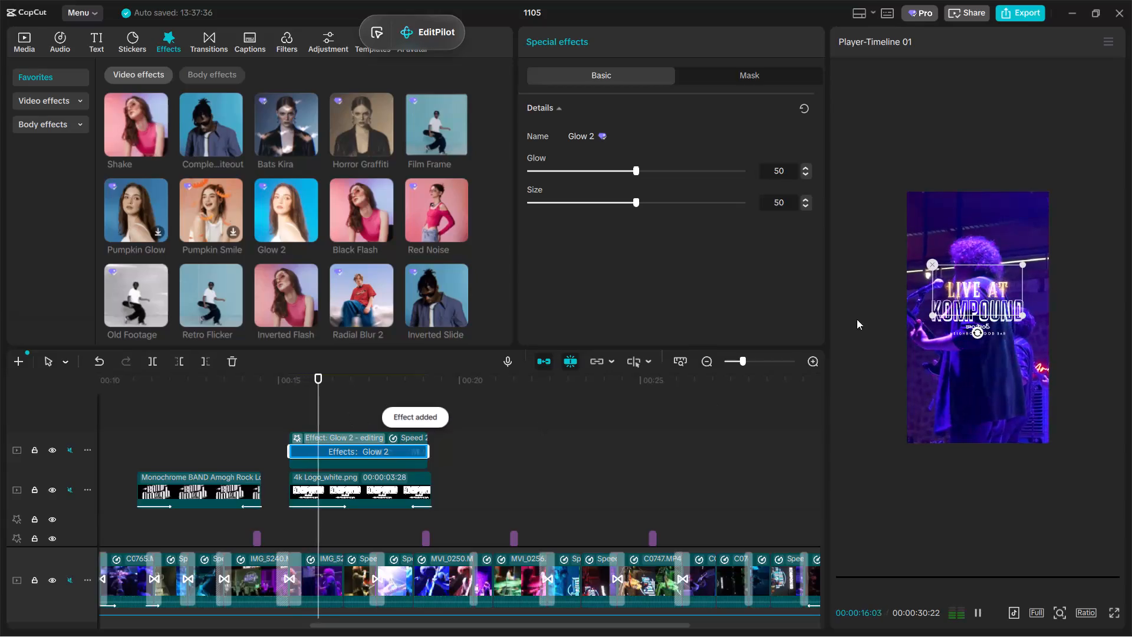
key(space)
click(576, 173)
click(617, 205)
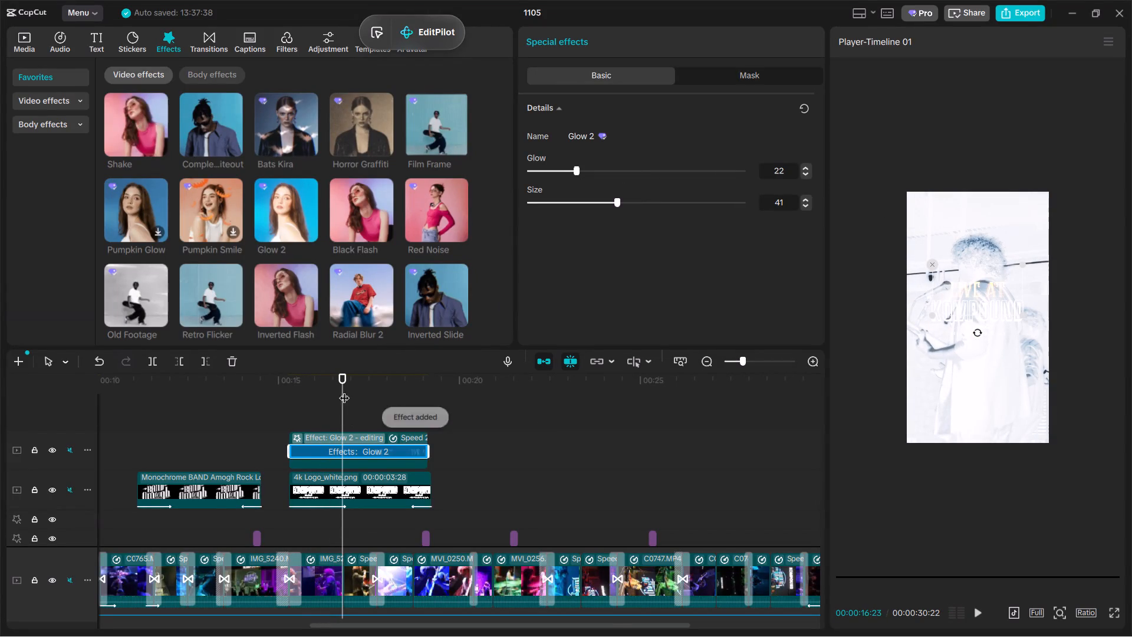
Play back the glowing LIVE AT title over the Kompound logo in full screen.
click(368, 465)
key(space)
key(space)
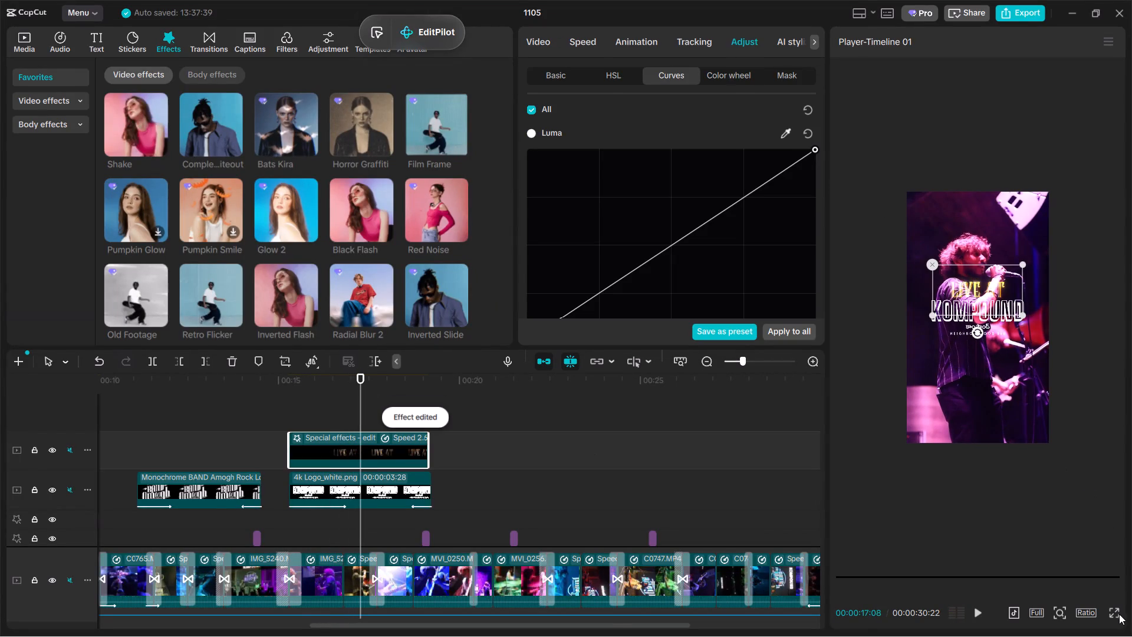
click(1116, 613)
key(space)
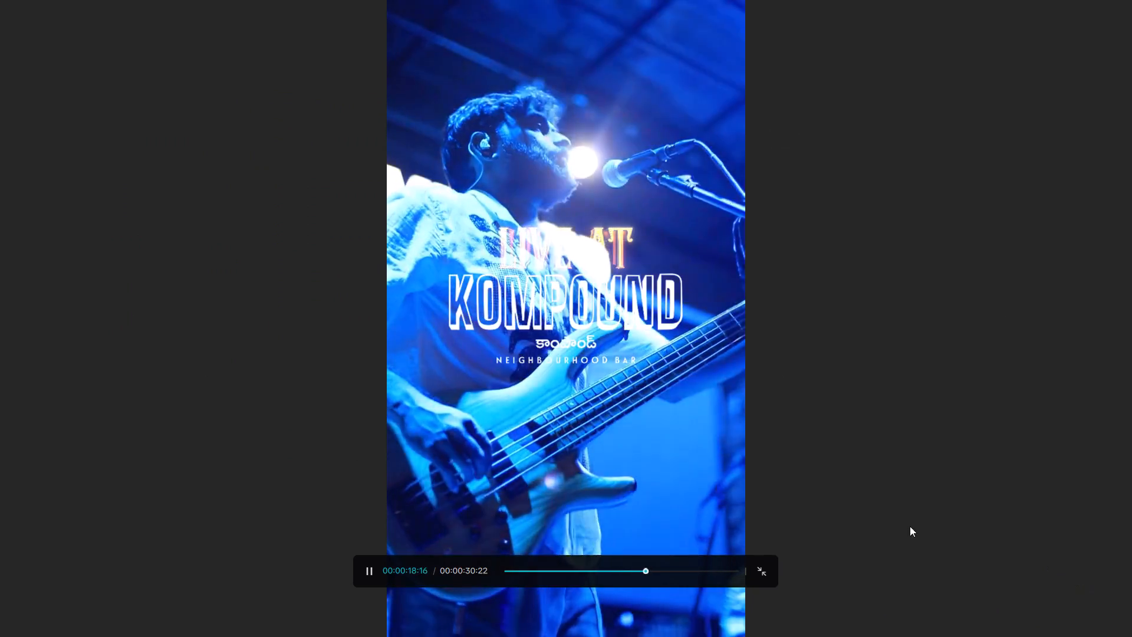
key(Escape)
key(space)
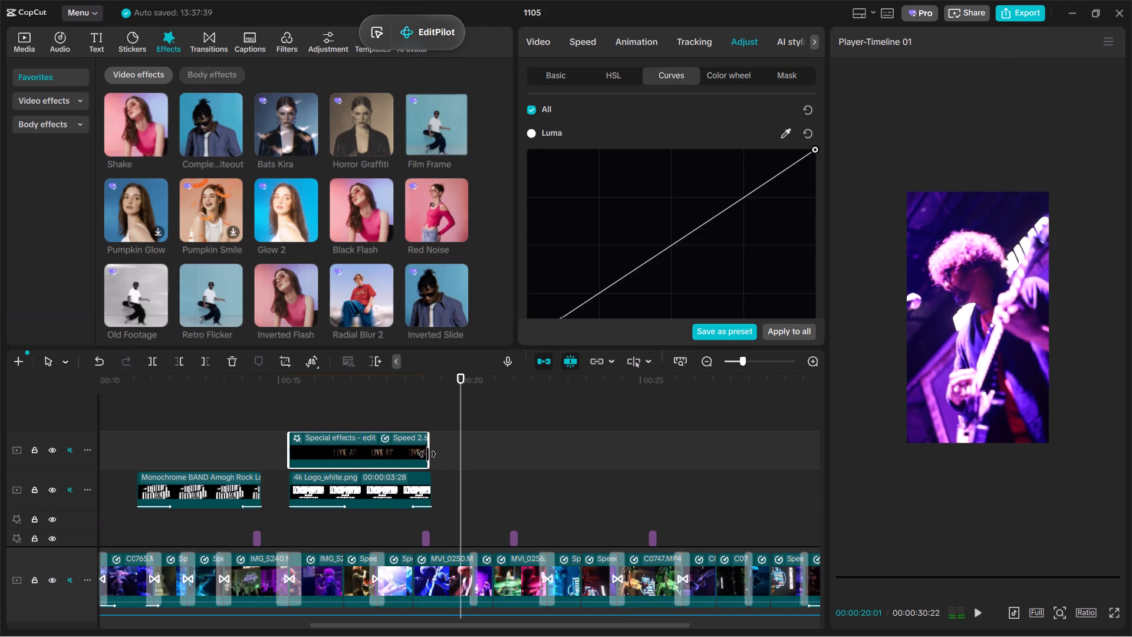
Paste a copy of the LIVE AT title at 00:00:20:01 and replace it with november.mp4, keeping the original video effect.
key(ctrl+c)
key(ctrl+v)
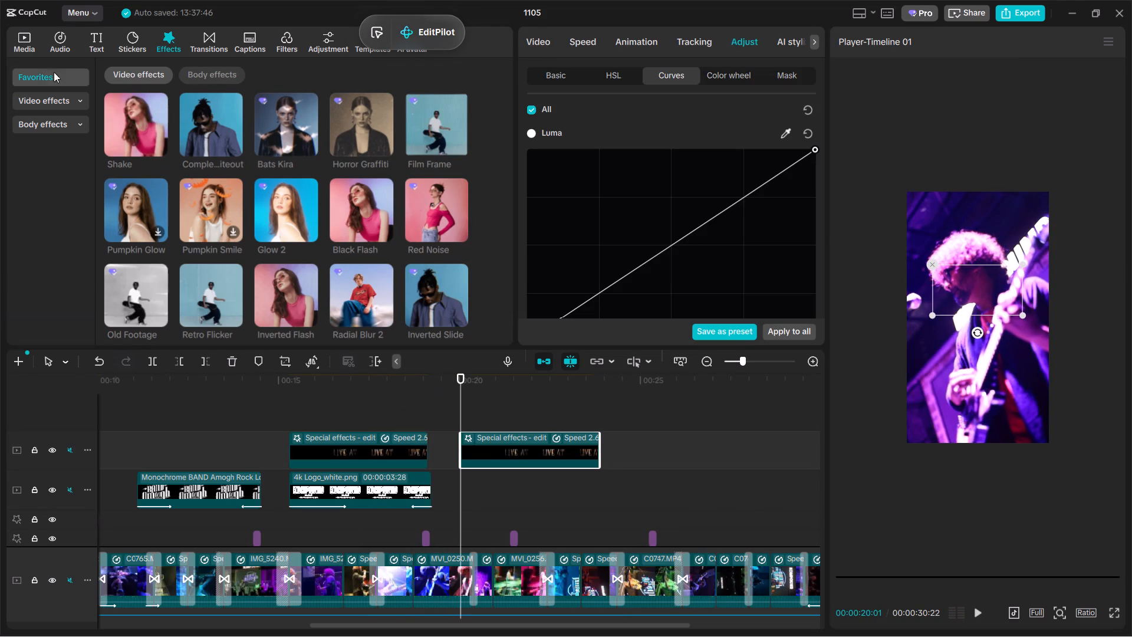
click(25, 46)
drag(251, 188, 444, 311)
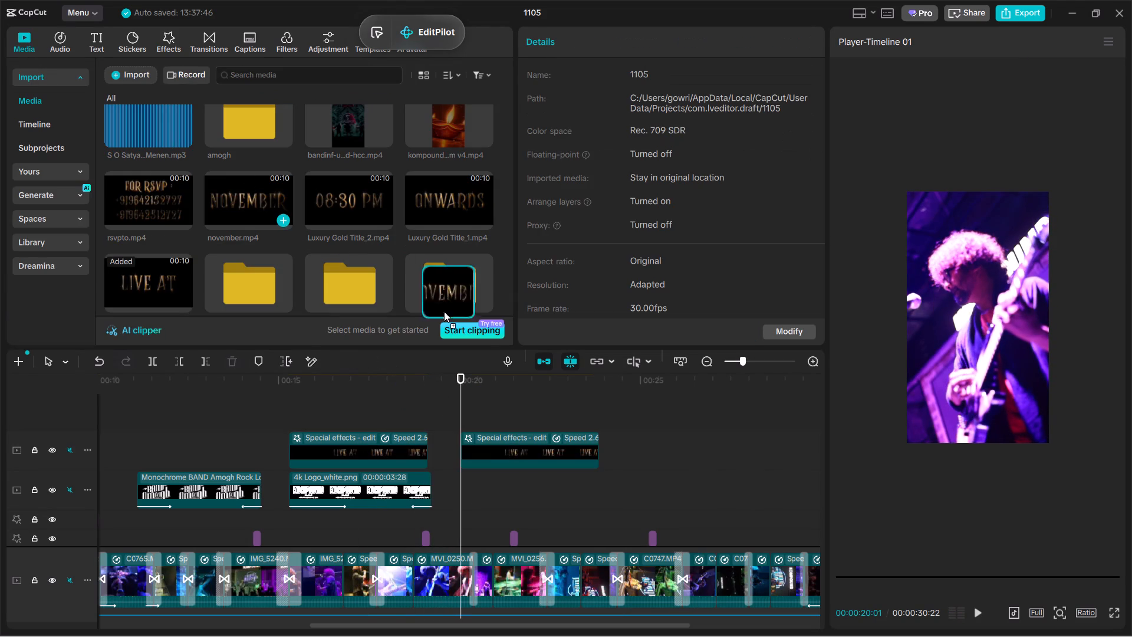
drag(444, 311, 506, 461)
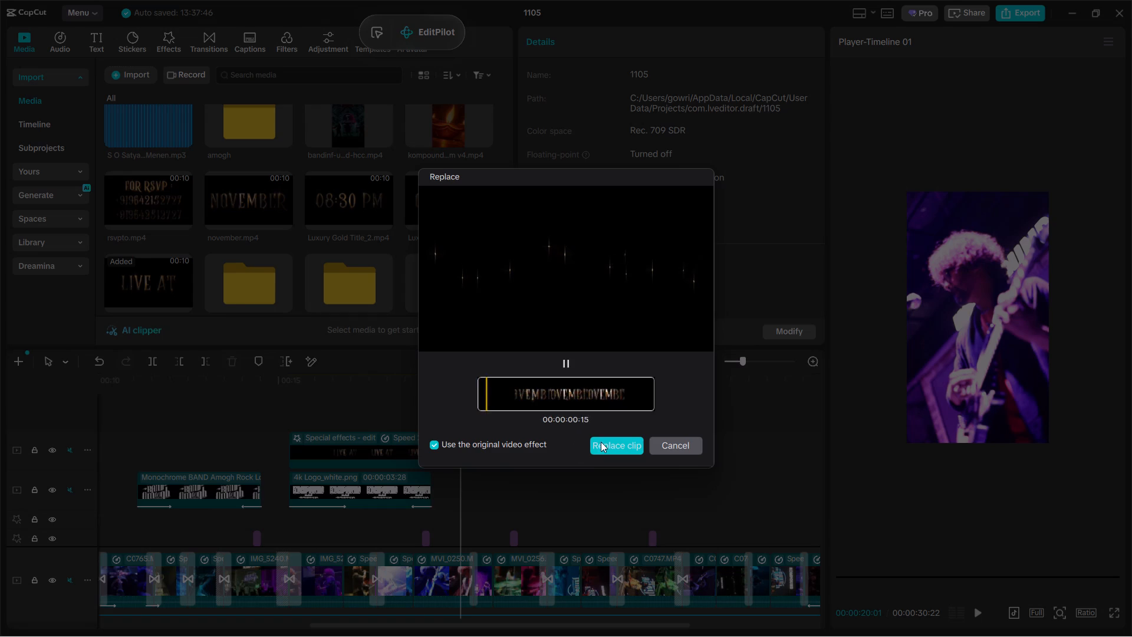
click(601, 442)
Move the NOVEMBER title to the lower part of the video frame, keeping it horizontally centred.
key(space)
click(516, 451)
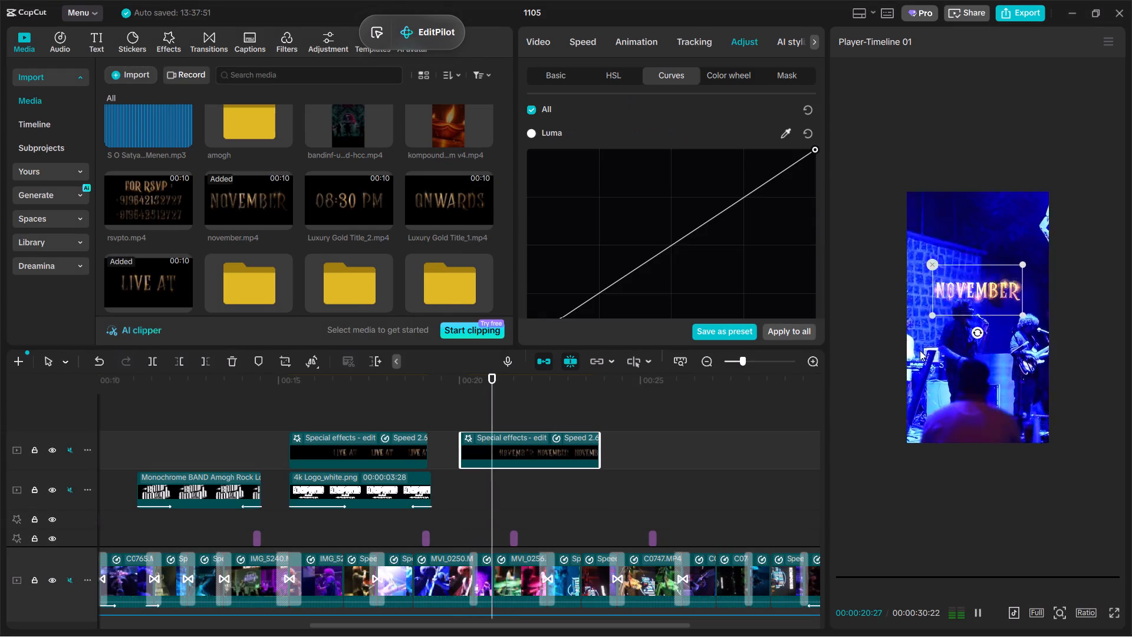
drag(982, 301, 986, 360)
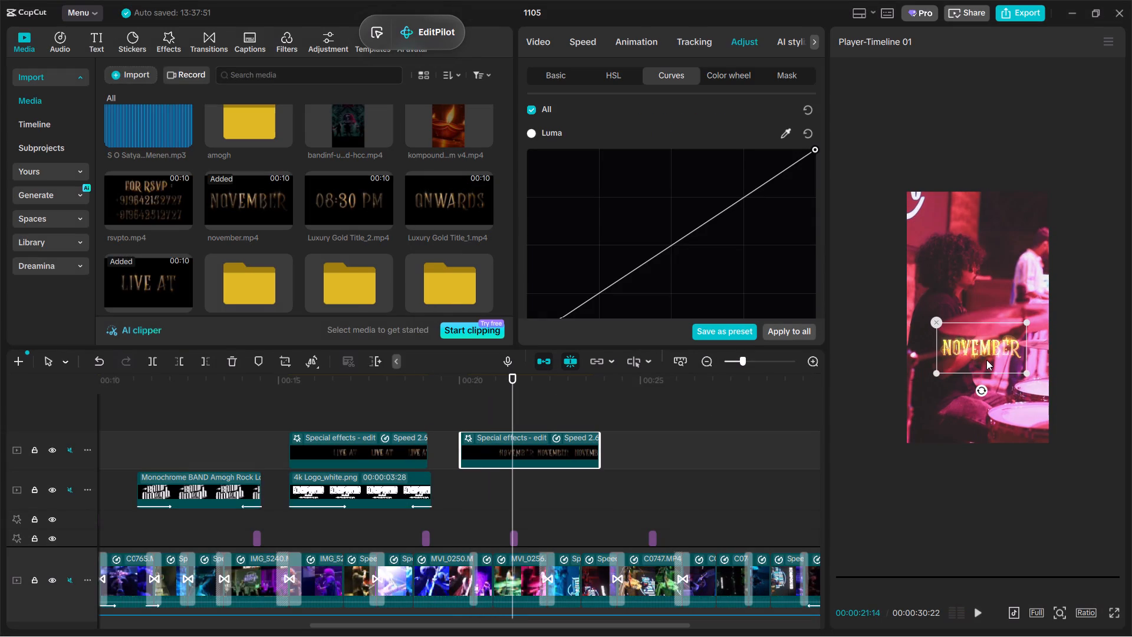
drag(986, 360, 983, 362)
key(space)
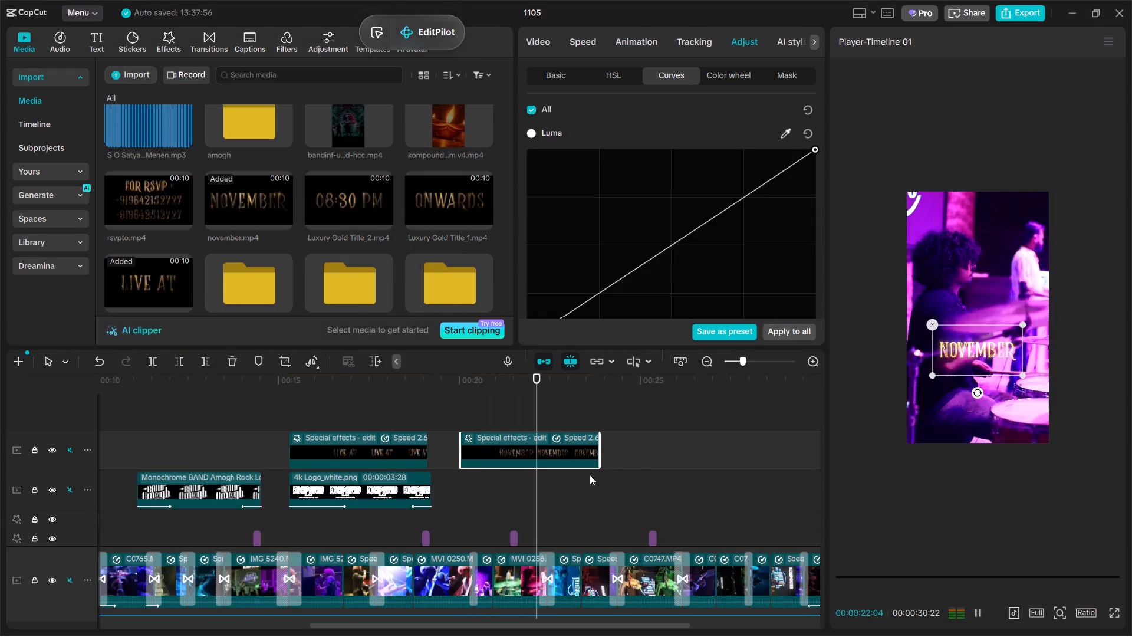
click(590, 475)
Paste a copy of the NOVEMBER title at 00:00:24:18 and replace it with Luxury Gold Title_2.mp4, keeping the original effect.
drag(590, 475, 630, 513)
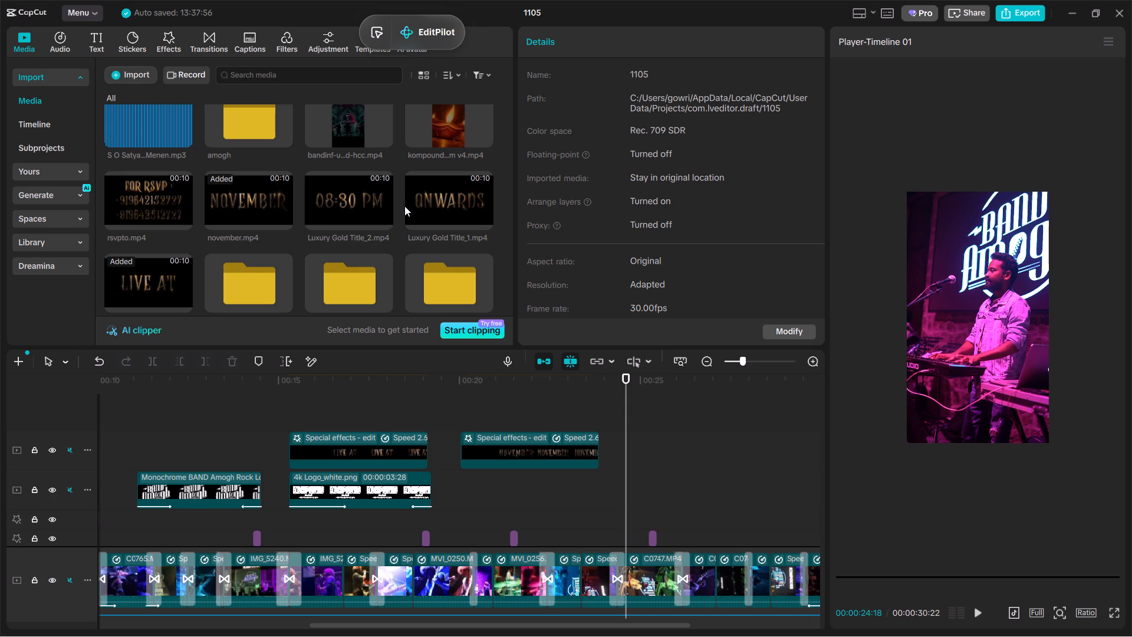
drag(367, 206, 629, 446)
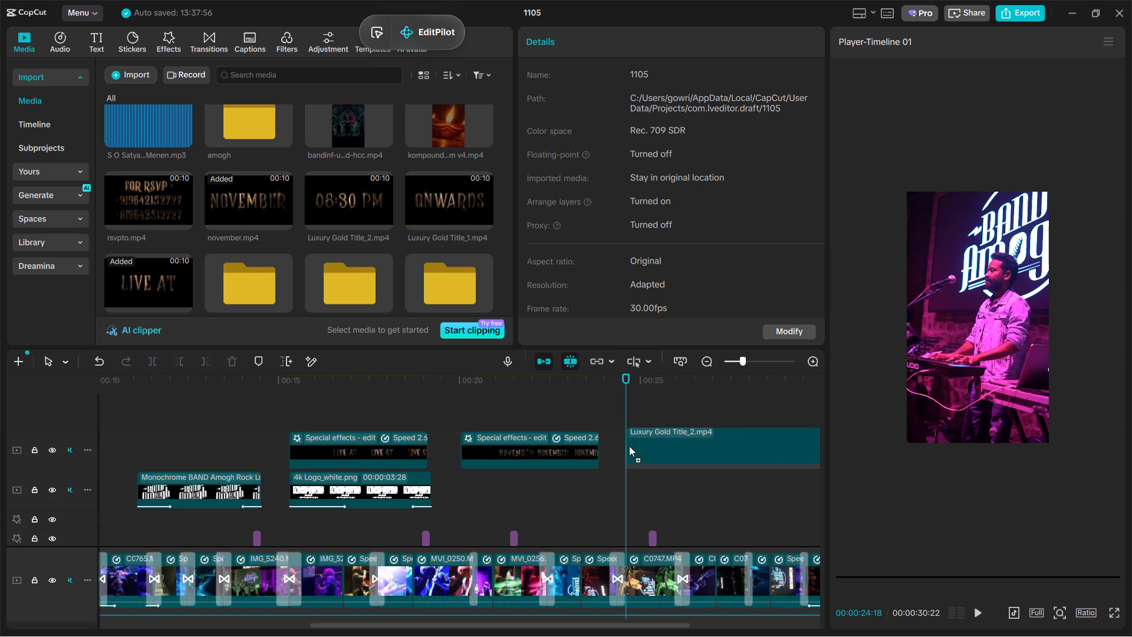
drag(629, 446, 354, 242)
click(528, 447)
key(ctrl+c)
key(ctrl+v)
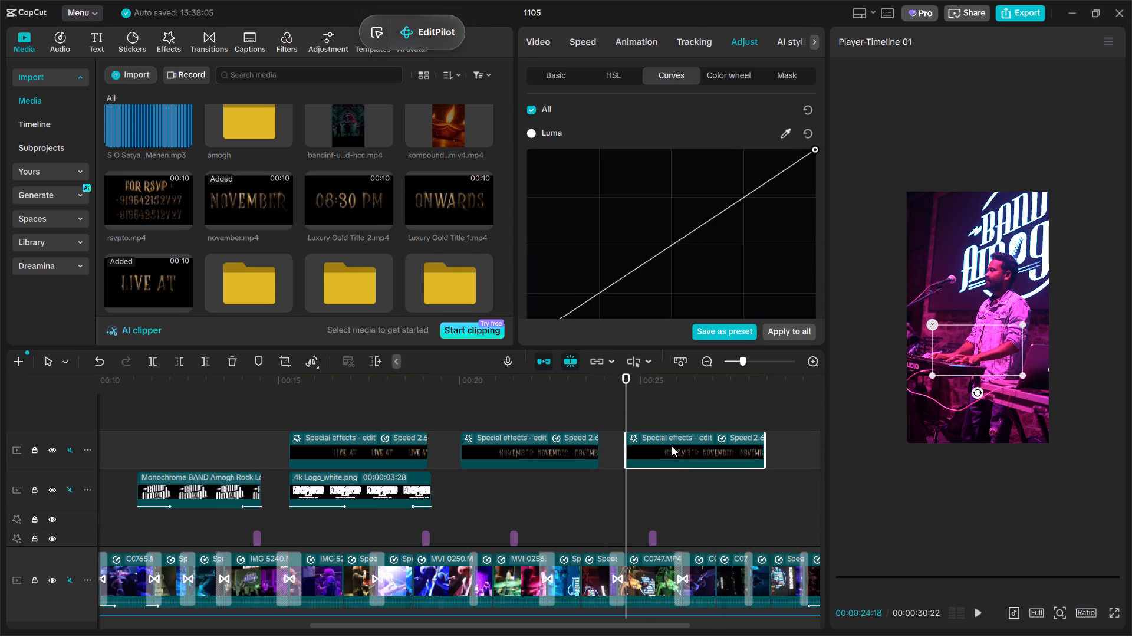
drag(336, 198, 659, 438)
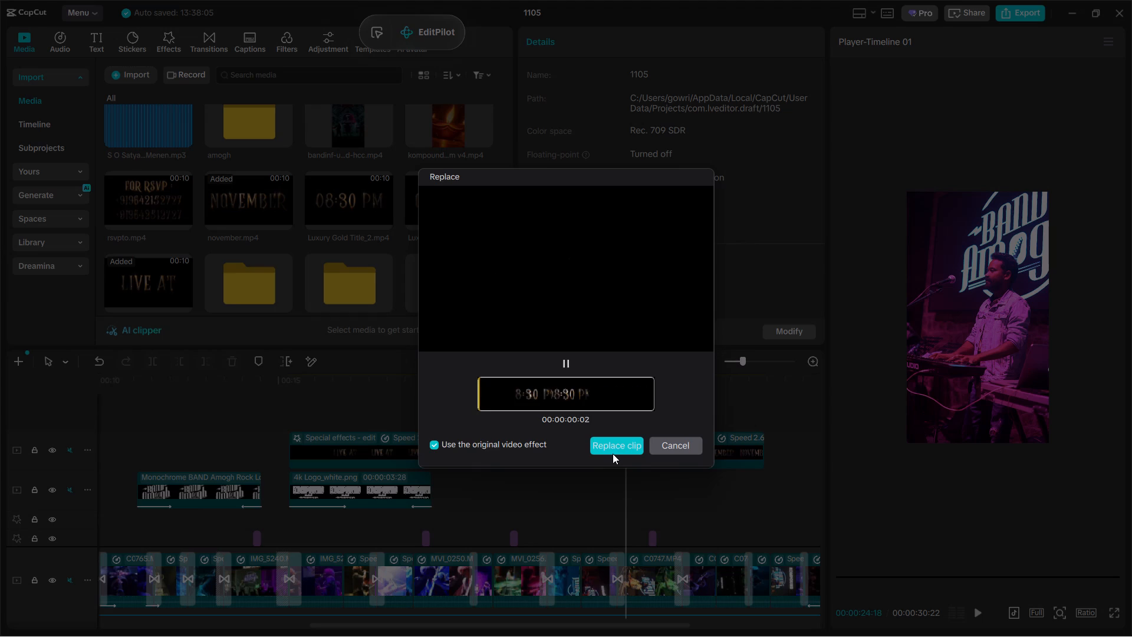
click(616, 448)
Paste another NOVEMBER title copy above the 08:30 PM clip and replace it with Luxury Gold Title_1.mp4.
key(ctrl+c)
key(ctrl+v)
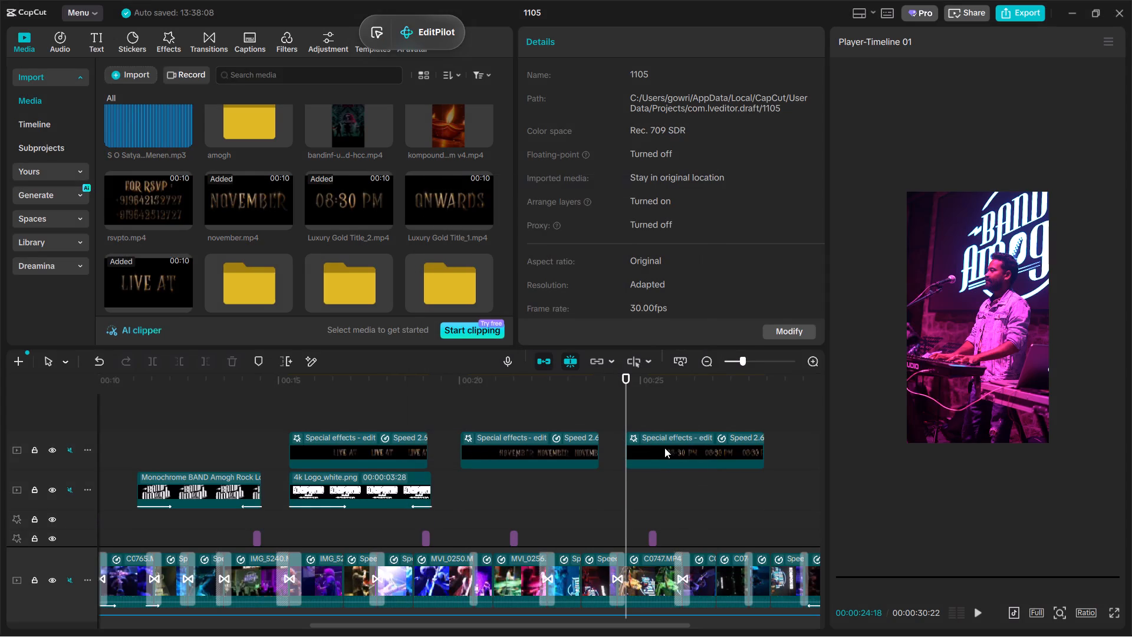
drag(424, 206, 706, 446)
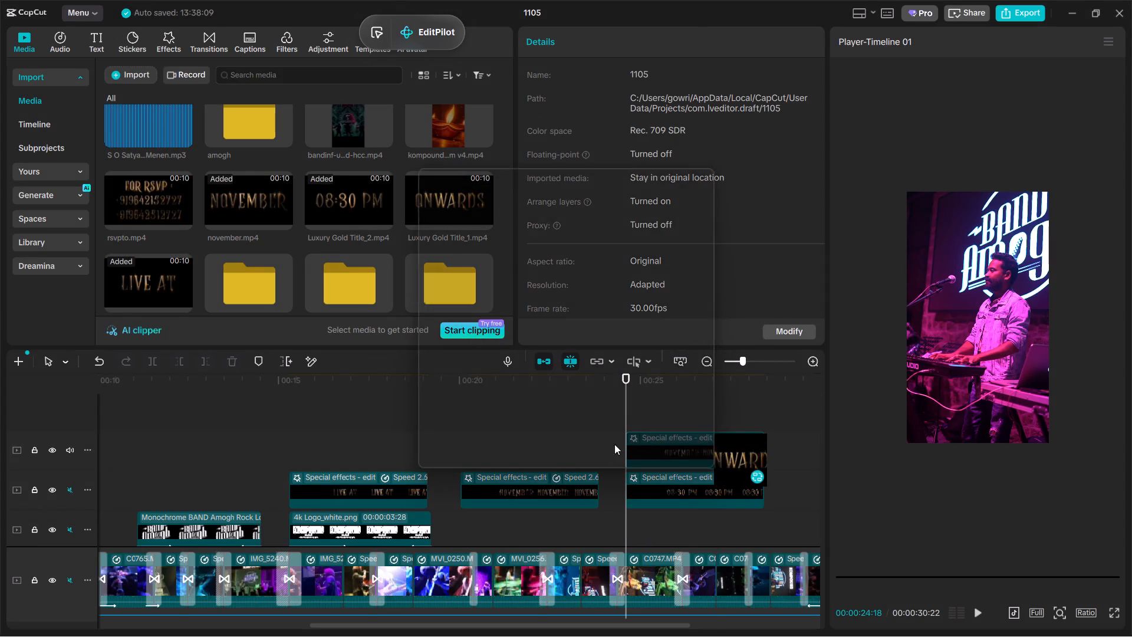
click(611, 447)
Raise the 08:30 PM title above the ONWARDS title in the video frame and enlarge it.
key(space)
click(673, 453)
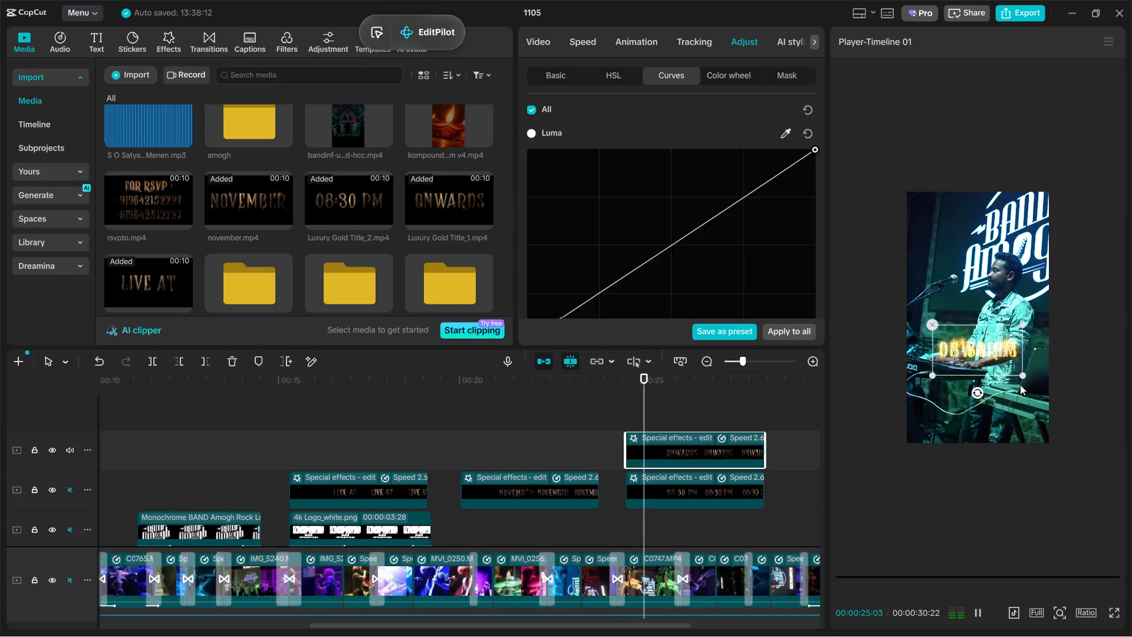
key(space)
click(717, 488)
drag(1009, 354, 1009, 317)
drag(1021, 340, 1037, 370)
Move the ONWARDS title up to sit directly beneath the 08:30 PM title.
click(655, 463)
ctrl+scroll(1003, 406, up, 2)
ctrl+drag(1000, 404, 1003, 382)
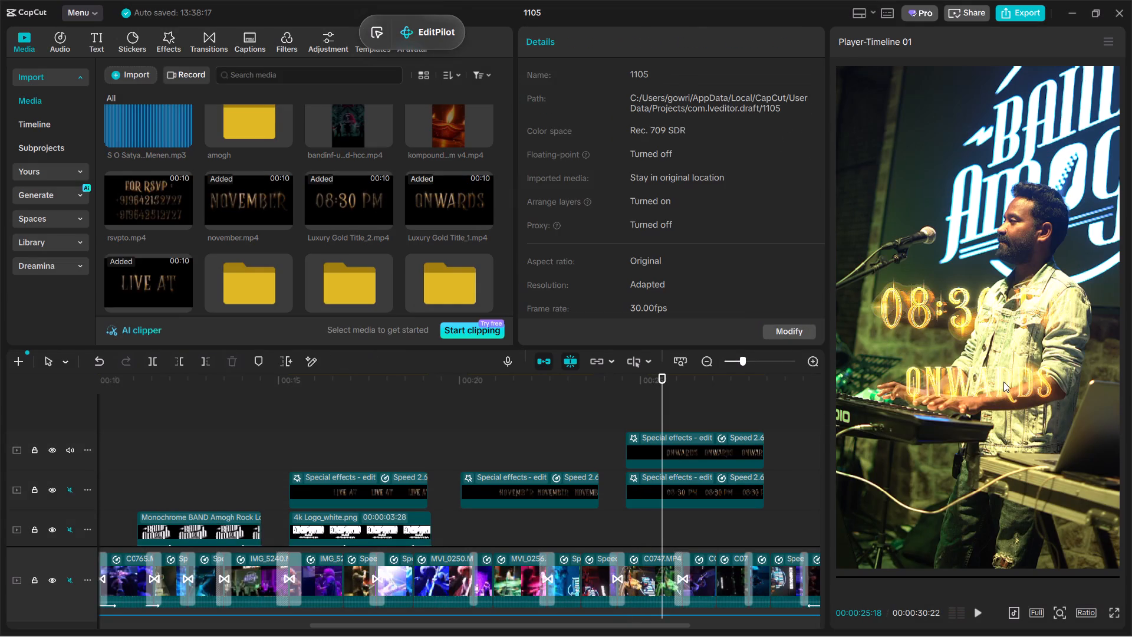
ctrl+drag(1003, 382, 1003, 377)
ctrl+click(998, 393)
drag(992, 404, 992, 375)
ctrl+scroll(748, 490, down, 4)
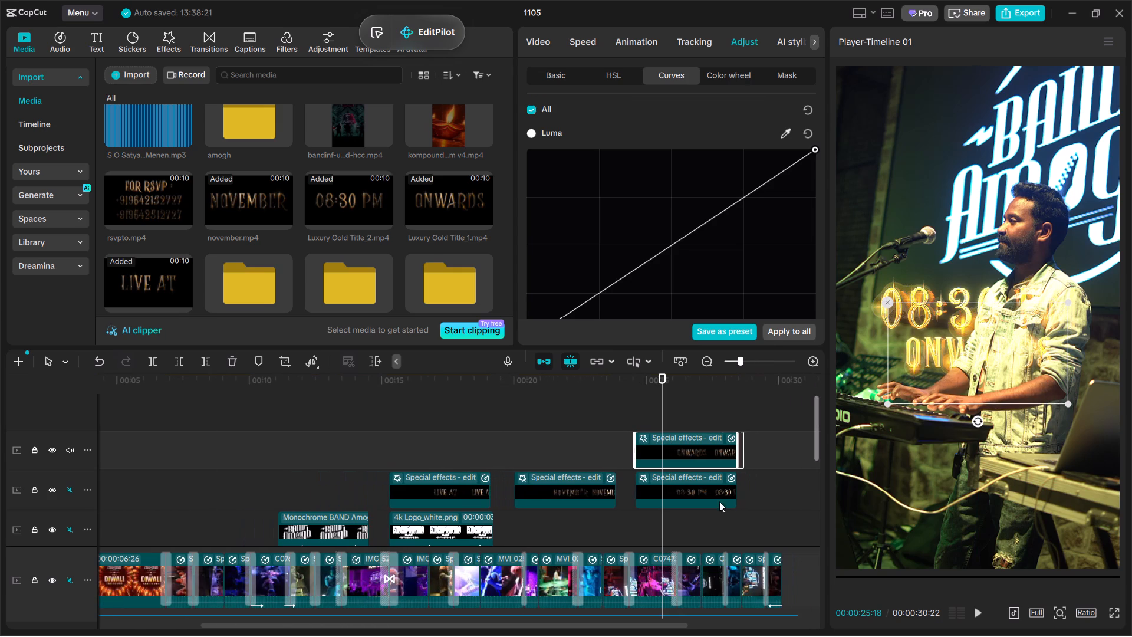
Shrink the ONWARDS title slightly and recentre it beneath 08:30 PM, checking the pair in playback.
key(space)
ctrl+scroll(955, 449, down, 4)
key(space)
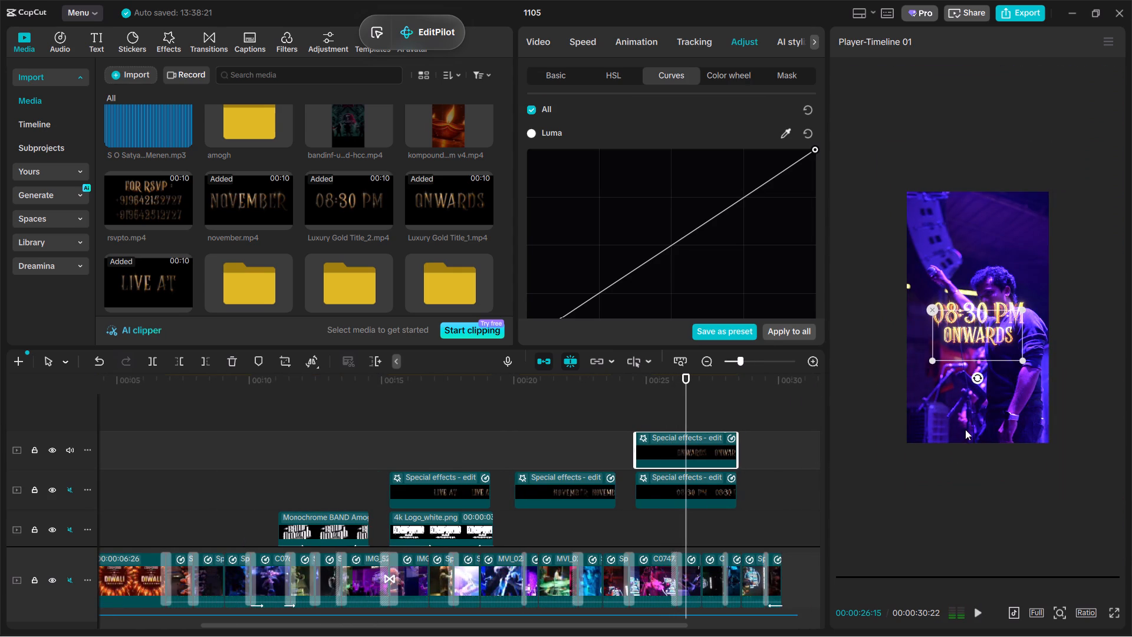
ctrl+scroll(1033, 371, up, 2)
ctrl+drag(1069, 407, 1062, 393)
ctrl+drag(1018, 374, 1013, 373)
ctrl+scroll(889, 431, down, 6)
key(space)
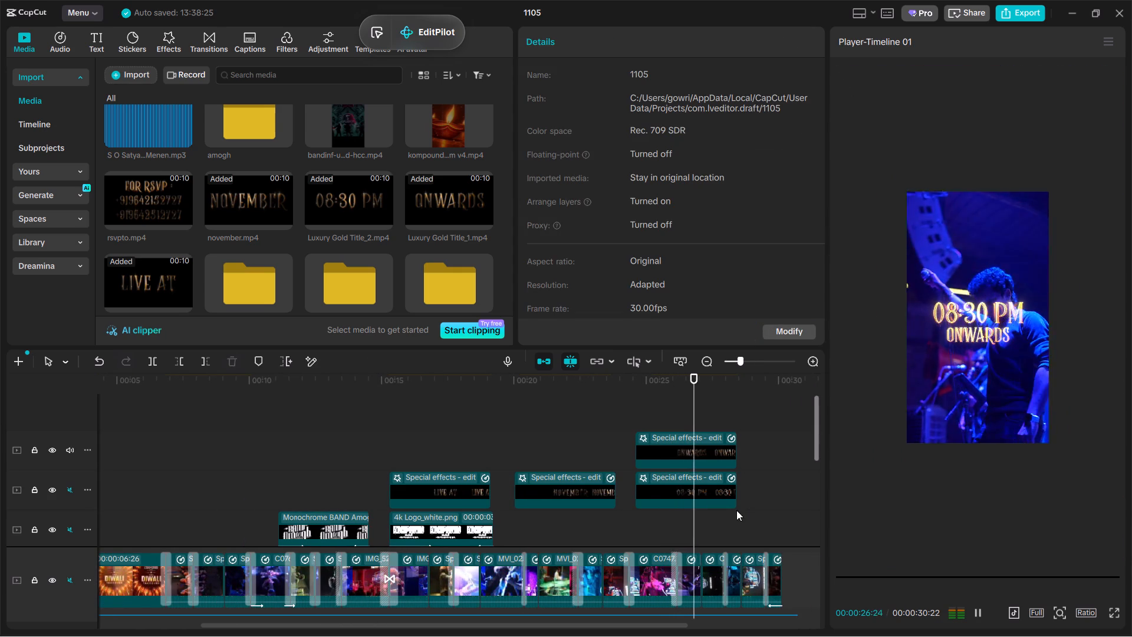
Move the 08:30 PM and ONWARDS clips together to start directly after the NOVEMBER clip.
ctrl+scroll(733, 514, up, 4)
click(595, 511)
drag(669, 522, 653, 435)
drag(667, 486, 641, 492)
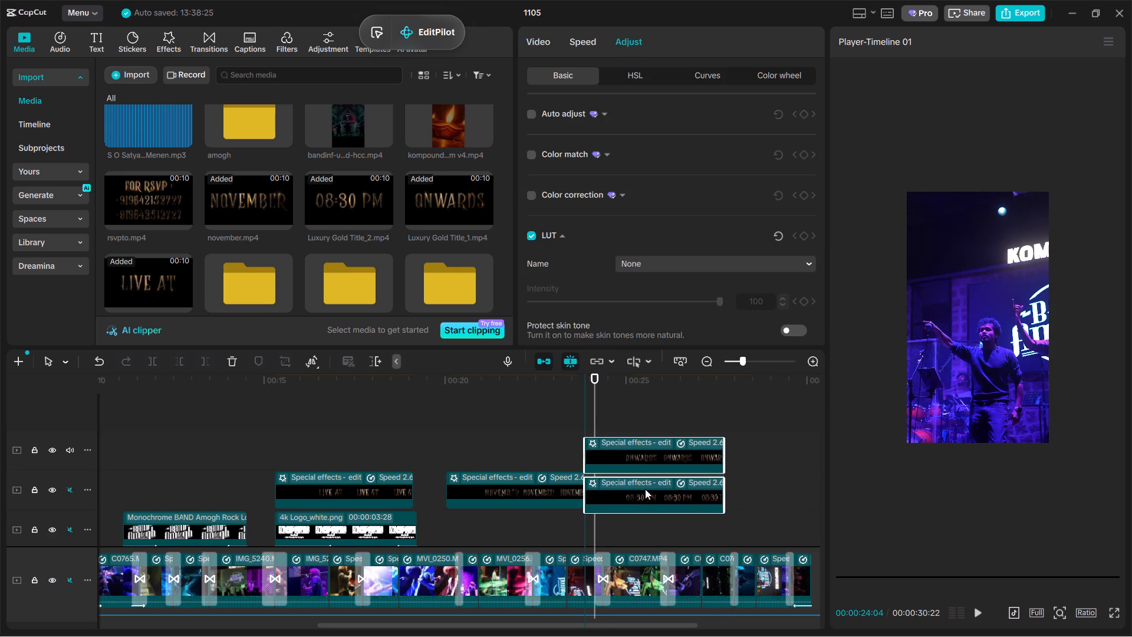
Paste a copy of the NOVEMBER title at 00:00:30:04 and move it earlier, directly after the 08:30 PM clip.
click(735, 416)
drag(735, 415, 643, 434)
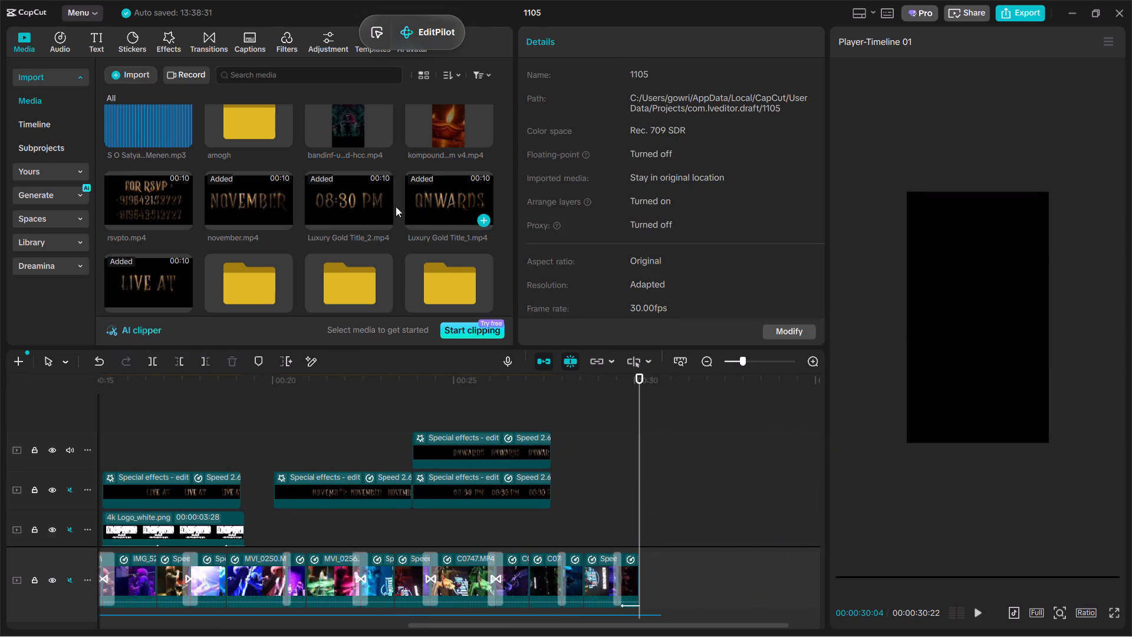
drag(141, 196, 166, 265)
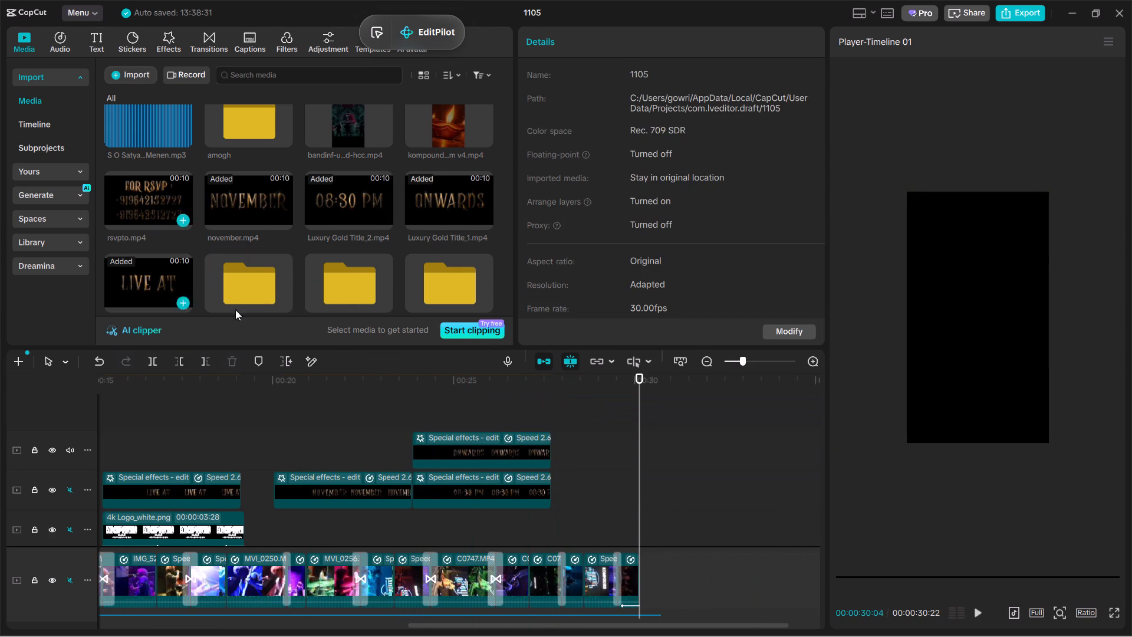
key(ctrl+v)
drag(682, 488, 595, 490)
Shift the NOVEMBER, 08:30 PM and ONWARDS clips back to the Kompound logo's end, and close the gap before the NOVEMBER copy.
drag(274, 413, 493, 493)
drag(495, 500, 465, 505)
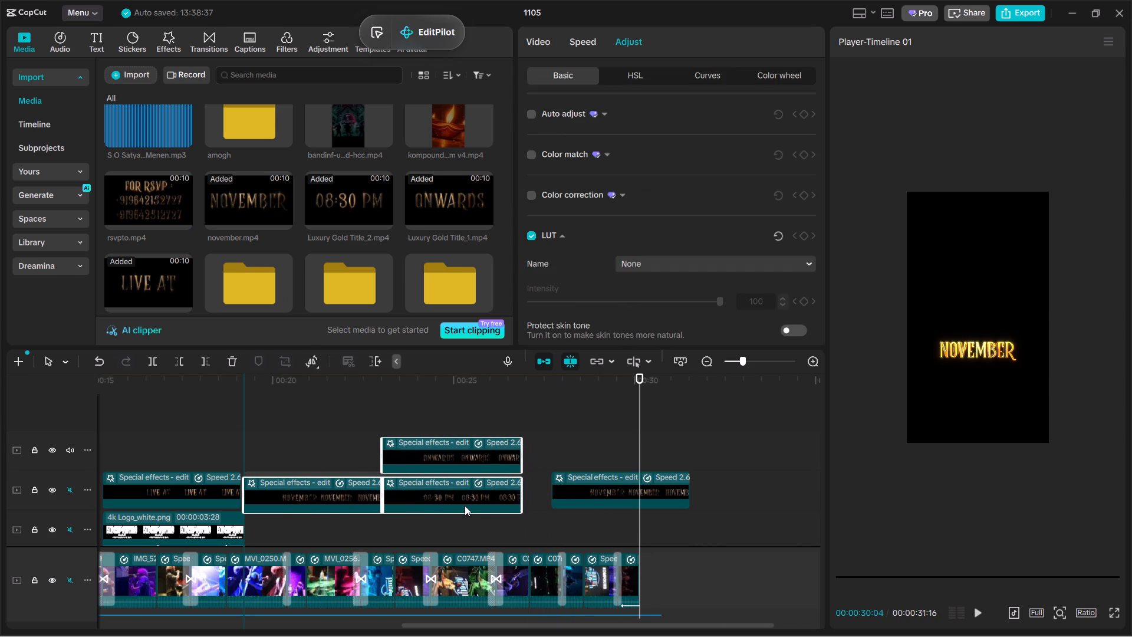
drag(465, 505, 465, 505)
click(610, 485)
drag(607, 490, 575, 492)
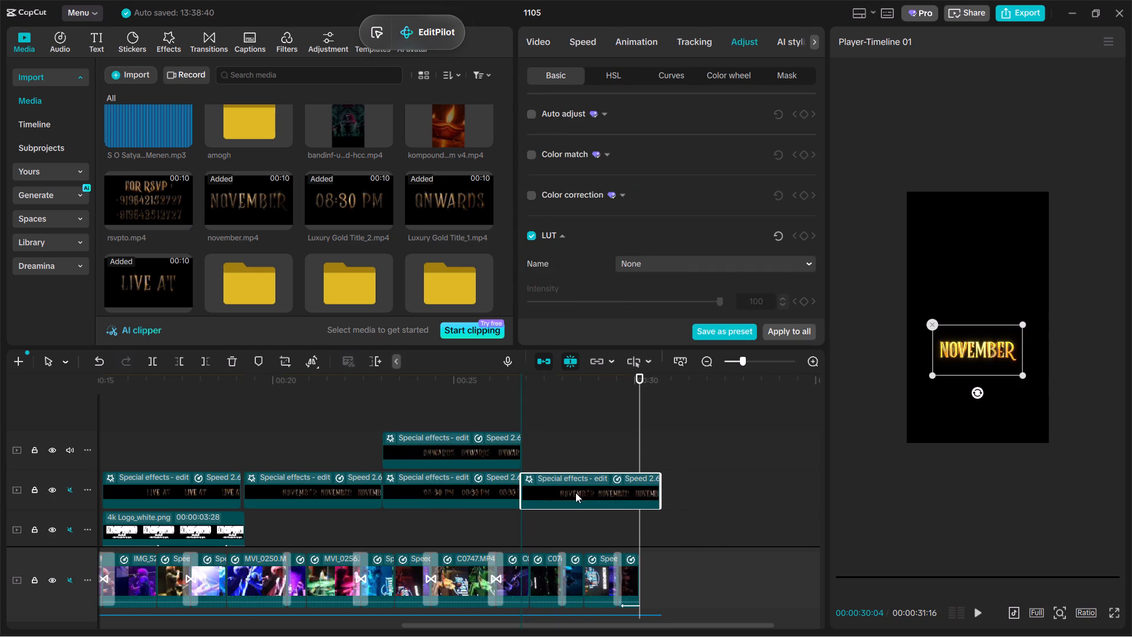
drag(575, 492, 572, 492)
Move the LIVE AT title and Kompound logo clips together to start just after 00:00:14:16, close behind the Band Amogh logo.
scroll(659, 498, down, 1)
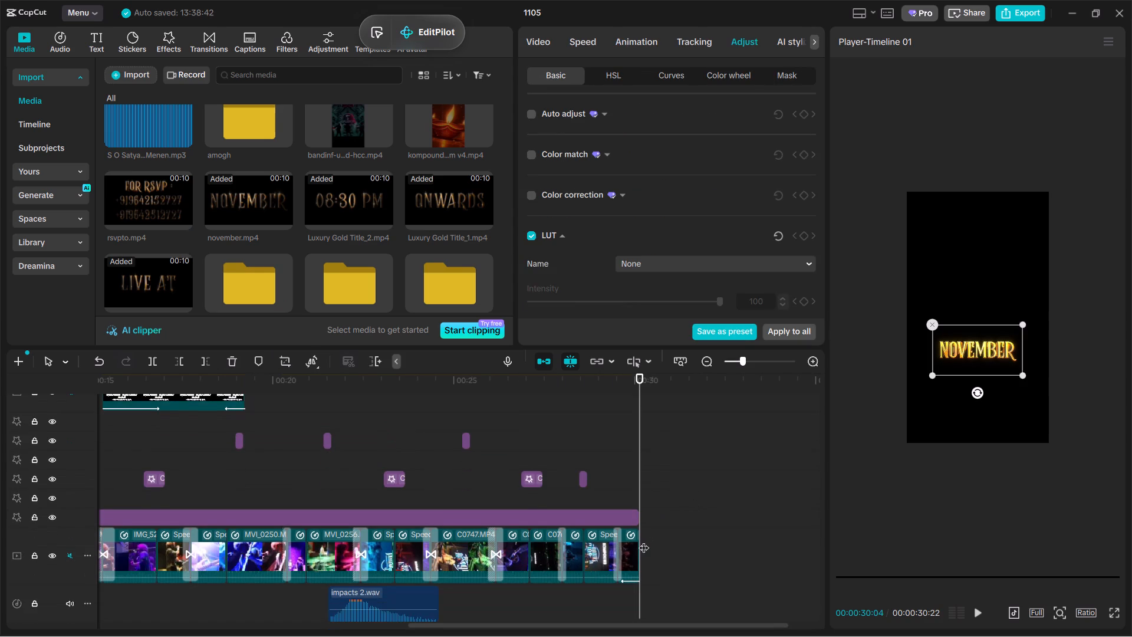
scroll(630, 518, up, 2)
scroll(335, 475, up, 1)
ctrl+scroll(293, 456, down, 4)
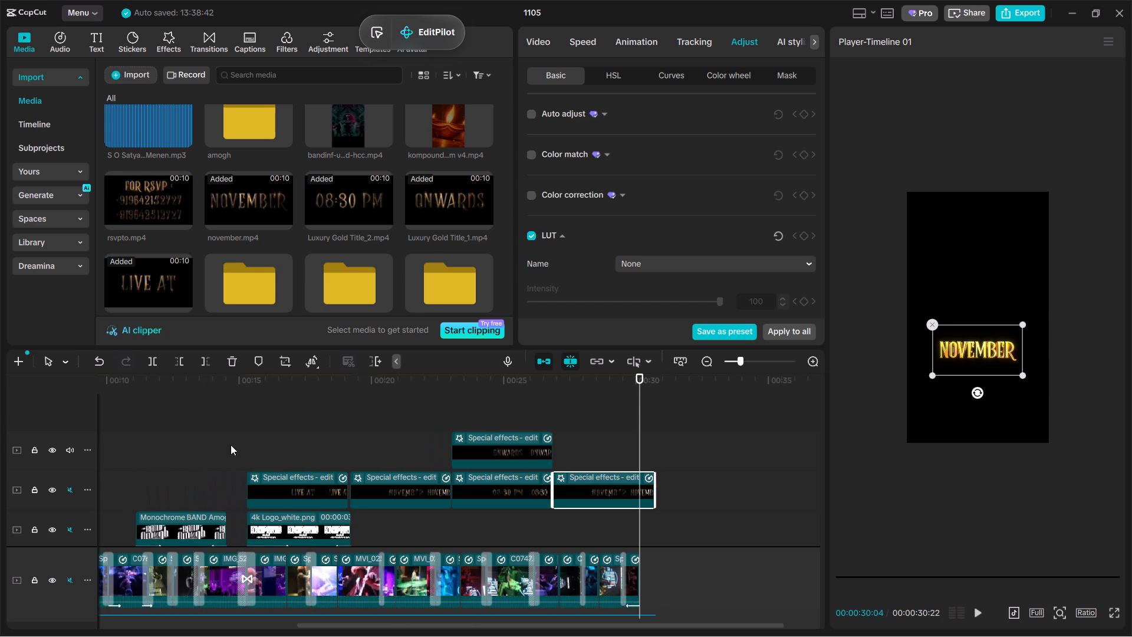
click(231, 445)
scroll(232, 444, right, 1)
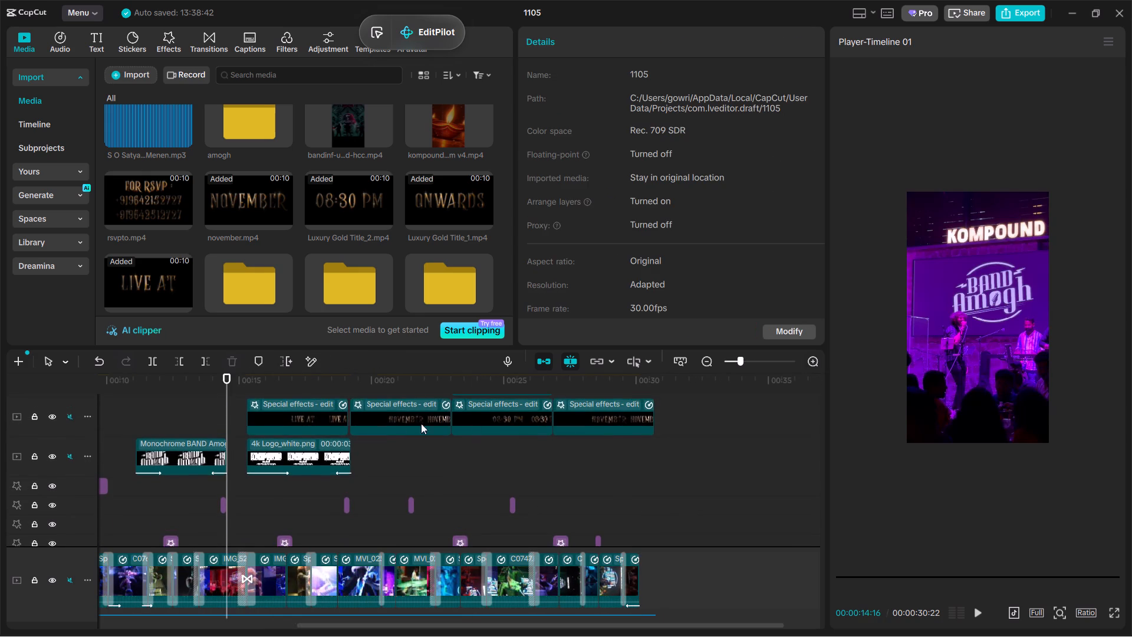
scroll(325, 439, up, 1)
drag(284, 425, 306, 503)
scroll(305, 501, up, 1)
drag(306, 503, 294, 505)
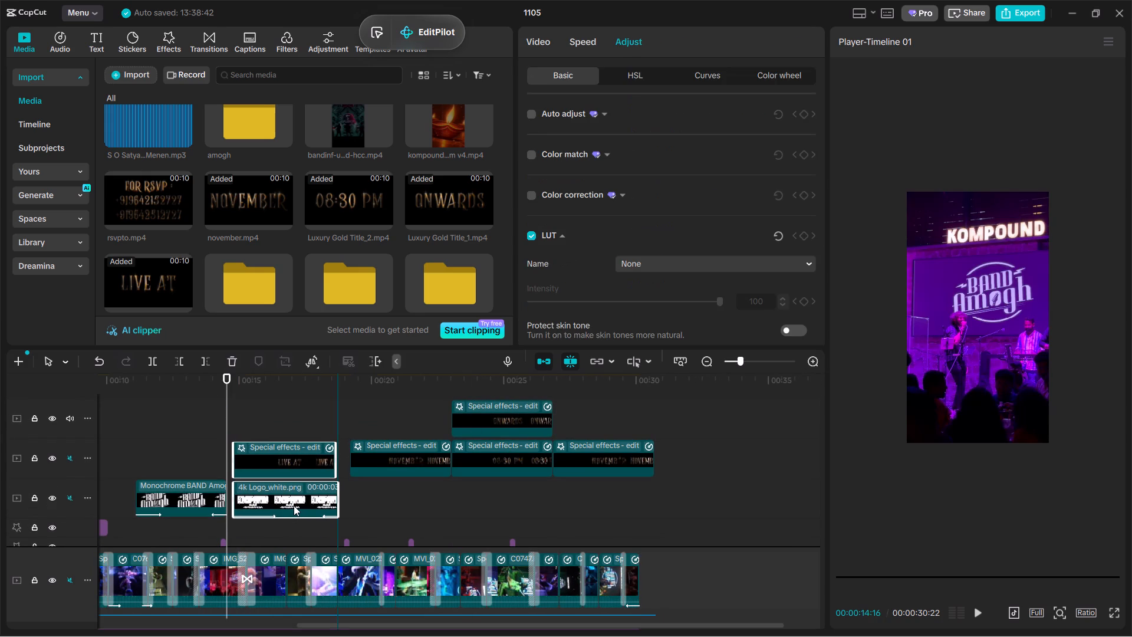
drag(294, 505, 293, 505)
Move the NOVEMBER, 08:30 PM, ONWARDS and second NOVEMBER clips together to start directly after the Kompound logo clip.
scroll(294, 505, up, 1)
scroll(419, 423, up, 1)
drag(419, 423, 575, 470)
scroll(591, 469, up, 1)
drag(620, 462, 617, 465)
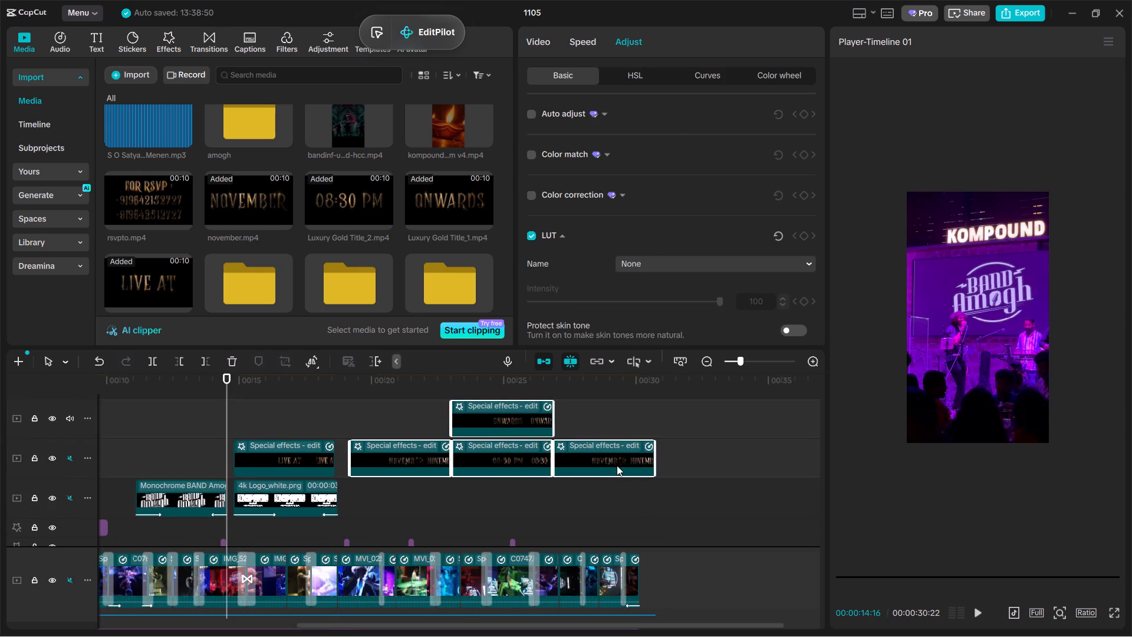
drag(617, 465, 606, 468)
scroll(618, 494, up, 1)
Apply the Fade Out exit animation to the last NOVEMBER clip on the timeline.
click(618, 494)
drag(618, 494, 641, 501)
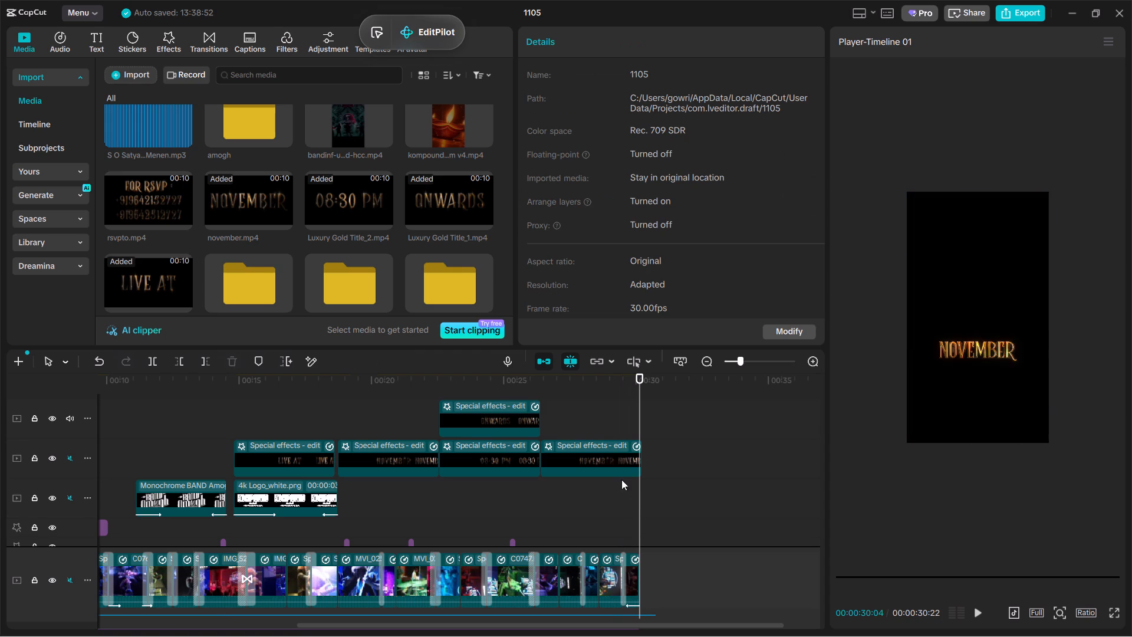
click(616, 459)
scroll(616, 459, up, 1)
click(660, 44)
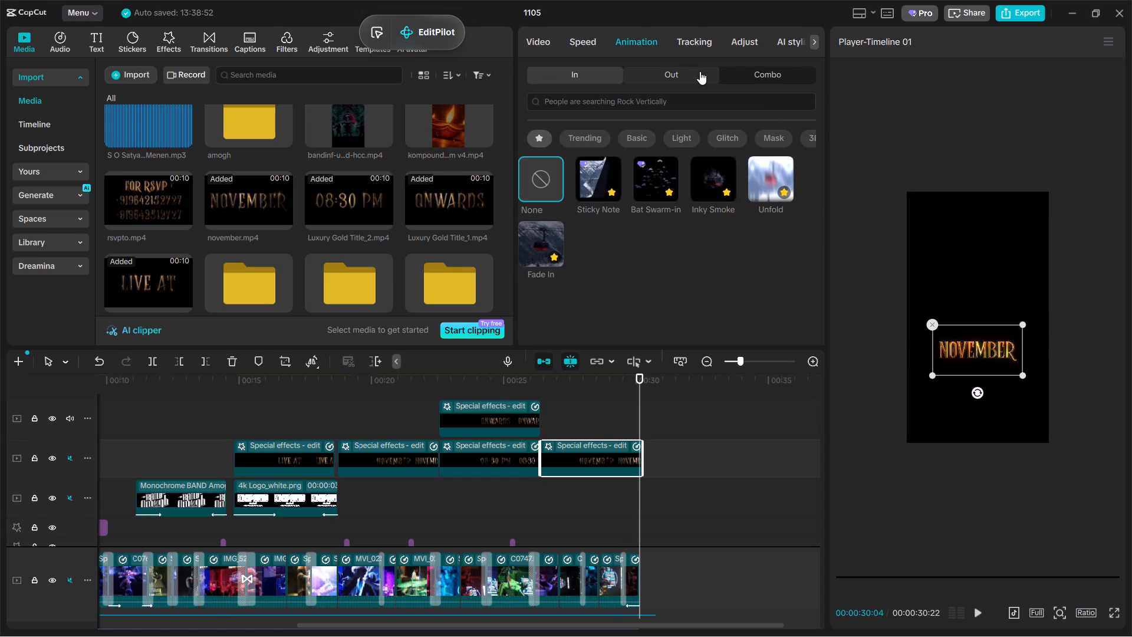
click(700, 71)
click(585, 164)
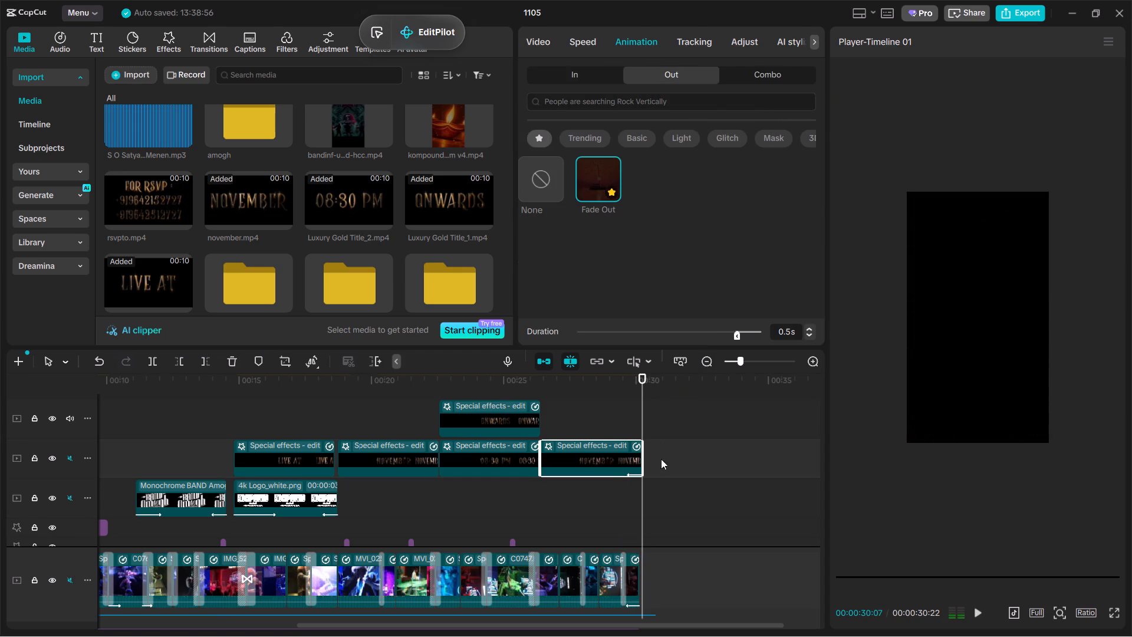
Replace the last NOVEMBER clip with rsvpto.mp4, keeping the original video effect.
ctrl+scroll(611, 490, up, 5)
click(566, 414)
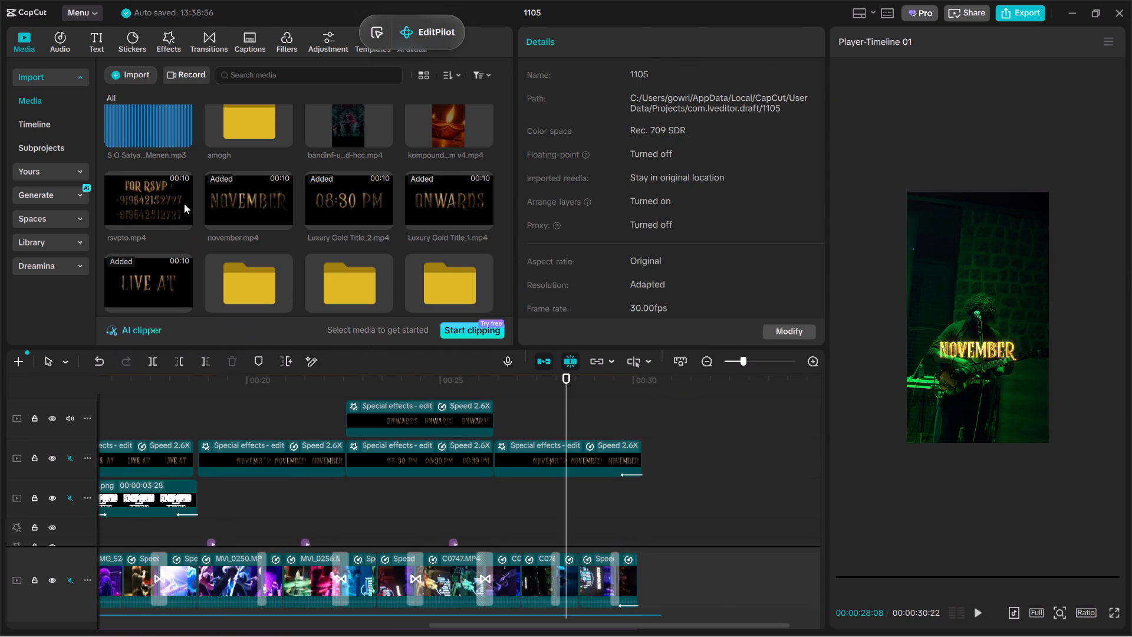
drag(126, 196, 516, 455)
click(615, 449)
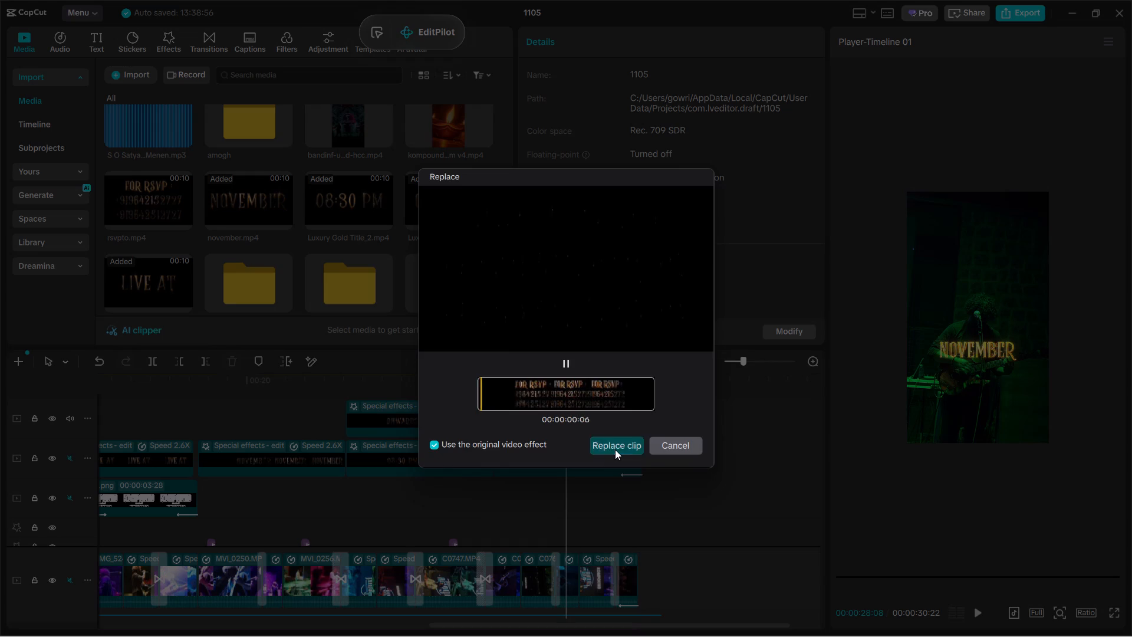
Raise the RSVP title to near the middle of the frame and enlarge it slightly.
double_click(542, 428)
click(551, 466)
drag(980, 354, 980, 321)
drag(1028, 344, 1035, 363)
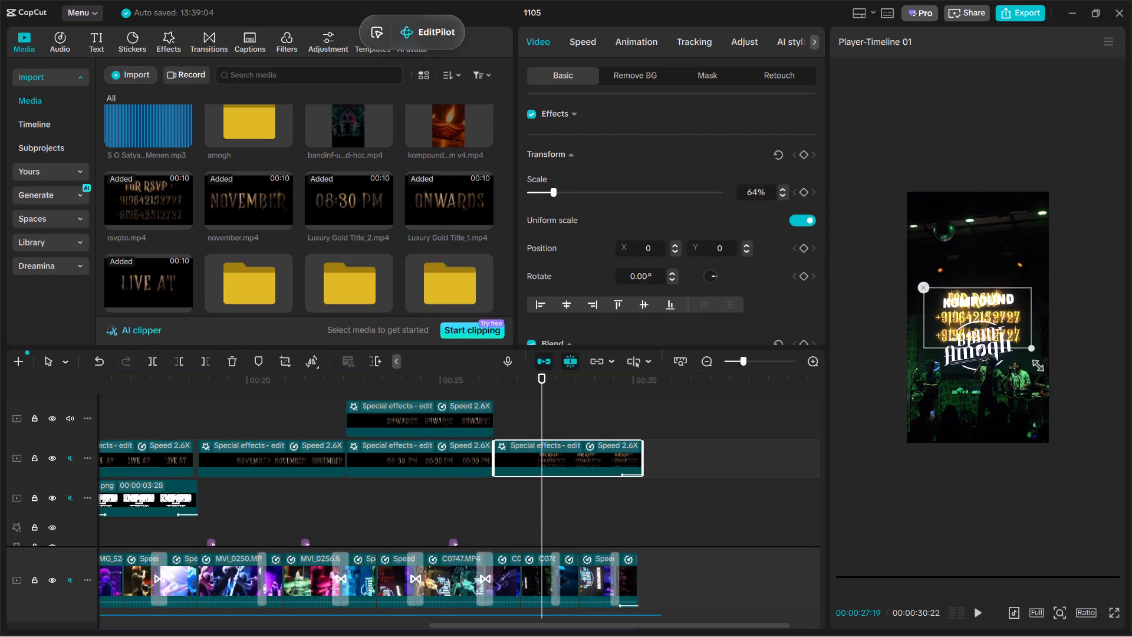
drag(1035, 363, 1034, 361)
Play back the title sequence from within the 08:30 PM and ONWARDS clips.
click(413, 495)
key(space)
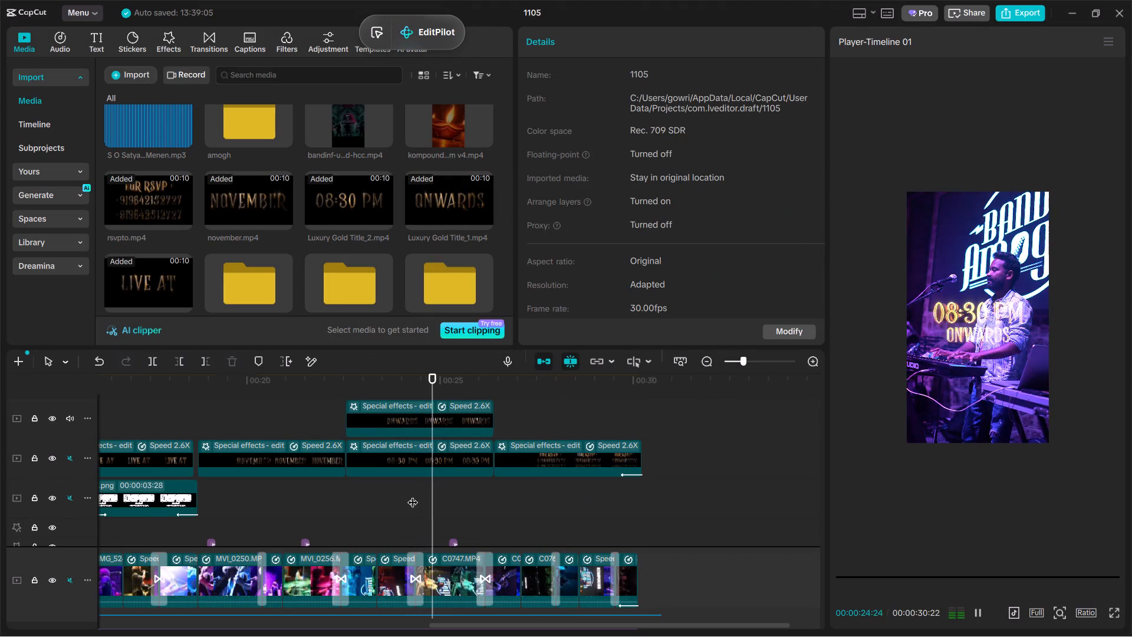
Stop playback and scale the stacked 08:30 PM and ONWARDS titles down slightly together, keeping them horizontally centred.
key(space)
drag(446, 511, 390, 408)
drag(441, 510, 402, 404)
drag(1037, 363, 1024, 357)
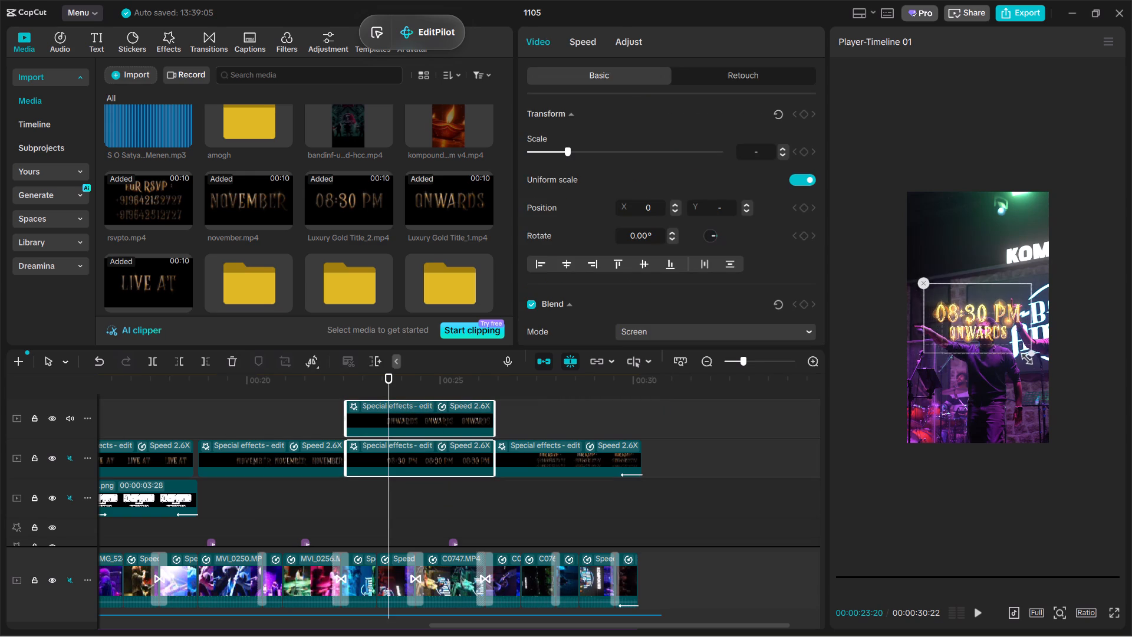
drag(1024, 357, 1025, 360)
click(975, 335)
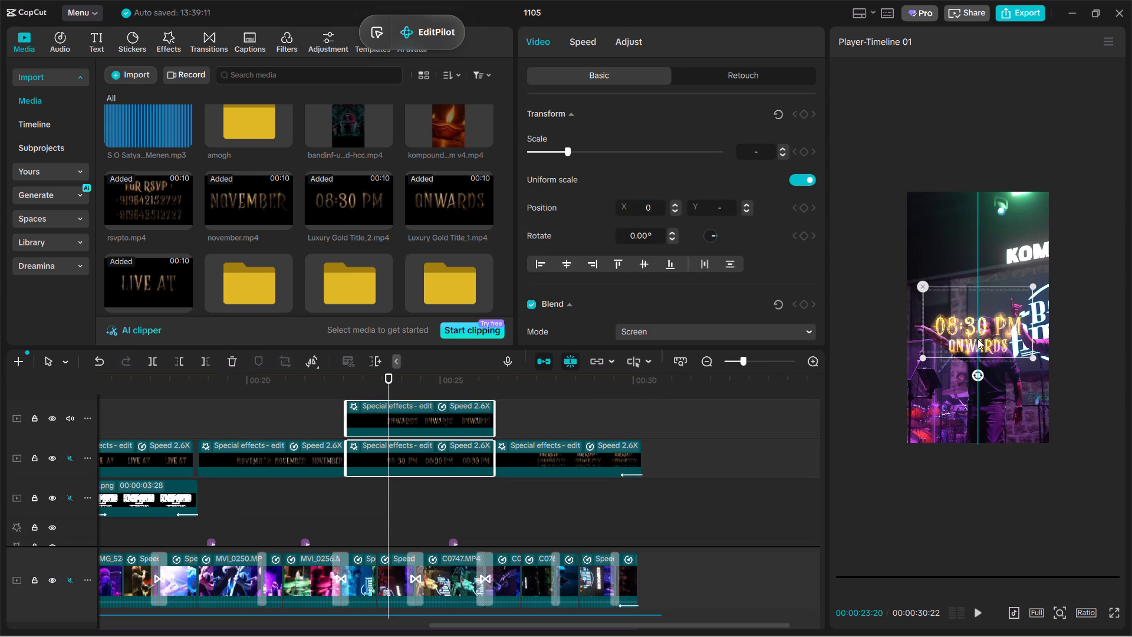
Select the NOVEMBER title clip and view its frame at about 20 seconds on the timeline.
click(291, 441)
click(291, 458)
click(278, 422)
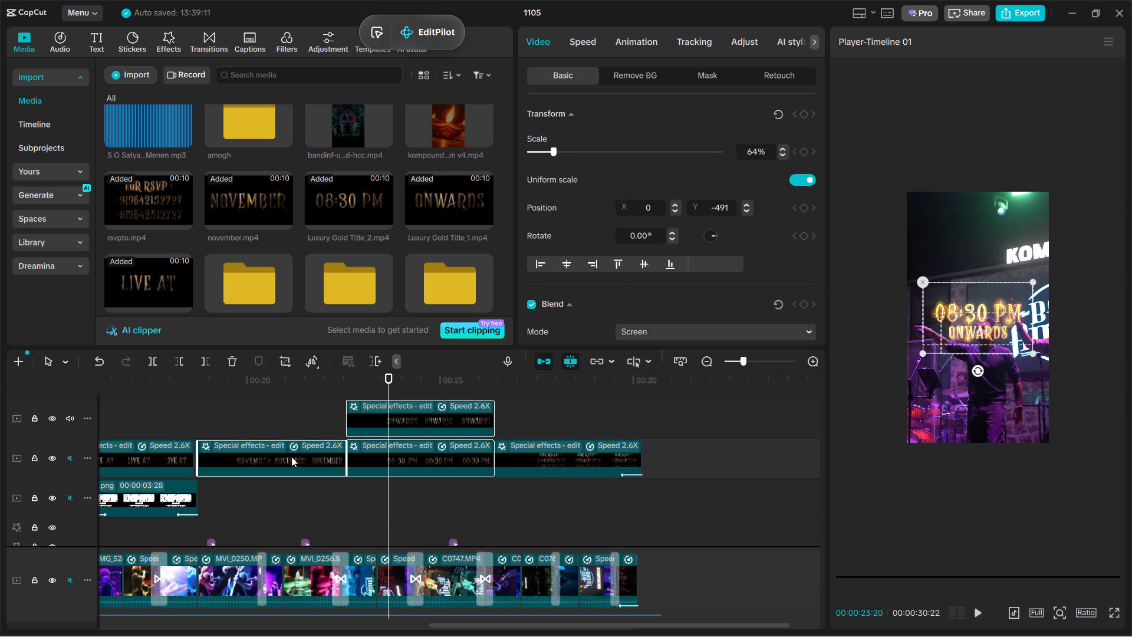
click(297, 465)
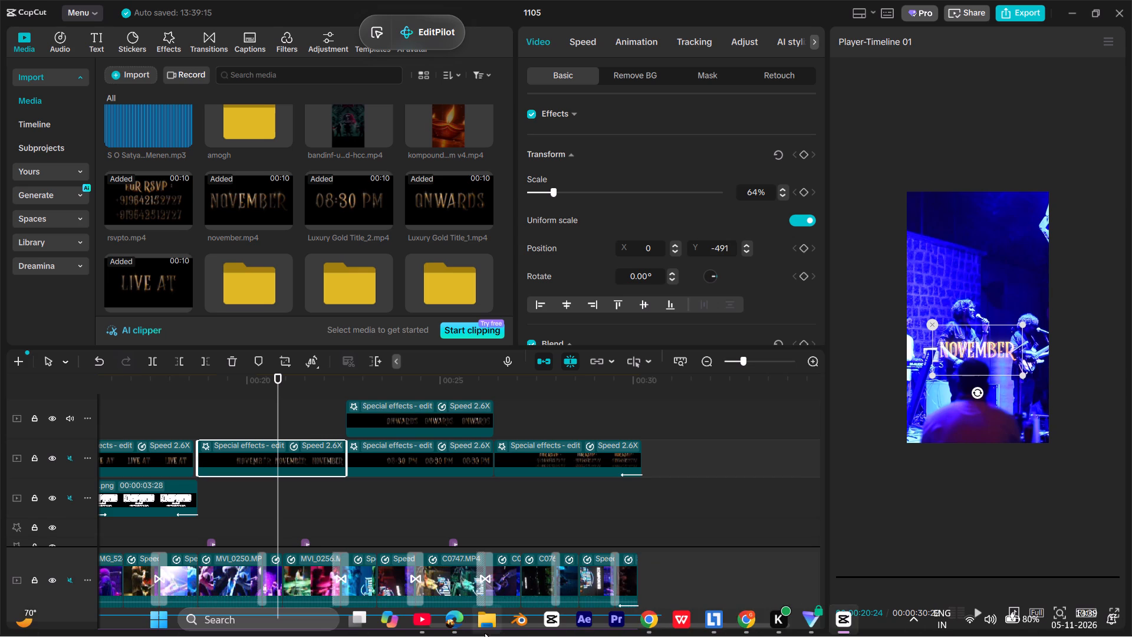
Switch to File Explorer and browse to the inner Luxury Gold Title folder within Downloads > Telegram Desktop.
click(486, 633)
scroll(42, 234, up, 4)
scroll(42, 234, down, 1)
scroll(42, 234, up, 2)
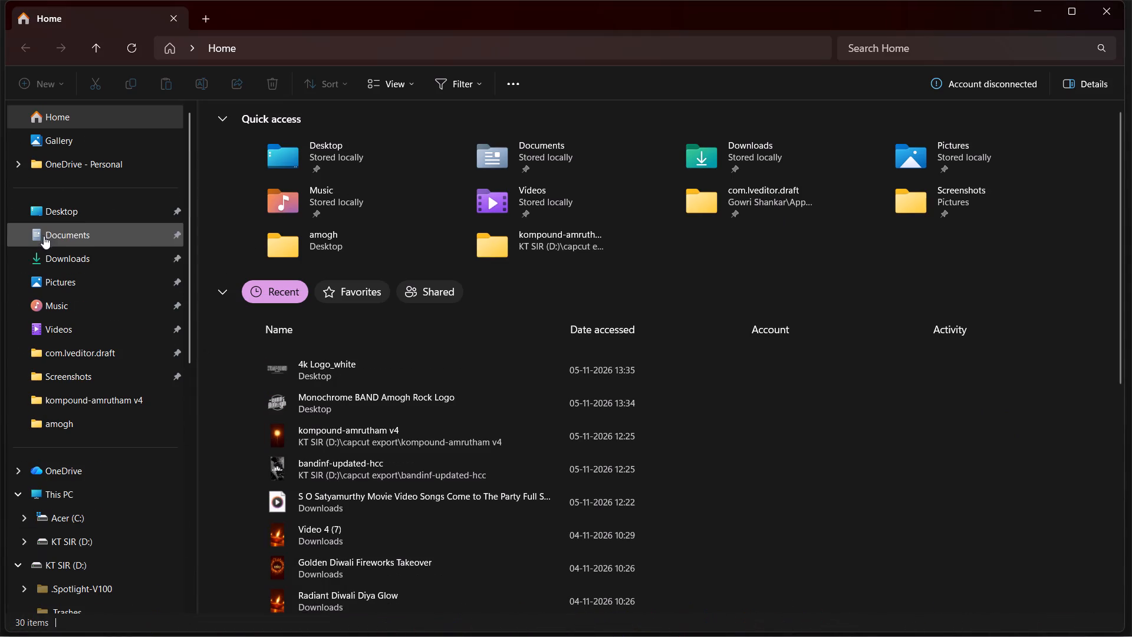
click(68, 260)
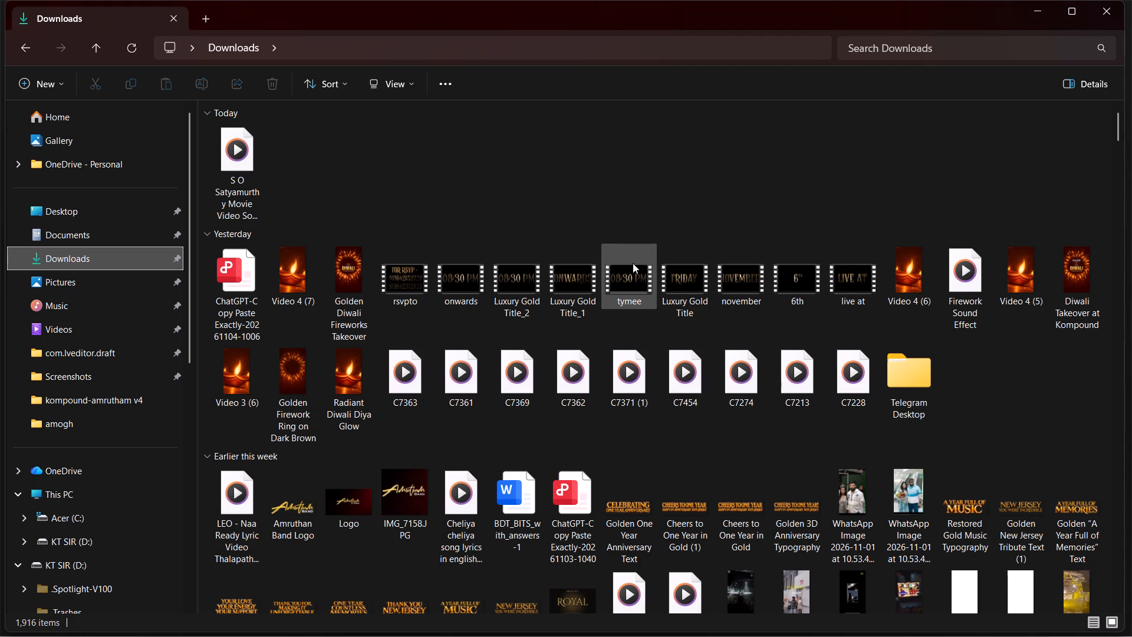
double_click(921, 388)
triple_click(365, 183)
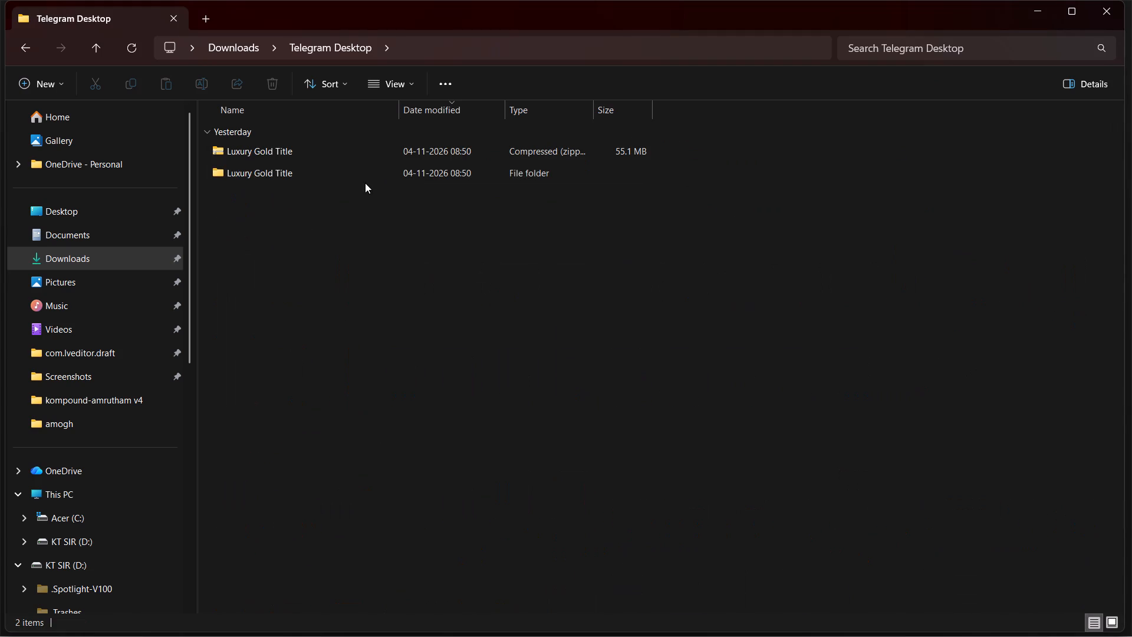
click(363, 180)
click(364, 171)
click(295, 174)
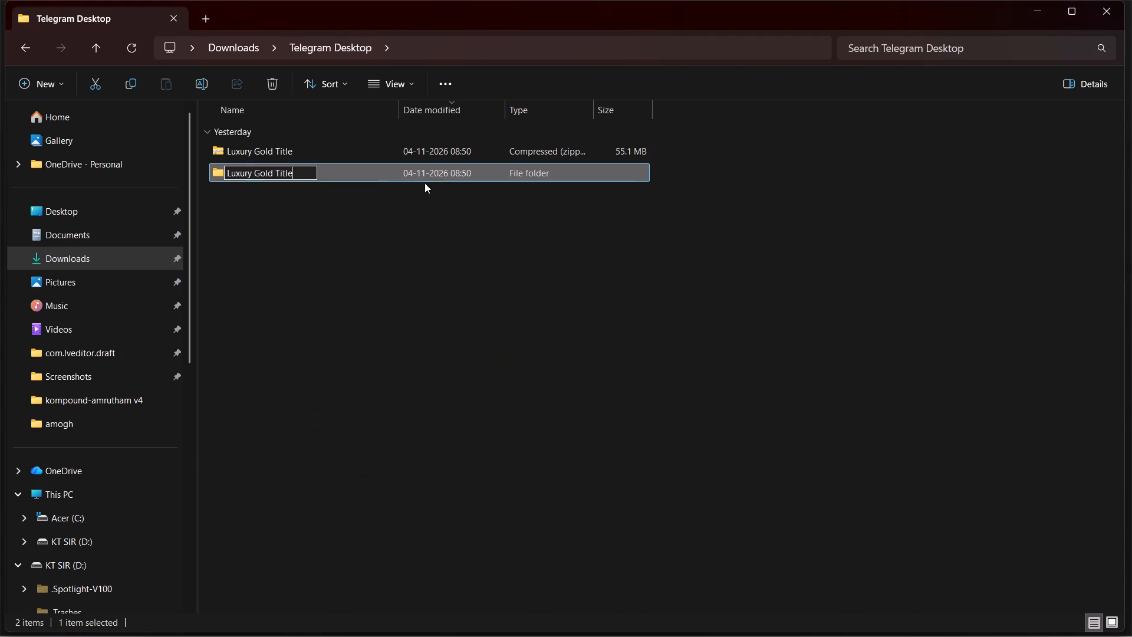
double_click(412, 175)
double_click(286, 147)
Open the Luxury Gold Title project in After Effects, continuing past the system compatibility report and crash repair options.
double_click(299, 155)
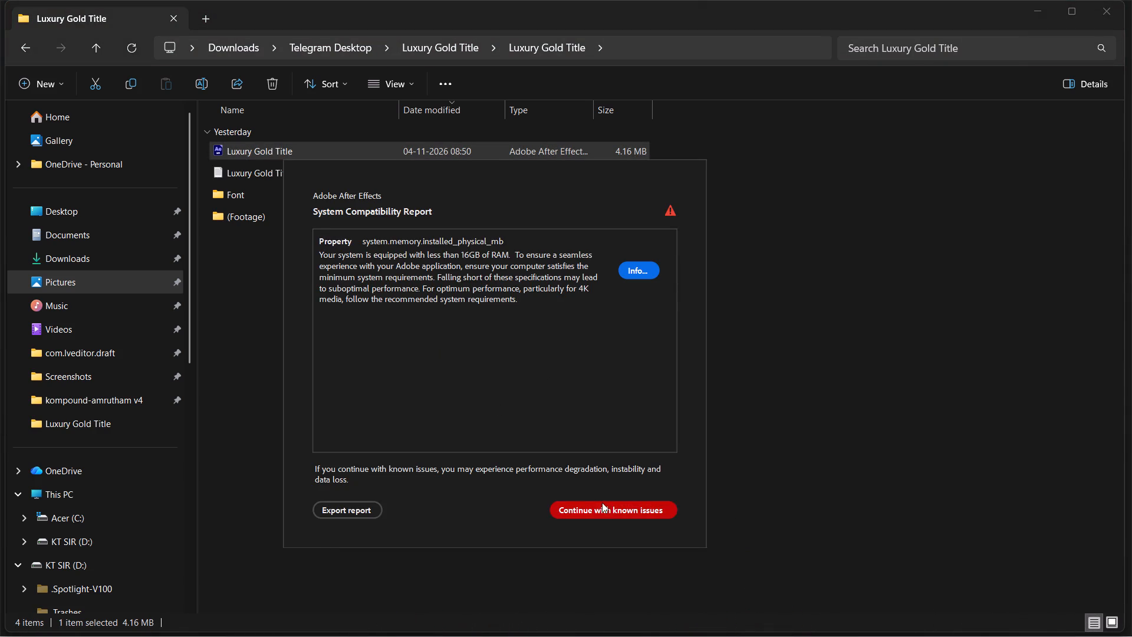
click(604, 510)
click(719, 399)
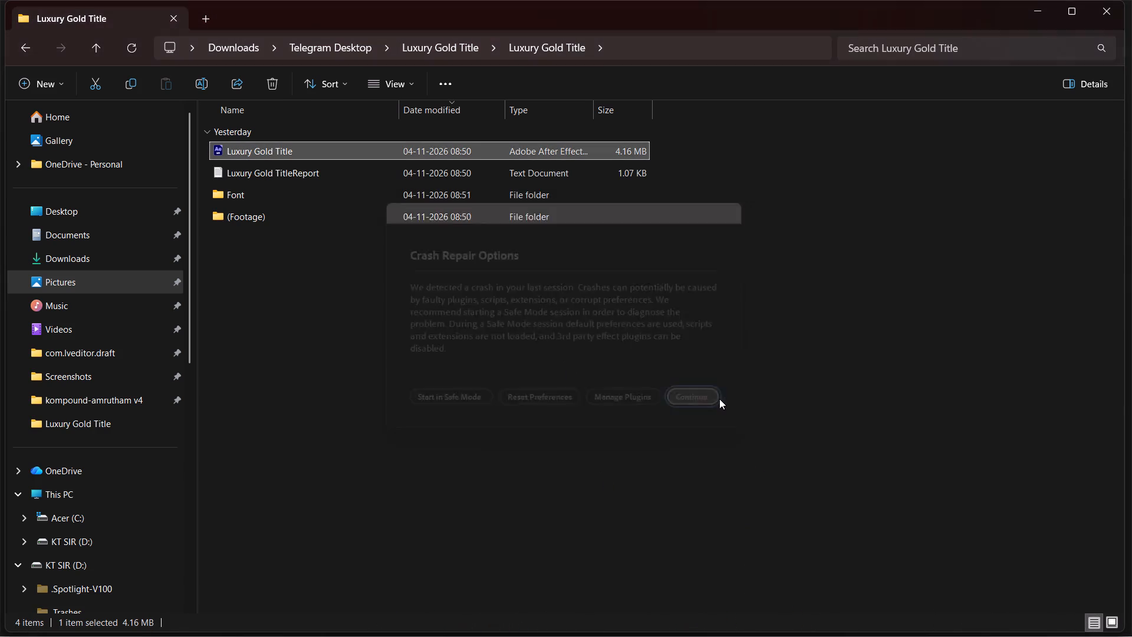
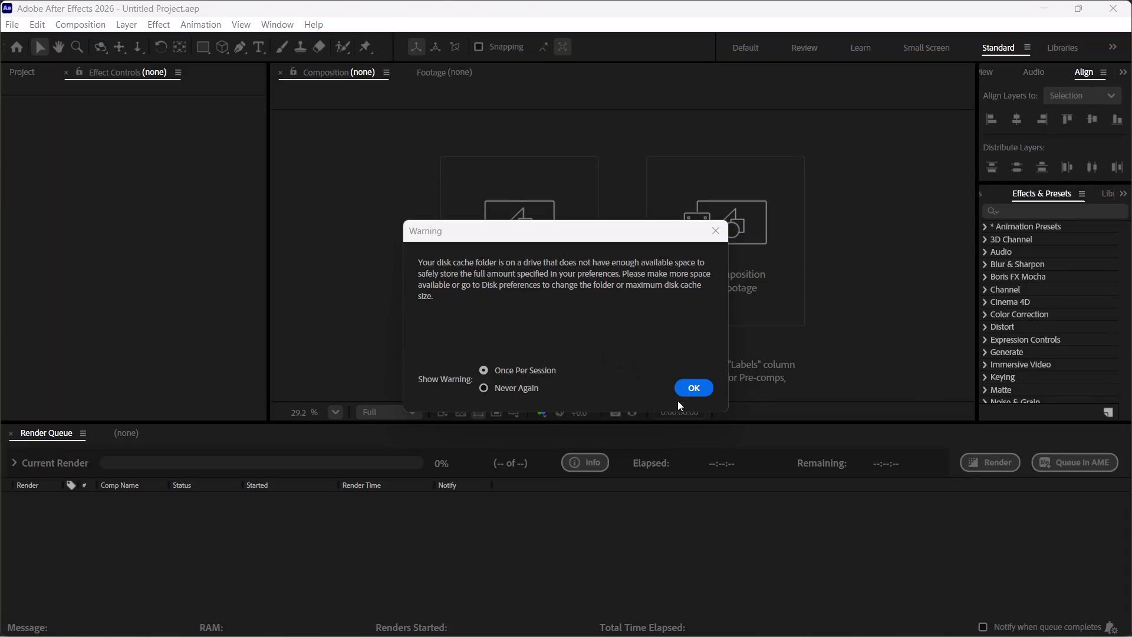
Dismiss the disk cache warning and the project version conversion notice.
click(686, 395)
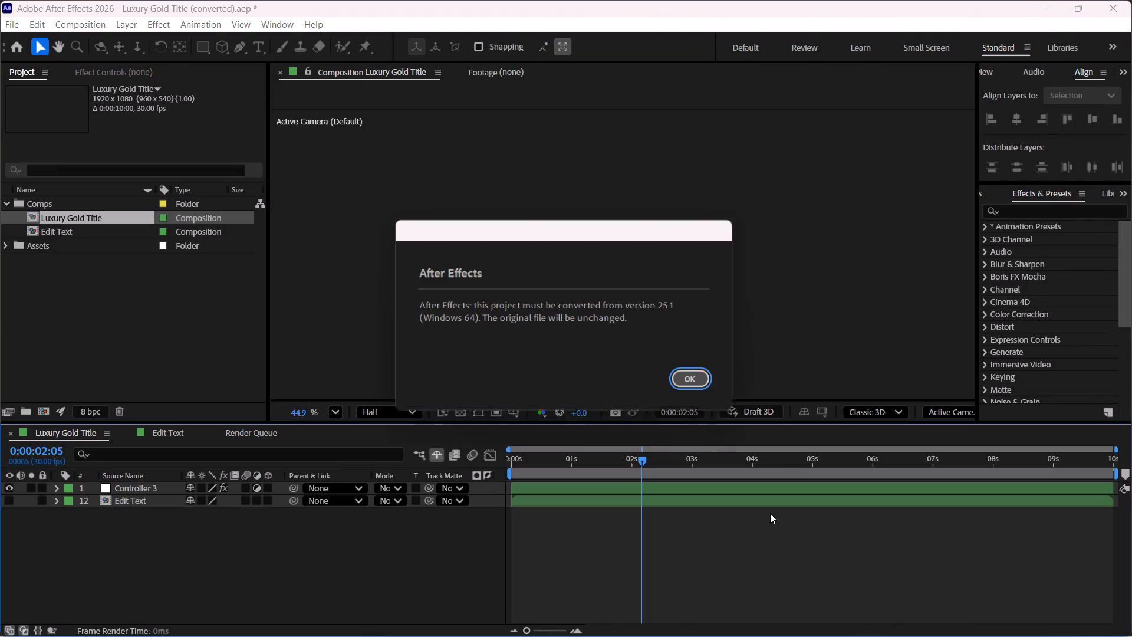
click(704, 377)
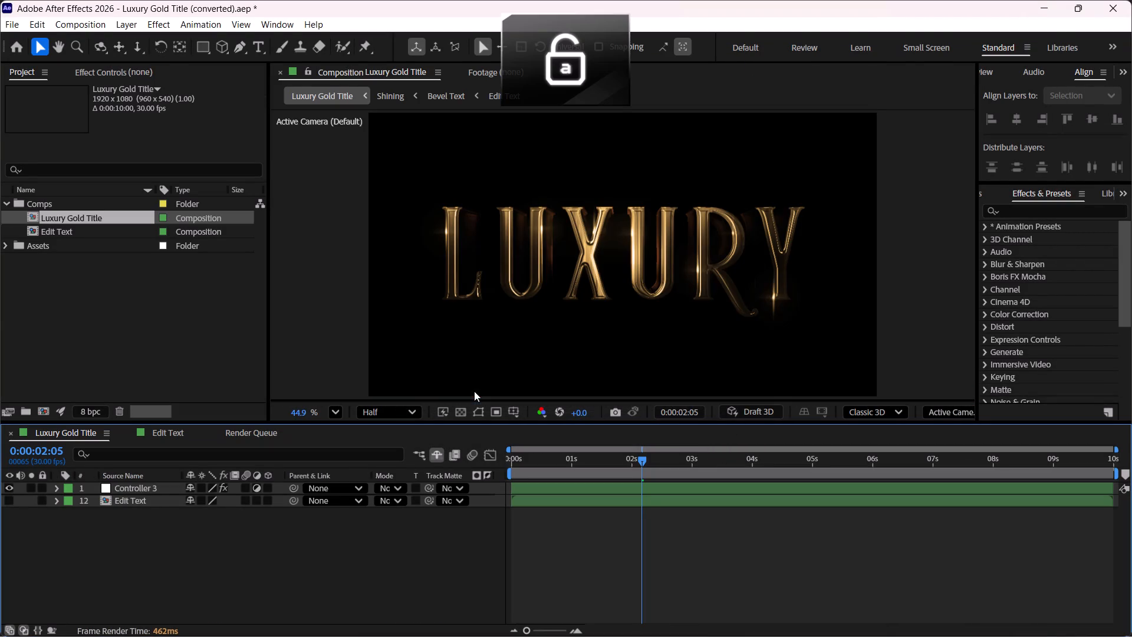
Open the Edit Text composition and replace the Luxury text layer's wording with "saturday".
double_click(143, 504)
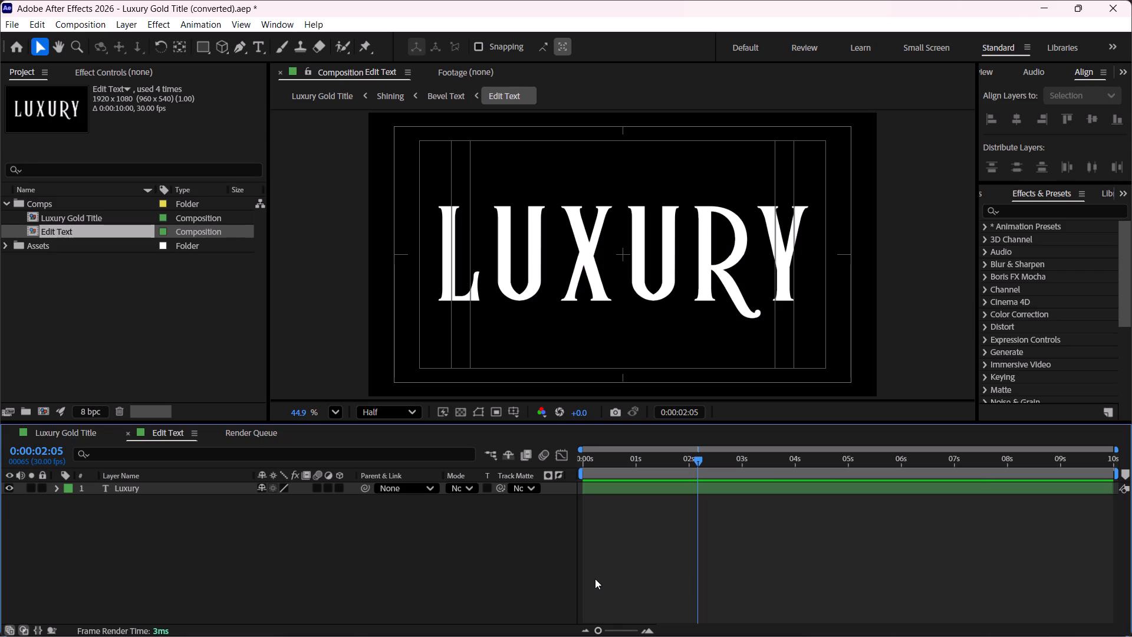
scroll(595, 579, up, 1)
double_click(178, 488)
text(sa)
text(turday)
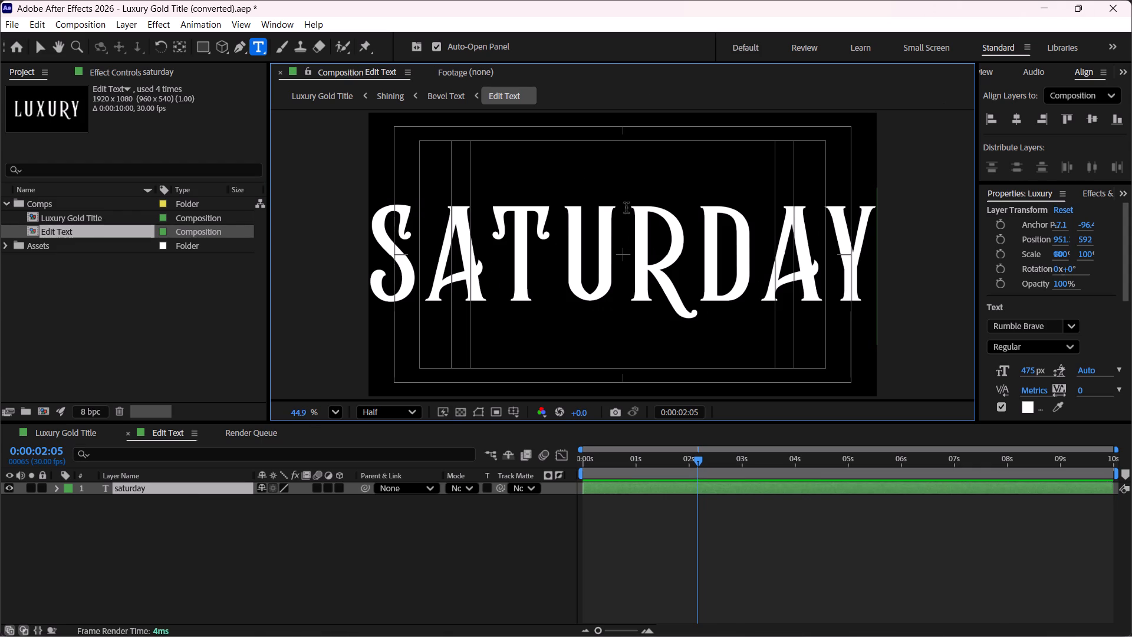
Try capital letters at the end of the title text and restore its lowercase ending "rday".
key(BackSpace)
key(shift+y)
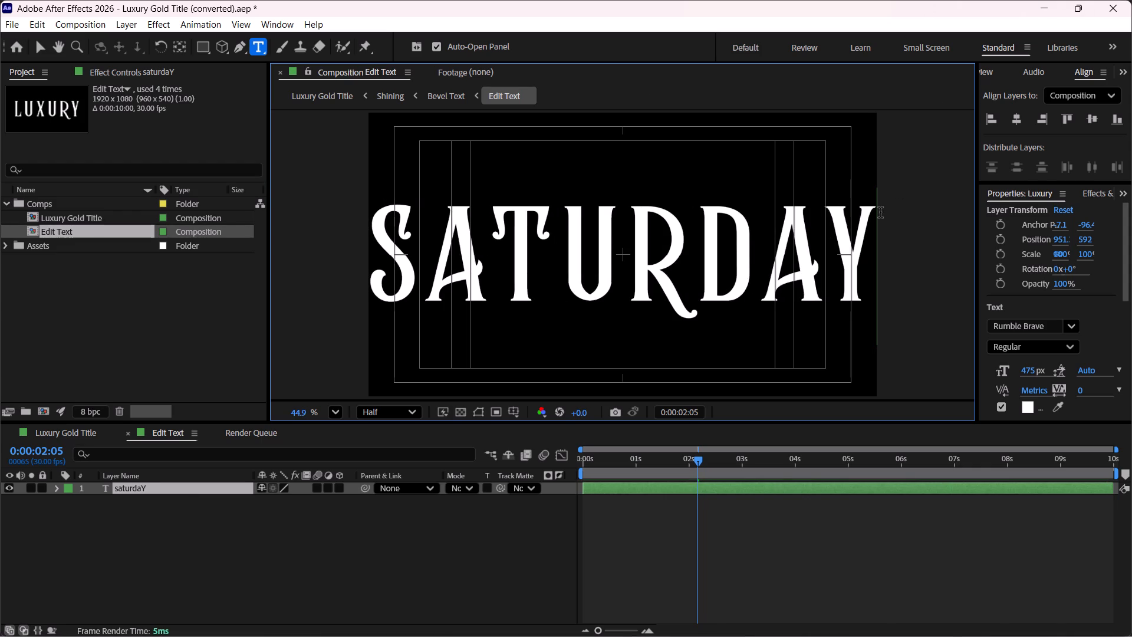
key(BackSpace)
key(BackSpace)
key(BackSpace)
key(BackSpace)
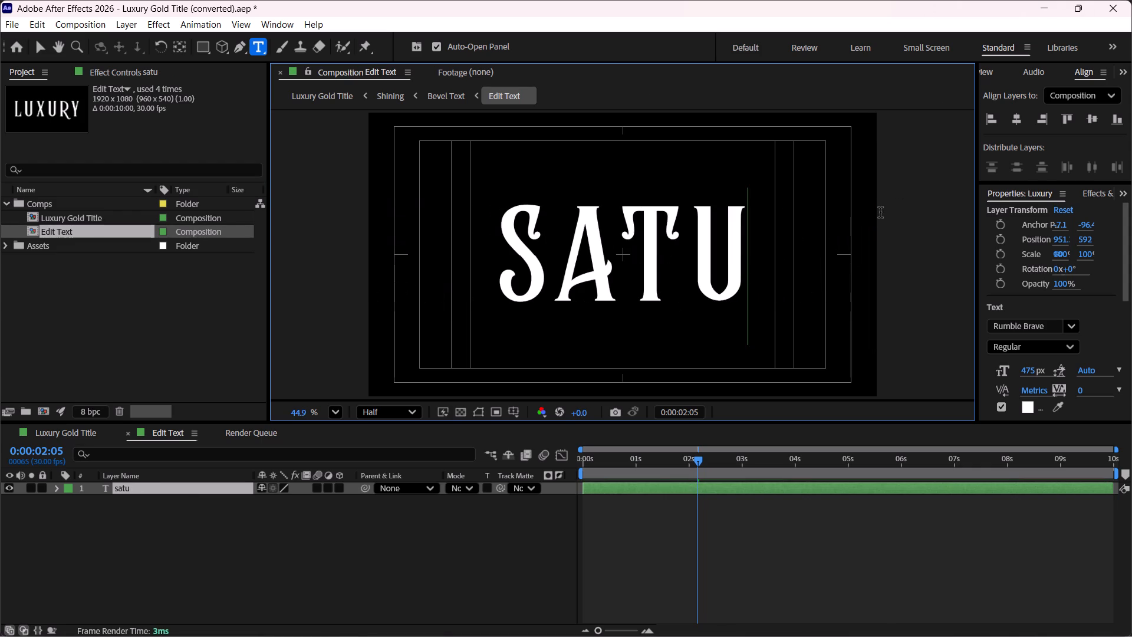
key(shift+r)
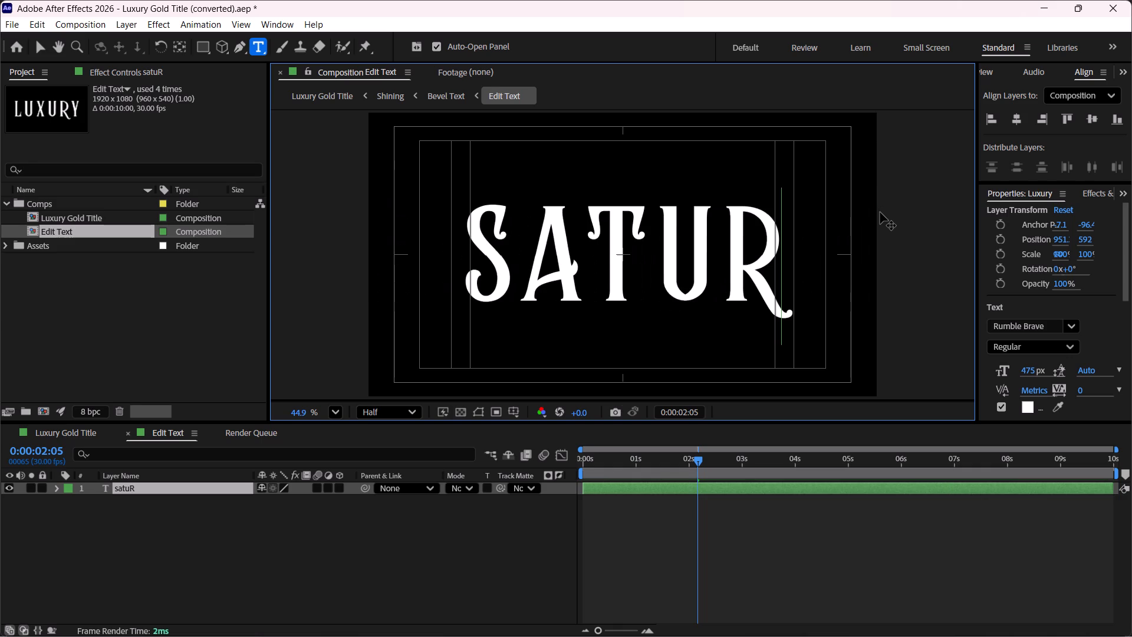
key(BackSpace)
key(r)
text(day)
Preview the gold title animation in the Luxury Gold Title composition.
click(70, 434)
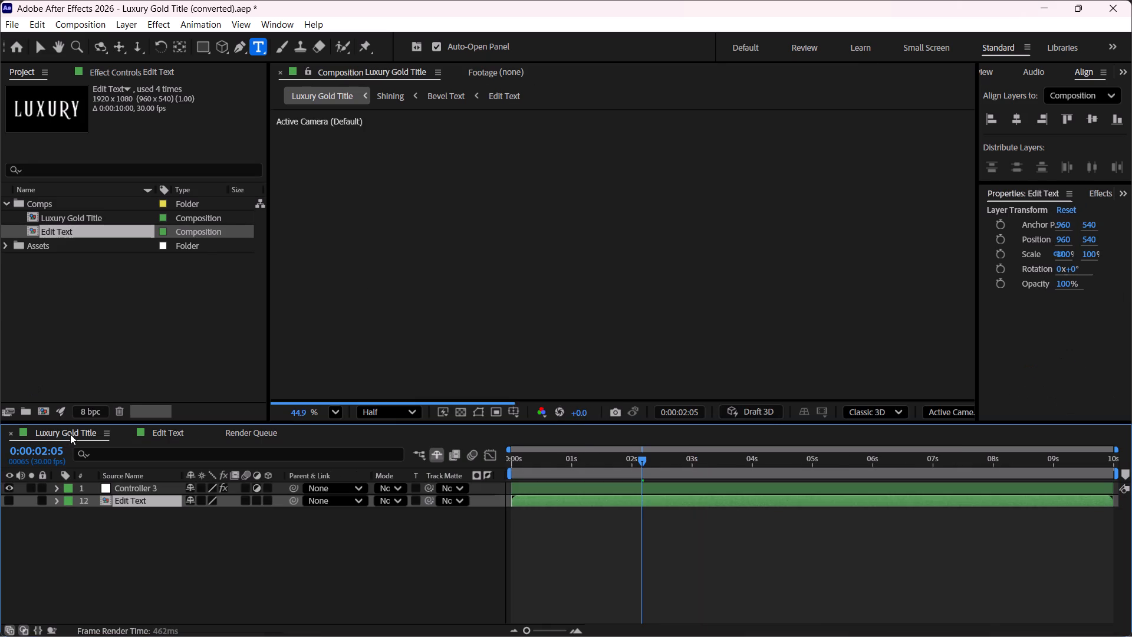
key(space)
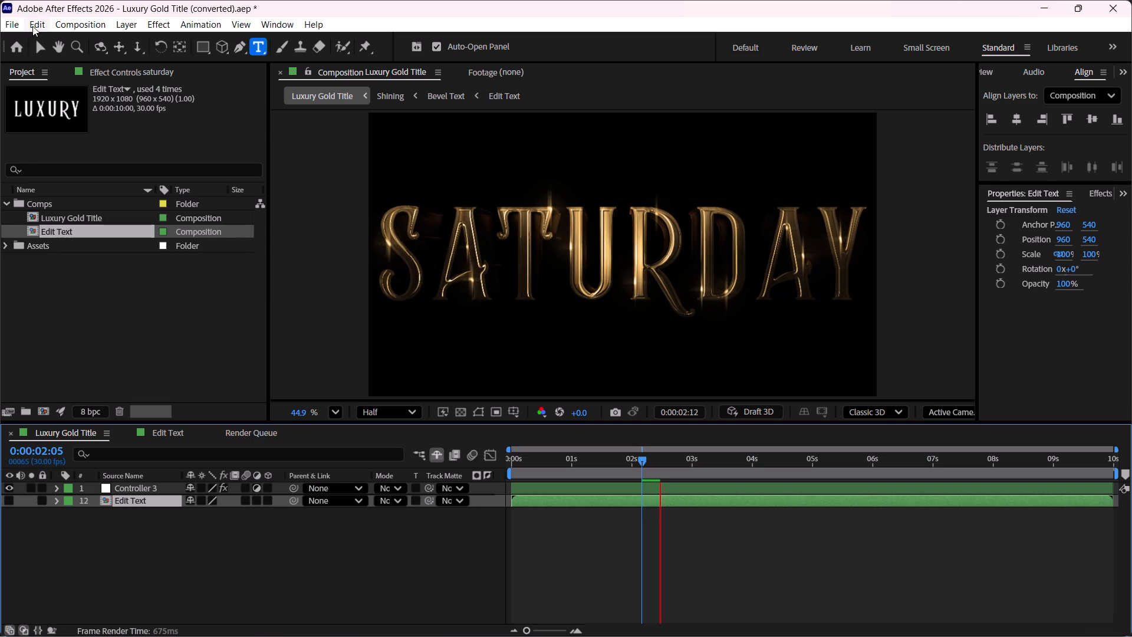
Add the Luxury Gold Title composition to the render queue.
click(15, 23)
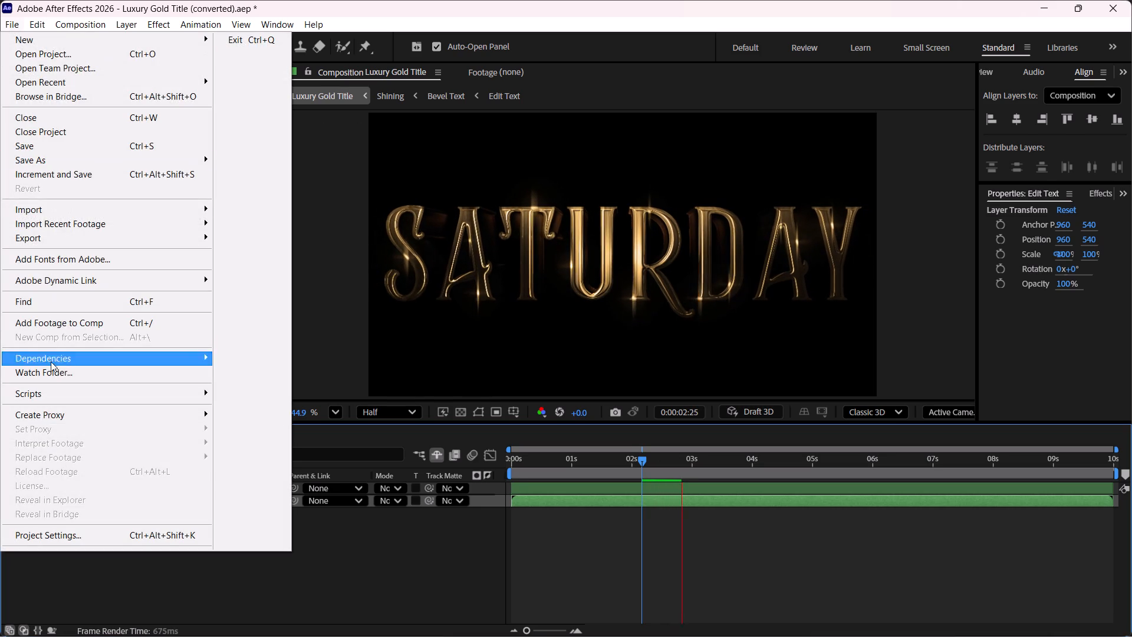
click(48, 241)
click(259, 252)
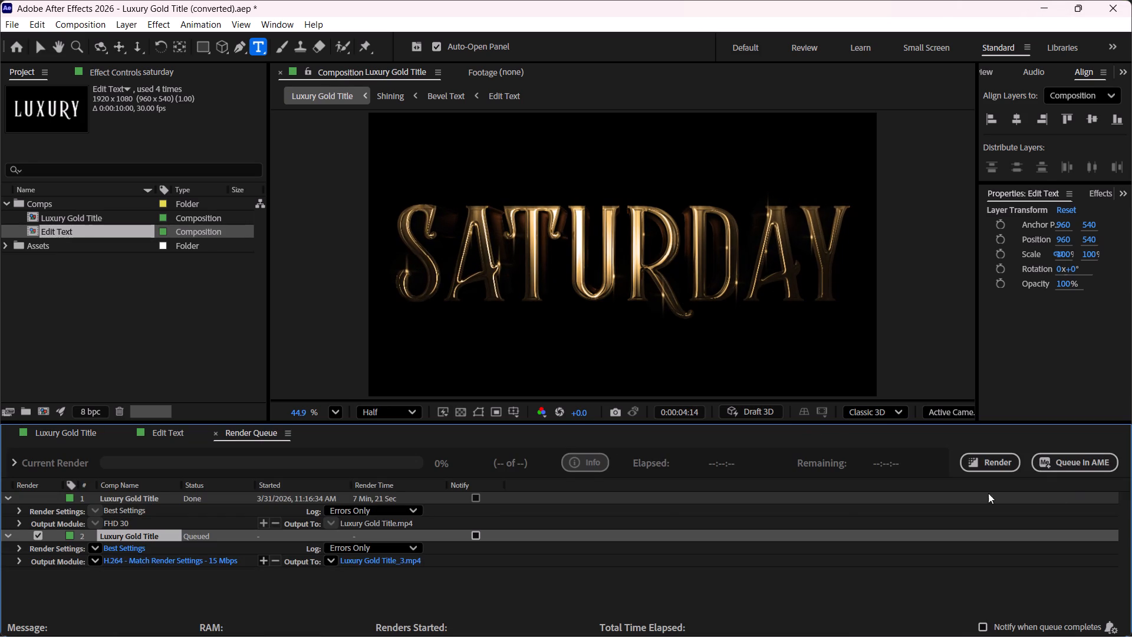
Set the queued Luxury Gold Title output to an H.264 file named "sasatt" in the Downloads folder.
double_click(370, 561)
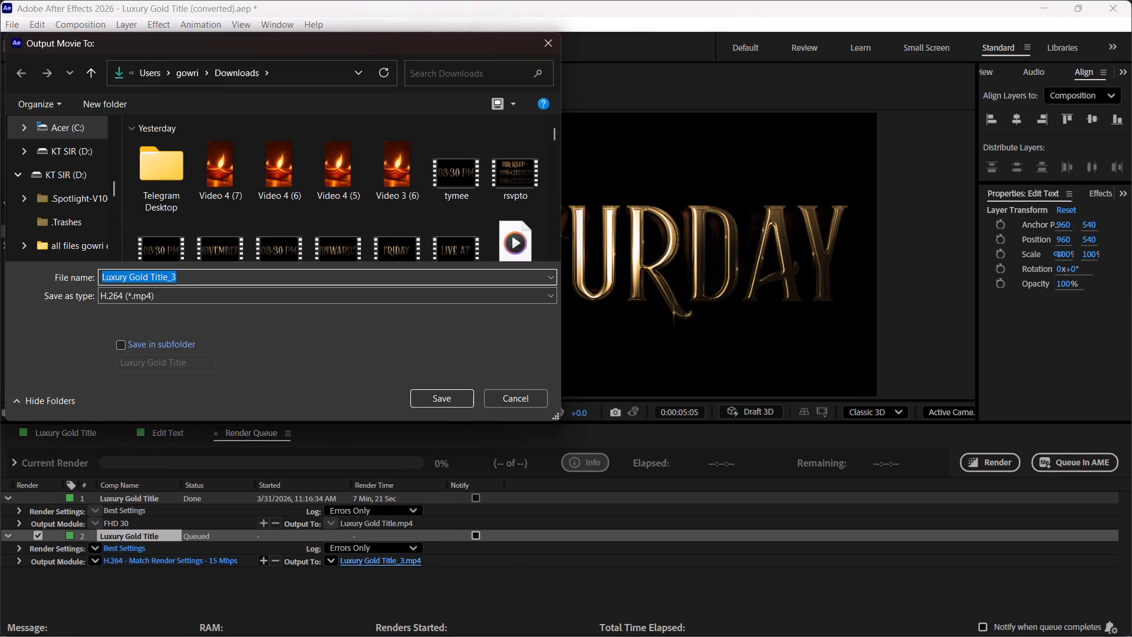
text(sasatt)
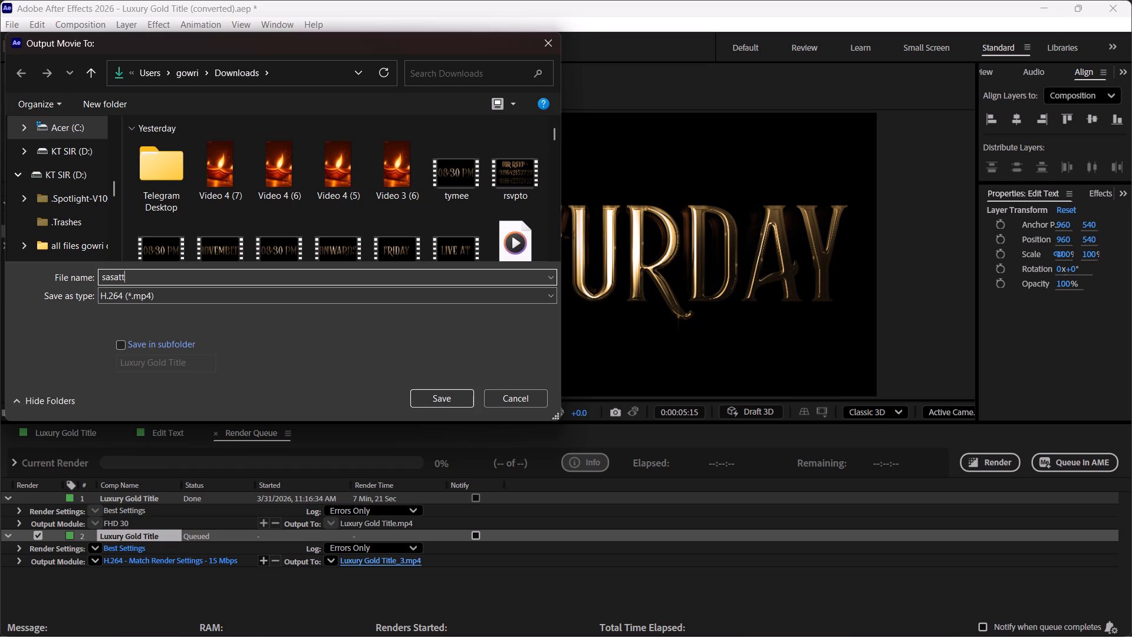
scroll(30, 232, up, 8)
scroll(67, 229, down, 1)
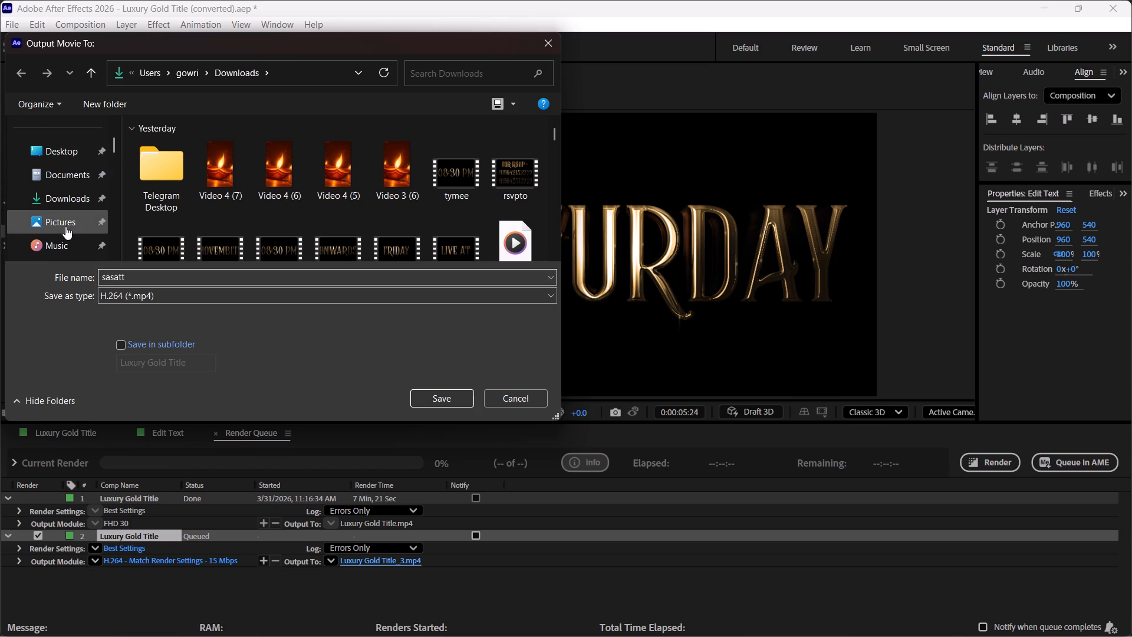
click(65, 200)
click(442, 395)
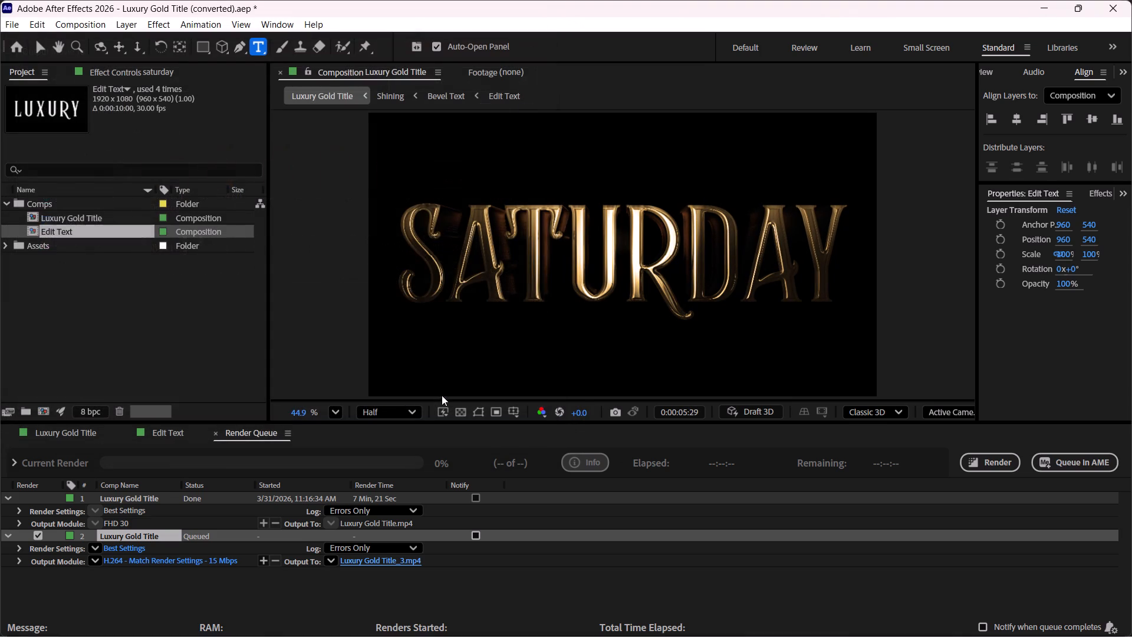
Start rendering the queued Luxury Gold Title composition.
click(972, 465)
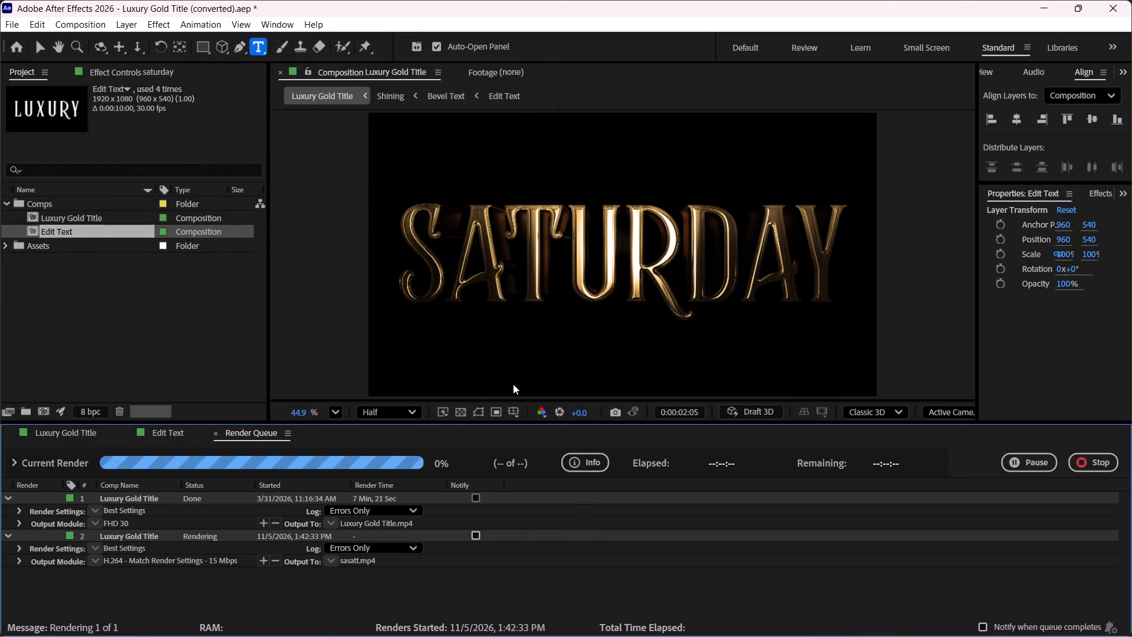
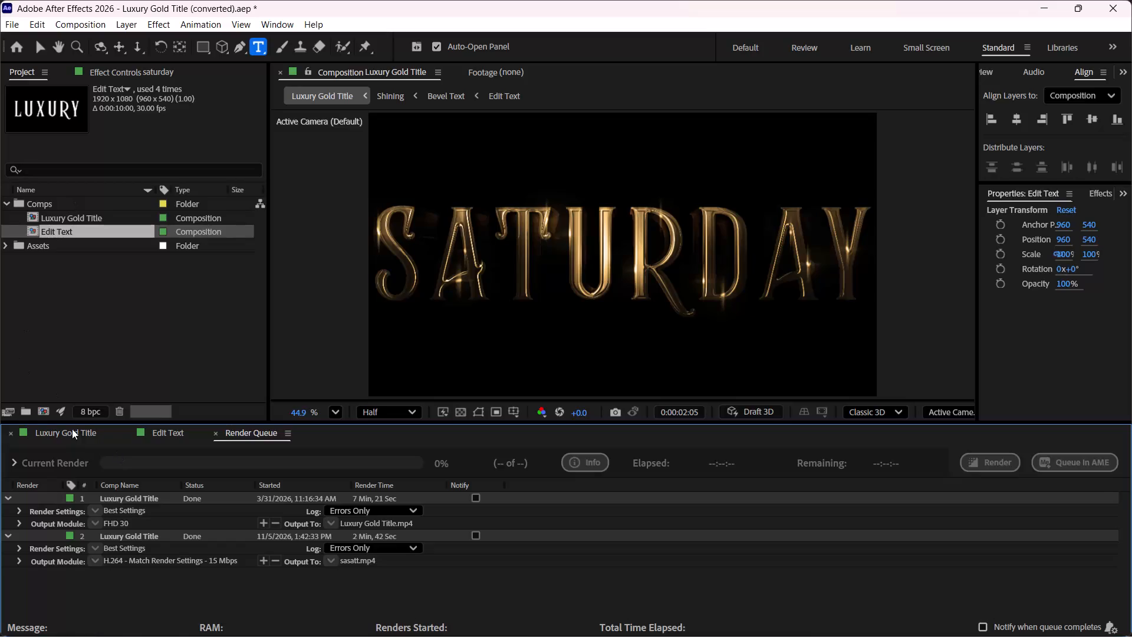
Open the Edit Text composition and replace the "saturday" text with "7".
click(72, 429)
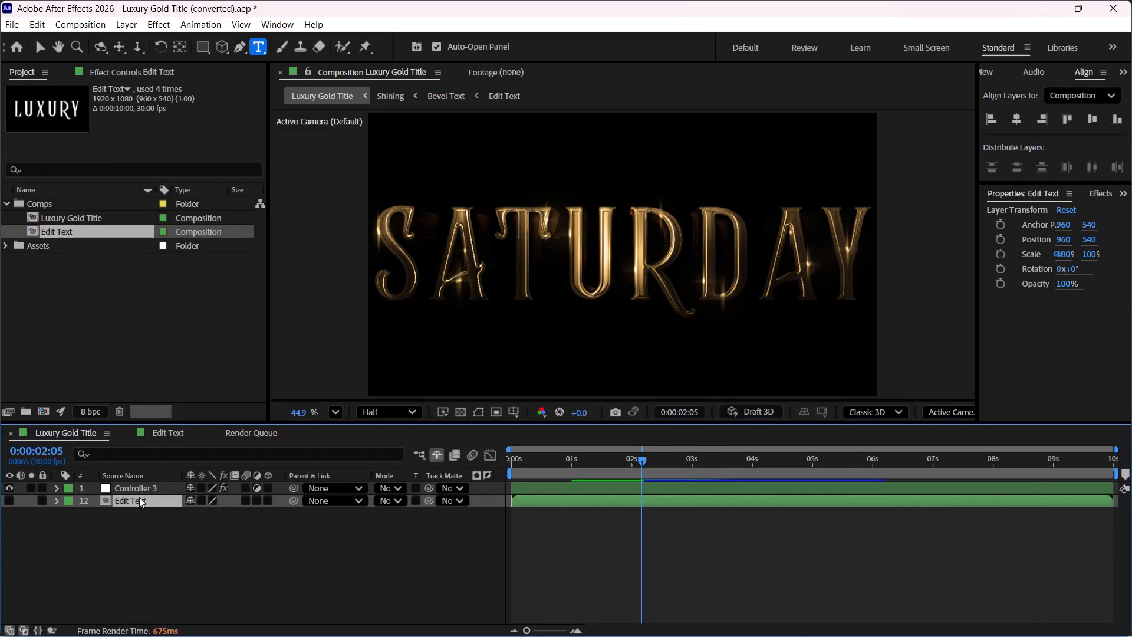
double_click(139, 497)
double_click(149, 488)
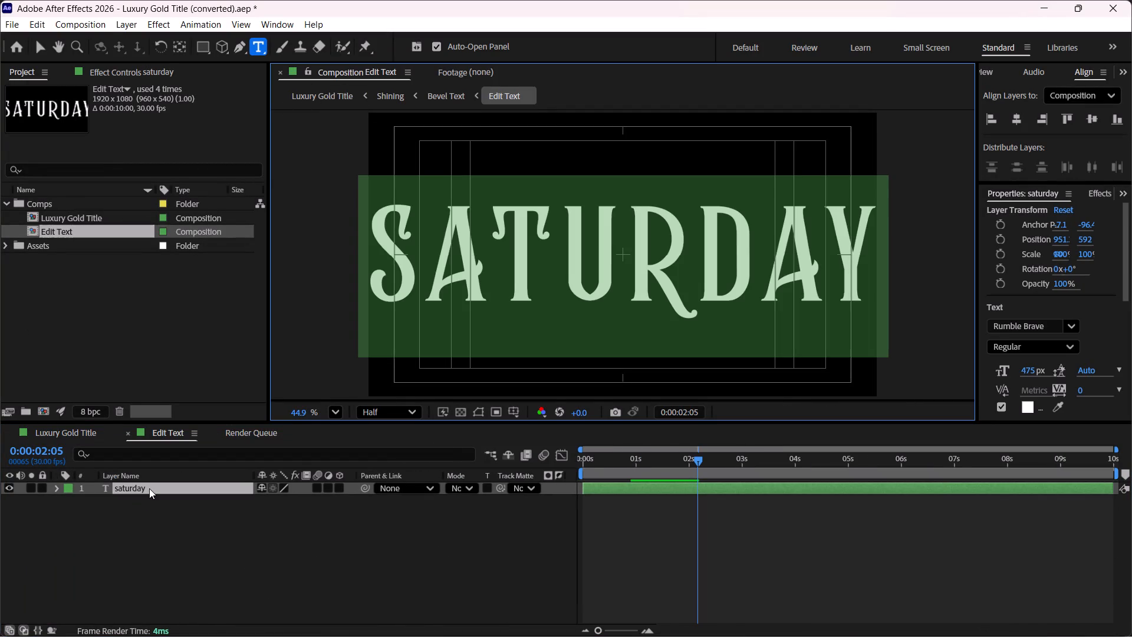
key(7)
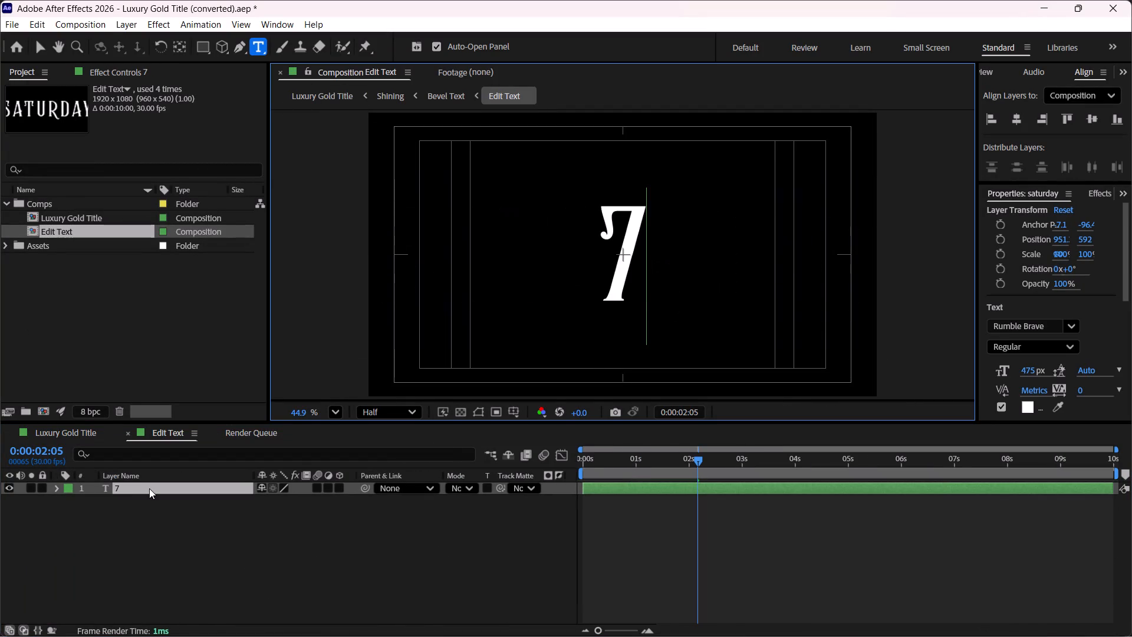
Duplicate the "7" text layer in Edit Text and change the copy's text to "th".
key(ctrl+c)
key(ctrl+d)
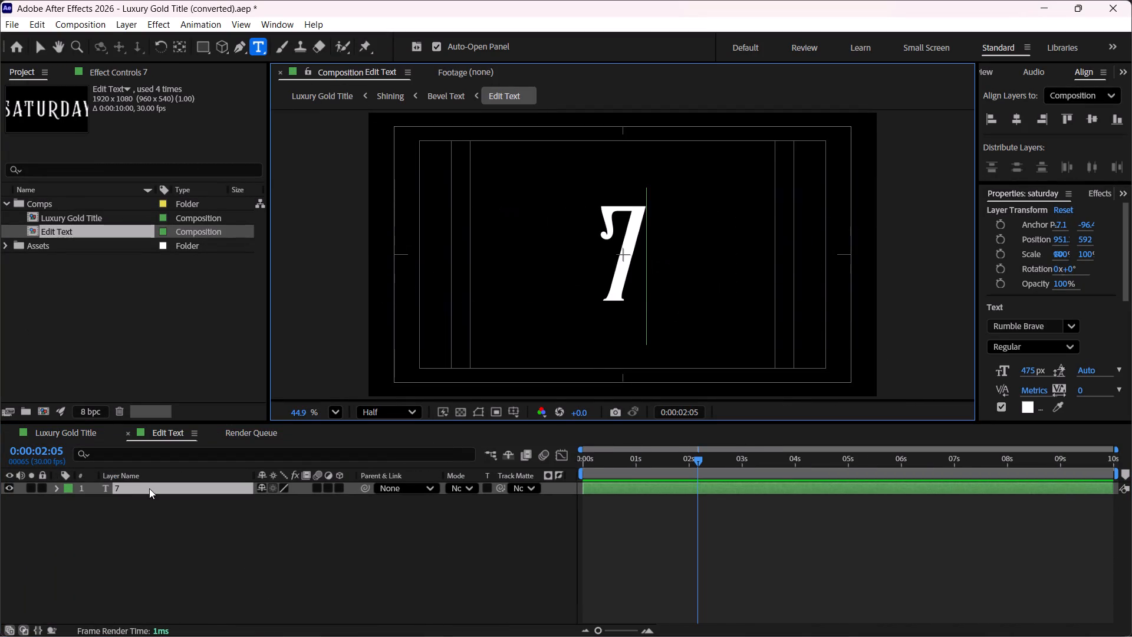
key(ctrl+d)
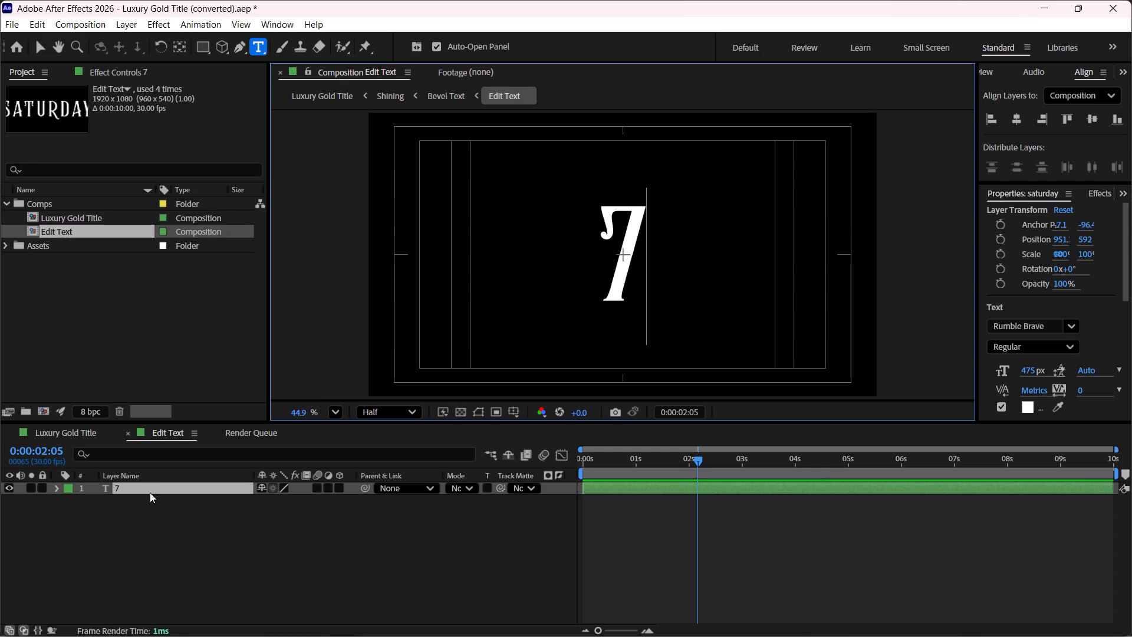
click(153, 504)
click(146, 488)
key(ctrl+d)
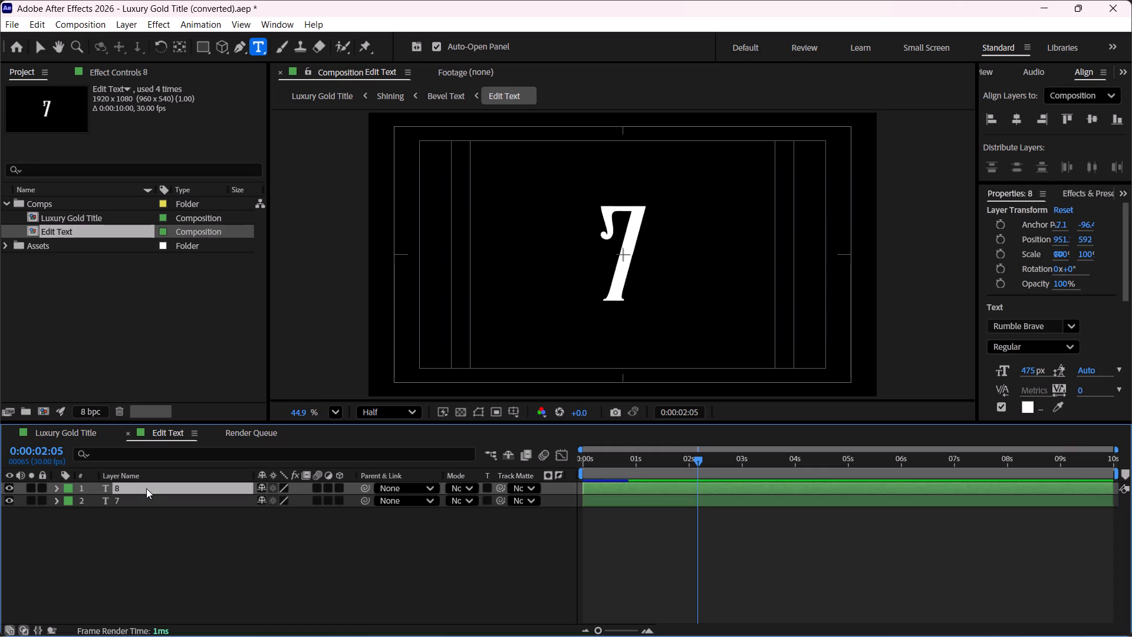
double_click(146, 488)
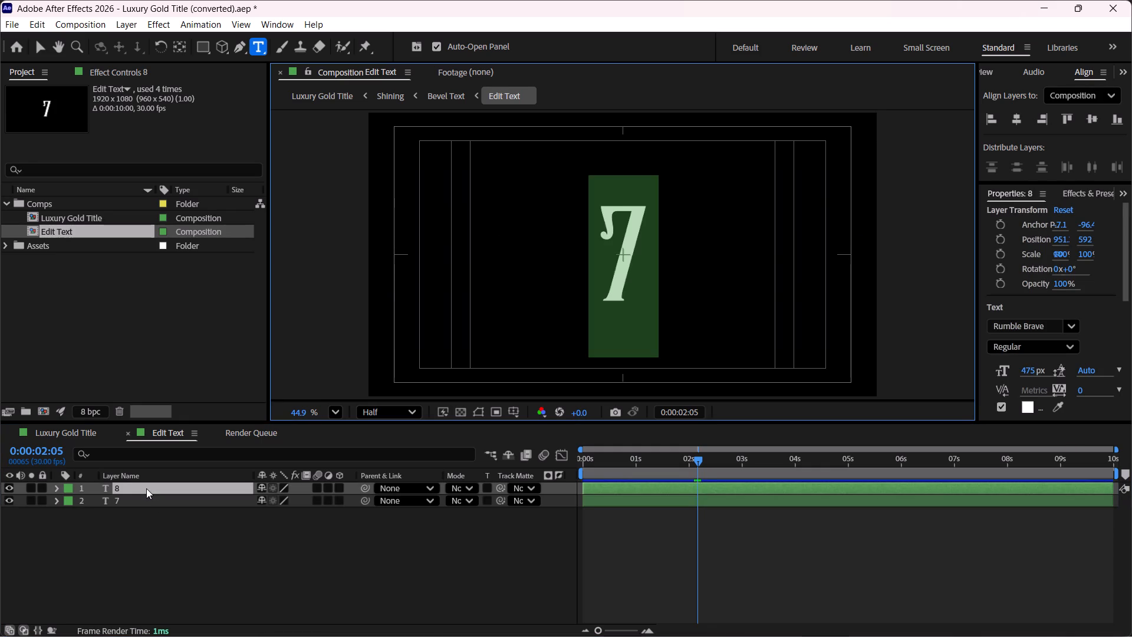
text(th)
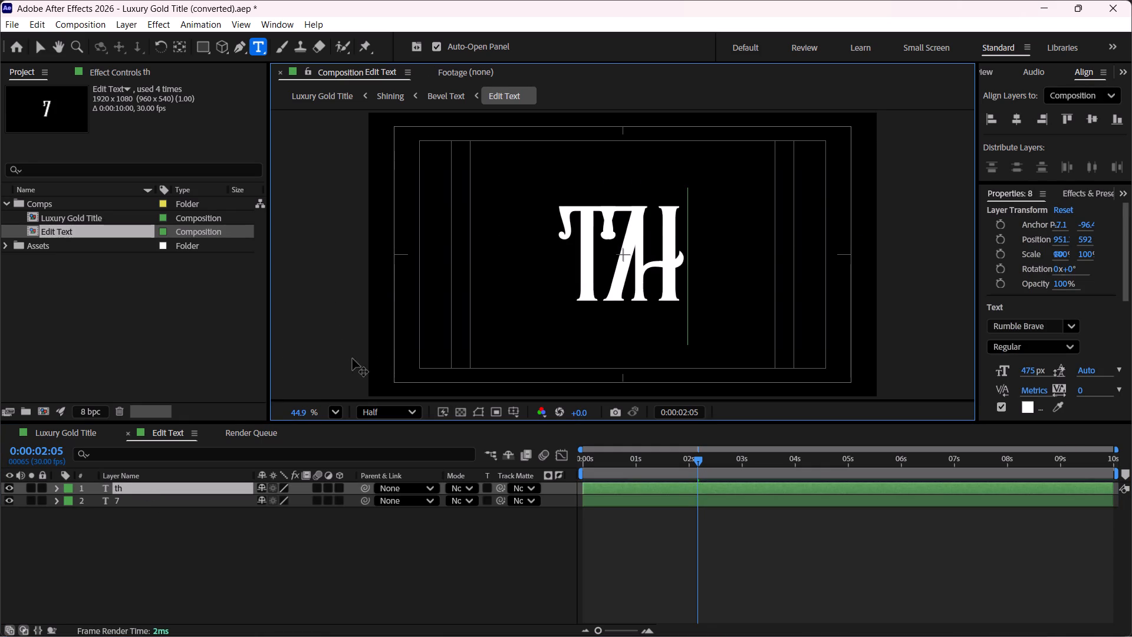
key(s)
key(BackSpace)
click(216, 543)
Scale the "th" layer to 44% and place it as a superscript just right of the 7's top.
click(142, 488)
key(s)
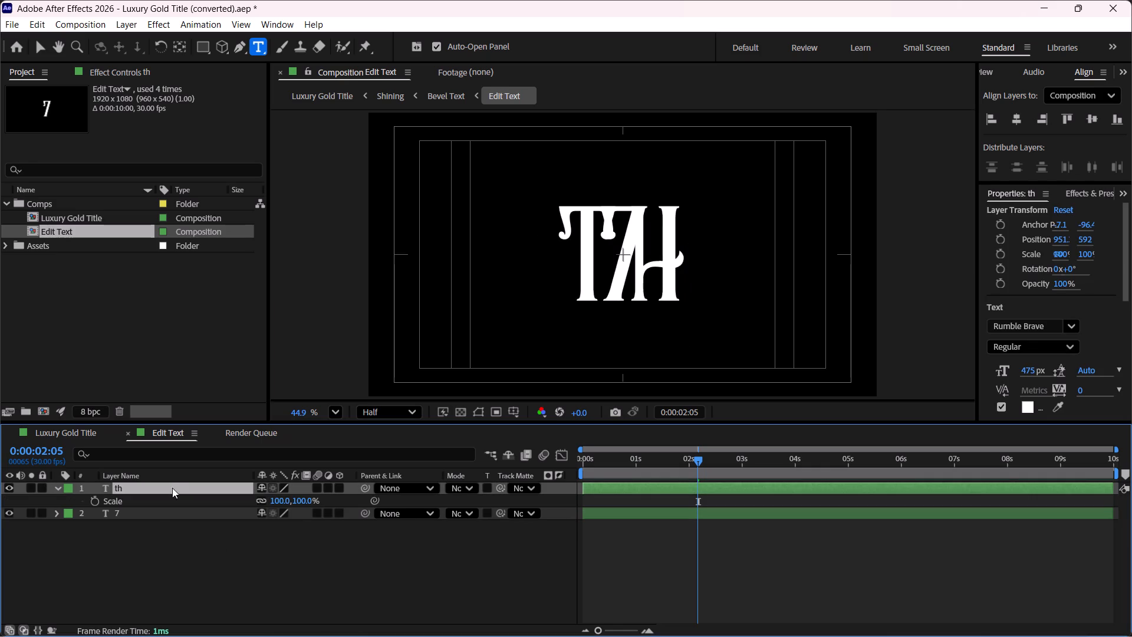
drag(282, 504, 265, 517)
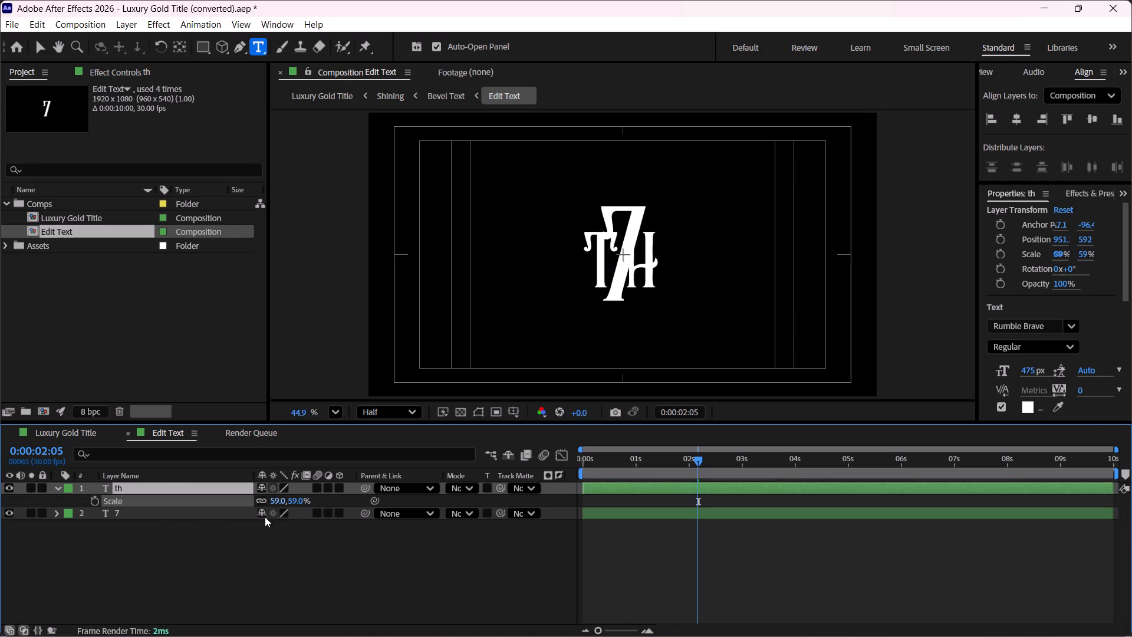
click(42, 50)
drag(602, 267, 652, 258)
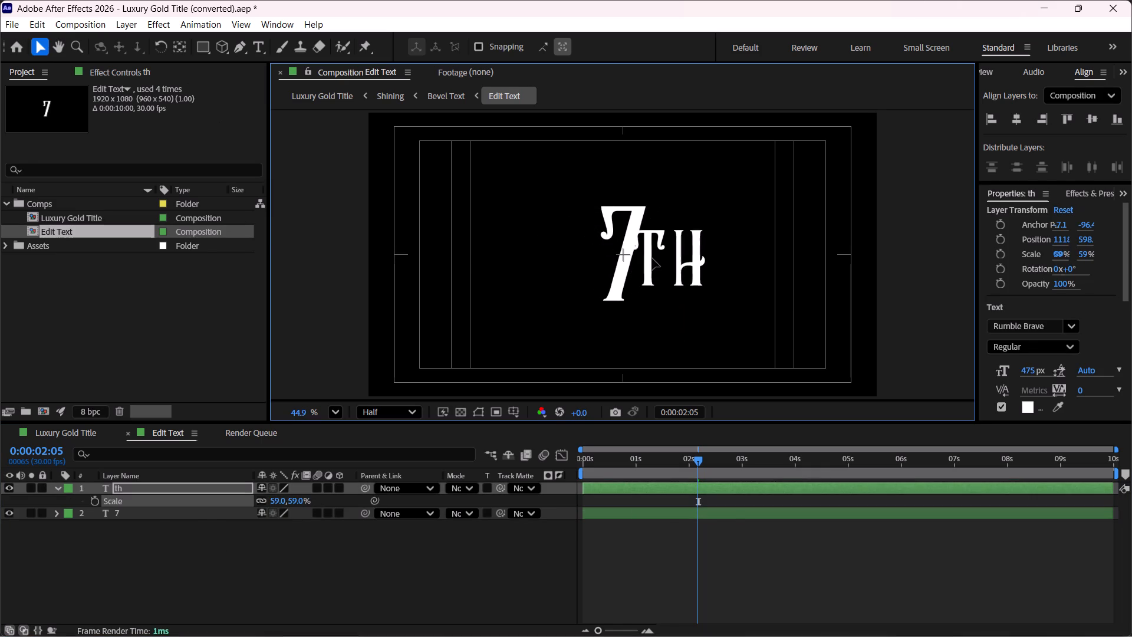
drag(652, 258, 664, 242)
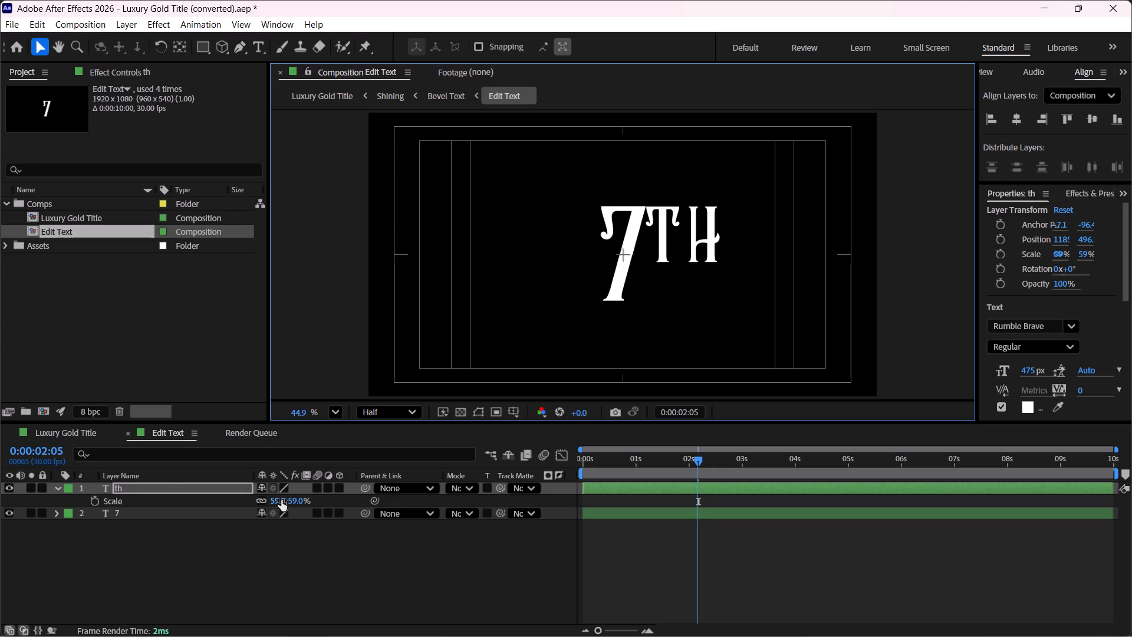
drag(281, 500, 275, 505)
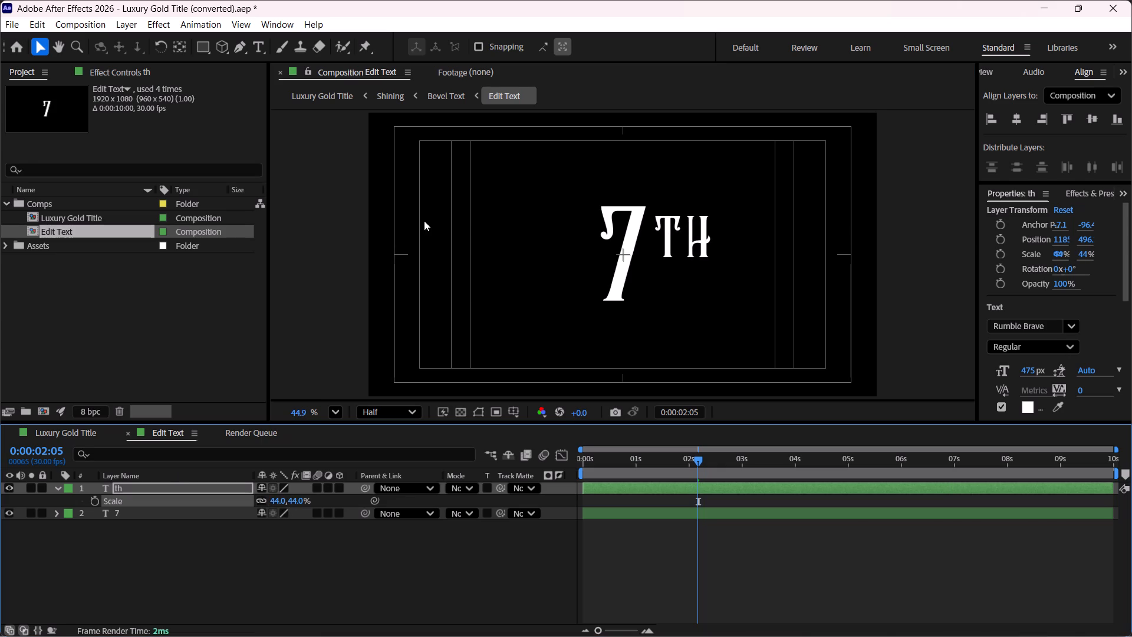
drag(688, 246, 683, 238)
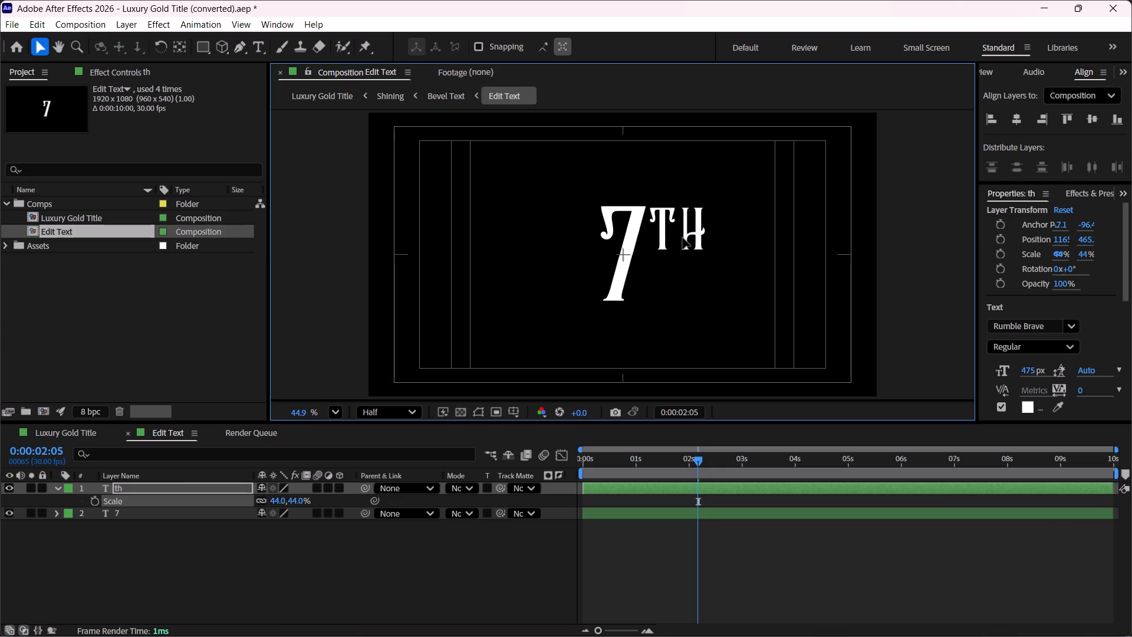
drag(683, 238, 683, 237)
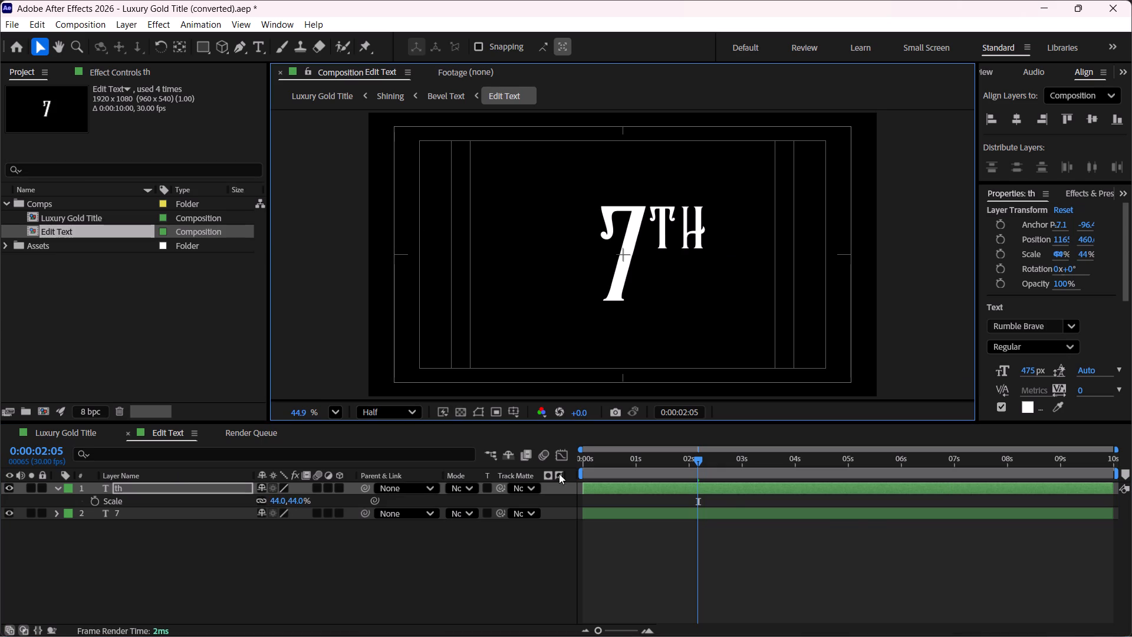
Preview the Edit Text composition from the start.
click(614, 458)
drag(614, 458, 555, 470)
key(space)
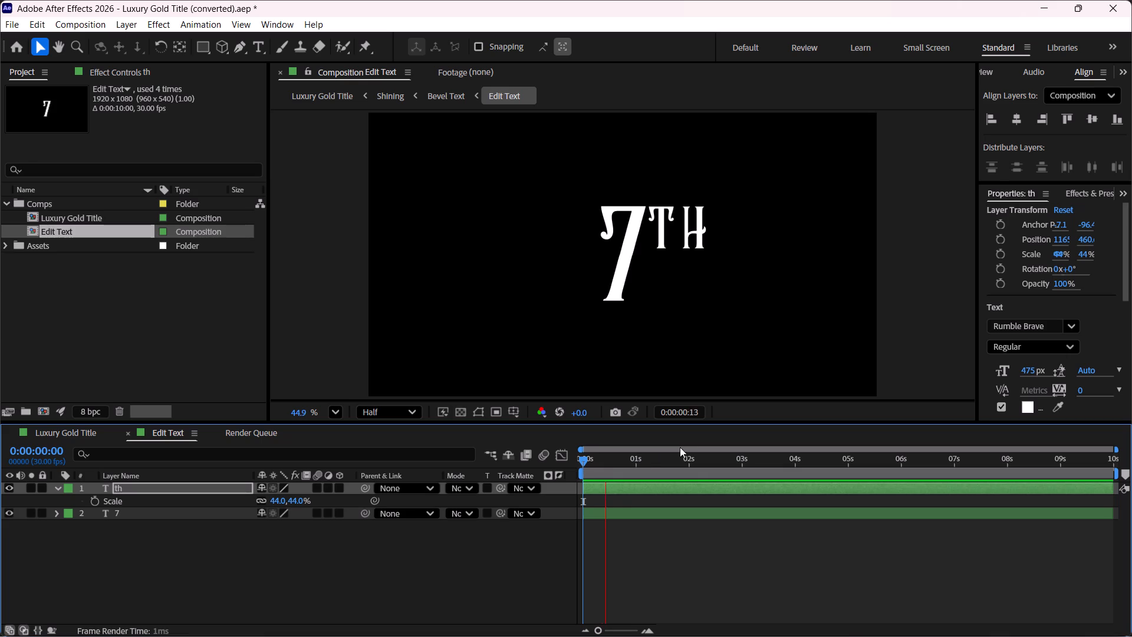
key(space)
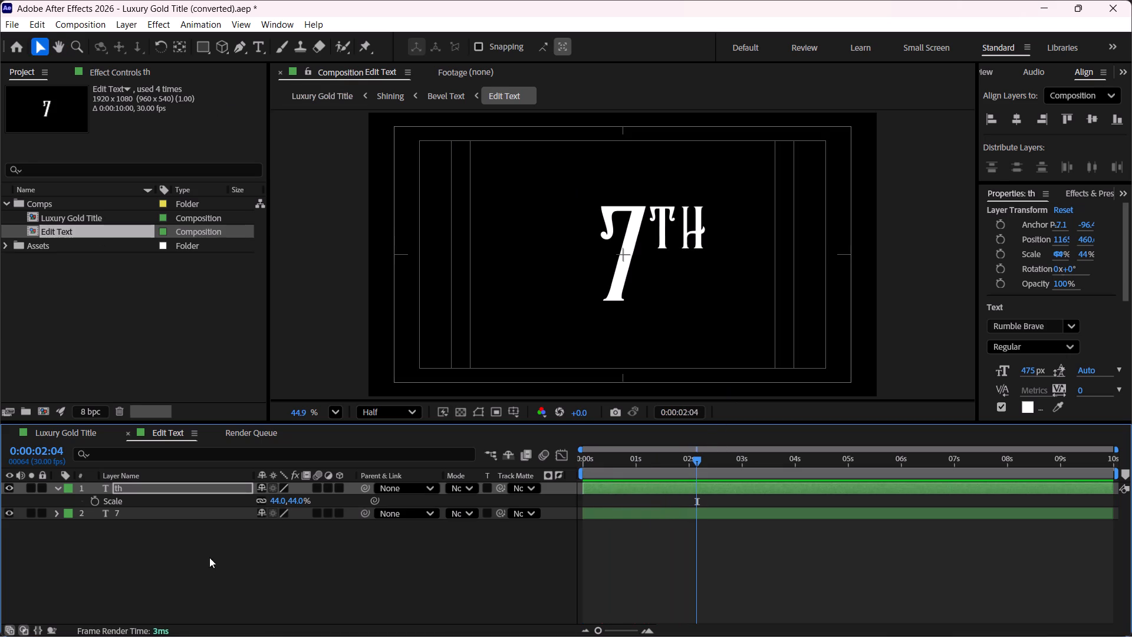
Add the Edit Text composition to the render queue.
click(17, 29)
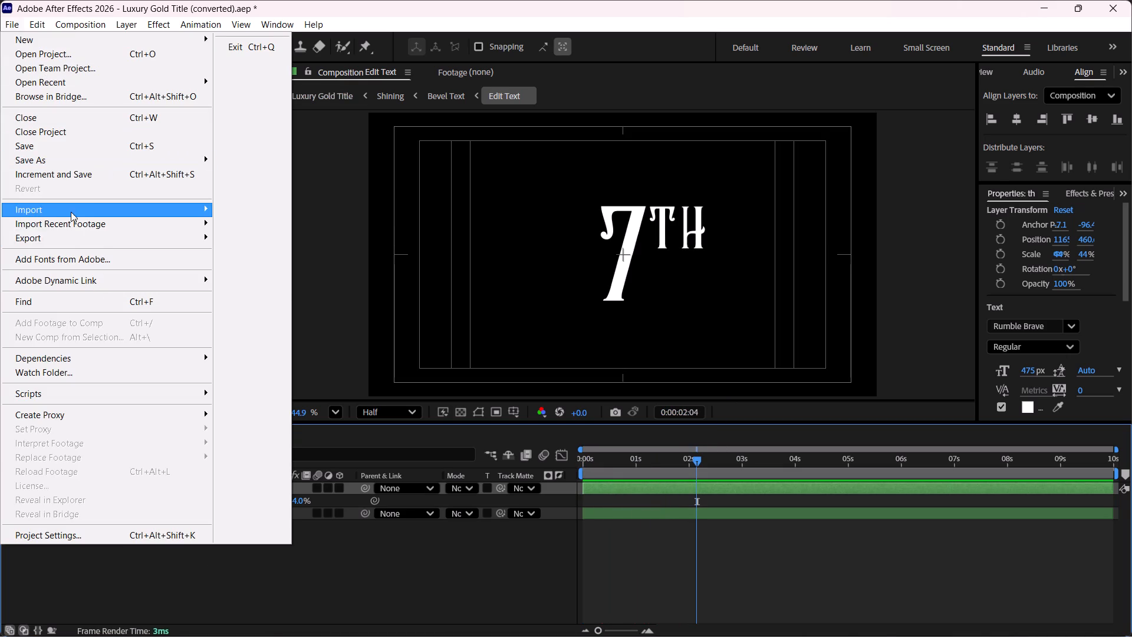
click(68, 233)
click(286, 257)
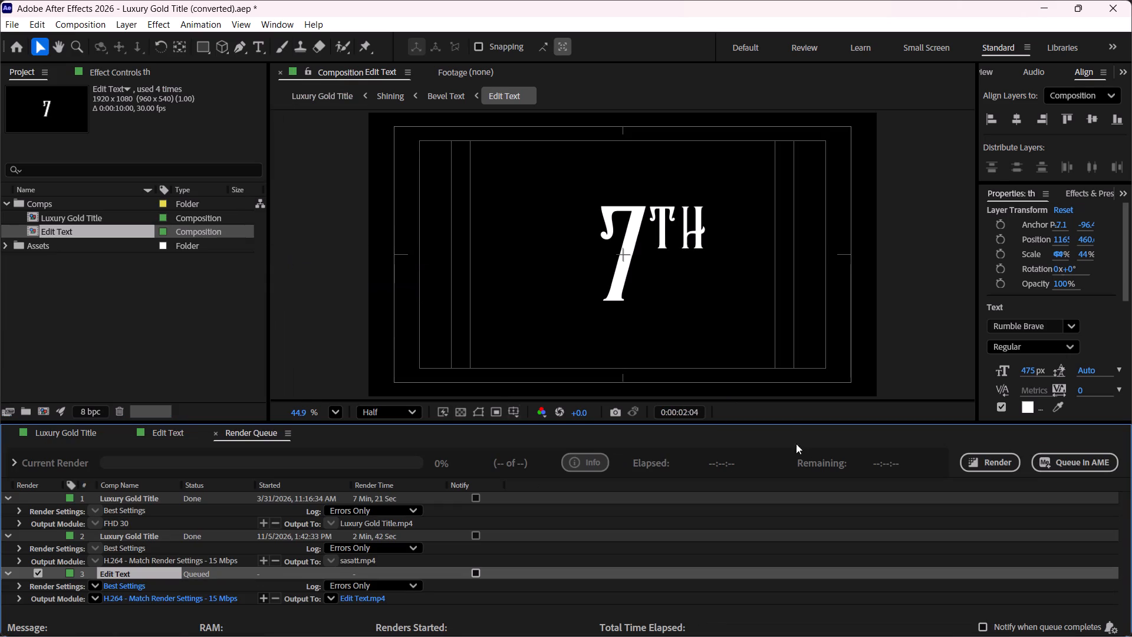
Set the queued Edit Text output to a file named "7tyh" in the Downloads folder.
double_click(368, 598)
scroll(80, 208, up, 3)
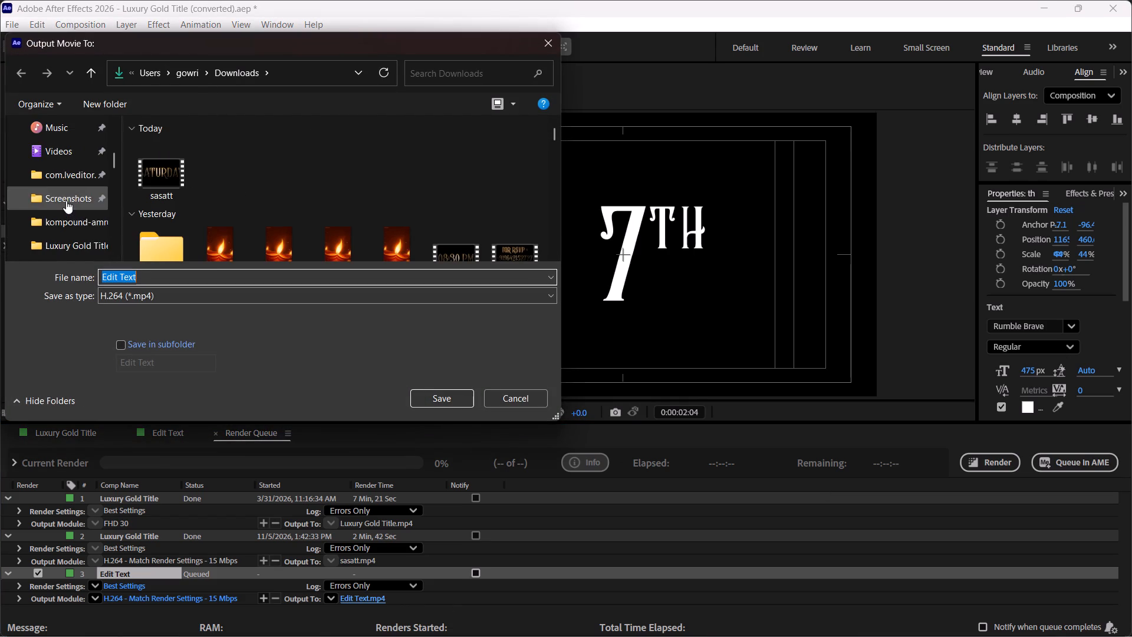
scroll(66, 201, up, 3)
scroll(68, 251, down, 1)
click(65, 204)
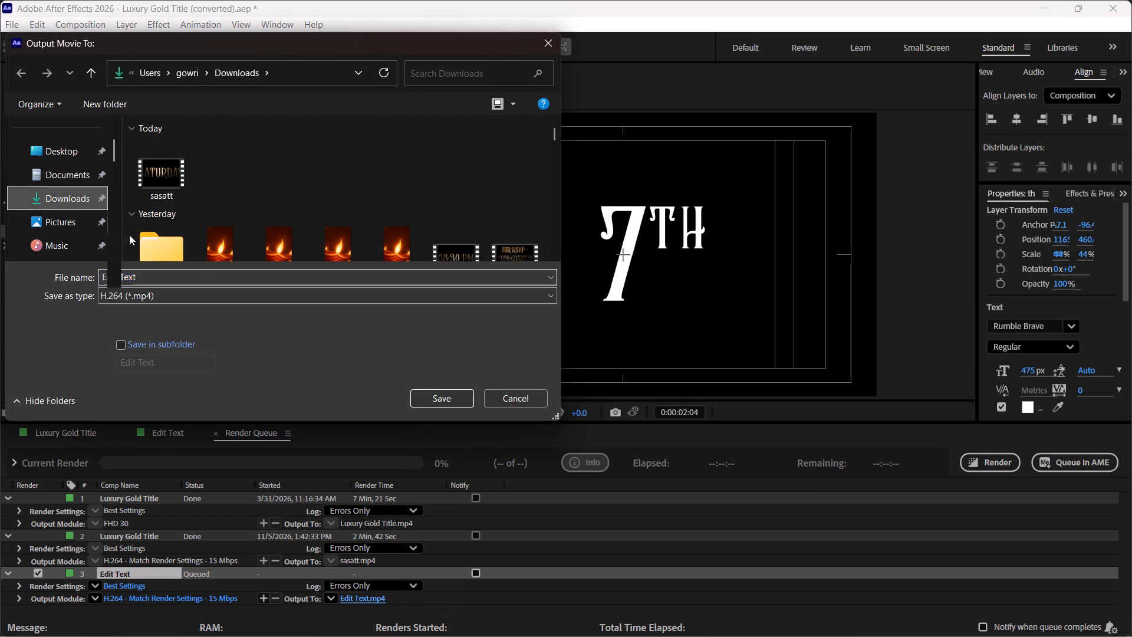
drag(185, 300, 83, 304)
text(7tyh)
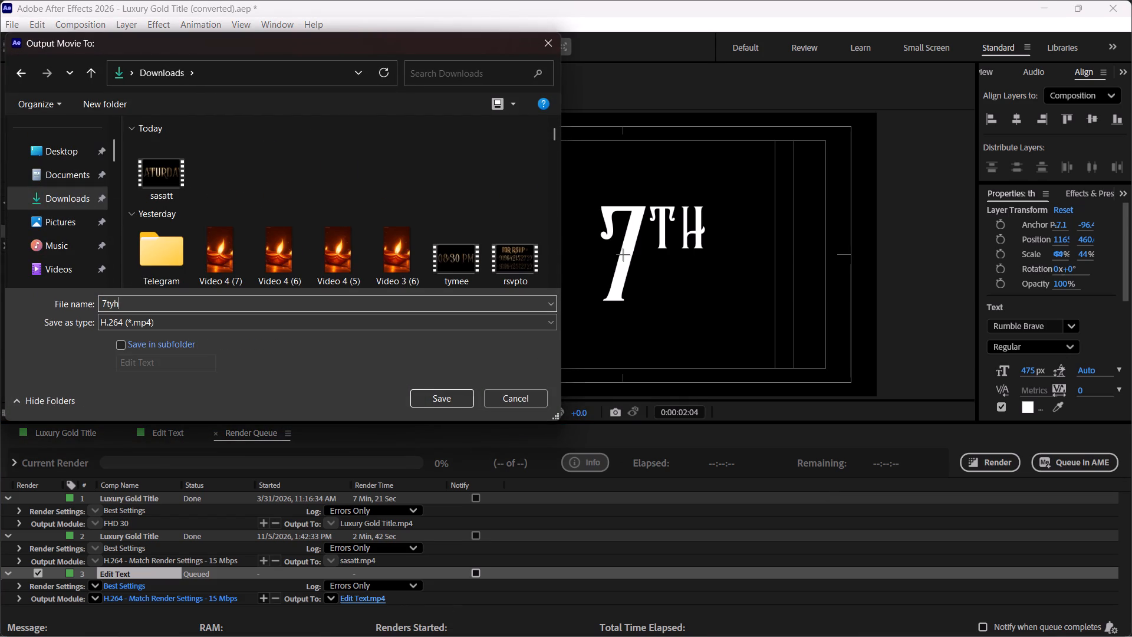
key(Return)
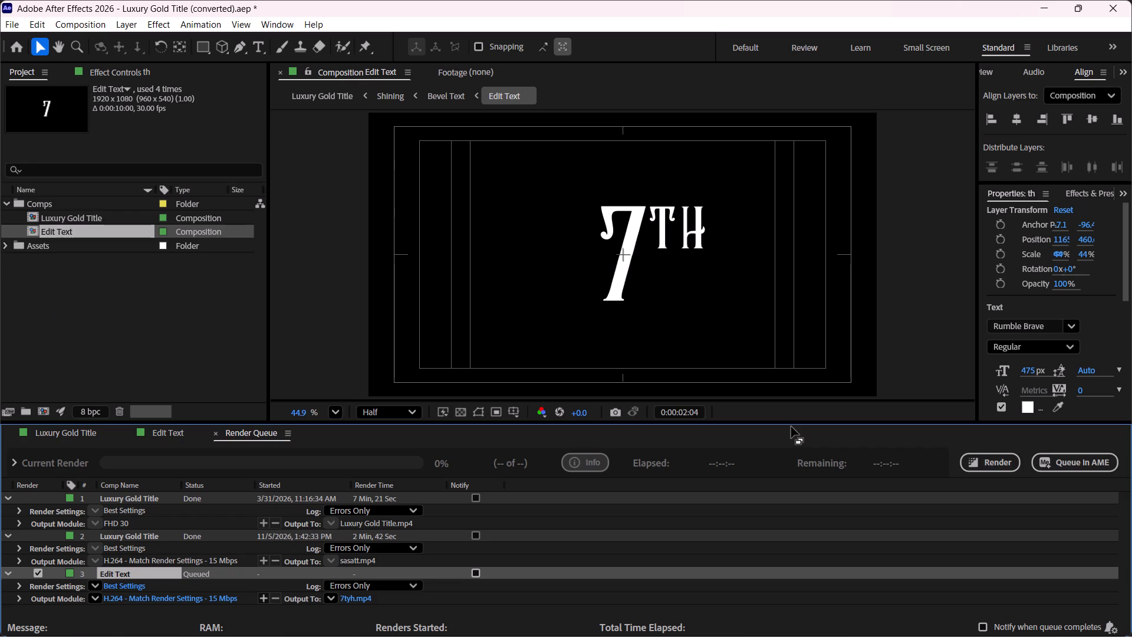
Render the queued Edit Text composition.
click(976, 457)
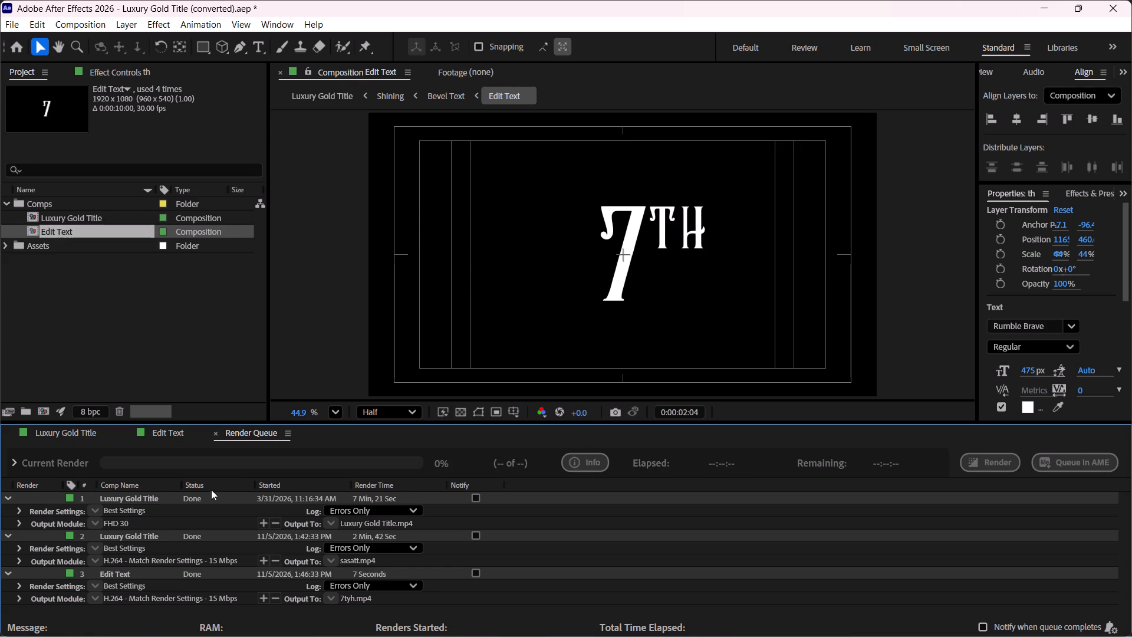
Review the gold "7th" title along the timeline of the Luxury Gold Title composition.
click(67, 430)
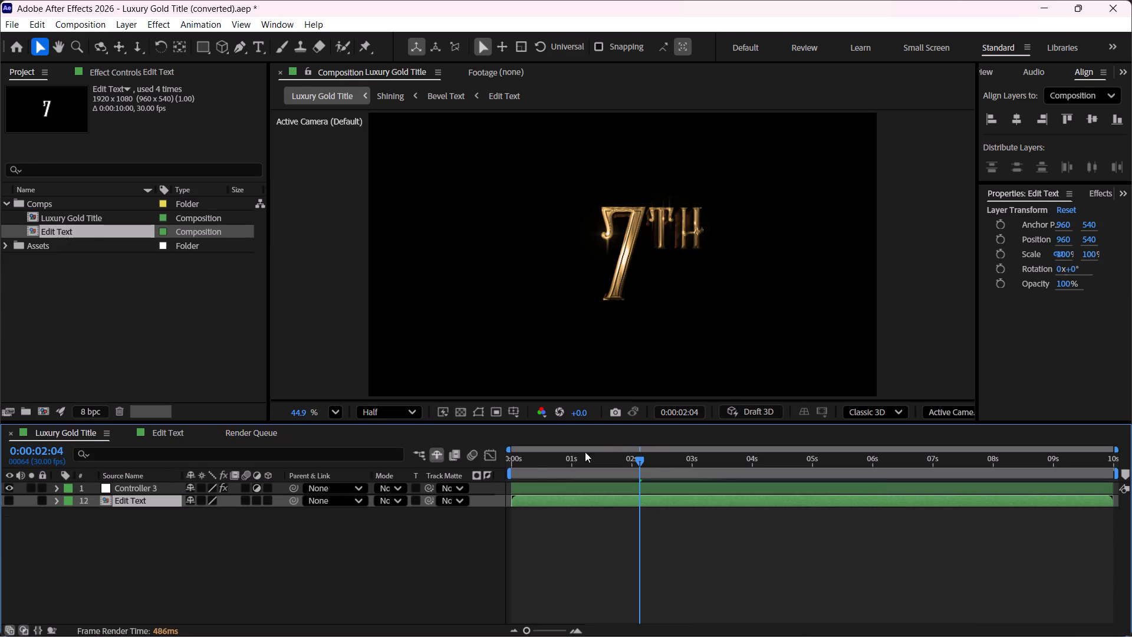
drag(650, 457, 1037, 446)
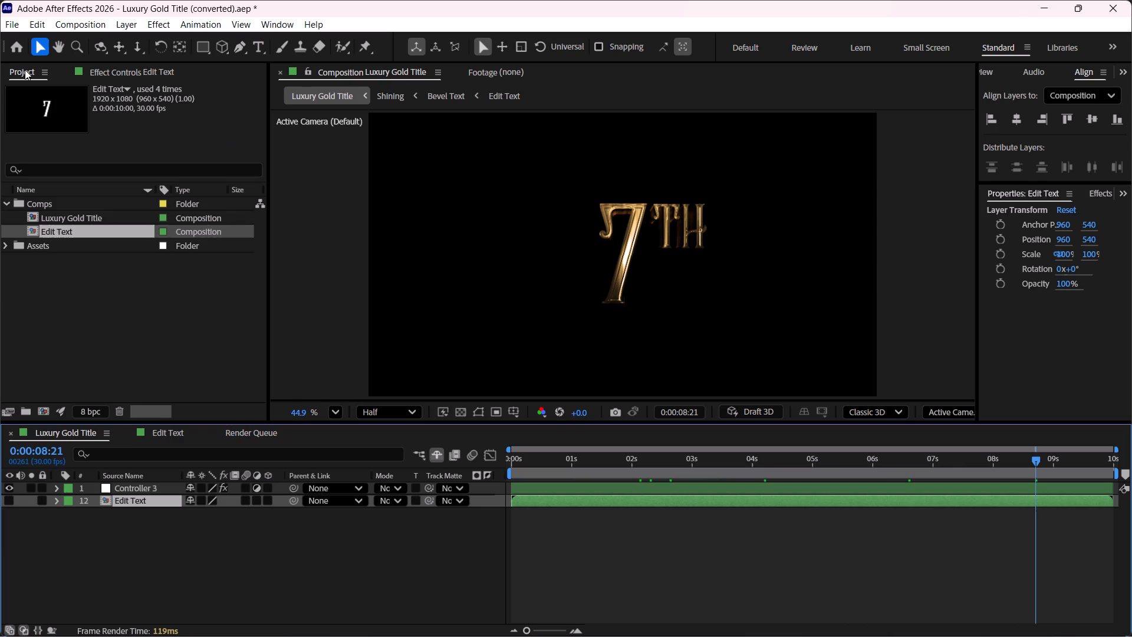
Add the Luxury Gold Title composition to the render queue.
click(21, 25)
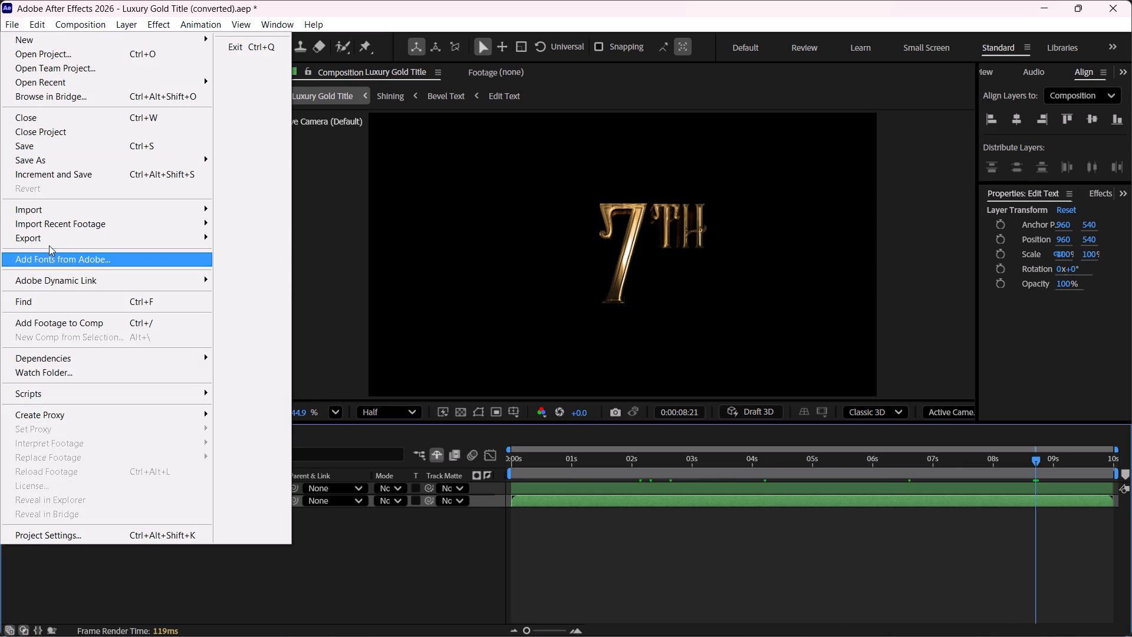
click(51, 239)
click(289, 255)
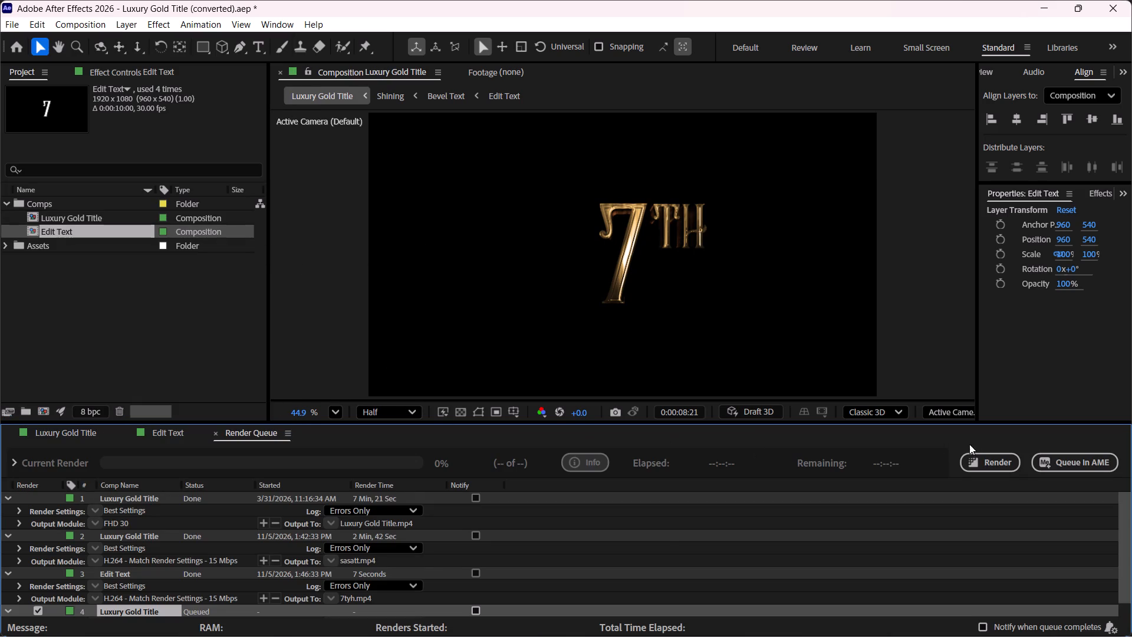
Set the newly queued Luxury Gold Title output to a file named "uguiigi" in the Downloads folder.
scroll(412, 565, down, 2)
scroll(406, 567, up, 1)
scroll(353, 588, down, 5)
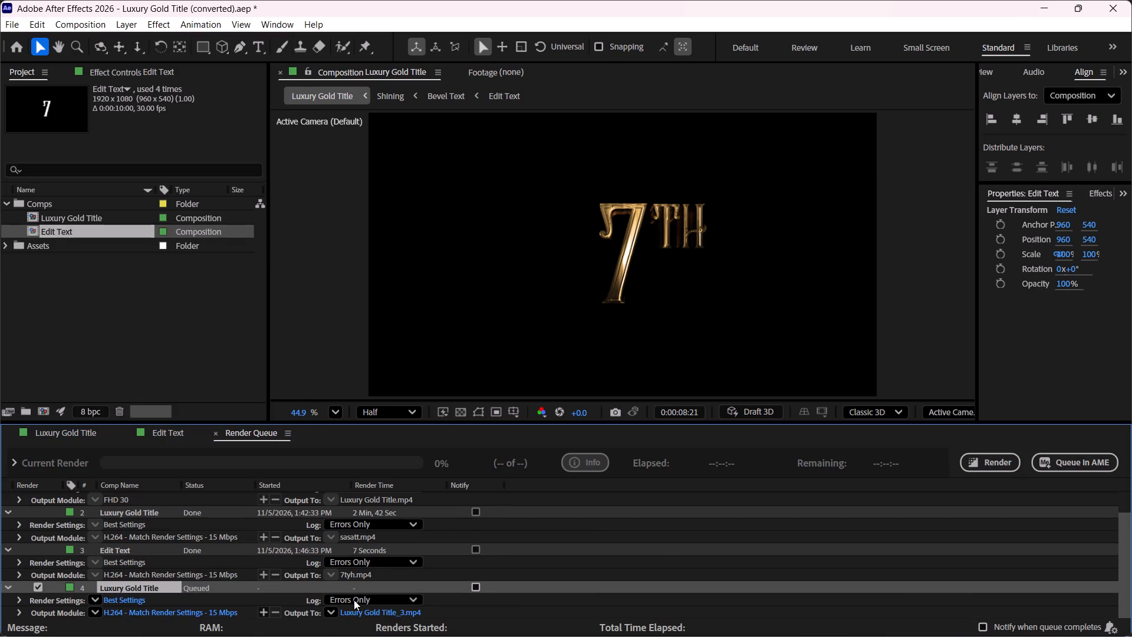
double_click(358, 613)
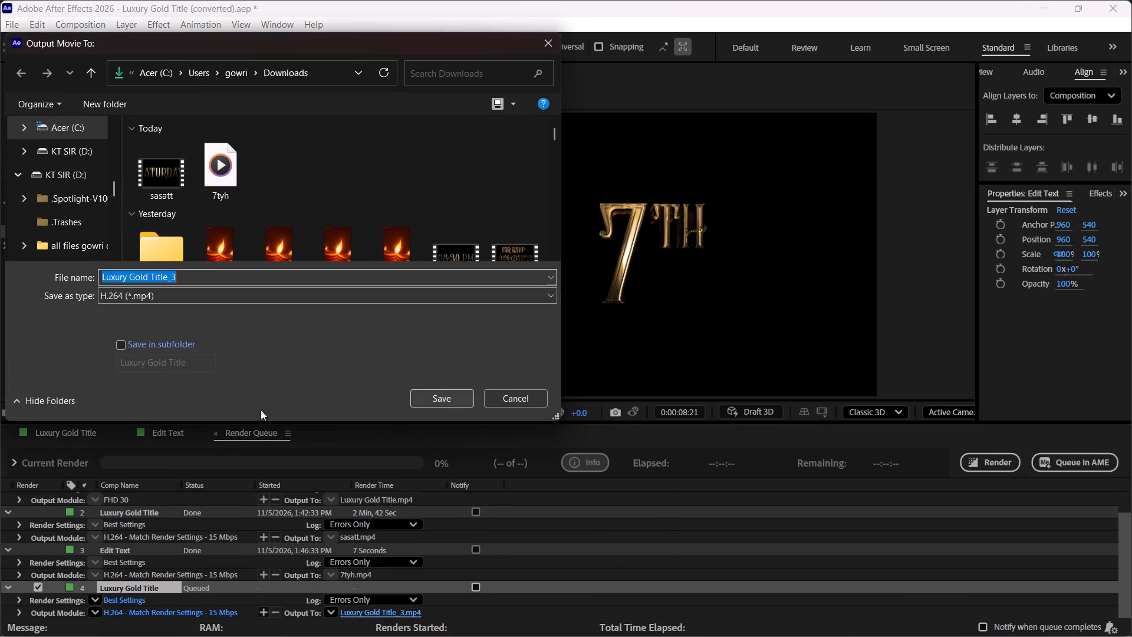
click(222, 282)
scroll(65, 211, up, 4)
click(74, 143)
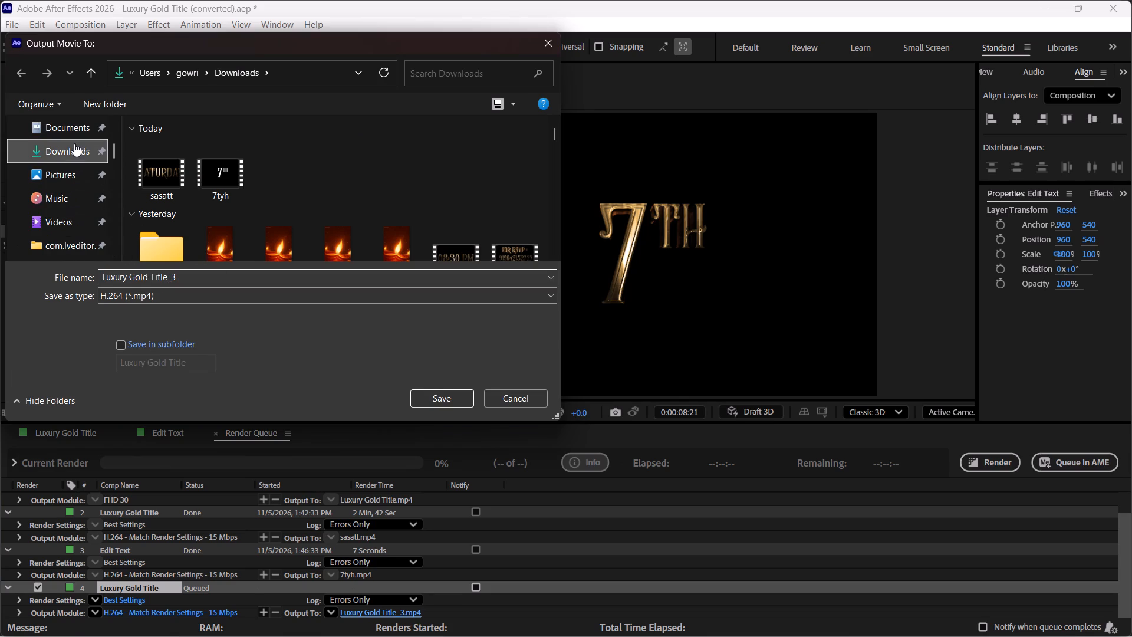
click(190, 301)
text(uguiigi)
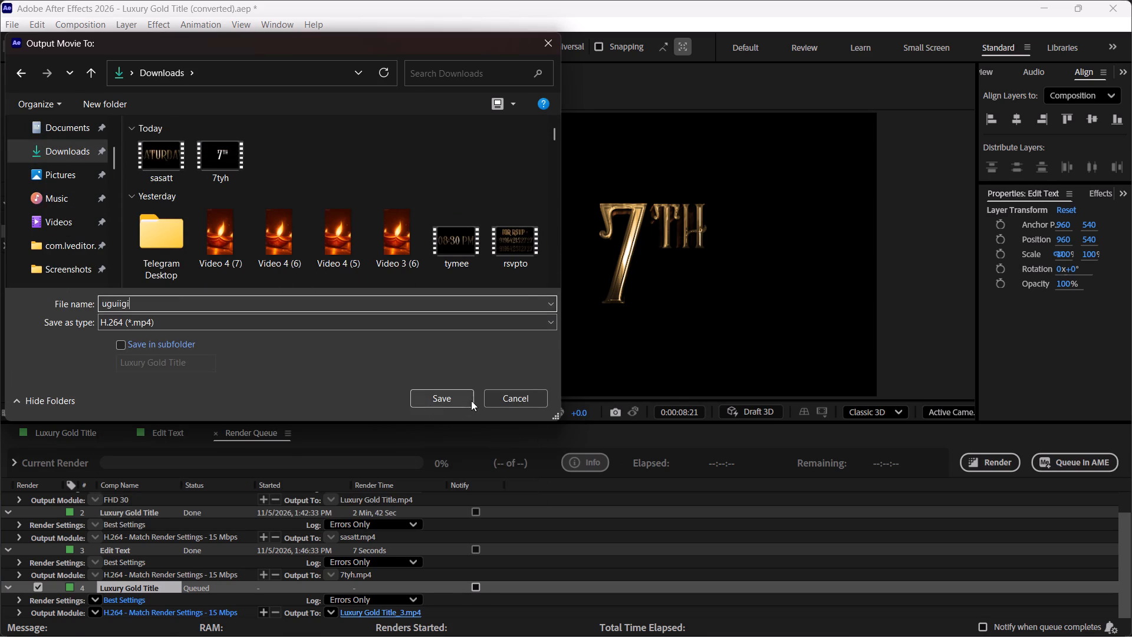
click(446, 400)
Start rendering the queued Luxury Gold Title composition.
click(1001, 464)
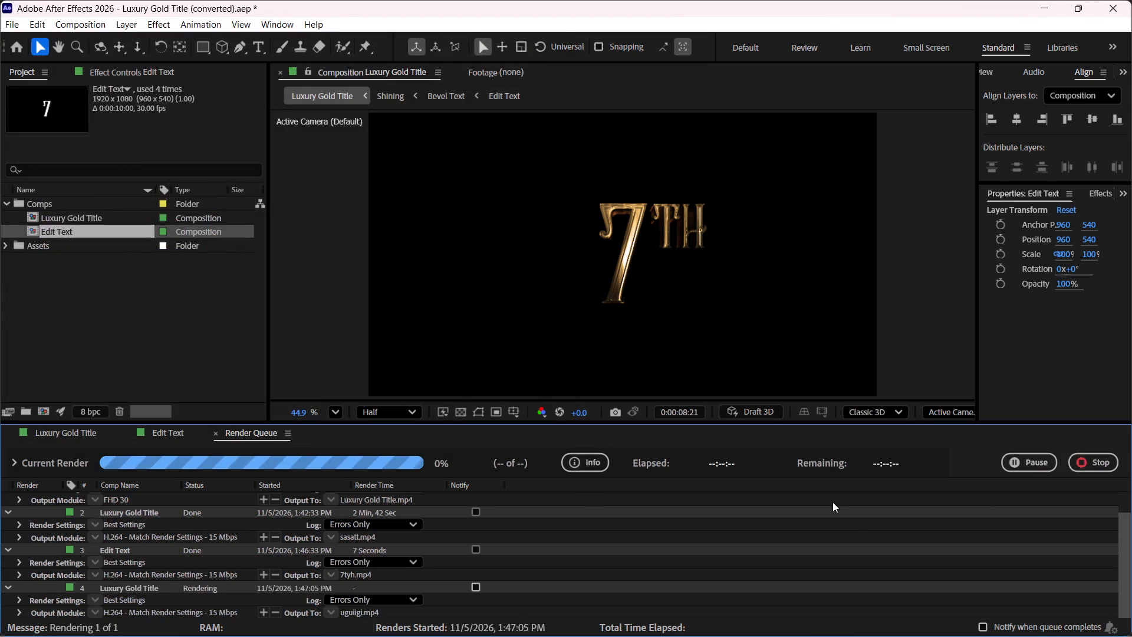
scroll(823, 501, down, 1)
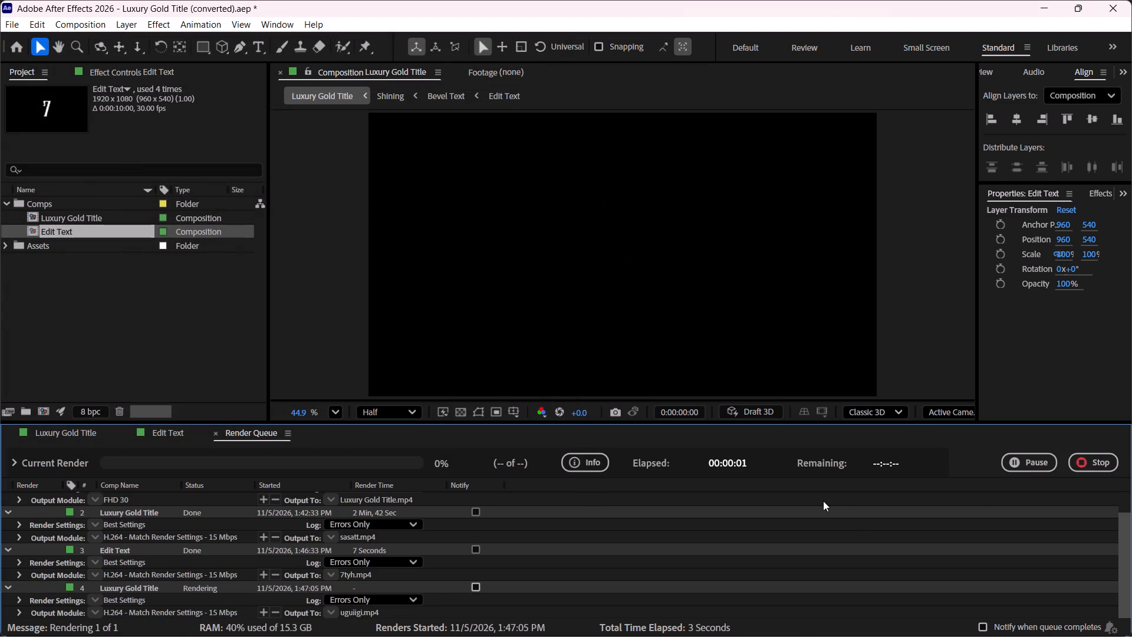
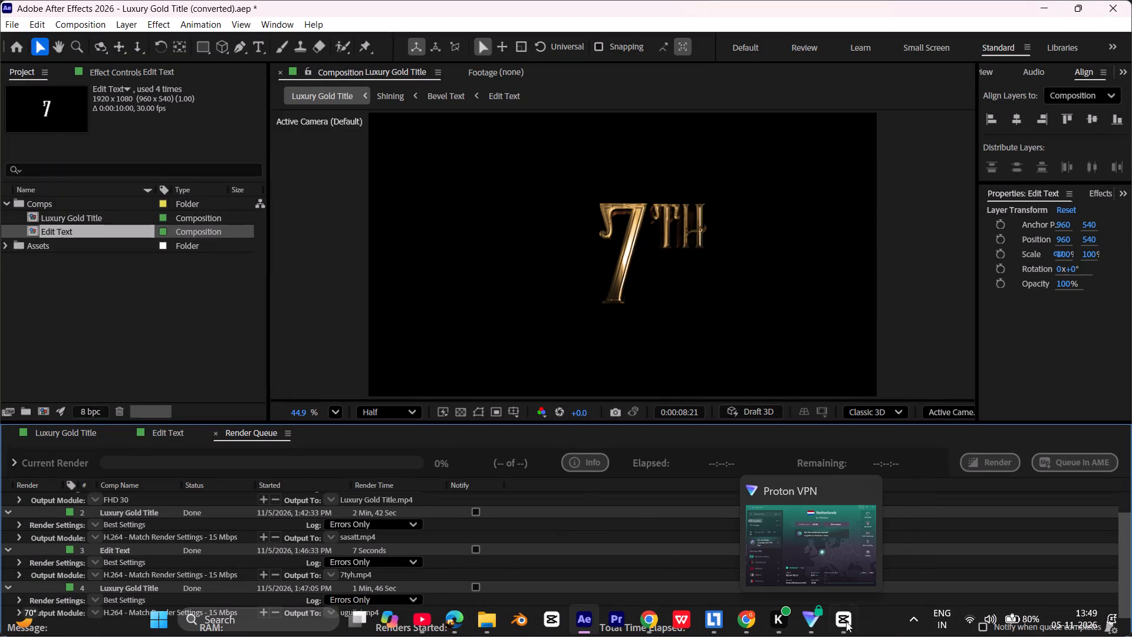
Switch to CapCut and import the "uguiigi" and "sasatt" videos from the Downloads folder into the project media.
click(841, 622)
click(248, 505)
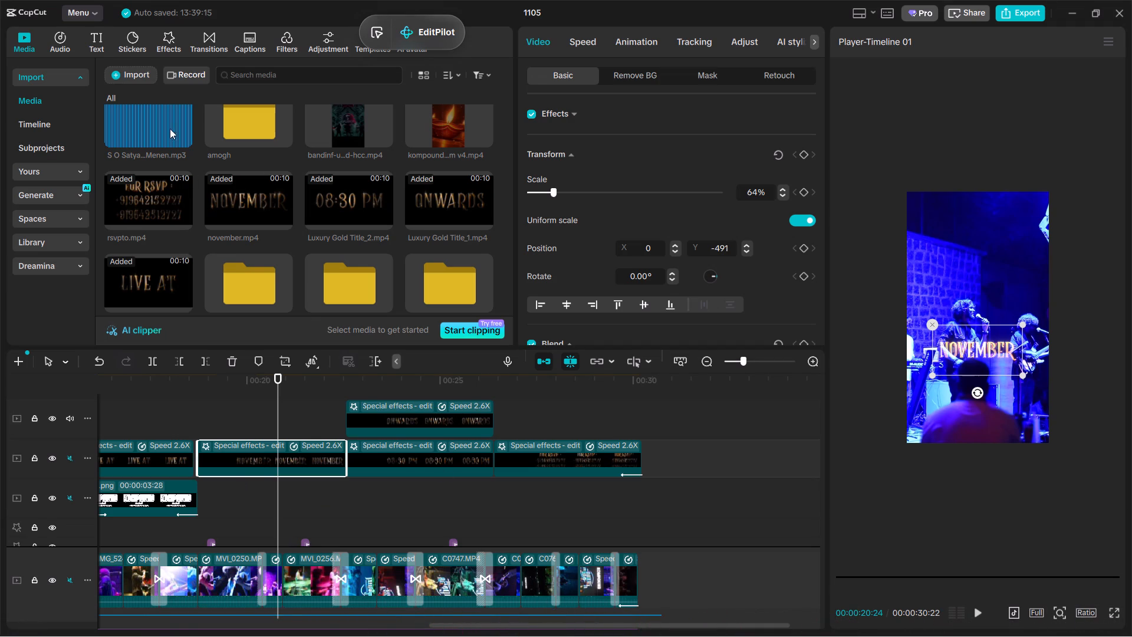
click(123, 70)
click(141, 75)
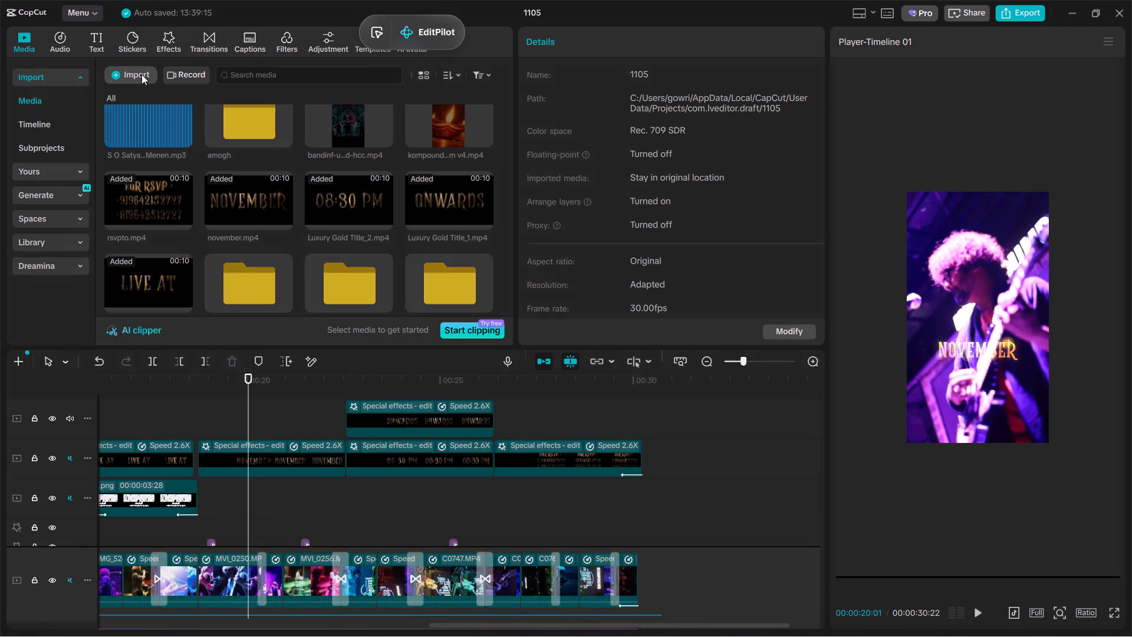
click(143, 74)
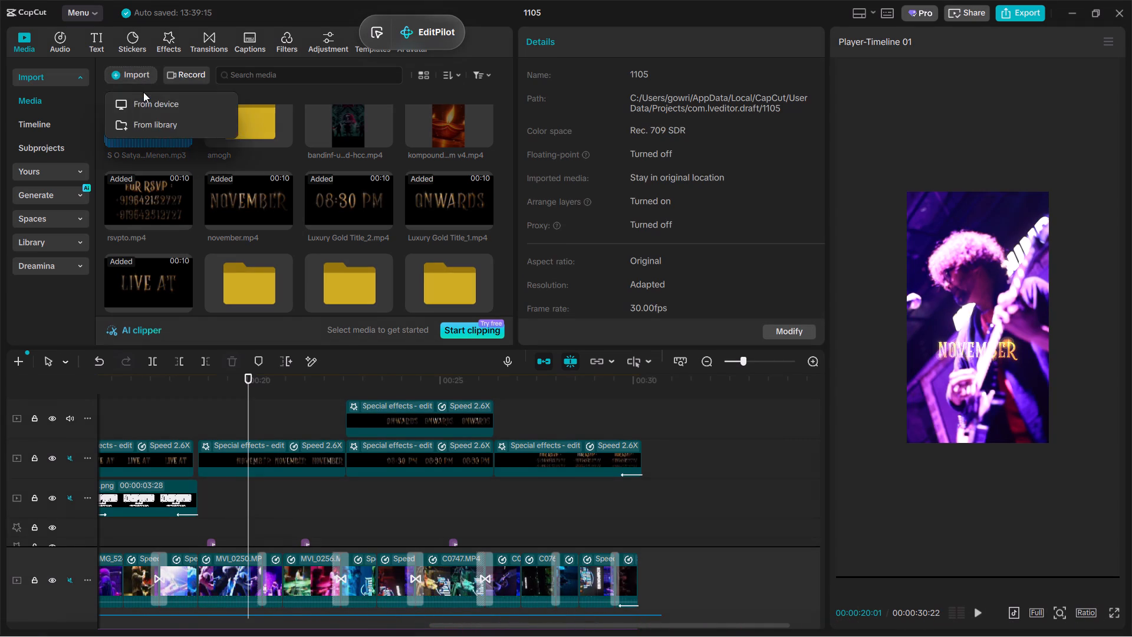
click(139, 104)
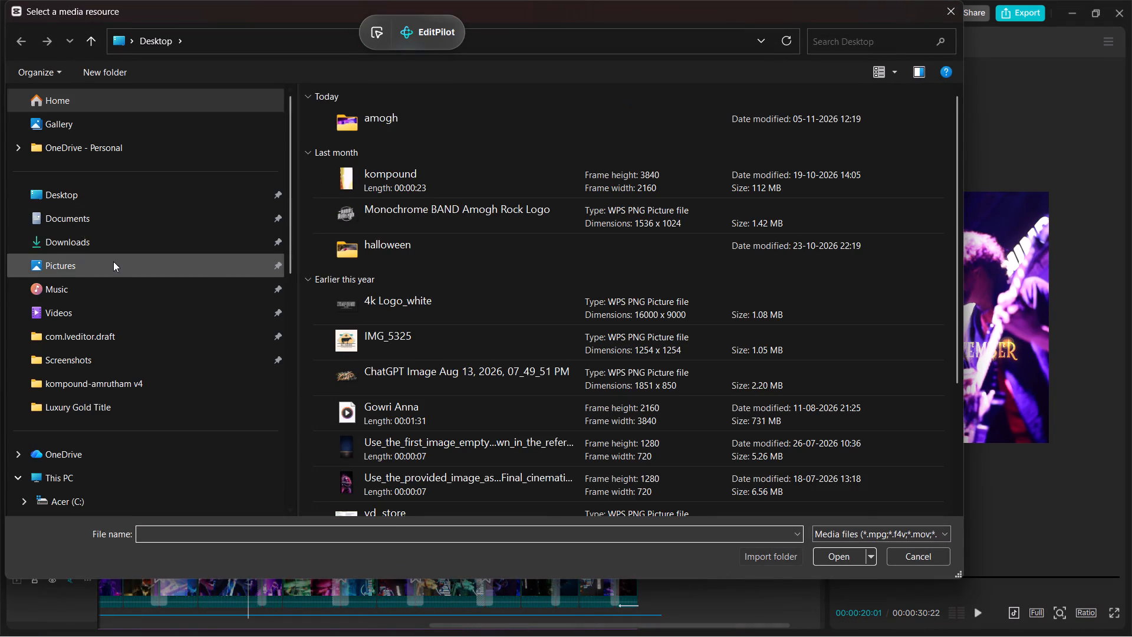
click(121, 241)
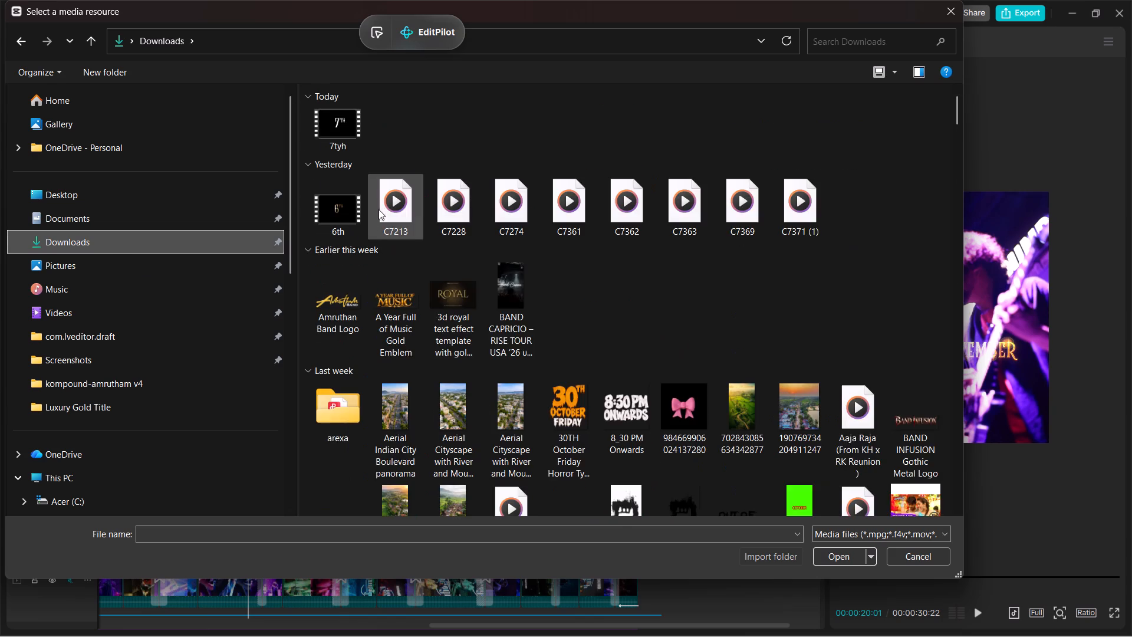
ctrl+click(395, 150)
ctrl+click(342, 157)
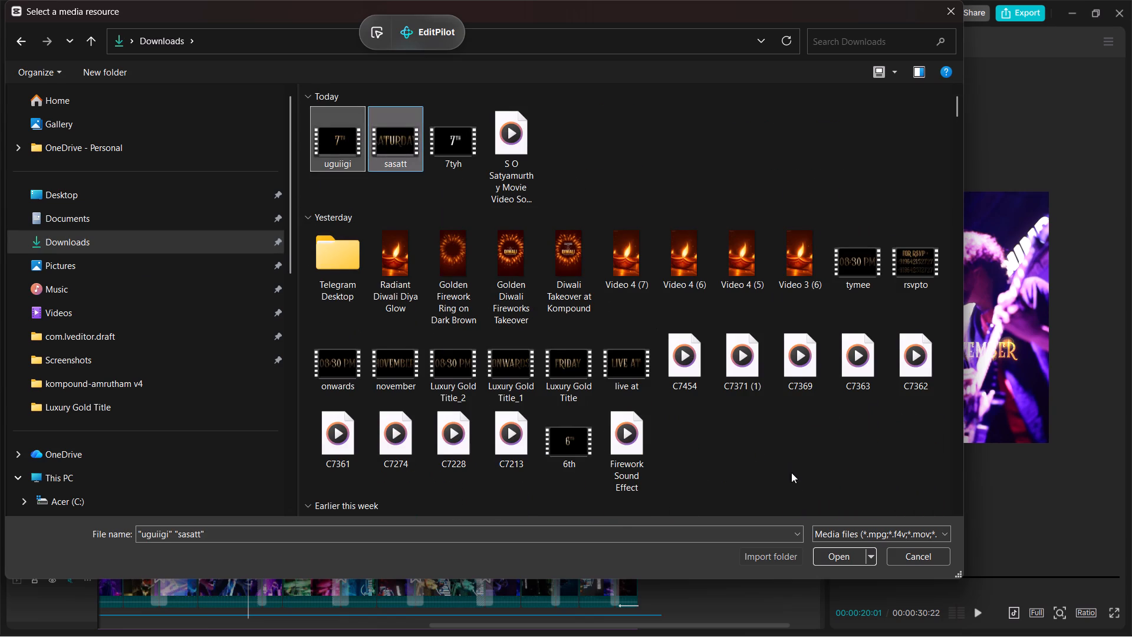
click(839, 560)
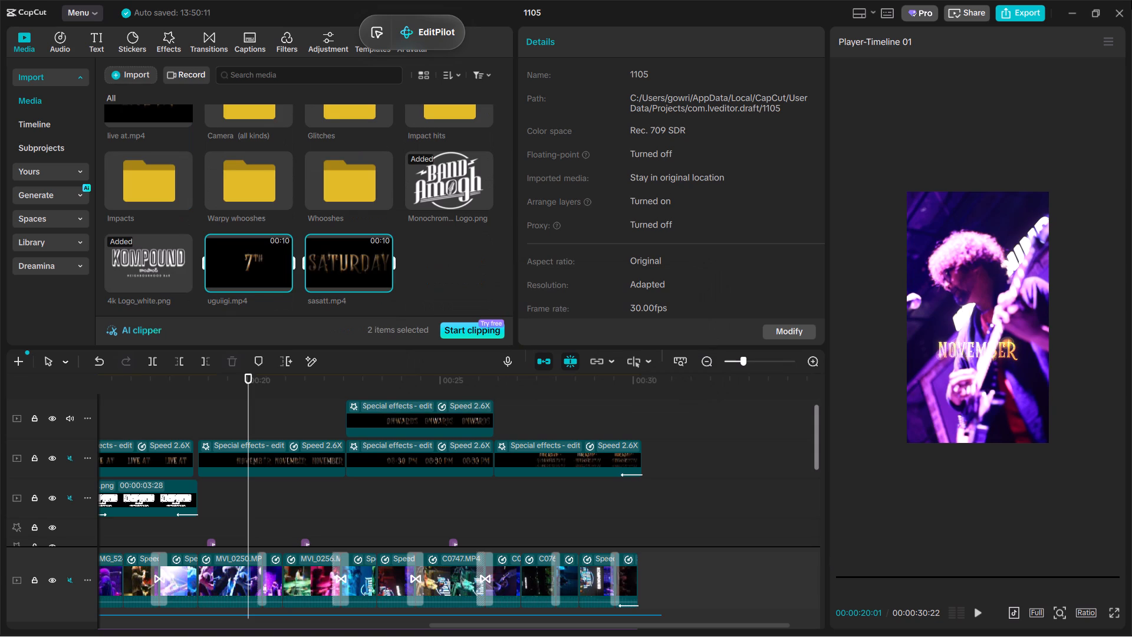
Duplicate the November title clip onto the track above at its start and replace the copy's footage with uguiigi.mp4.
click(196, 422)
drag(236, 269, 236, 274)
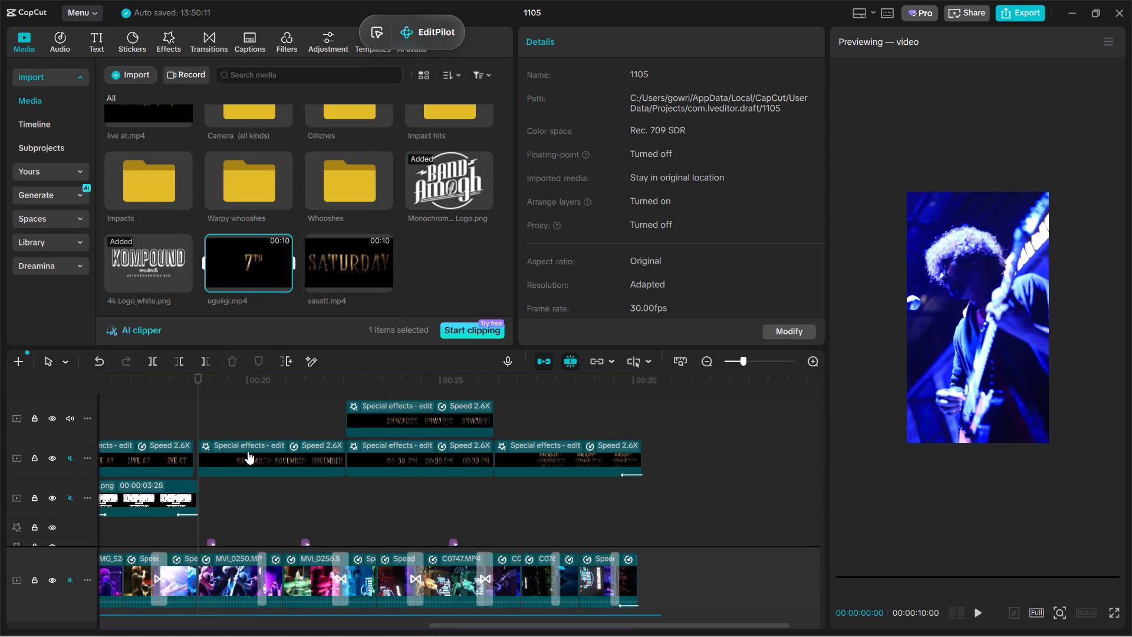
click(248, 454)
key(ctrl+c)
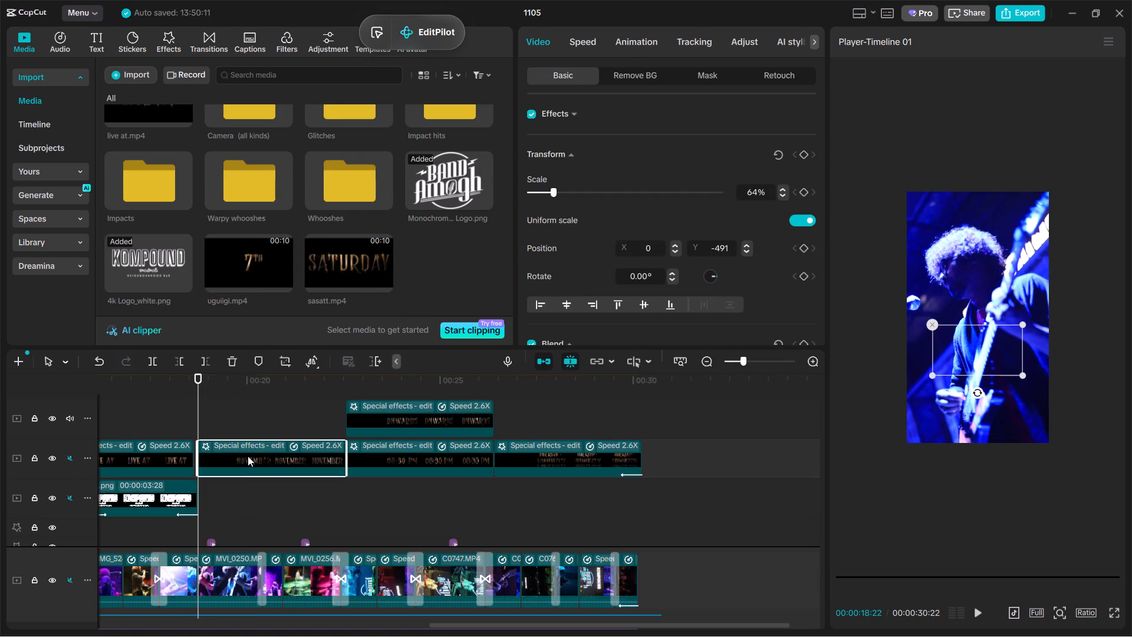
key(ctrl+v)
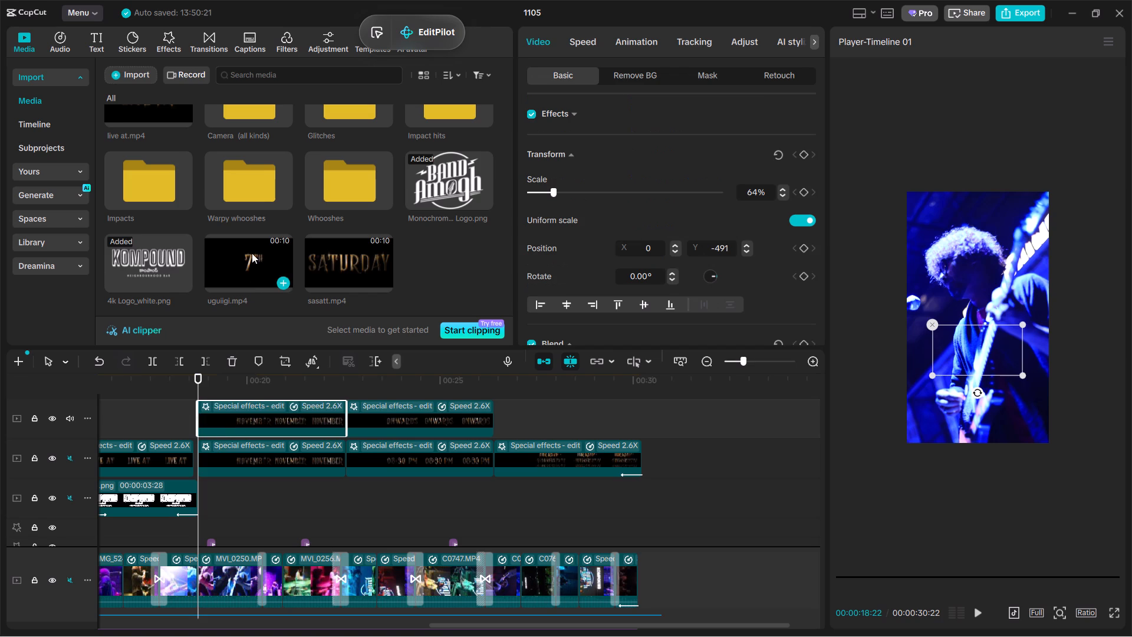
drag(252, 253, 262, 415)
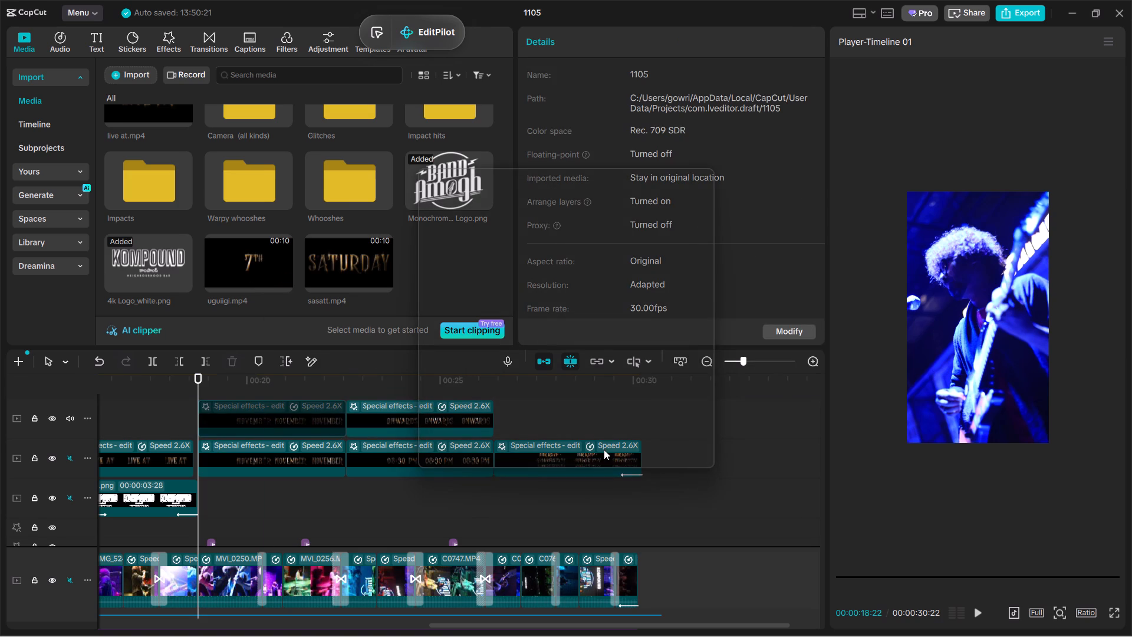
click(603, 454)
Paste another copy of the November title clip at the same start and replace its footage with sasatt.mp4.
key(ctrl+v)
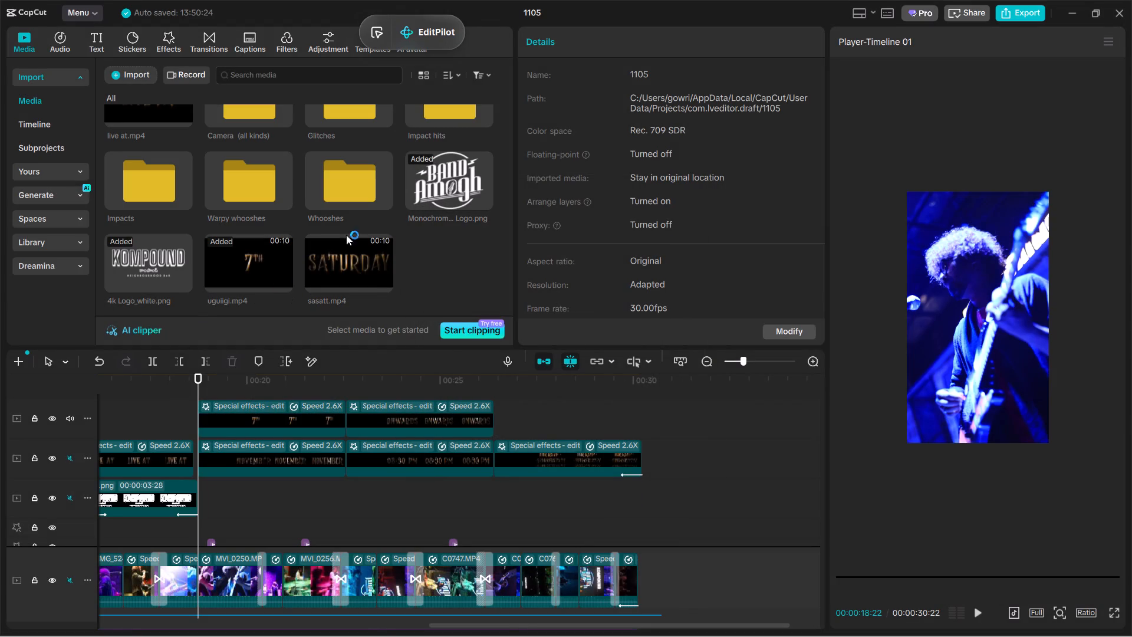
click(341, 279)
drag(344, 272, 298, 455)
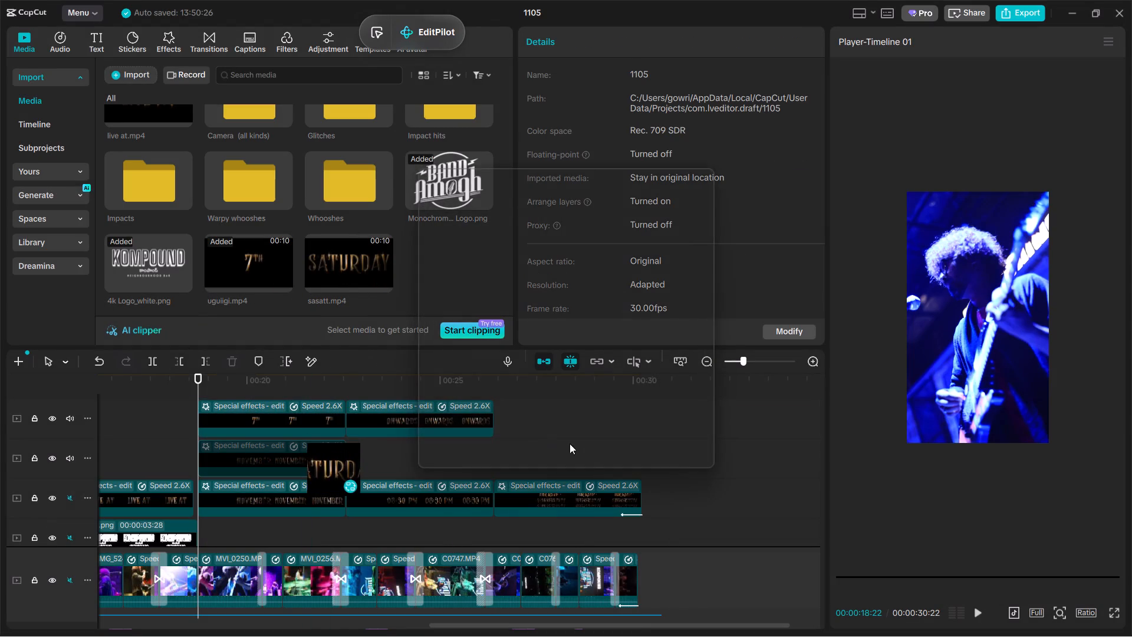
click(604, 452)
Move the "7th" title up to the frame's centre above the other titles and enlarge it to more than 100% scale.
click(260, 419)
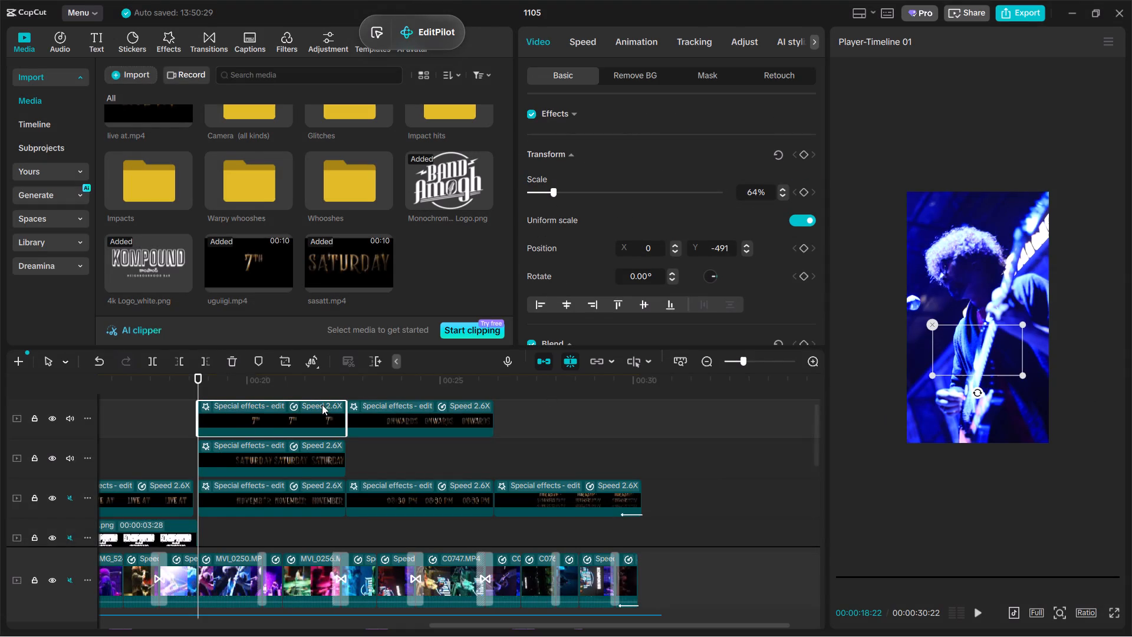
click(251, 391)
drag(984, 356, 988, 313)
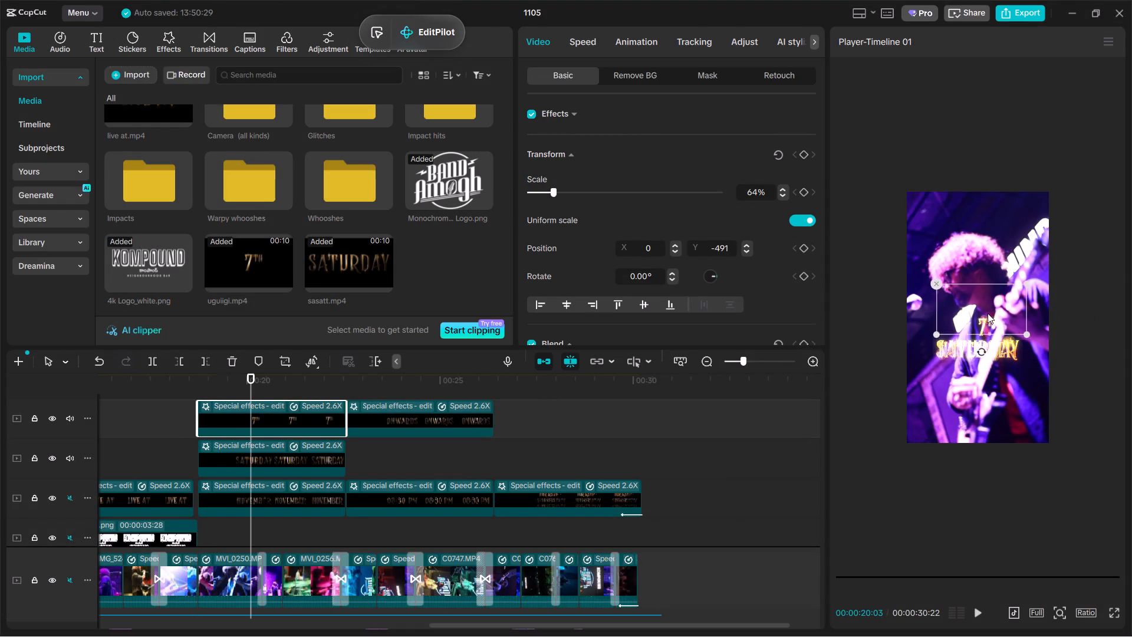
drag(988, 313, 988, 318)
drag(1020, 337, 1038, 403)
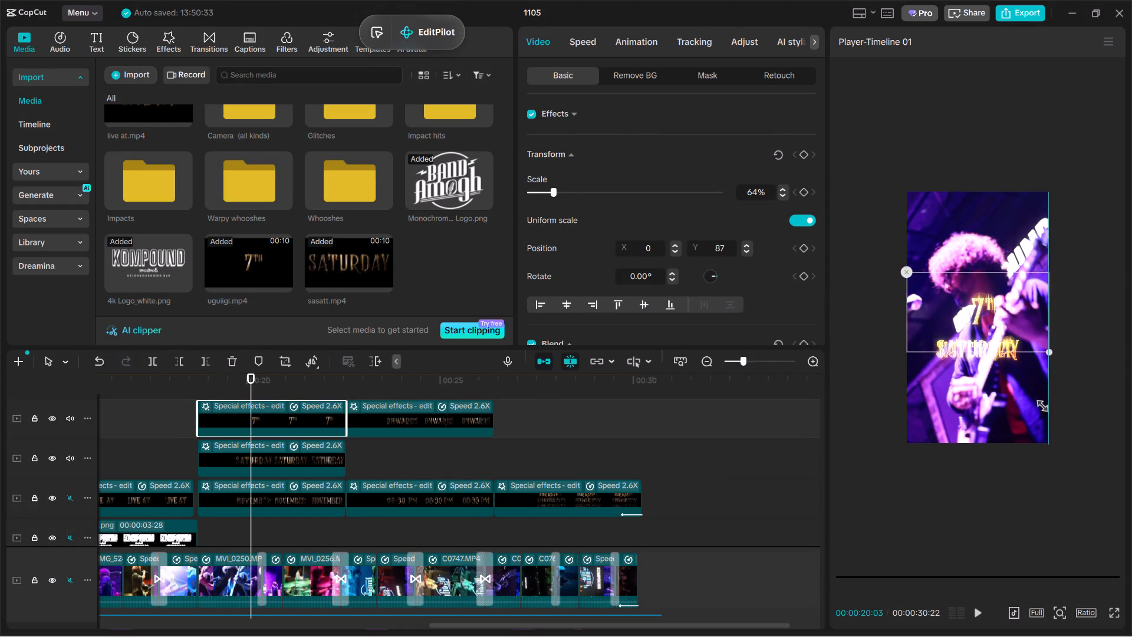
drag(1038, 403, 1044, 413)
drag(1006, 324, 1006, 330)
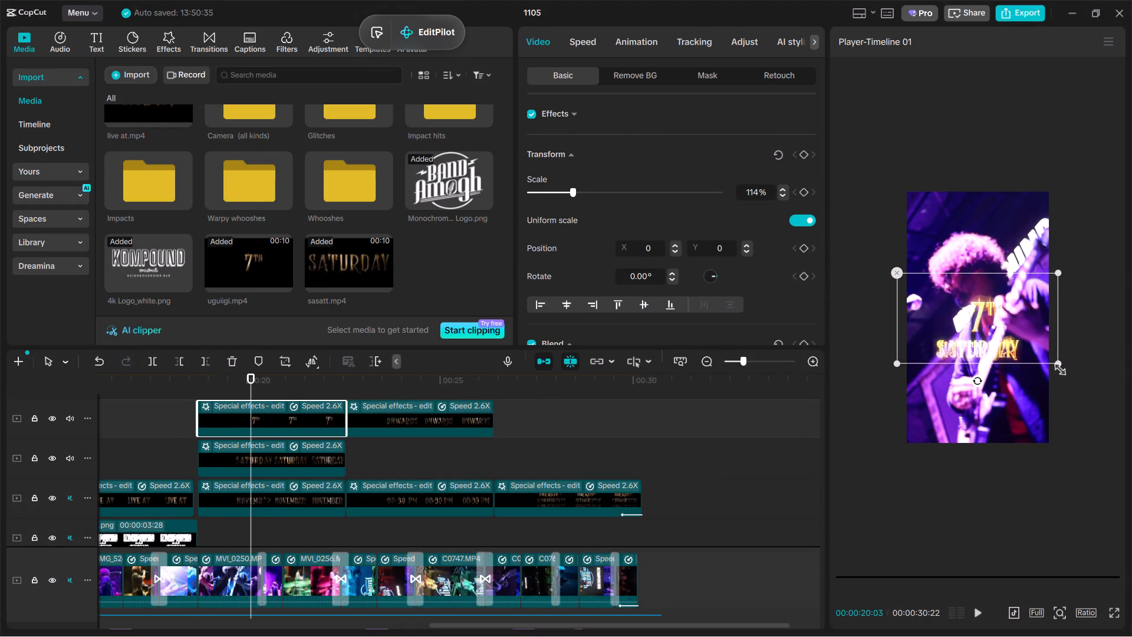
drag(1057, 367, 1063, 383)
Shrink the "Saturday" title to slightly under 49% scale and place it directly below "November" at about Y -788.
click(300, 465)
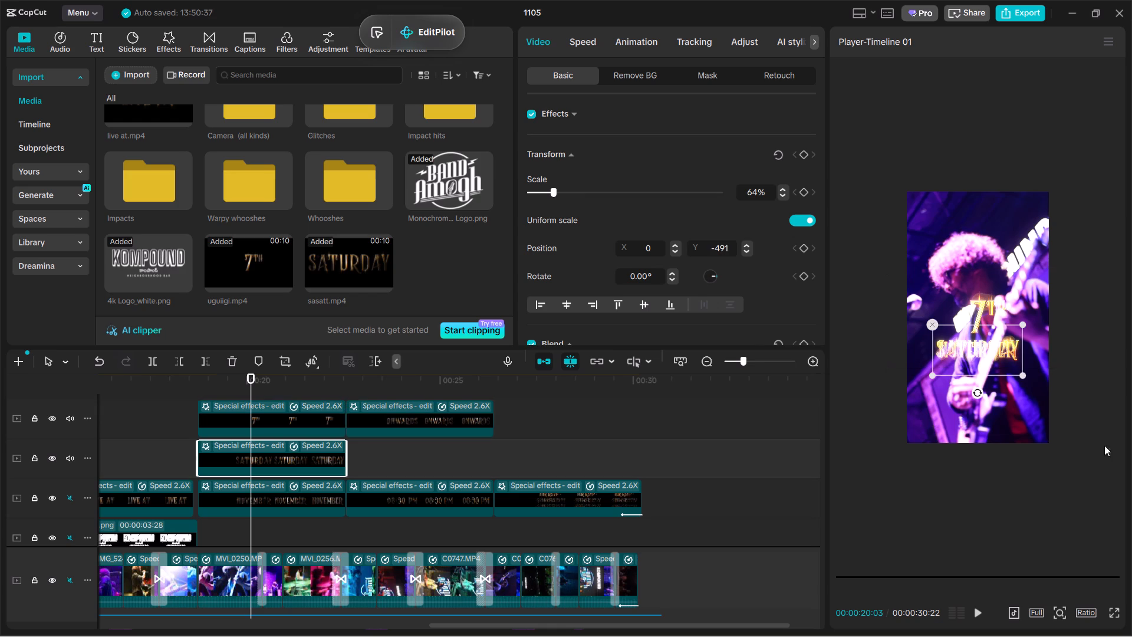
drag(1028, 379, 1013, 362)
drag(994, 360, 996, 387)
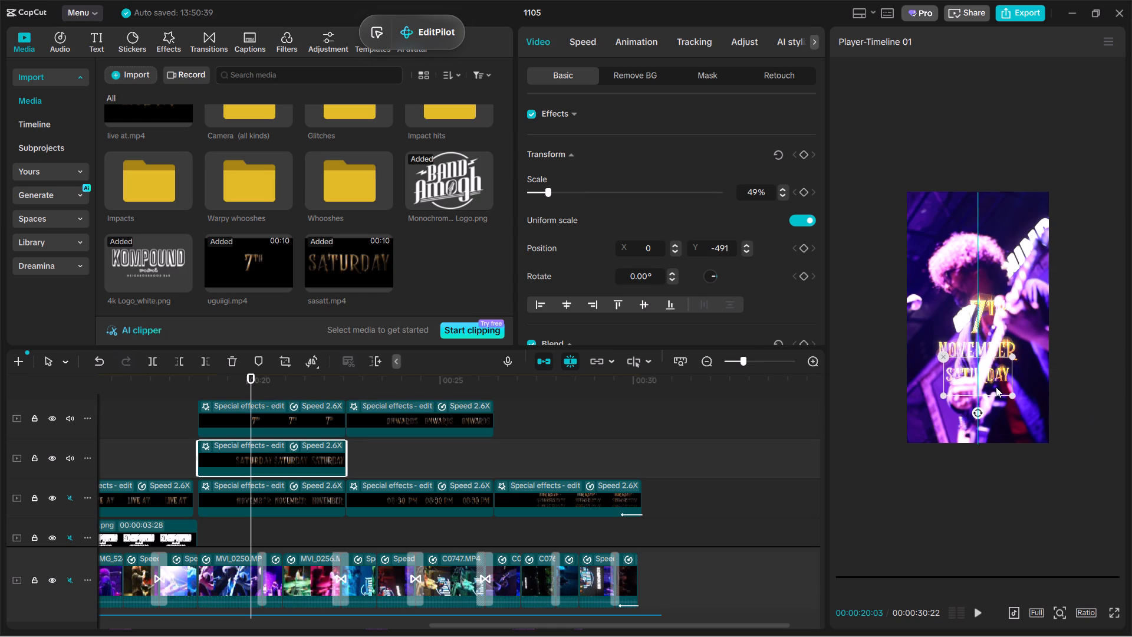
drag(996, 387, 997, 380)
ctrl+scroll(1010, 403, up, 3)
ctrl+drag(1045, 462, 1036, 458)
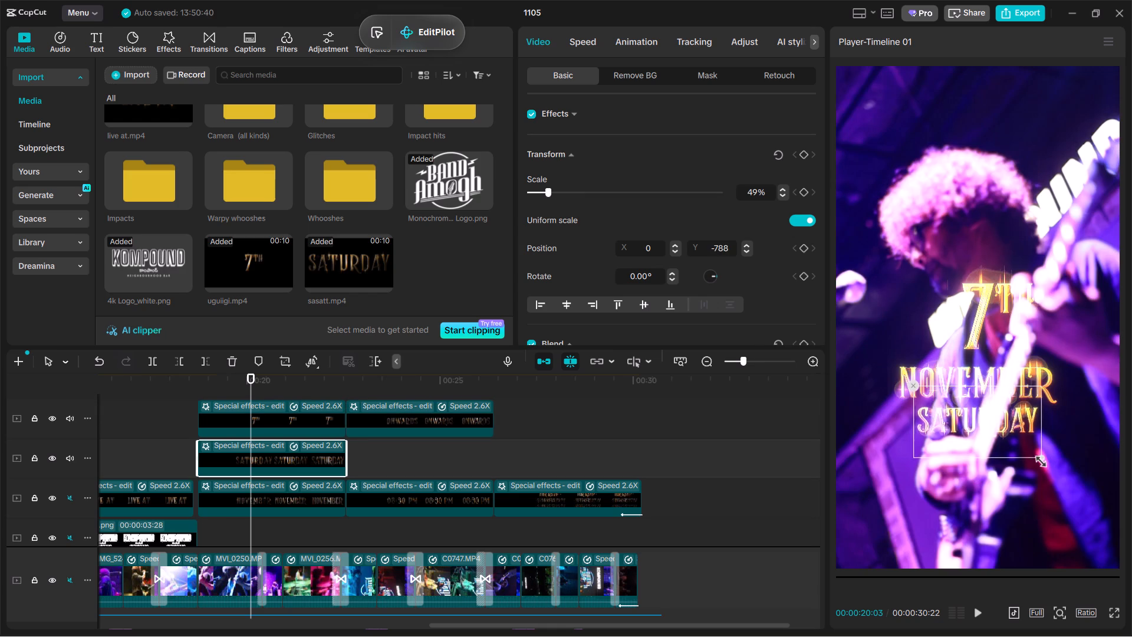
ctrl+drag(1036, 458, 1032, 453)
ctrl+click(998, 439)
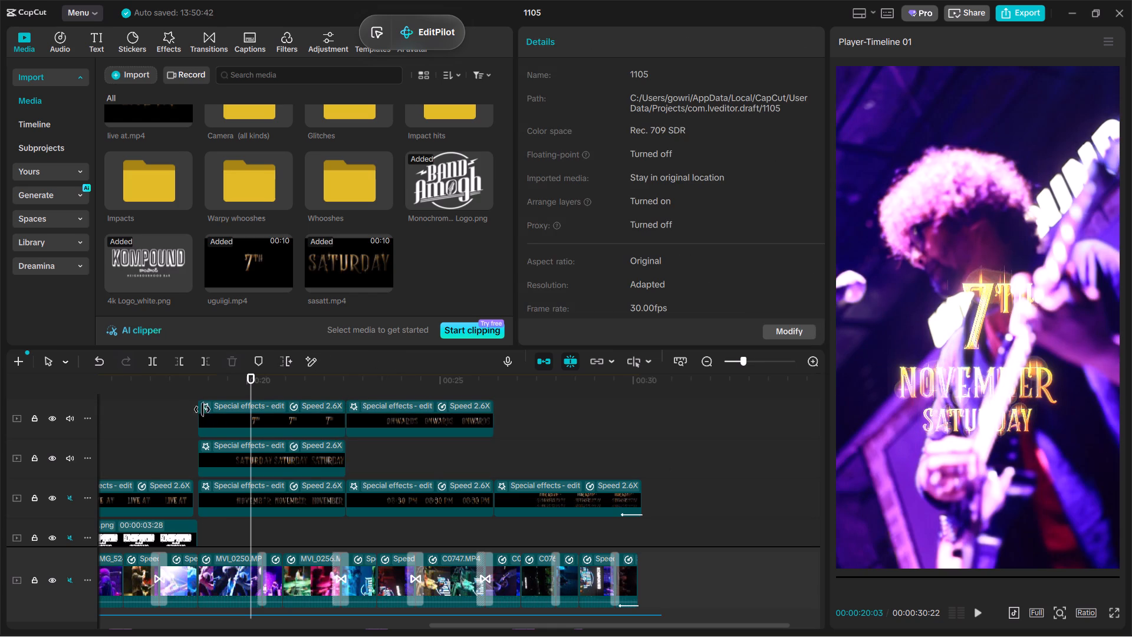
Select the 7th, Saturday and November title clips together and shift the group slightly upward, keeping it horizontally centred.
drag(190, 405, 297, 487)
ctrl+click(153, 505)
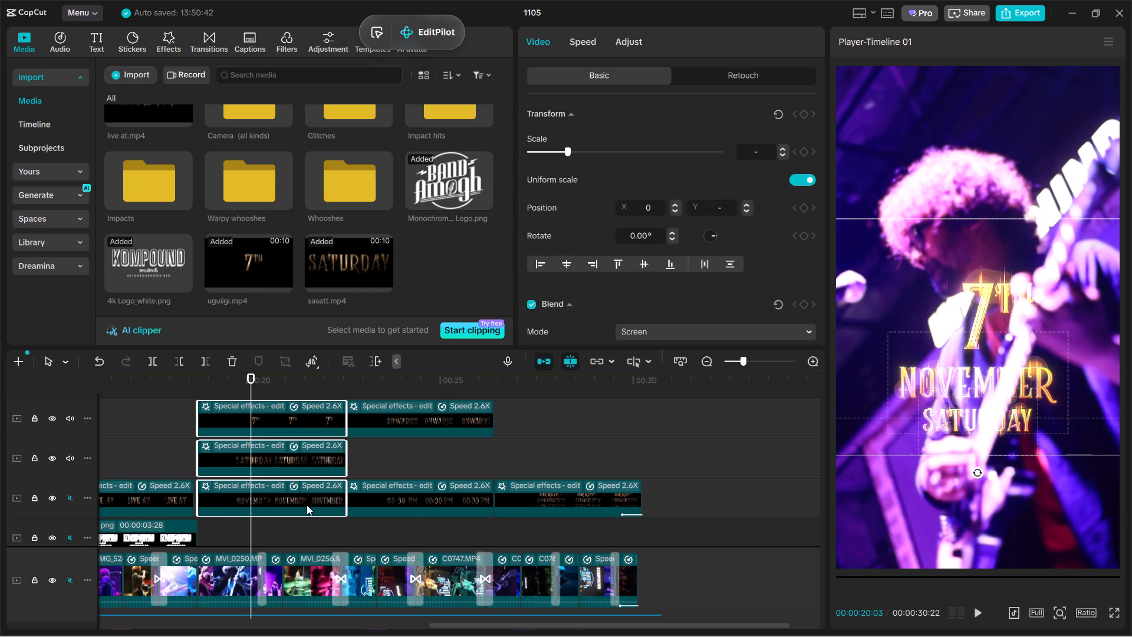
ctrl+scroll(998, 374, down, 5)
drag(999, 368, 1003, 353)
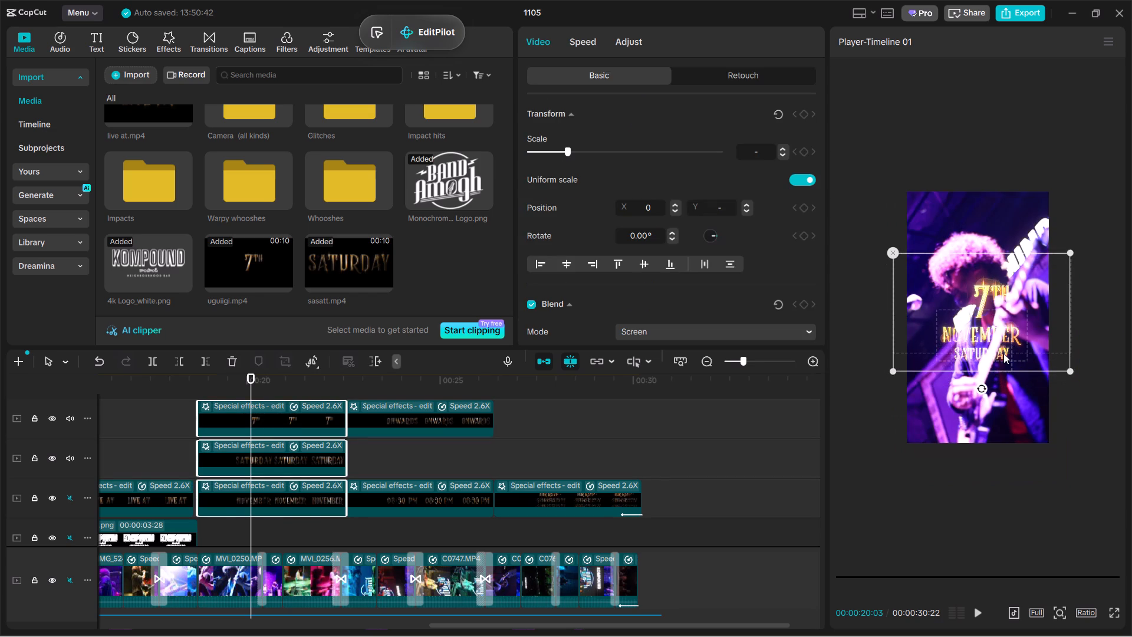
drag(1003, 353, 998, 358)
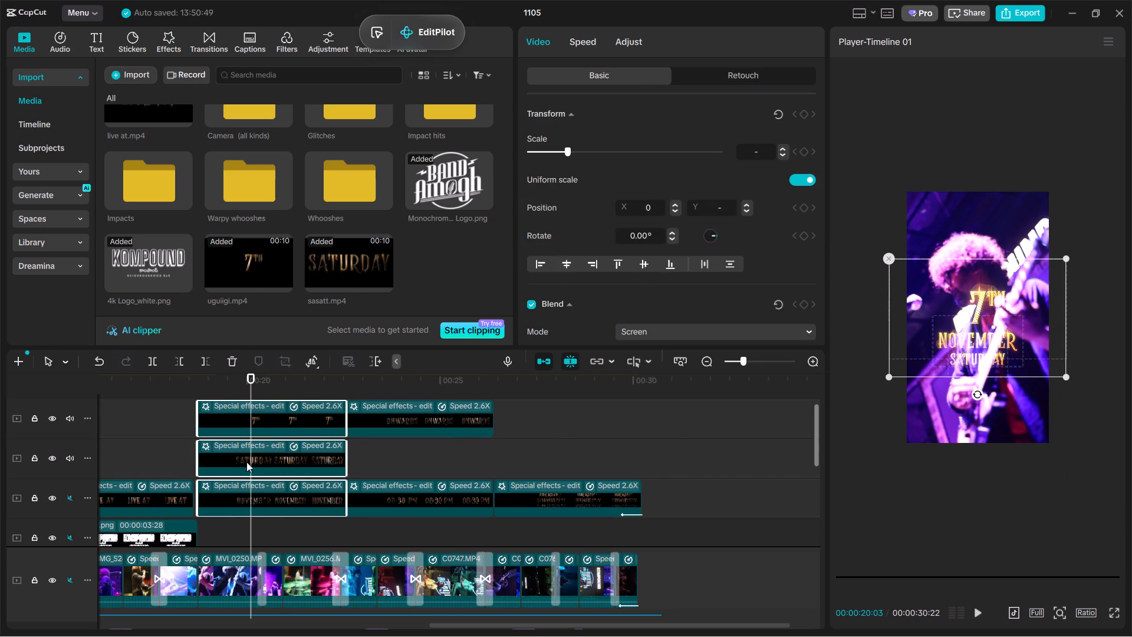
Play back the section with the stacked 7th, November and Saturday titles to review their look over the footage.
click(173, 428)
key(space)
ctrl+scroll(258, 451, down, 4)
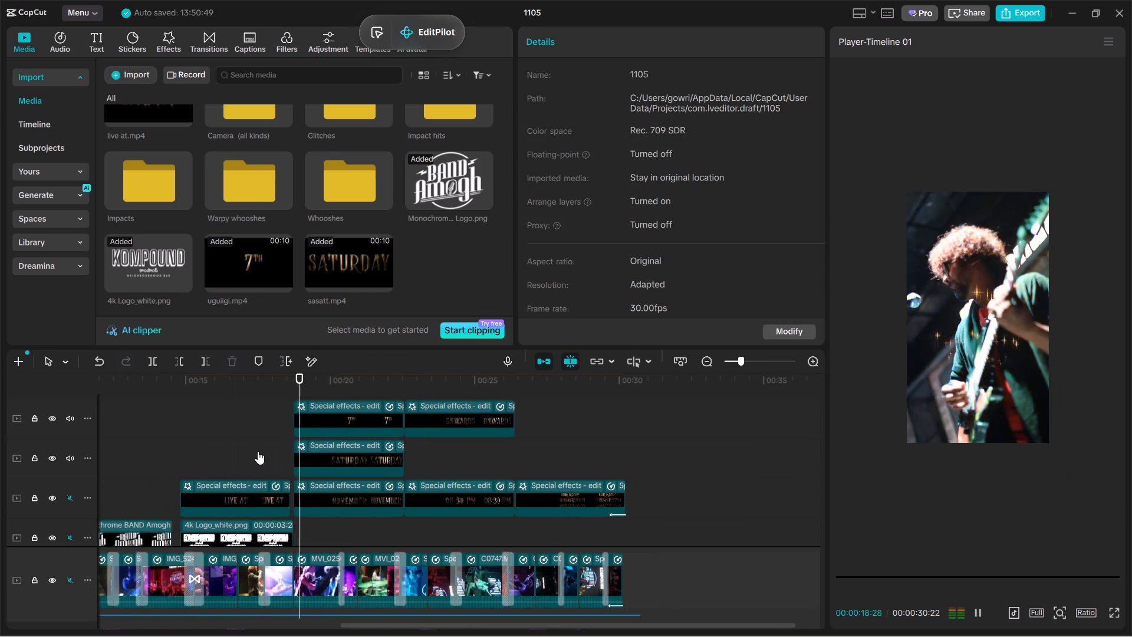
scroll(275, 471, up, 2)
scroll(275, 471, down, 3)
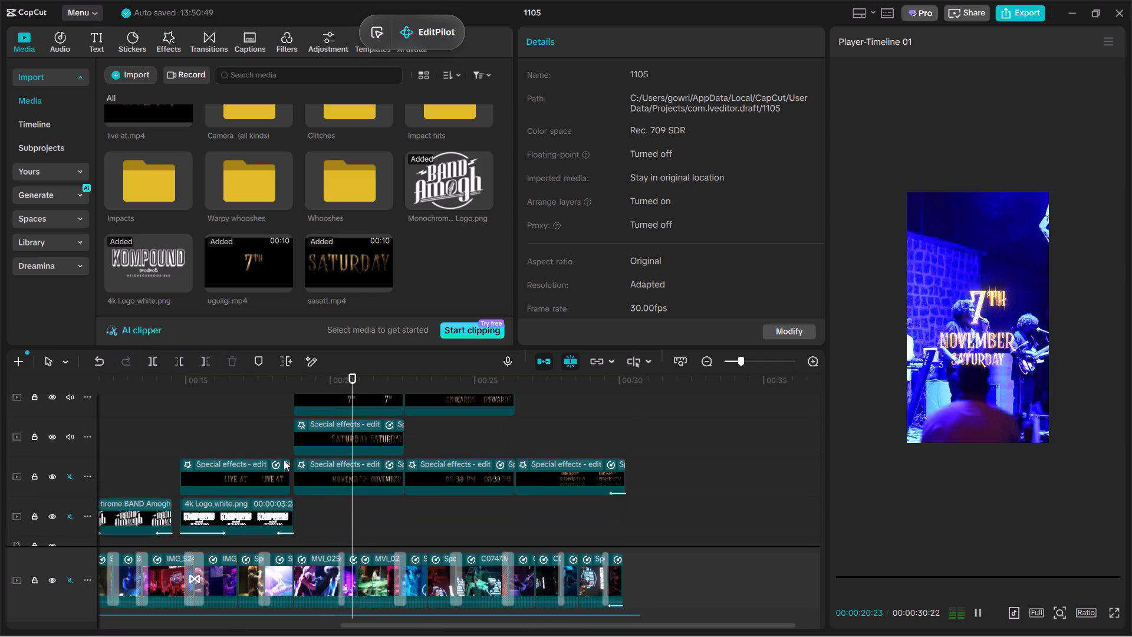
key(space)
key(space)
key(space)
key(space)
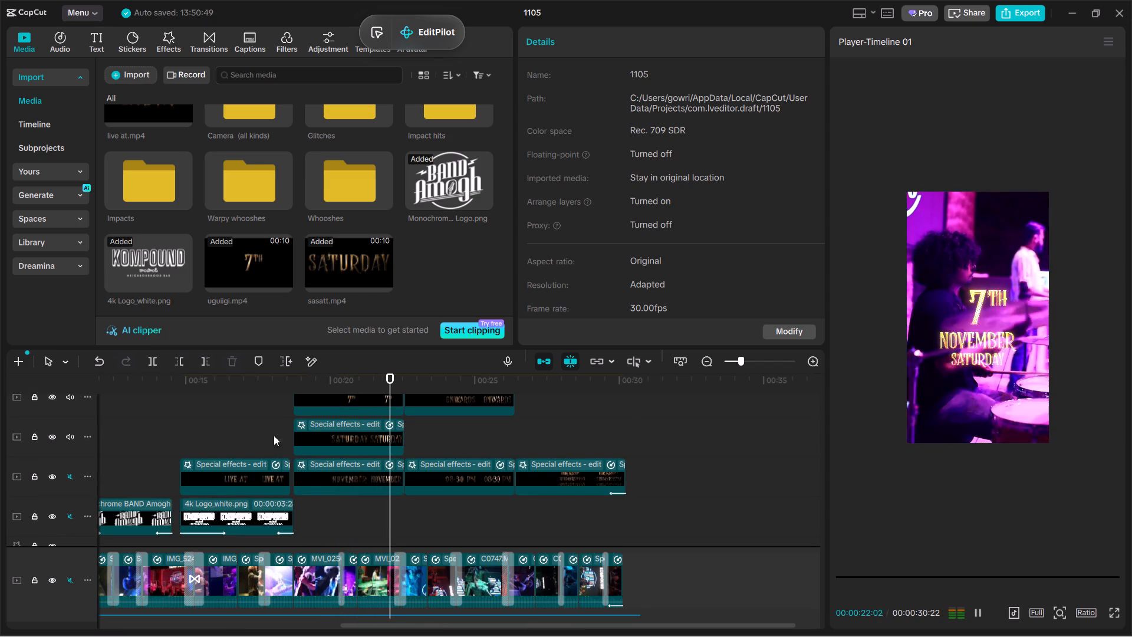
key(space)
Add the plain black clip from the stock library on an overlay track, starting where the kompound-amrutham v4 clip ends.
click(245, 415)
drag(245, 415, 0, 383)
scroll(192, 413, down, 2)
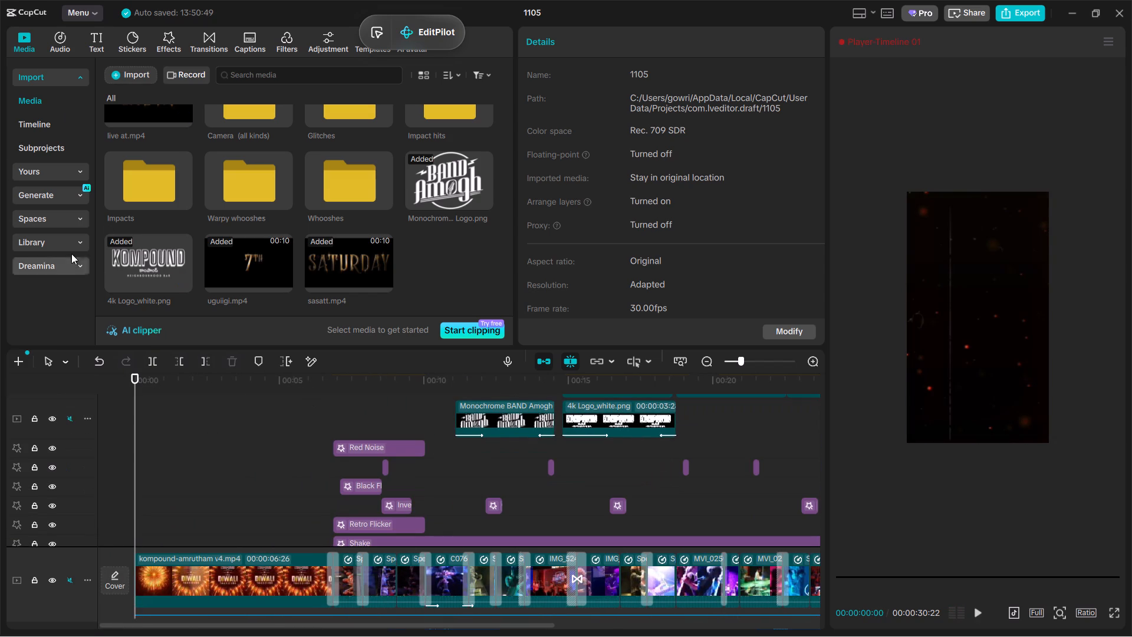
click(66, 247)
scroll(295, 435, down, 2)
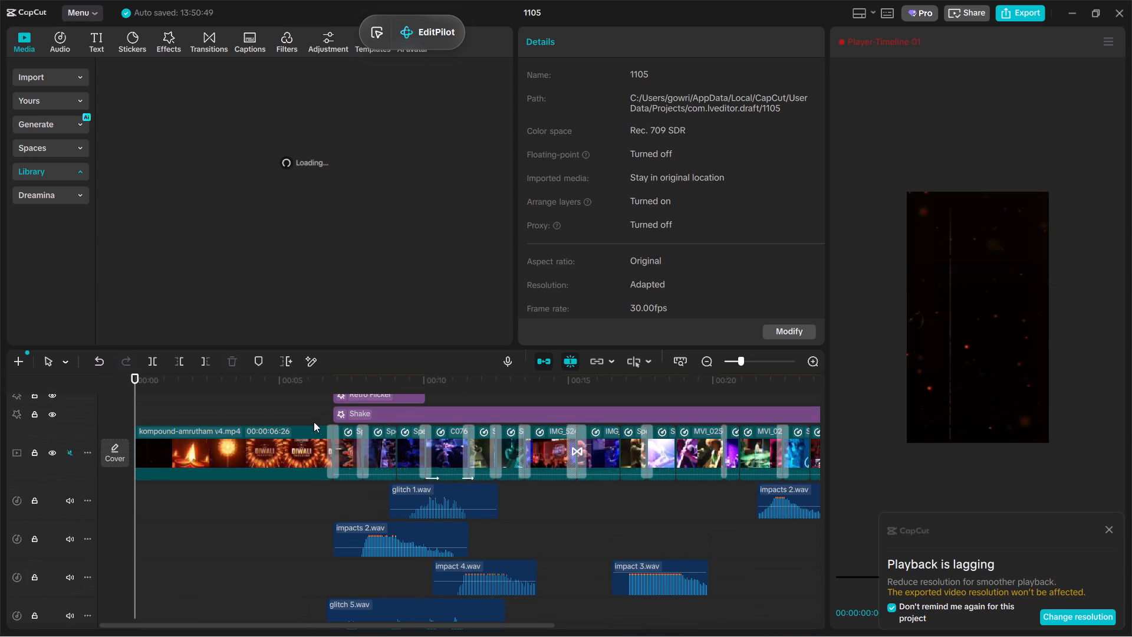
click(313, 405)
scroll(313, 403, down, 1)
drag(313, 403, 334, 416)
drag(420, 133, 347, 403)
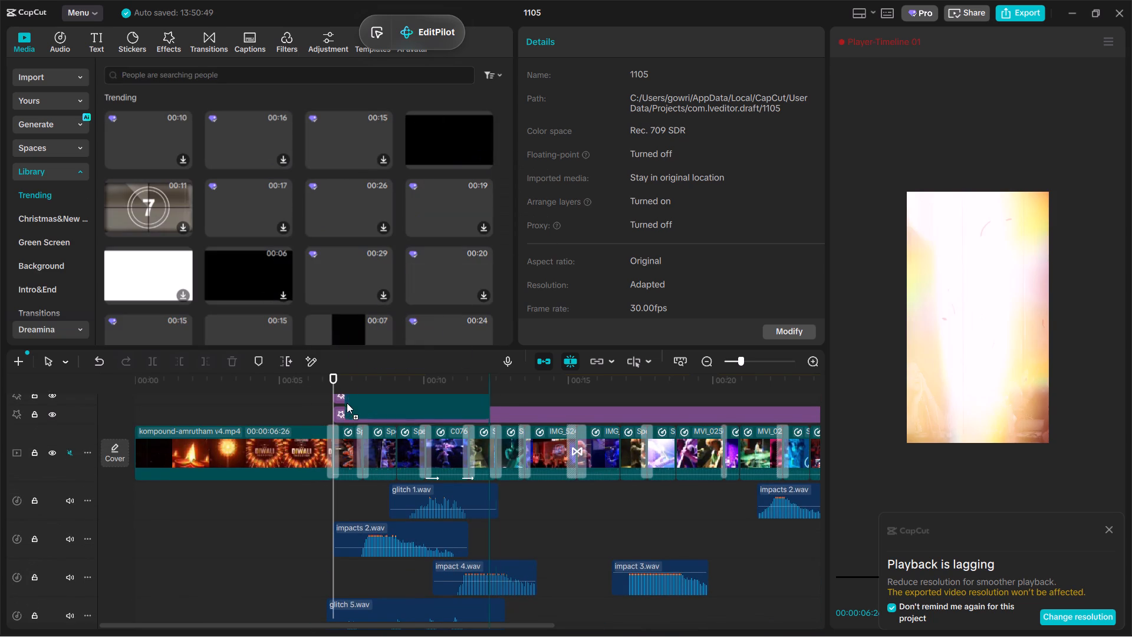
drag(347, 403, 325, 407)
Move the black clip down to a track directly above the main footage, beneath the effects.
scroll(381, 439, down, 1)
drag(369, 445, 380, 501)
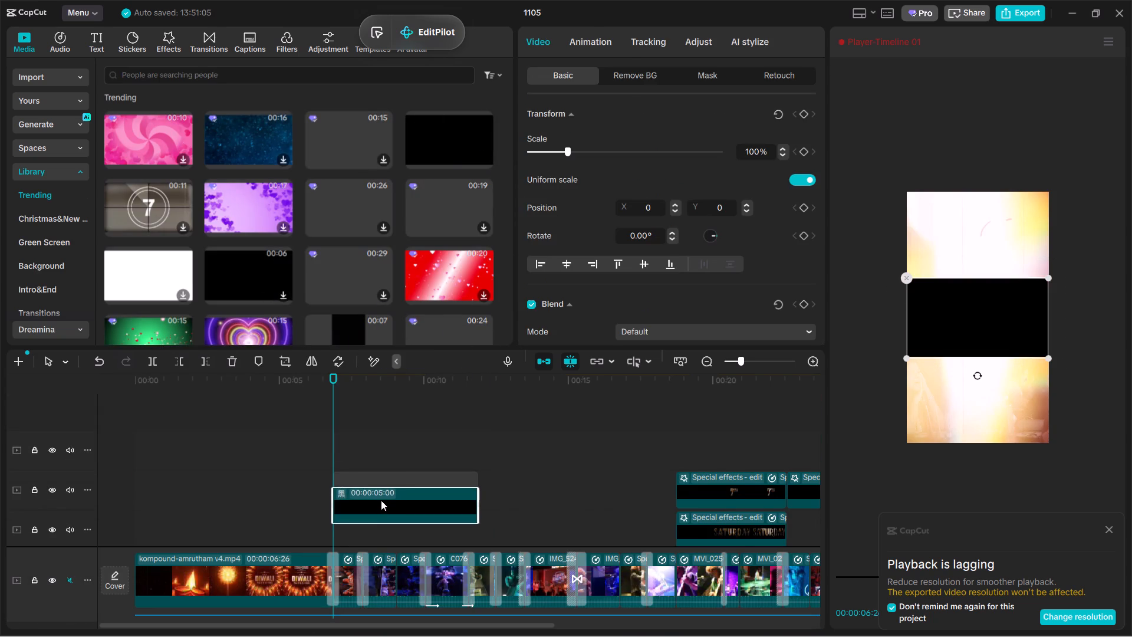
click(443, 449)
scroll(451, 463, down, 1)
scroll(447, 457, up, 1)
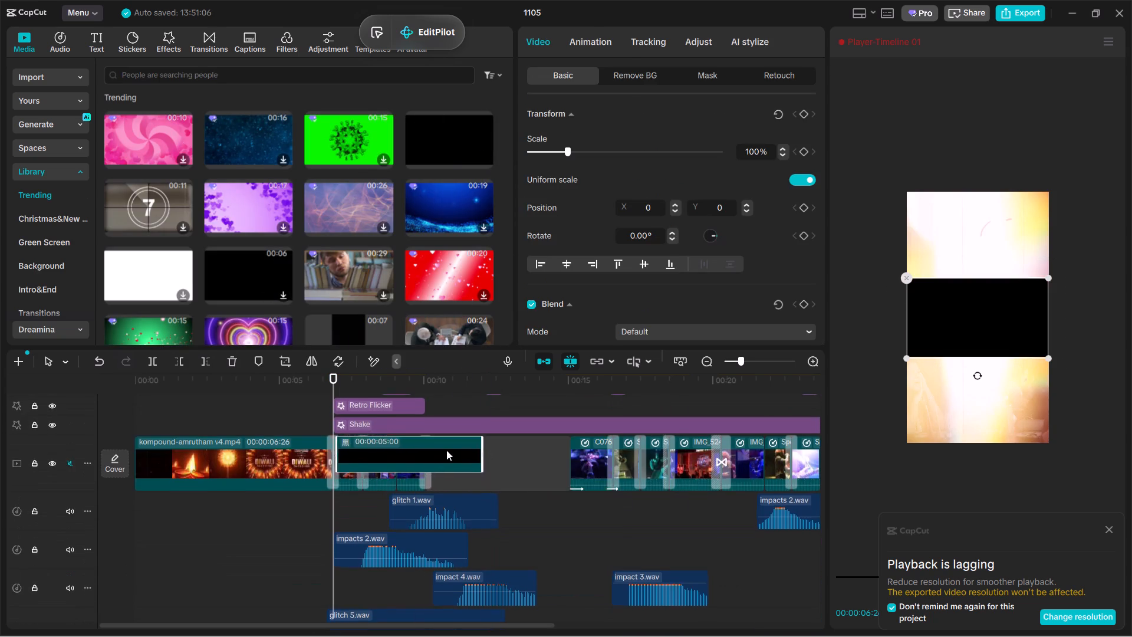
Extend the end of the black clip to the end of the main footage, at about 30 seconds.
drag(479, 460, 1035, 487)
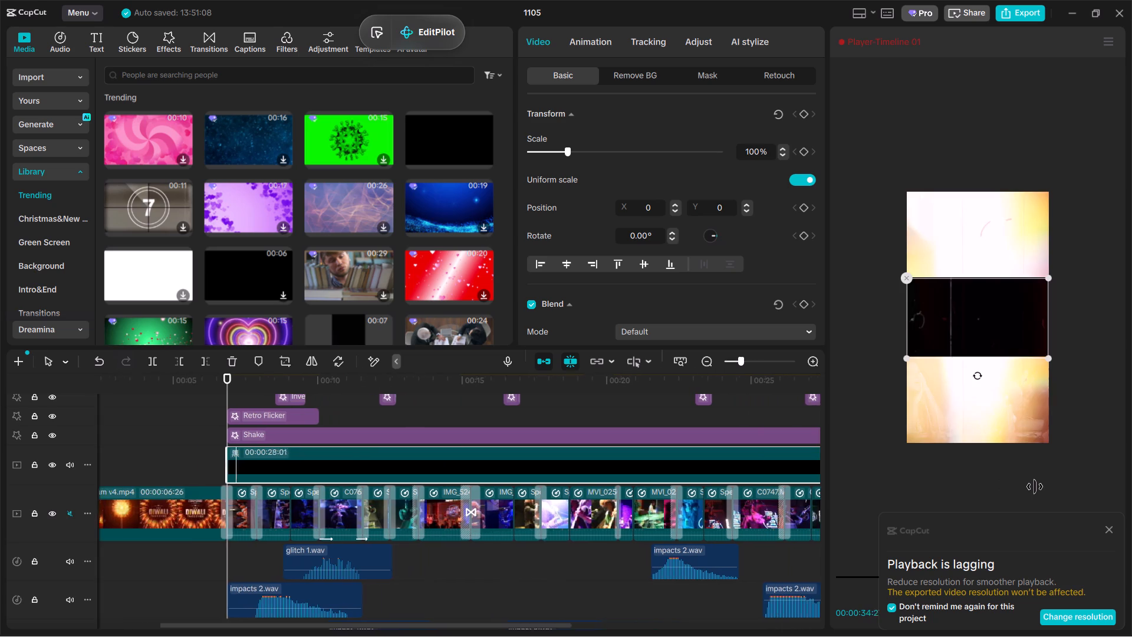
drag(1035, 487, 584, 504)
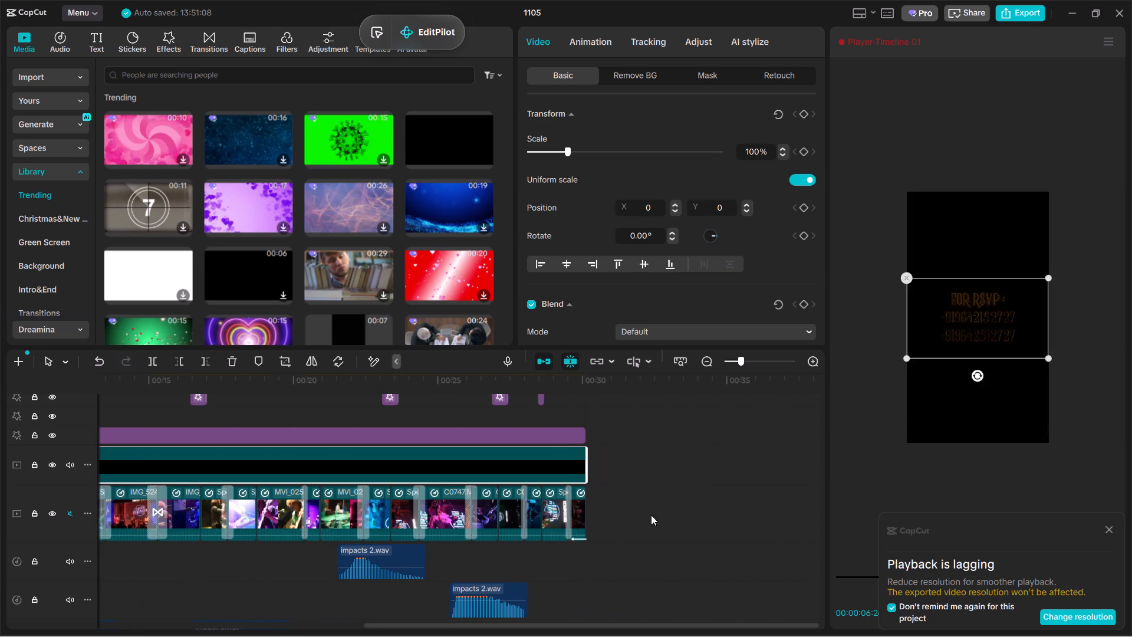
Rotate the black overlay clip to -90° and scale it to 213% so it covers the whole vertical frame.
click(1109, 531)
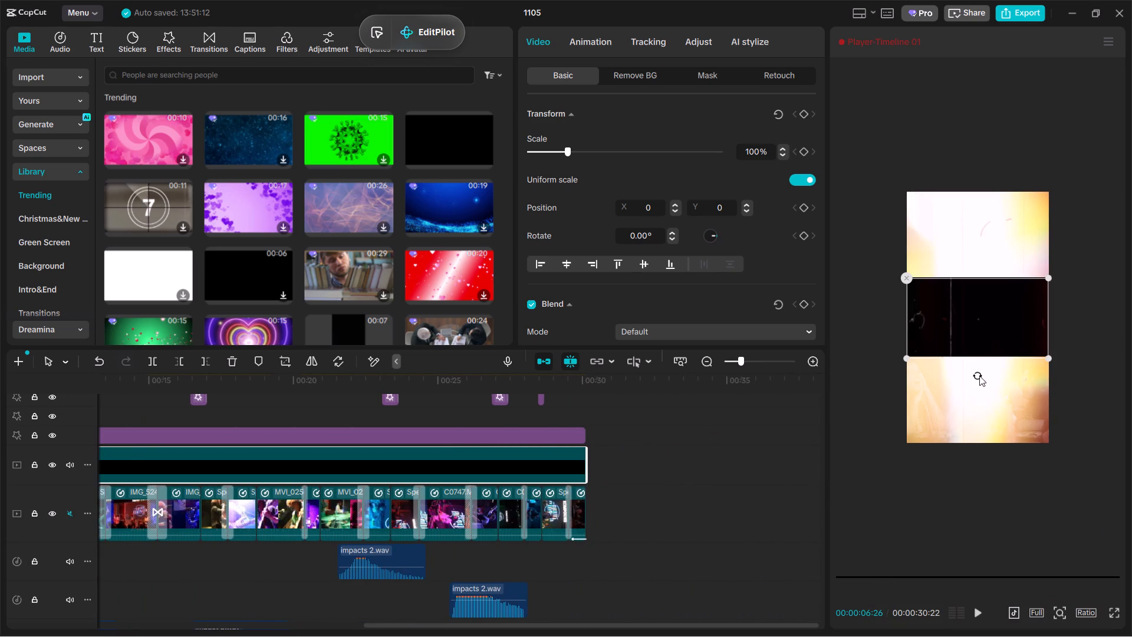
drag(977, 376, 1127, 319)
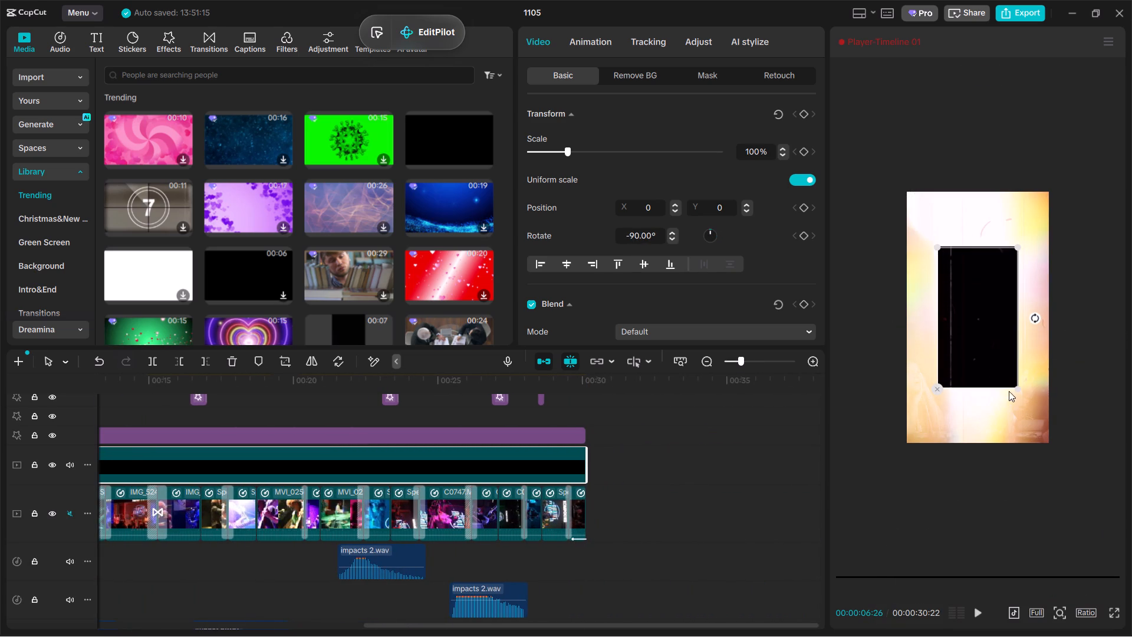
drag(1014, 386, 1060, 505)
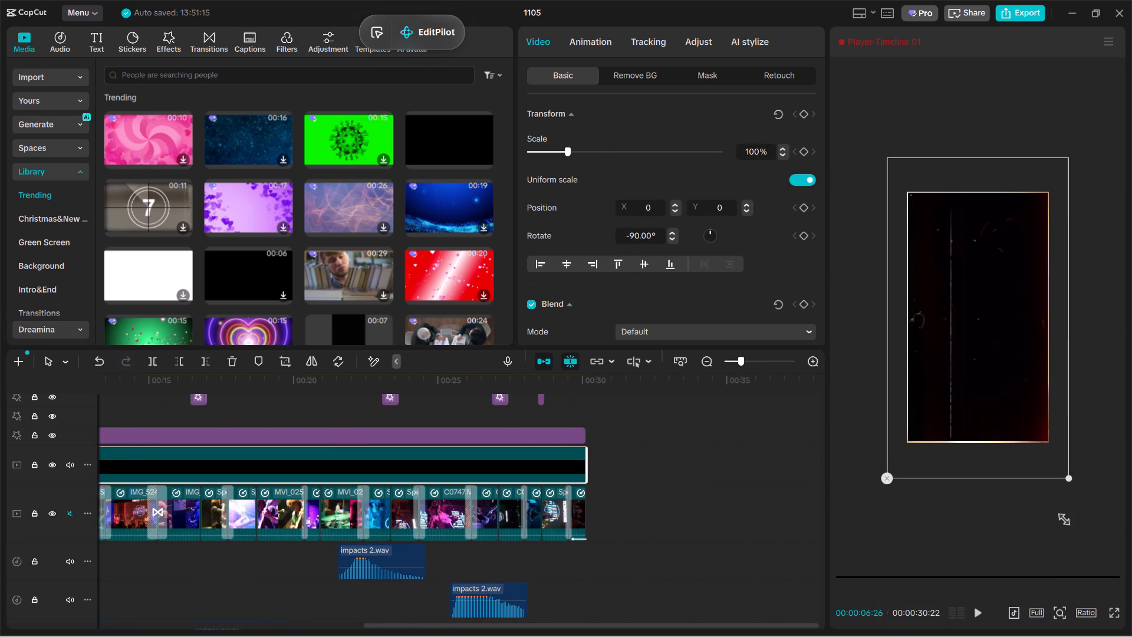
Lower the opacity of the black overlay clip so the footage shows through it.
scroll(544, 266, down, 1)
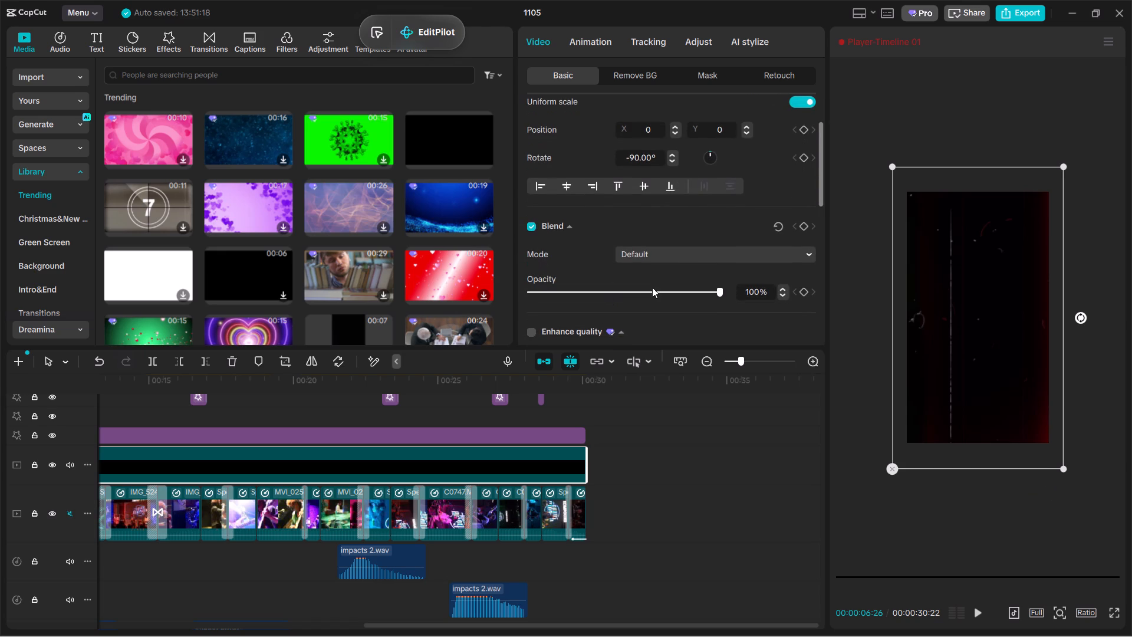
click(652, 290)
drag(648, 294, 606, 303)
Duplicate the black overlay onto the track above it, starting where the kompound-amrutham v4 clip ends.
click(219, 574)
drag(219, 574, 199, 568)
scroll(206, 570, down, 1)
click(231, 472)
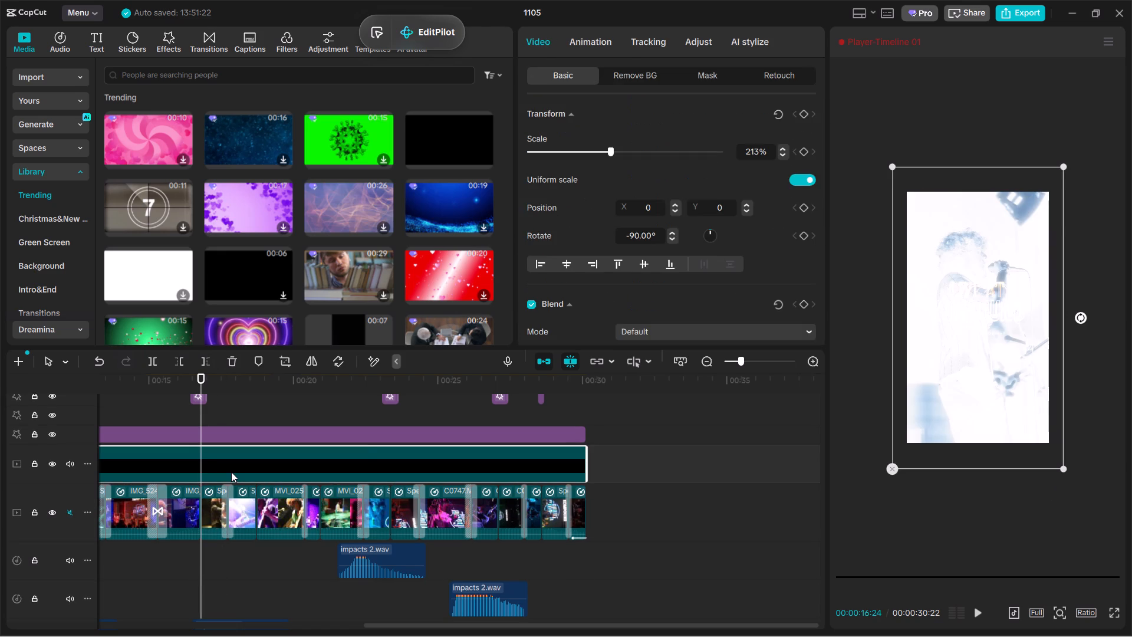
key(ctrl+c)
key(ctrl+v)
key(ctrl+z)
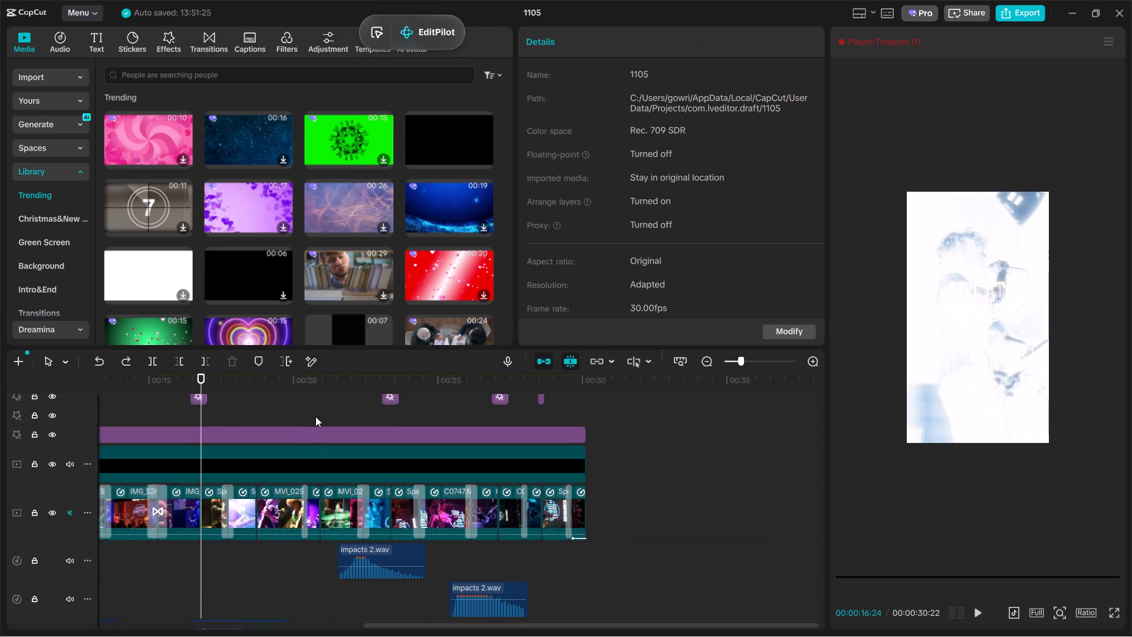
click(315, 416)
drag(315, 416, 335, 456)
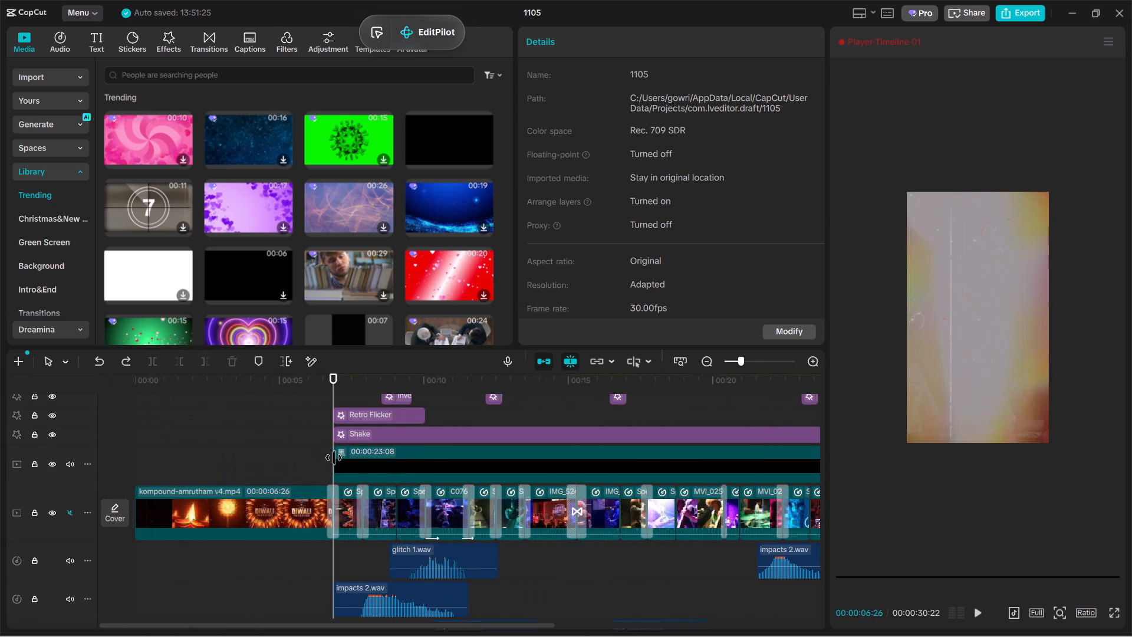
key(ctrl+v)
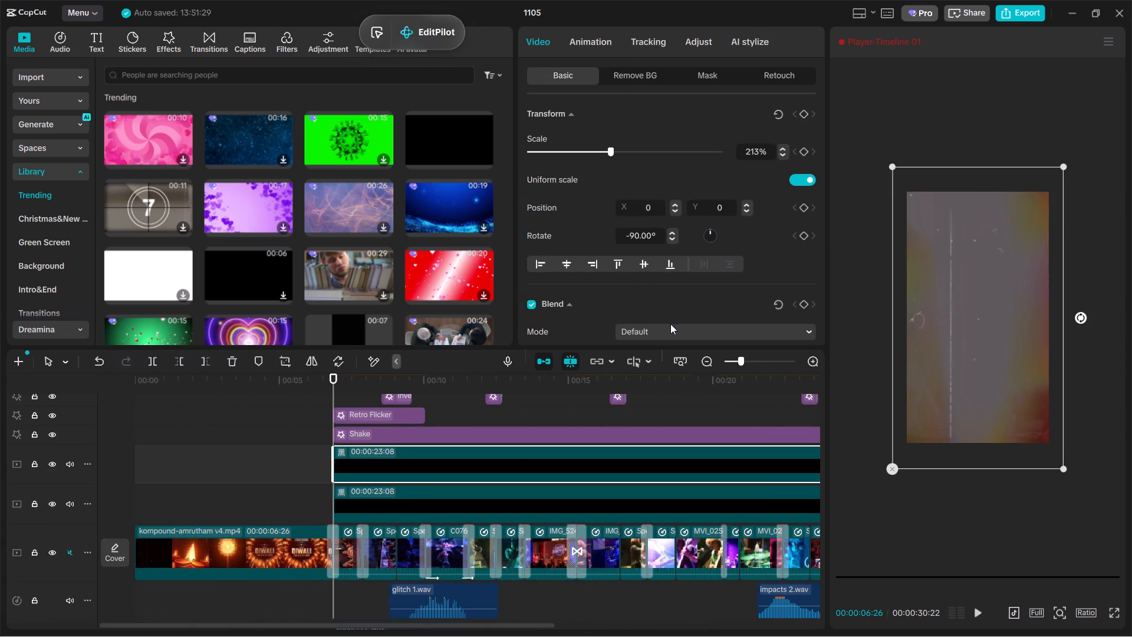
Give the upper black clip 100% opacity and a softly feathered horizontal Split mask that darkens only the lower part of the frame.
scroll(670, 323, down, 2)
drag(644, 242, 937, 225)
click(717, 81)
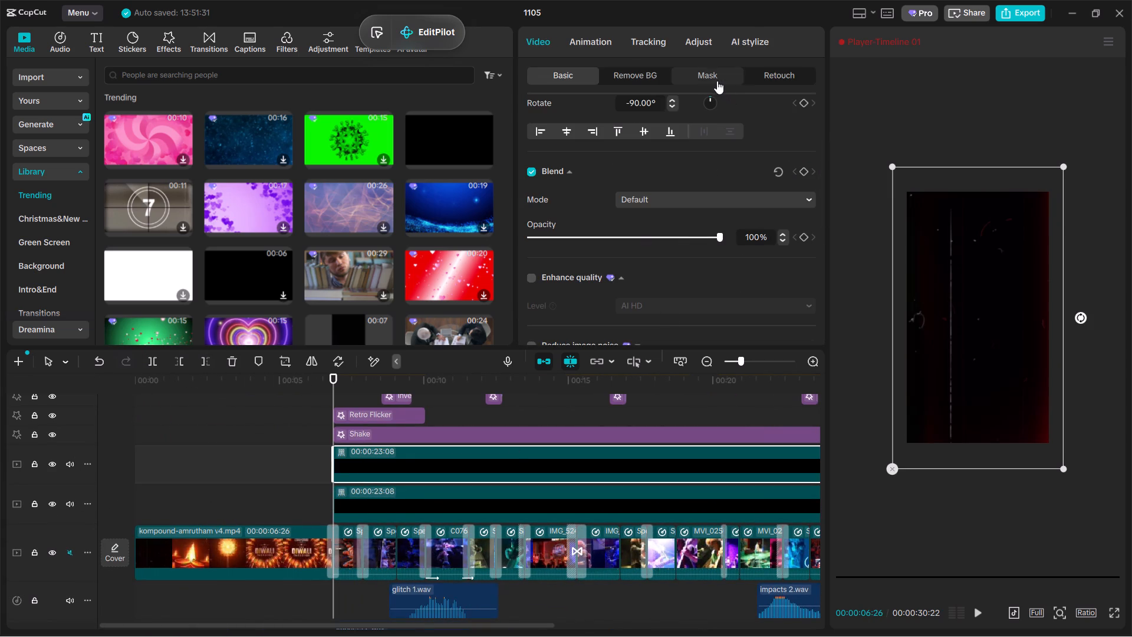
click(562, 134)
click(555, 172)
drag(1001, 316, 969, 241)
drag(973, 327, 989, 405)
drag(1016, 325, 1016, 376)
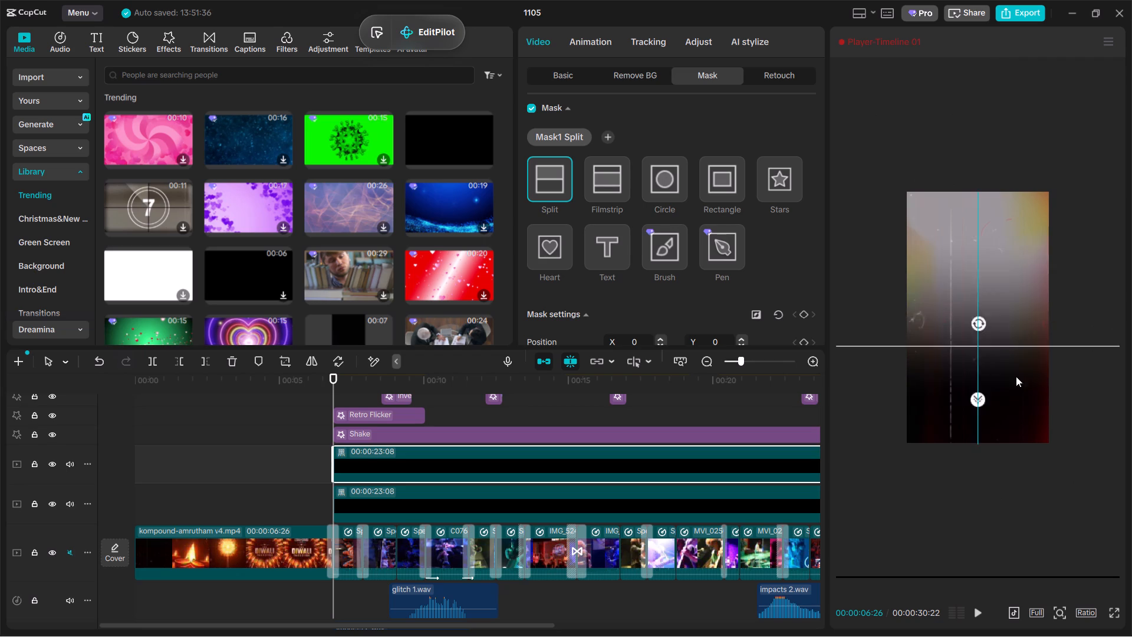
drag(1016, 376, 1016, 396)
Set the masked upper black clip's opacity to 36%.
click(565, 74)
scroll(735, 244, down, 1)
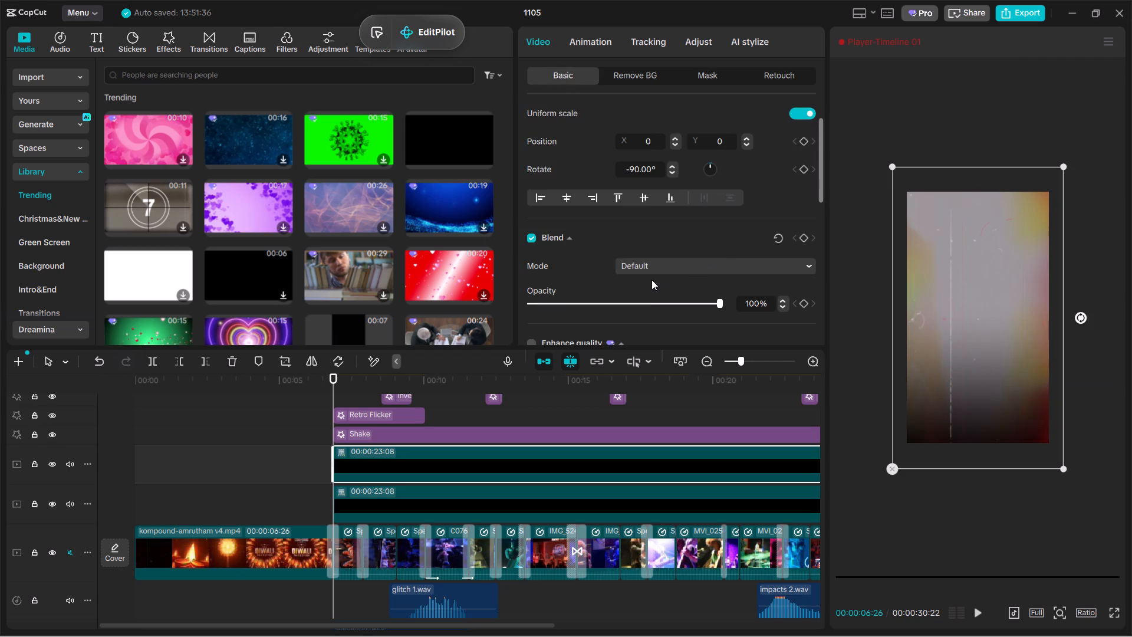
click(649, 307)
drag(648, 307, 598, 314)
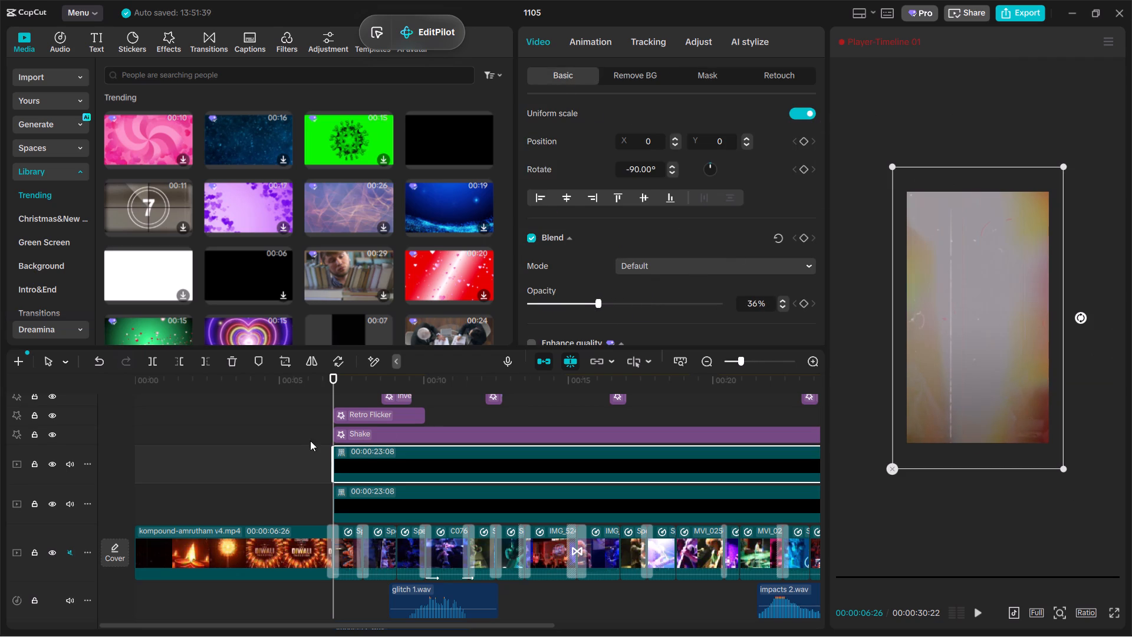
Play back the footage from the start of the black overlays to examine the darkening behind the logo and titles.
click(308, 441)
key(space)
ctrl+scroll(1131, 361, down, 8)
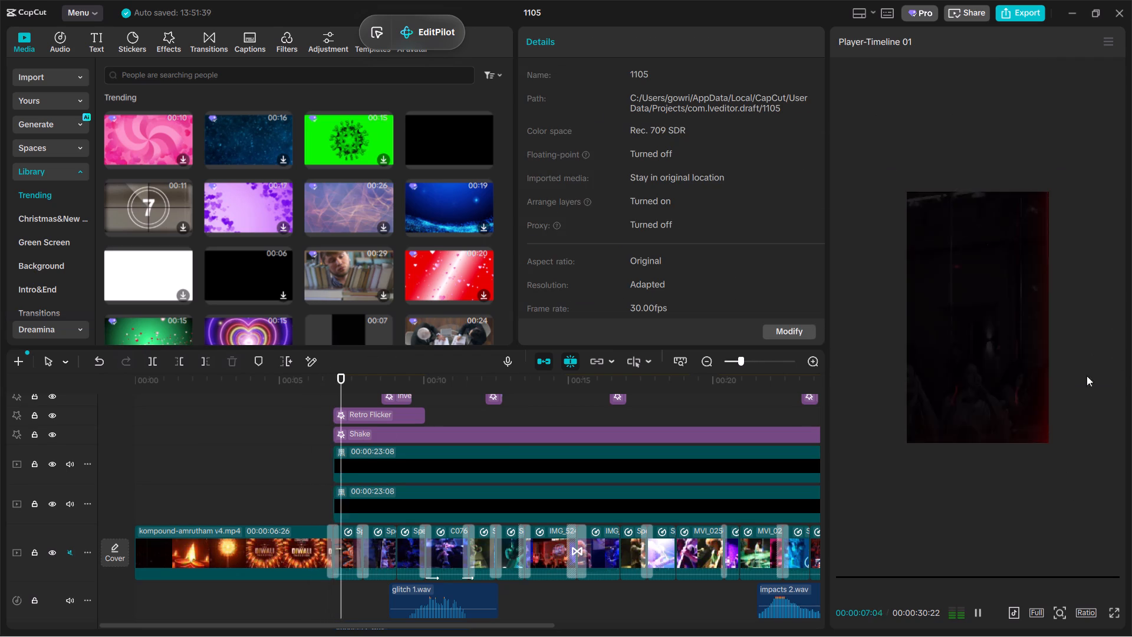
ctrl+scroll(1054, 376, up, 10)
ctrl+scroll(1017, 386, down, 11)
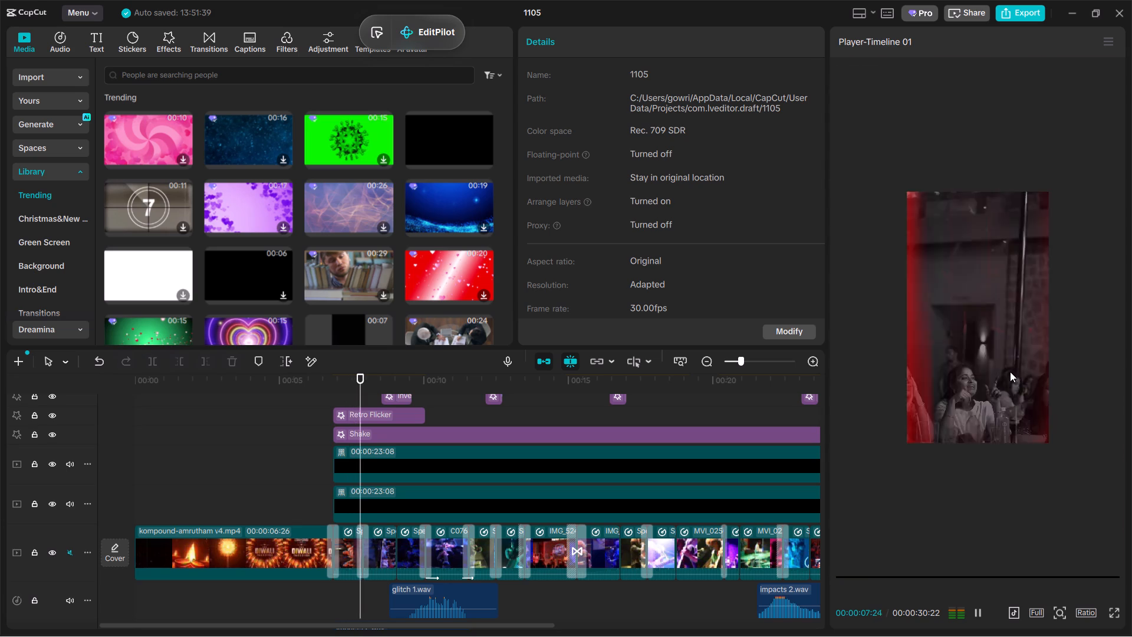
scroll(993, 419, up, 2)
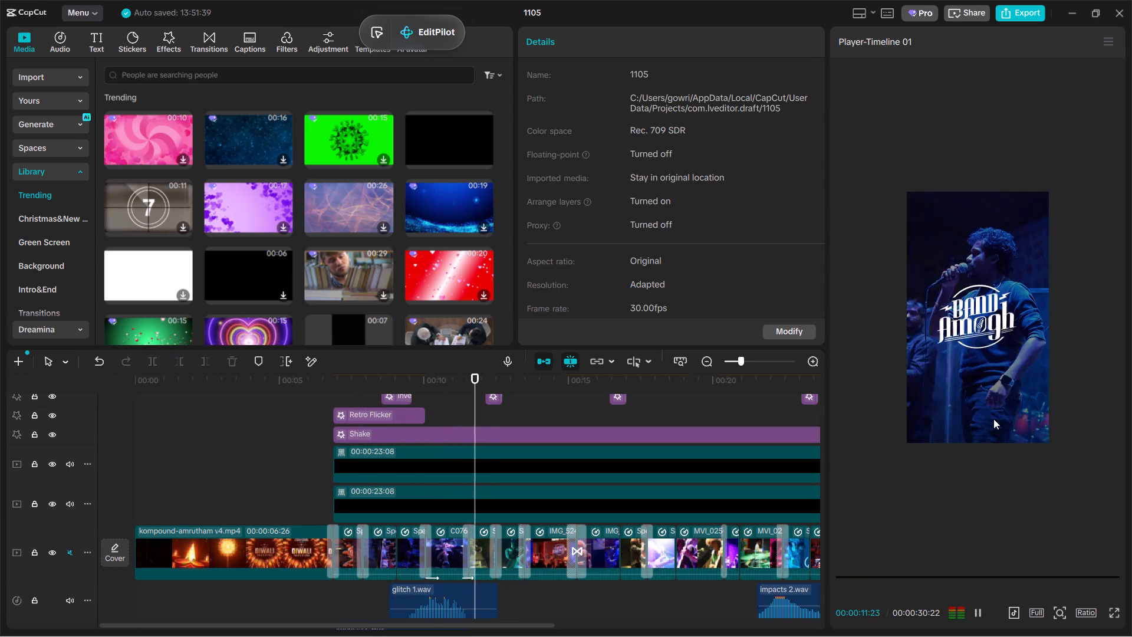
scroll(720, 500, up, 3)
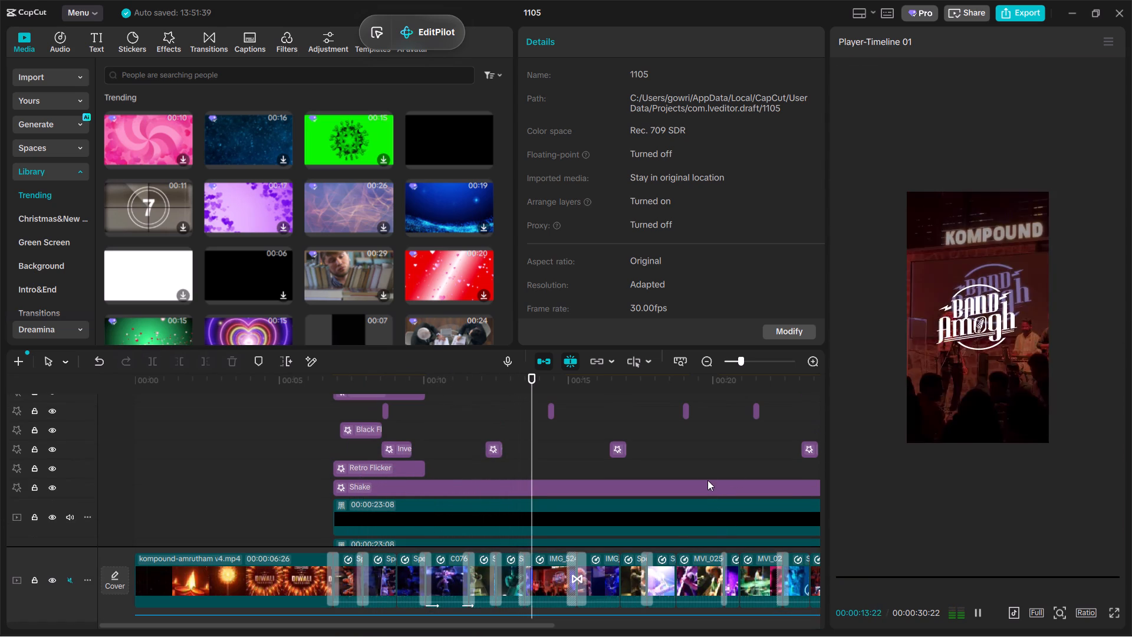
scroll(604, 467, down, 3)
ctrl+scroll(602, 467, up, 3)
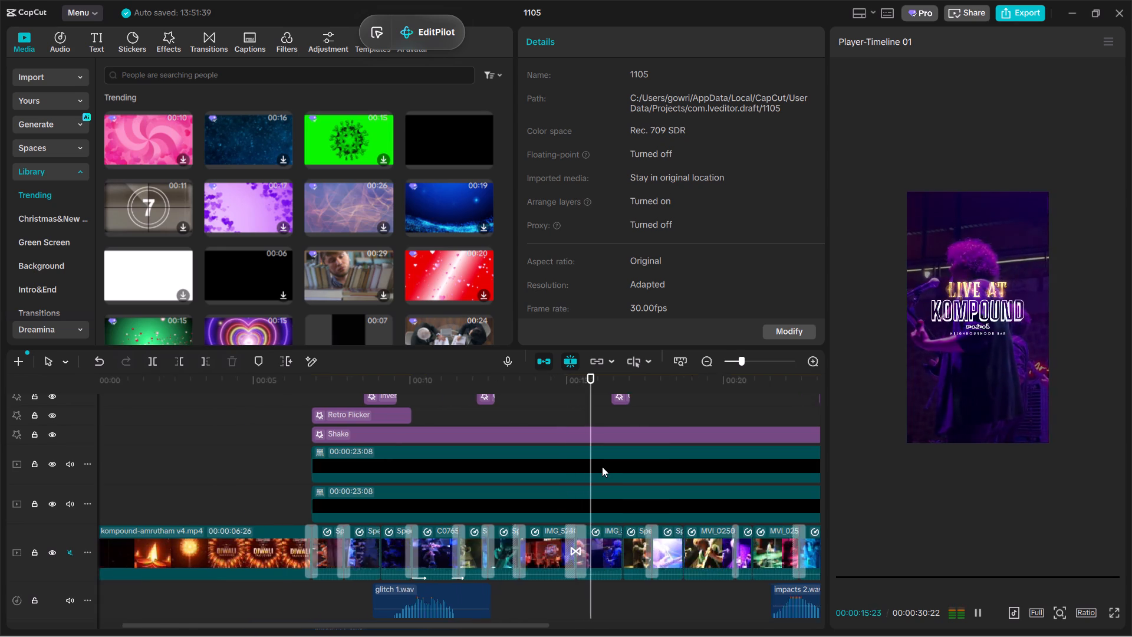
ctrl+scroll(602, 467, up, 2)
ctrl+scroll(602, 467, down, 9)
ctrl+scroll(602, 467, up, 9)
key(space)
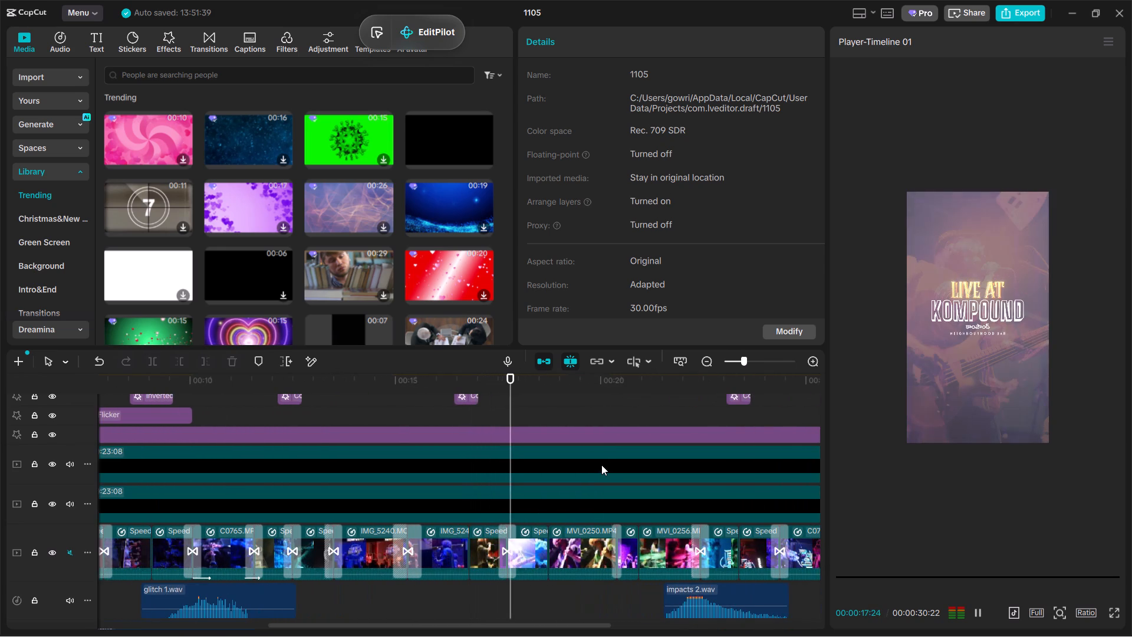
Select the LIVE AT title and the 4k Logo_white image together and move them slightly down in the frame.
scroll(582, 464, up, 3)
scroll(467, 484, down, 1)
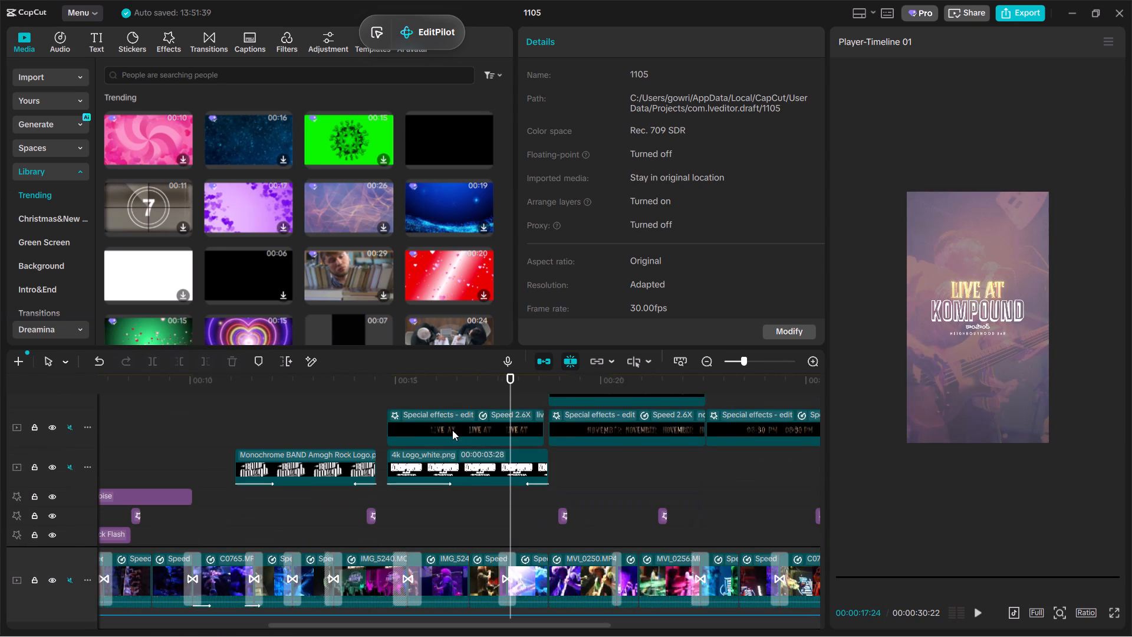
scroll(452, 430, down, 1)
drag(458, 412, 475, 504)
scroll(962, 308, down, 1)
drag(962, 308, 965, 327)
scroll(965, 329, down, 1)
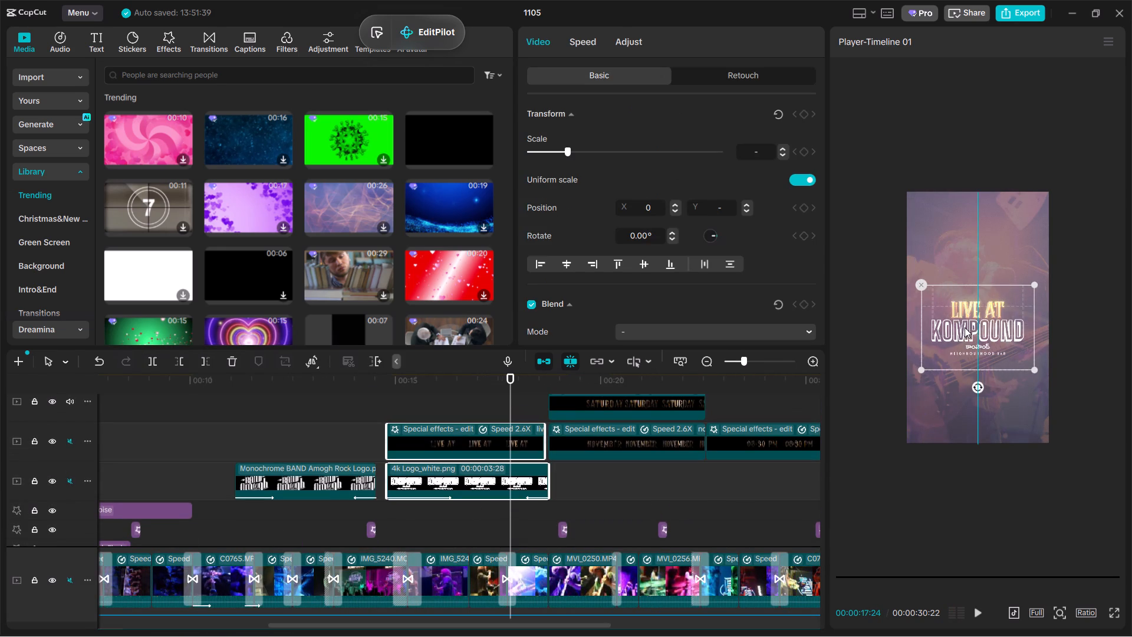
drag(965, 327, 965, 318)
scroll(965, 323, down, 3)
scroll(376, 441, down, 1)
click(351, 412)
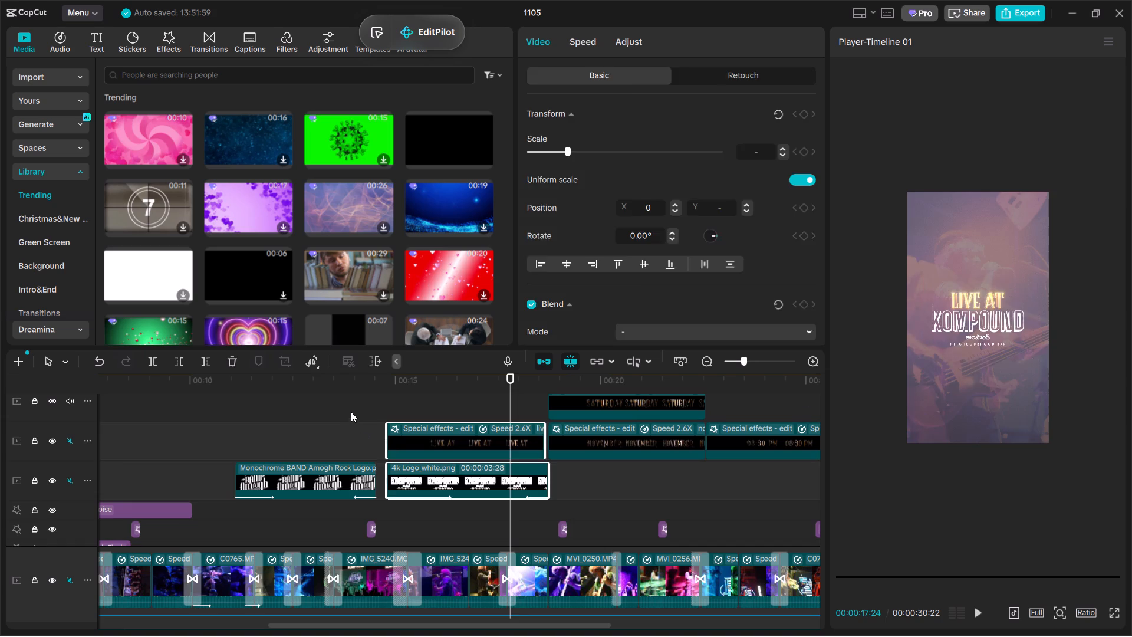
Play the promo through to its end, then replay it from an earlier point to review the titles and overlays.
key(space)
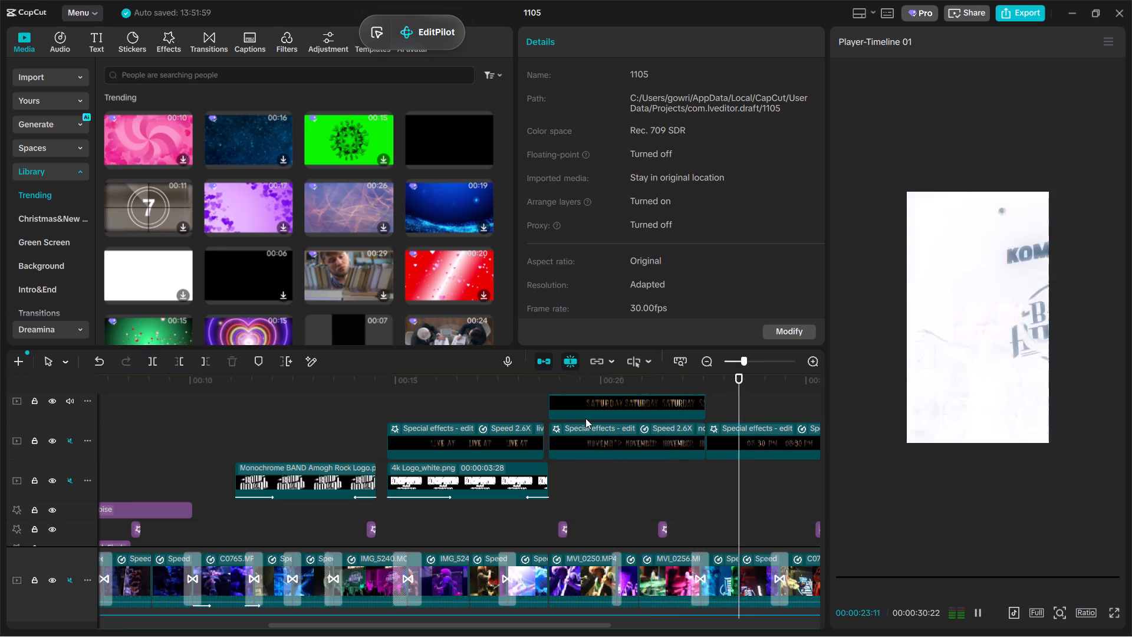
scroll(585, 418, left, 1)
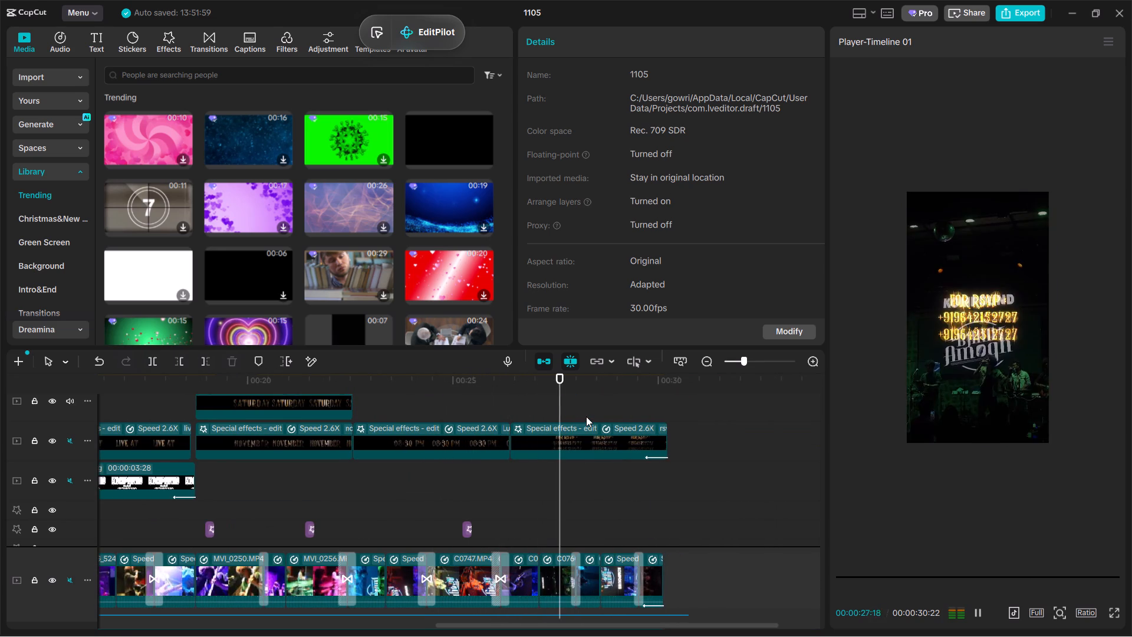
scroll(586, 416, left, 1)
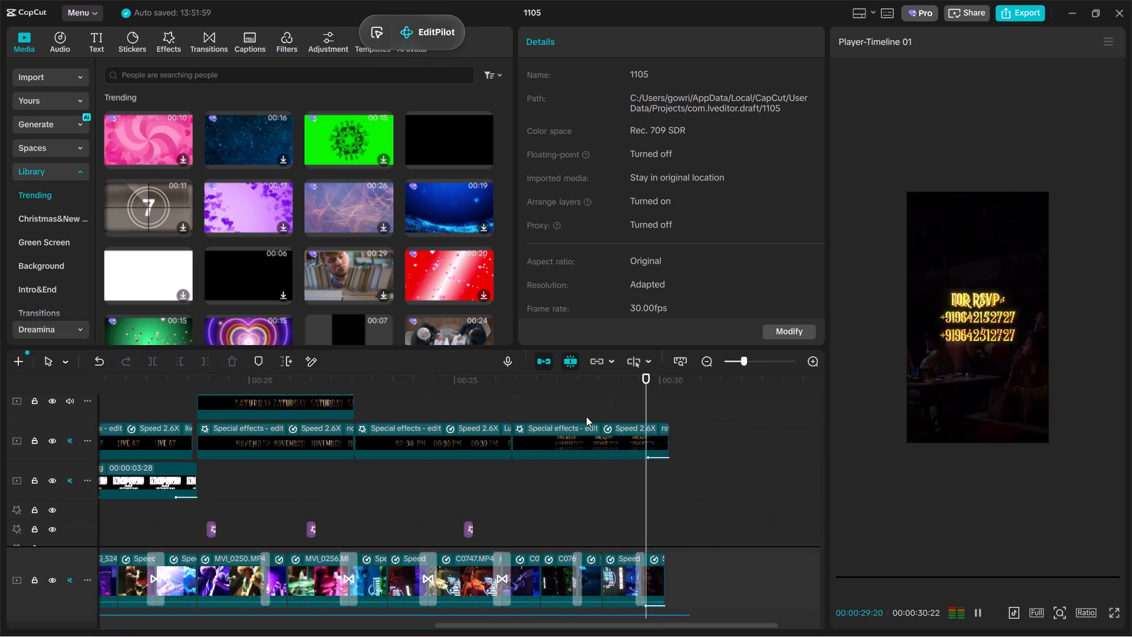
scroll(586, 416, left, 1)
scroll(651, 284, left, 1)
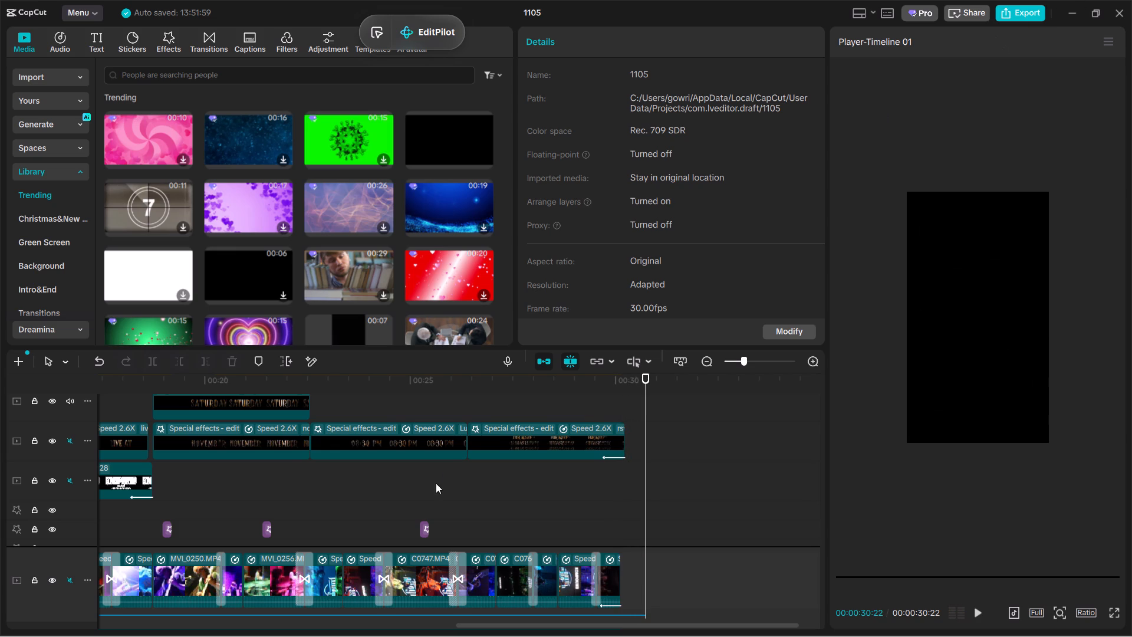
scroll(436, 483, left, 1)
click(436, 482)
drag(436, 482, 0, 459)
scroll(0, 483, left, 1)
key(space)
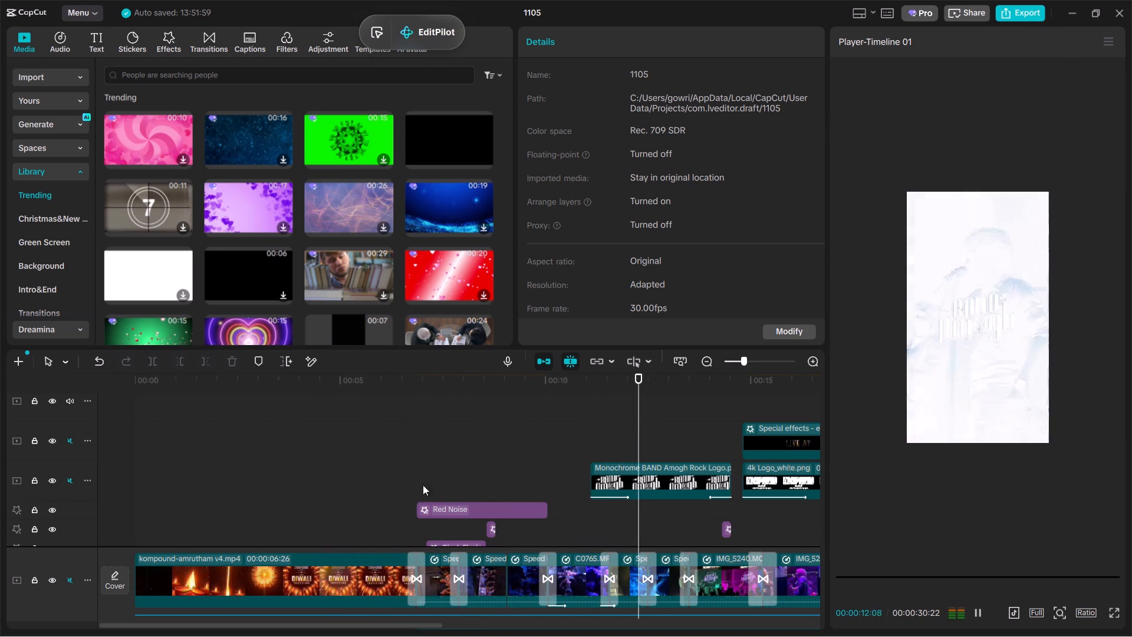
Add the favorite 4K filter on a track above the titles, starting where the kompound-amrutham v4 clip ends.
scroll(422, 499, up, 4)
click(301, 47)
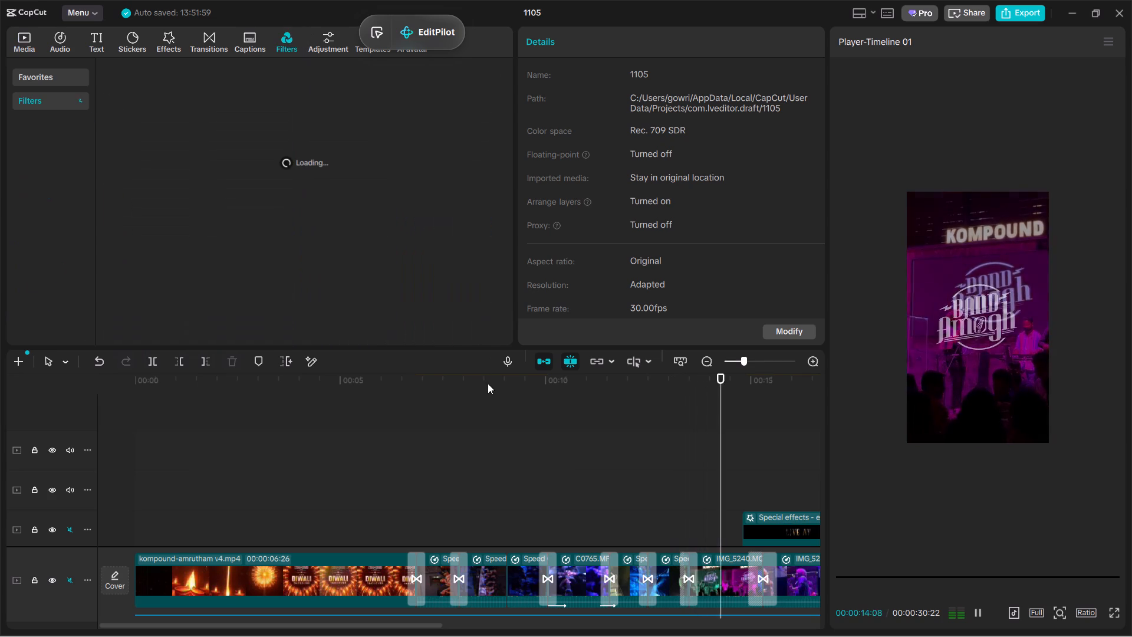
click(58, 87)
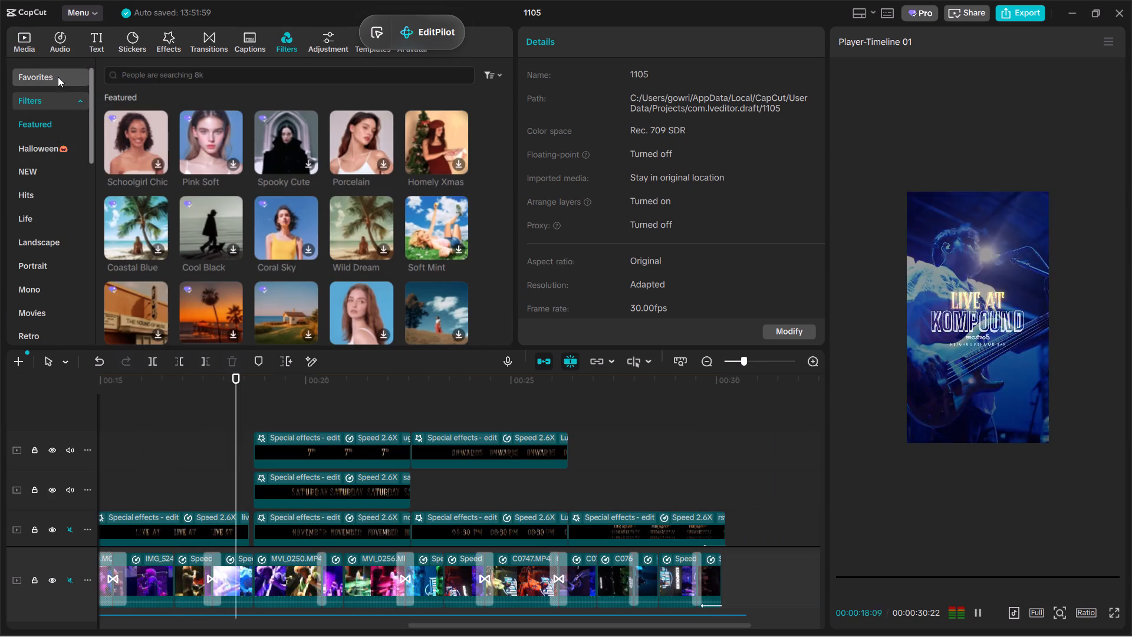
click(57, 75)
click(190, 439)
drag(189, 438, 430, 444)
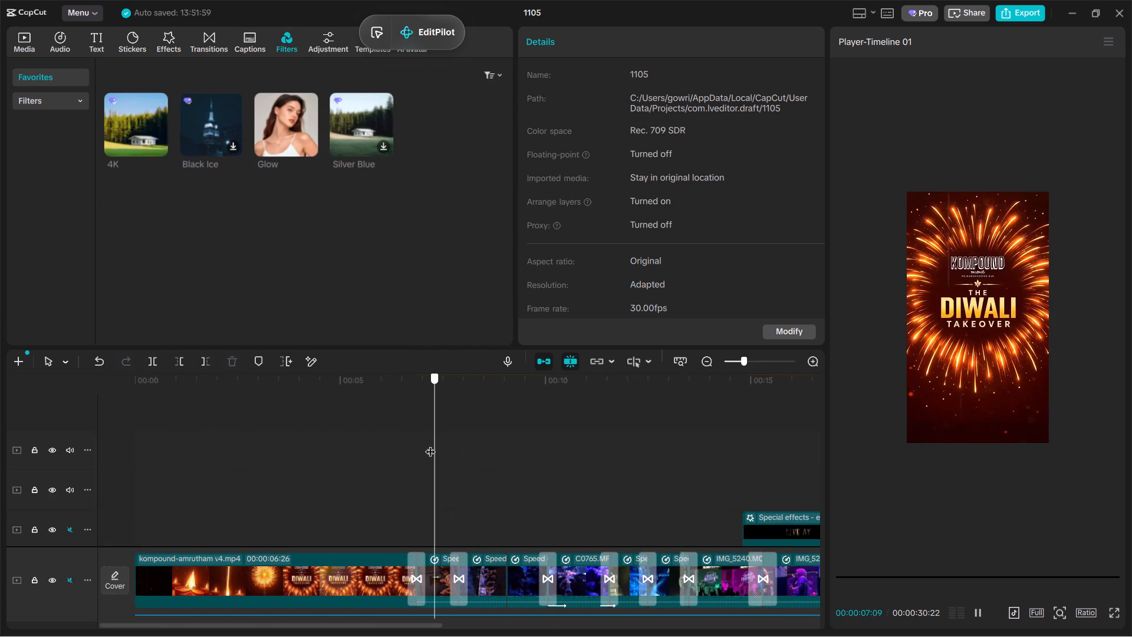
drag(430, 444, 417, 447)
drag(114, 137, 417, 429)
Add the favorite Glow filter on a track above the 4K filter, aligned to the same start.
drag(318, 125, 463, 405)
drag(278, 126, 420, 357)
drag(285, 129, 415, 382)
drag(271, 127, 415, 377)
drag(271, 111, 449, 349)
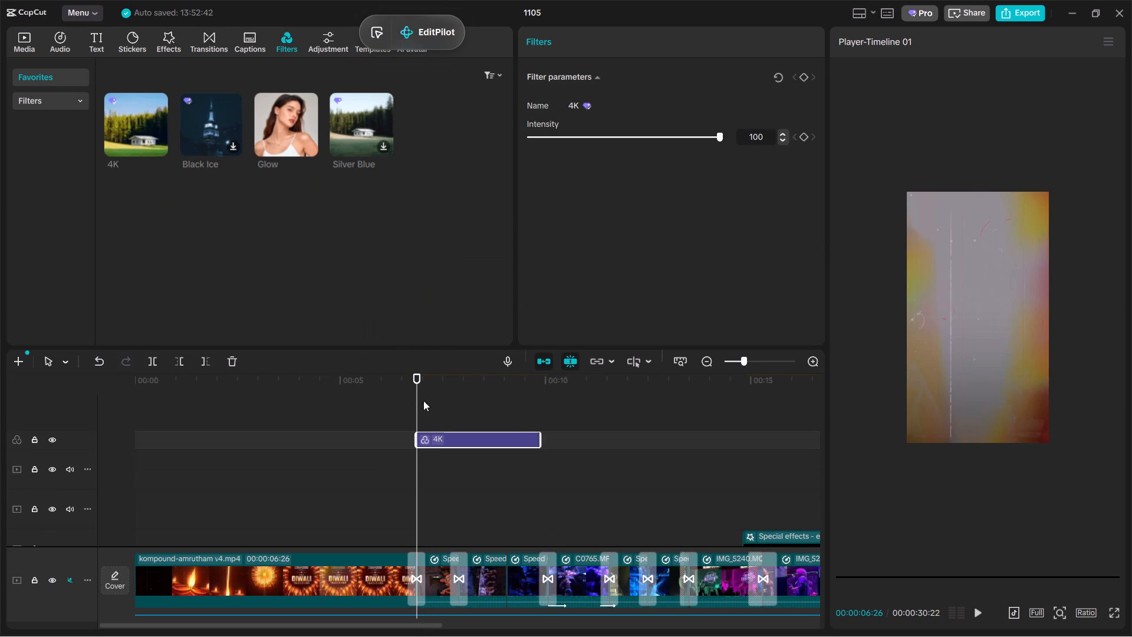
drag(275, 136, 426, 409)
right_drag(416, 253, 449, 395)
right_click(448, 396)
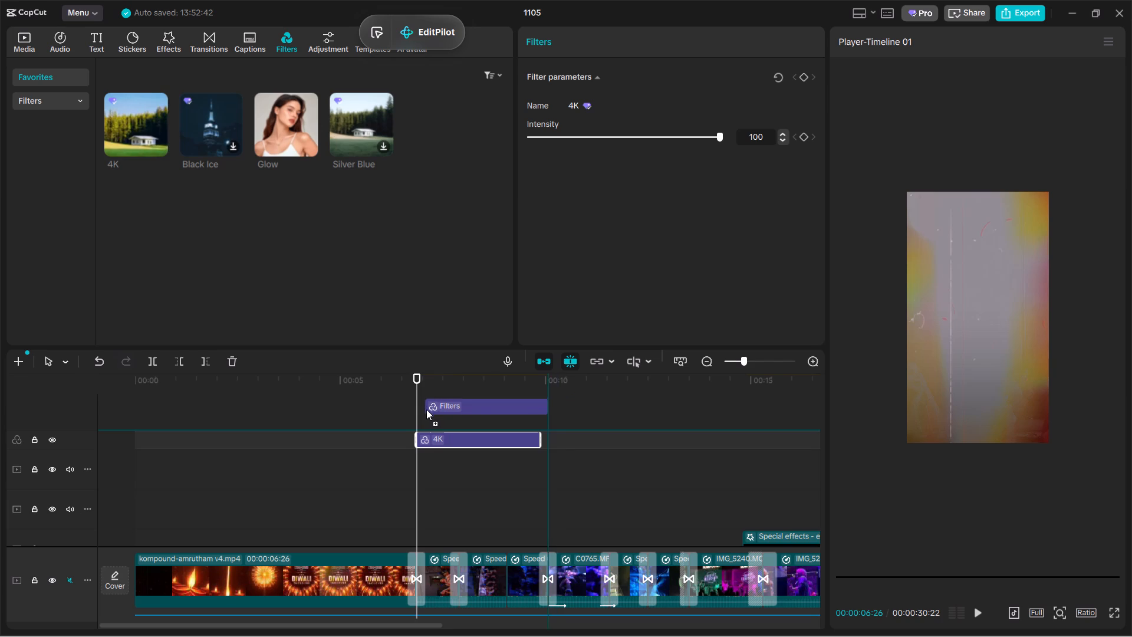
drag(426, 409, 419, 417)
right_click(421, 414)
Extend the Glow and 4K filters together to the end of the main footage, at about 30 seconds.
drag(551, 477, 528, 423)
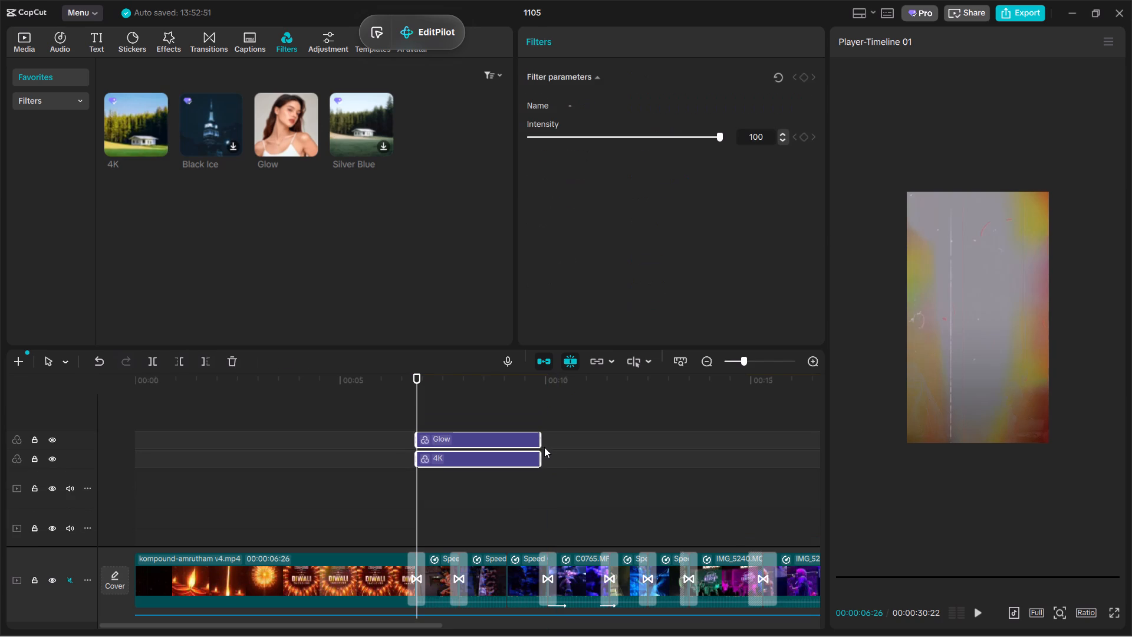
drag(540, 441, 735, 471)
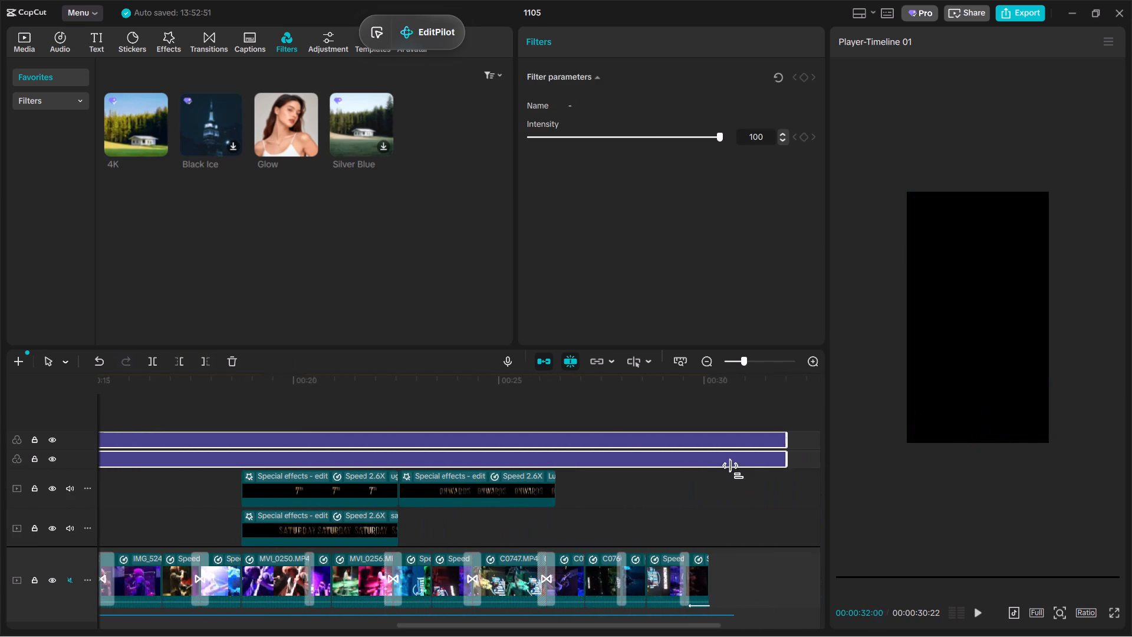
drag(735, 471, 705, 481)
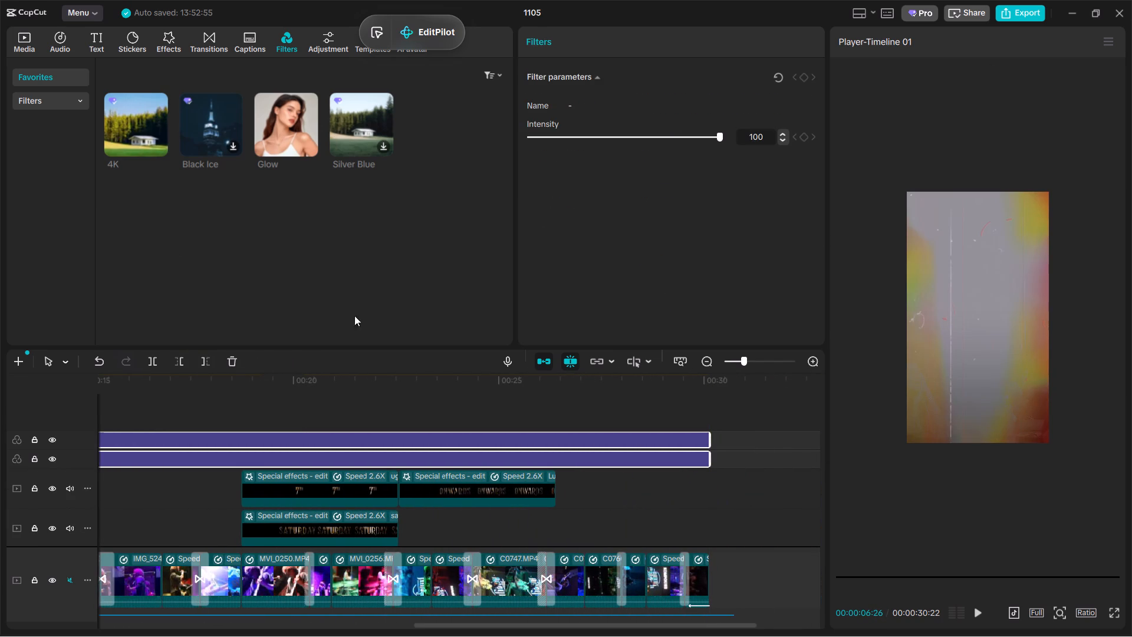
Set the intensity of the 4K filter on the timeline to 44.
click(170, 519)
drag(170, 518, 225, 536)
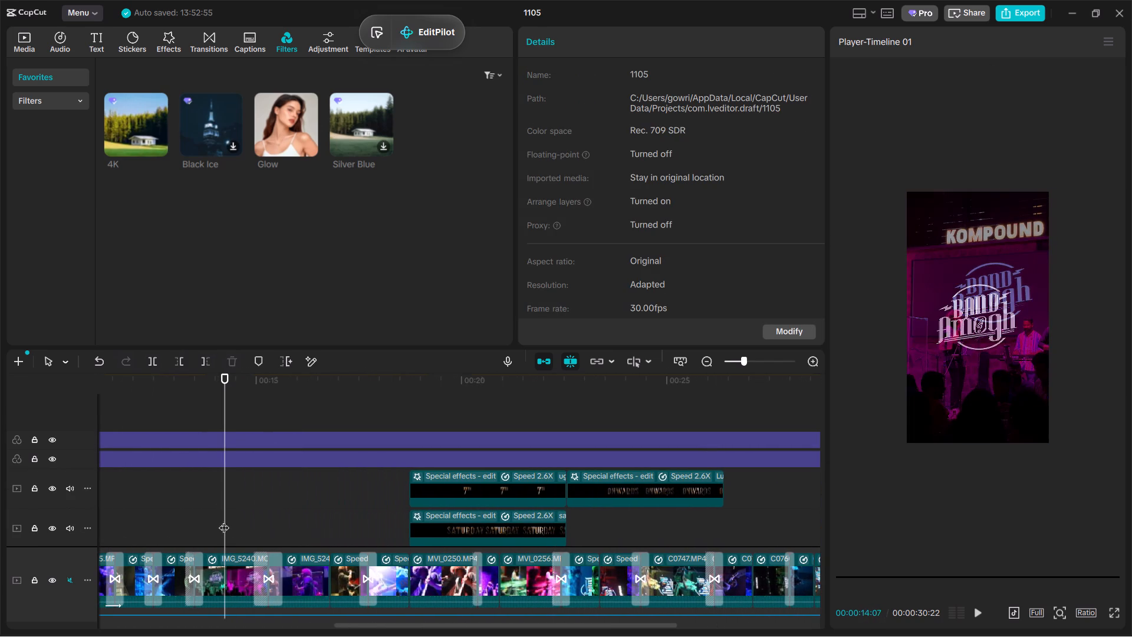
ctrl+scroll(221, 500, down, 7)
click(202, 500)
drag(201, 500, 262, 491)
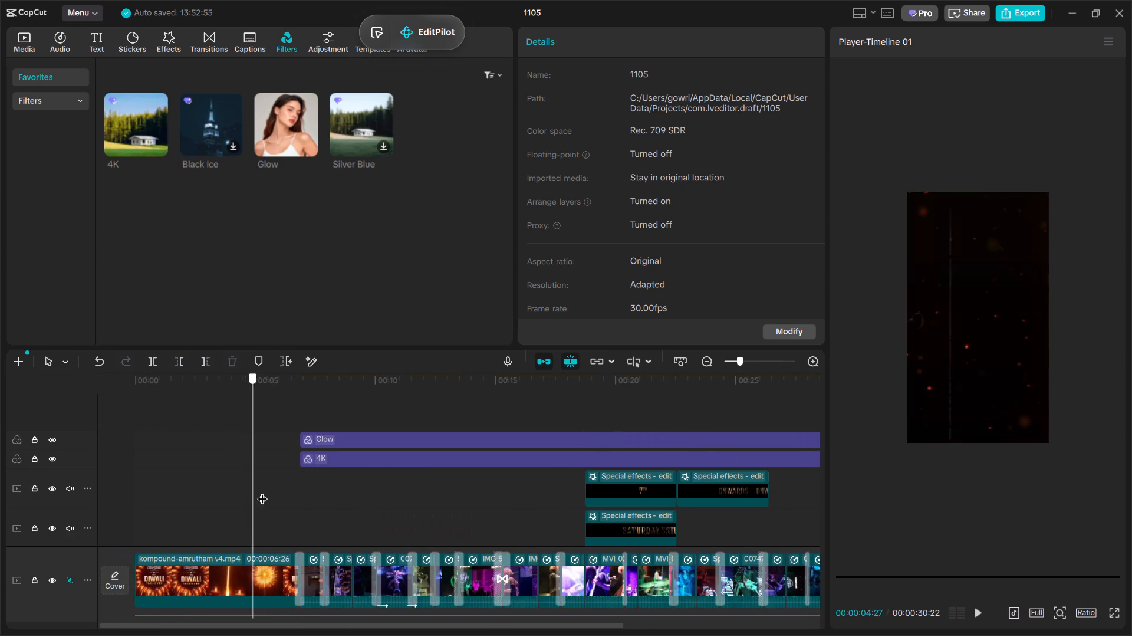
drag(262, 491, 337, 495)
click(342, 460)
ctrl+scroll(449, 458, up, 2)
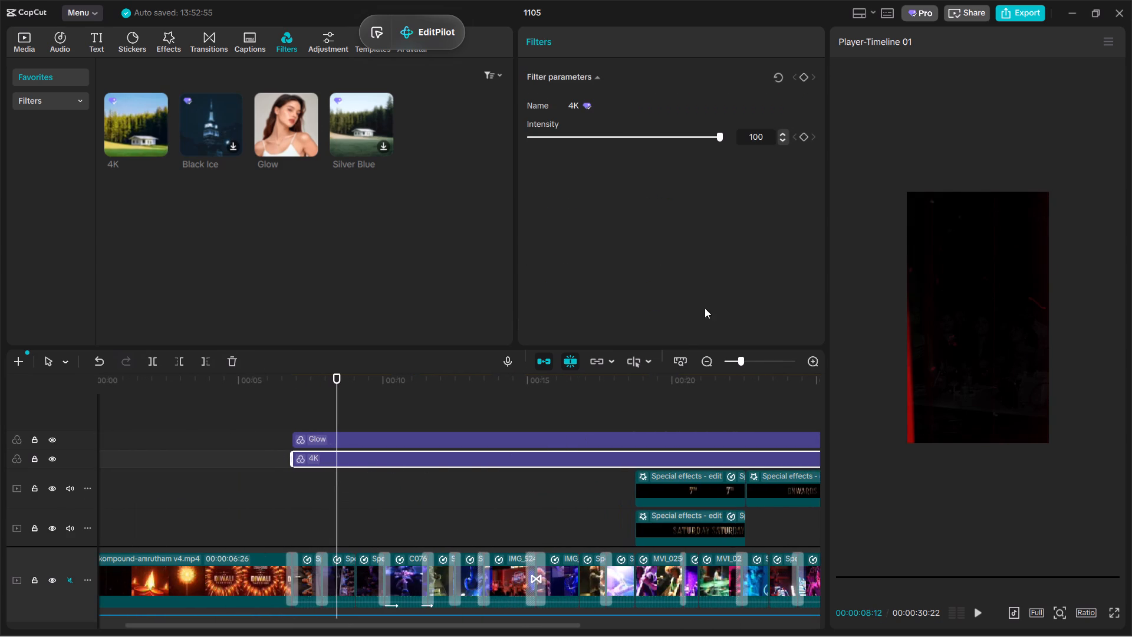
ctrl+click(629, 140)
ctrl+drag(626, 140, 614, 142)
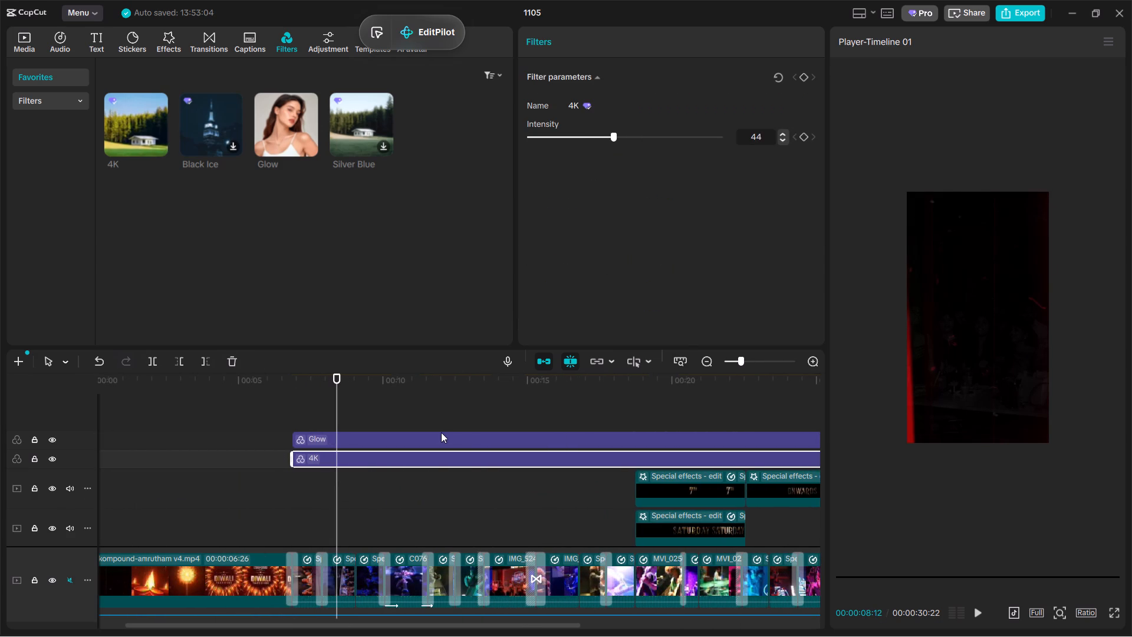
Select the Glow filter together with the 4K filter and set their shared intensity to 58.
ctrl+click(442, 437)
ctrl+click(640, 134)
ctrl+scroll(640, 134, up, 1)
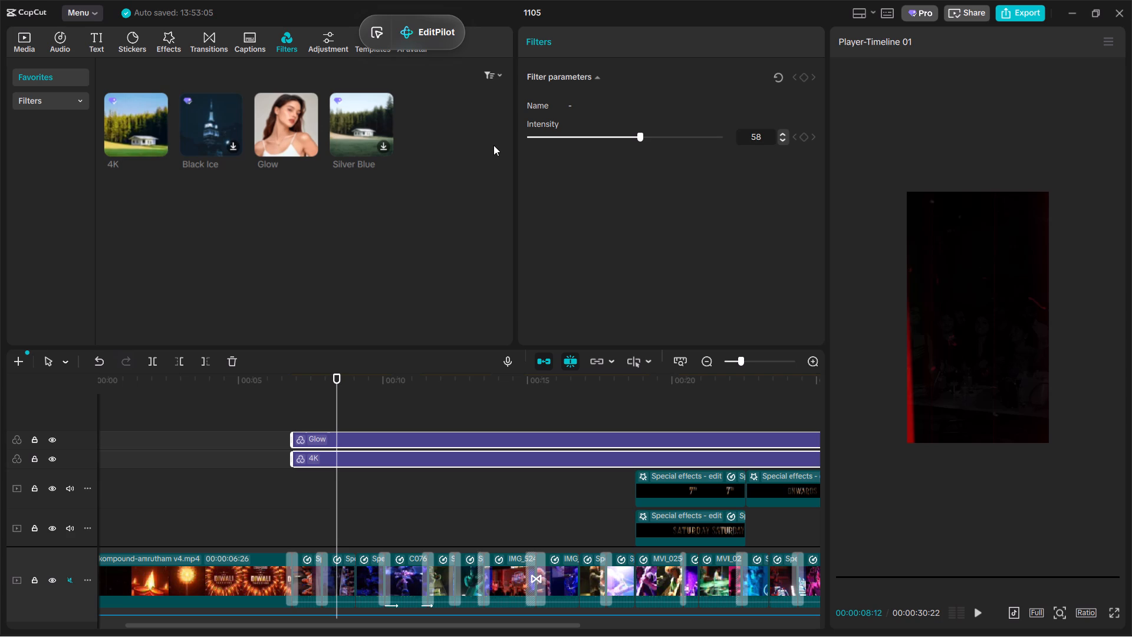
Select only the Glow filter on the timeline and set its intensity to 42.
double_click(328, 498)
click(348, 515)
click(341, 441)
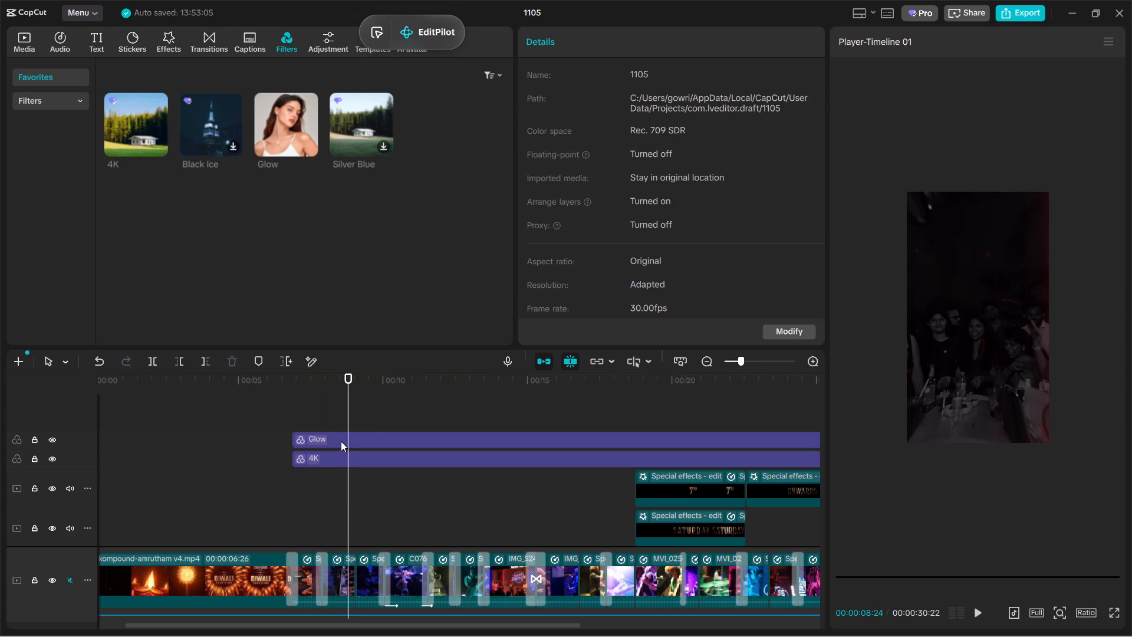
click(626, 132)
drag(622, 134, 607, 139)
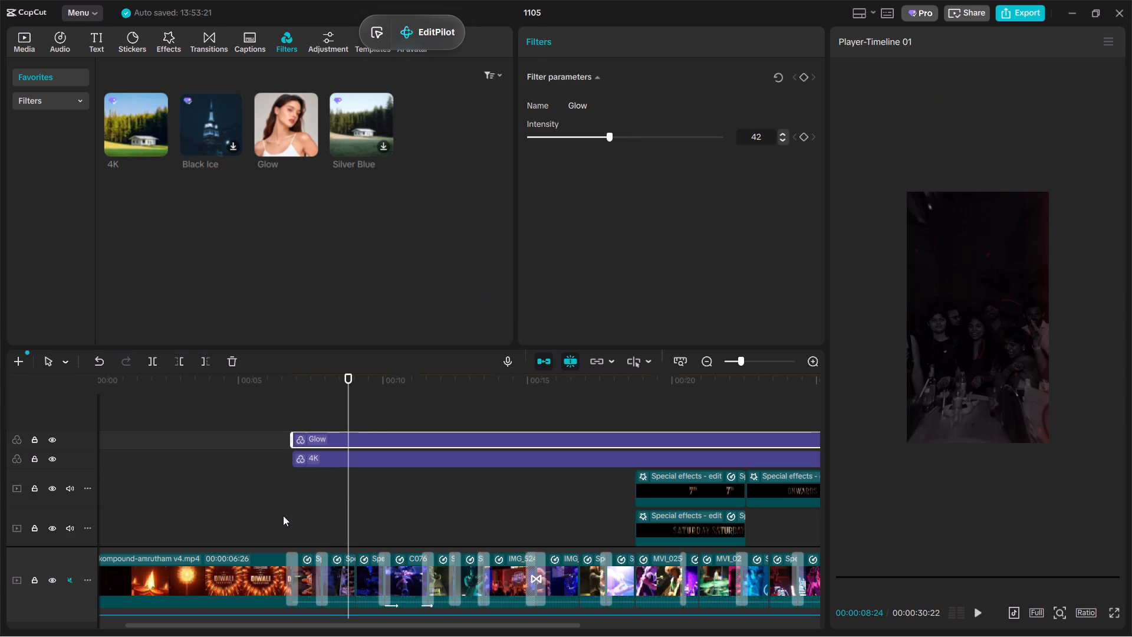
Scrub through the first seconds of the filtered footage and examine the effect tracks lying below the titles.
click(283, 515)
drag(284, 515, 309, 523)
click(309, 523)
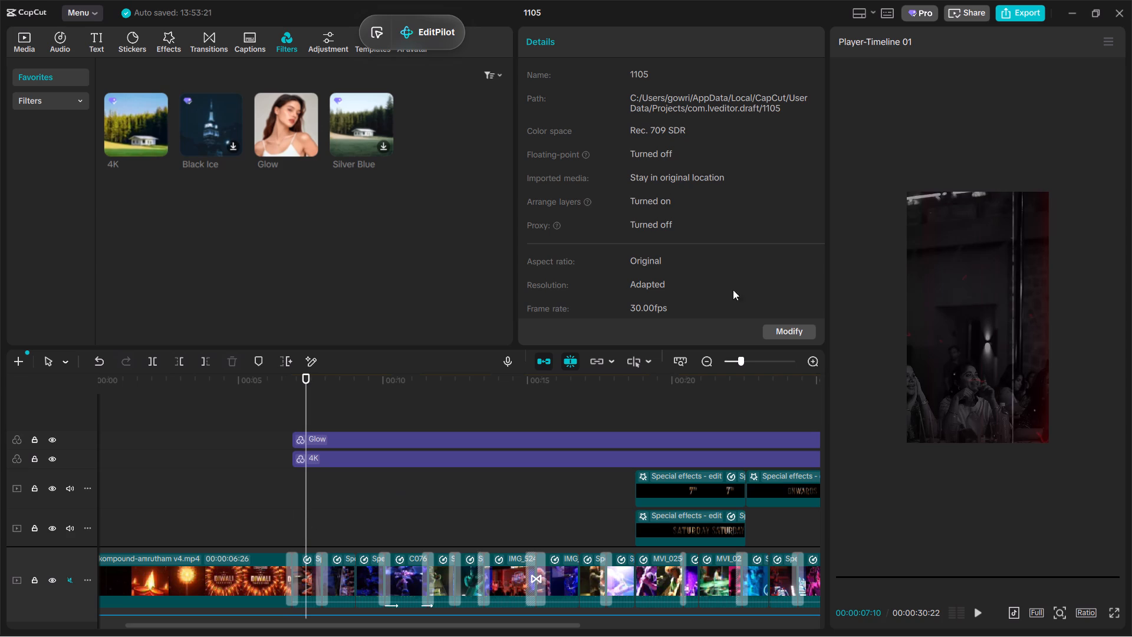
click(256, 482)
drag(256, 482, 327, 510)
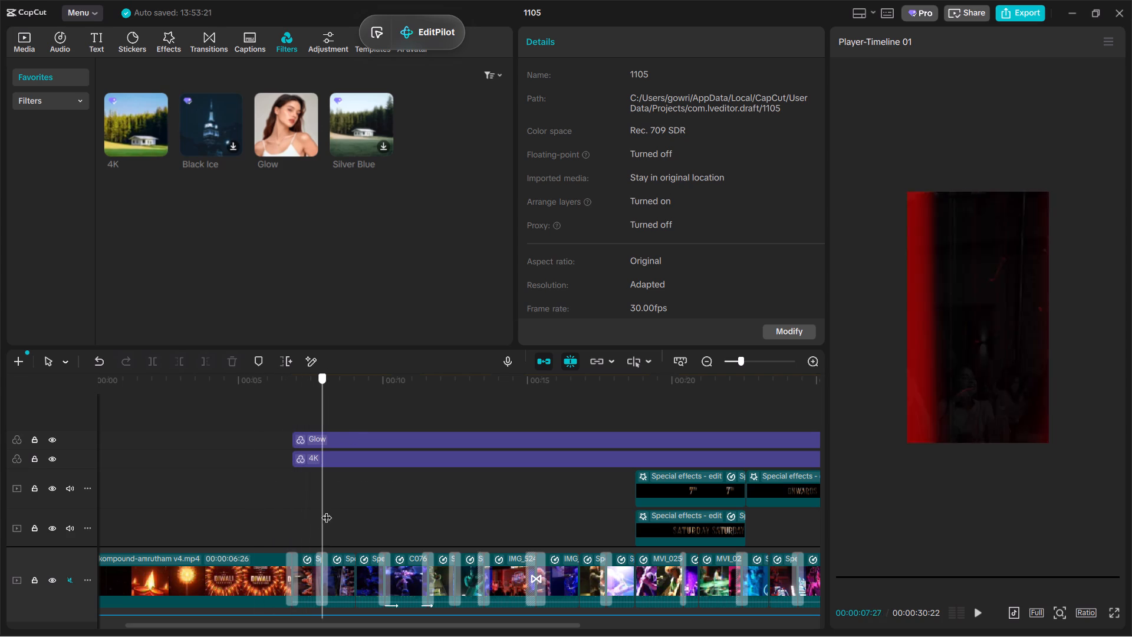
drag(327, 510, 358, 521)
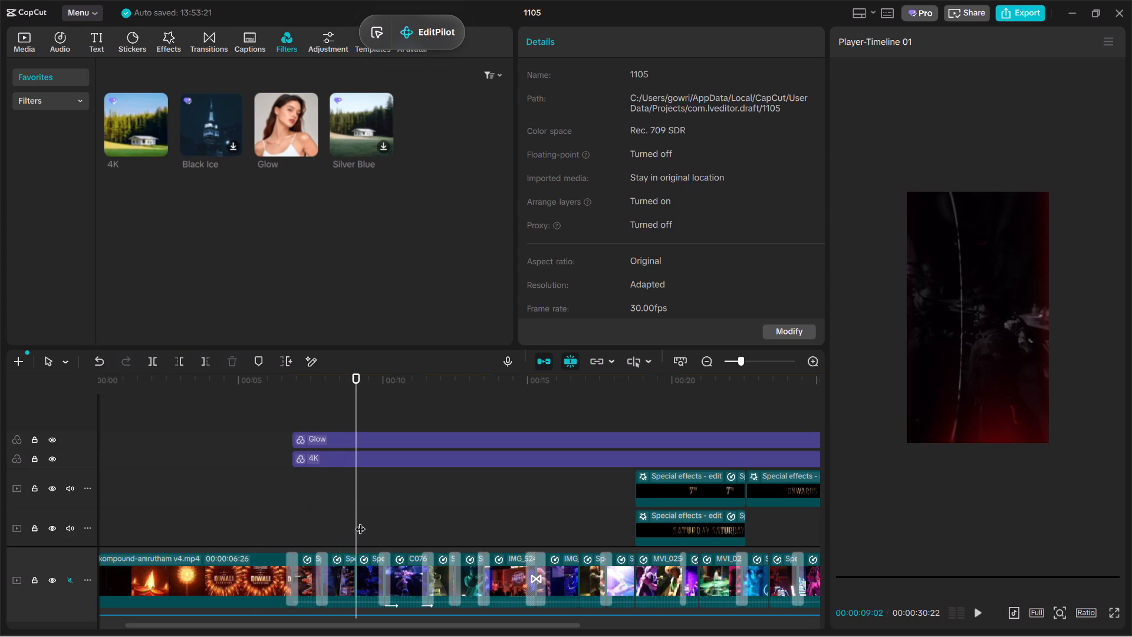
scroll(363, 521, down, 7)
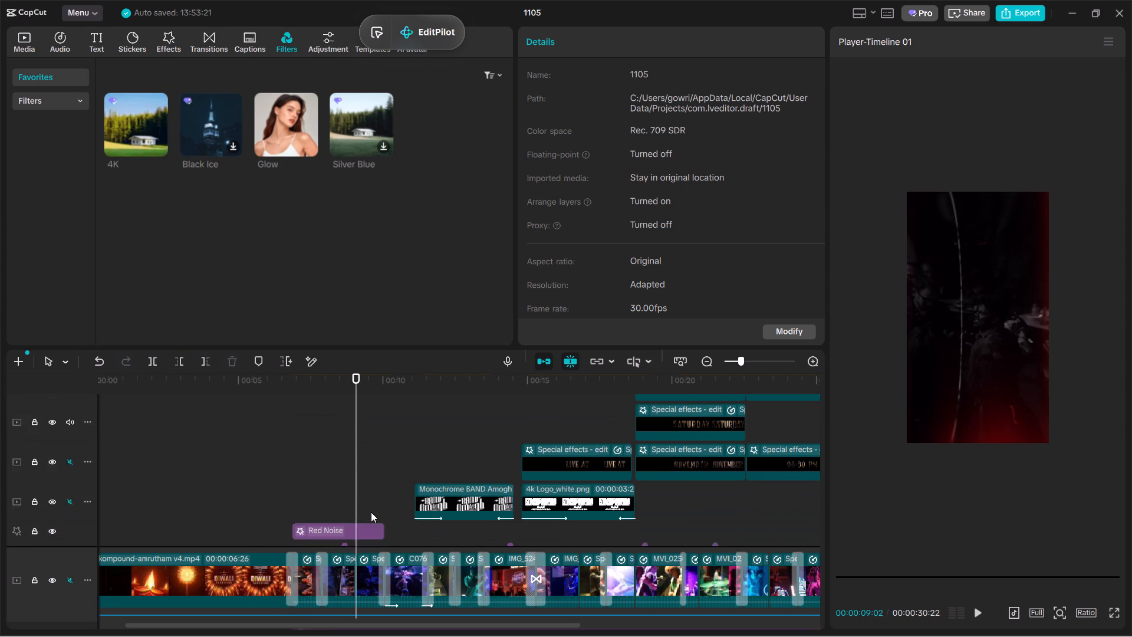
scroll(371, 512, down, 1)
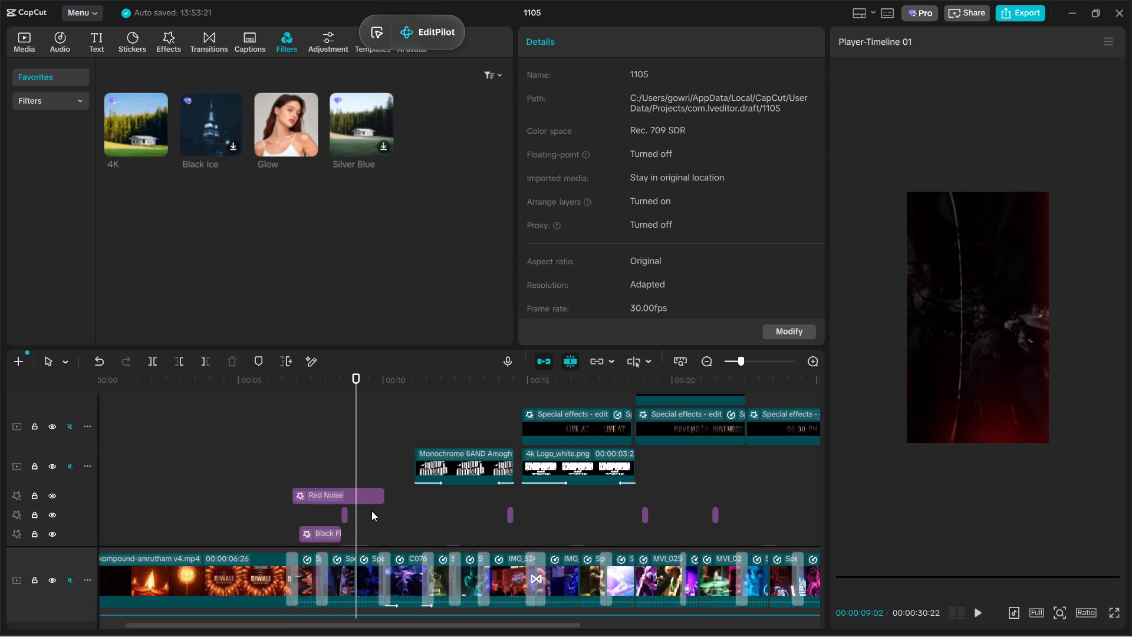
Play the promo from the end of the Diwali intro clip to the Live at Kompound title to review the filtered look.
click(279, 462)
drag(279, 462, 272, 466)
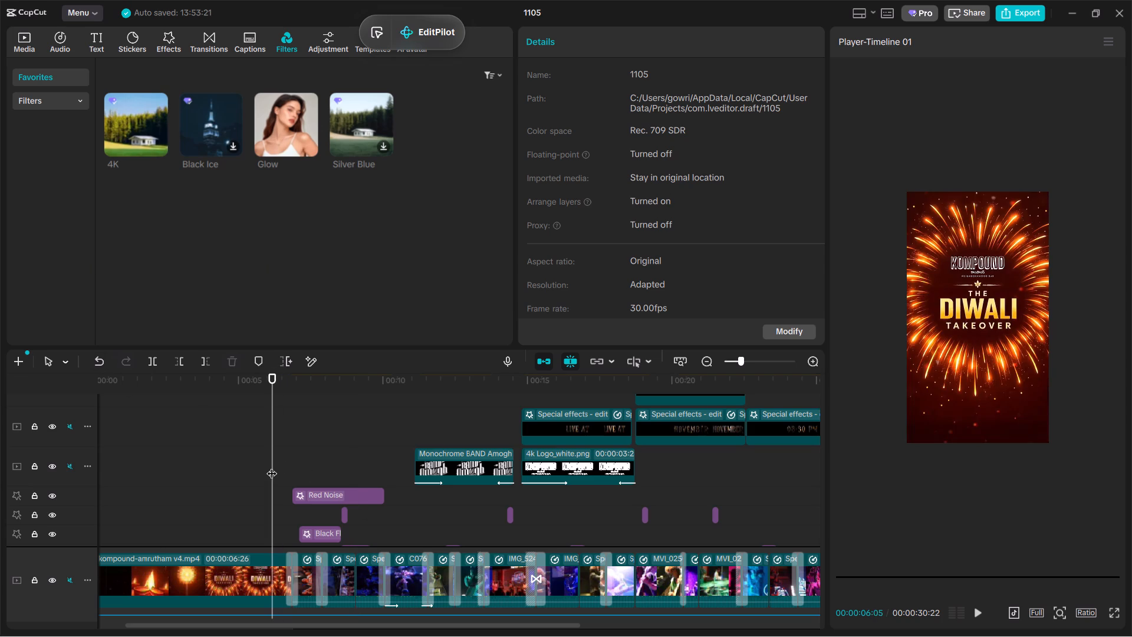
key(space)
key(space)
key(space)
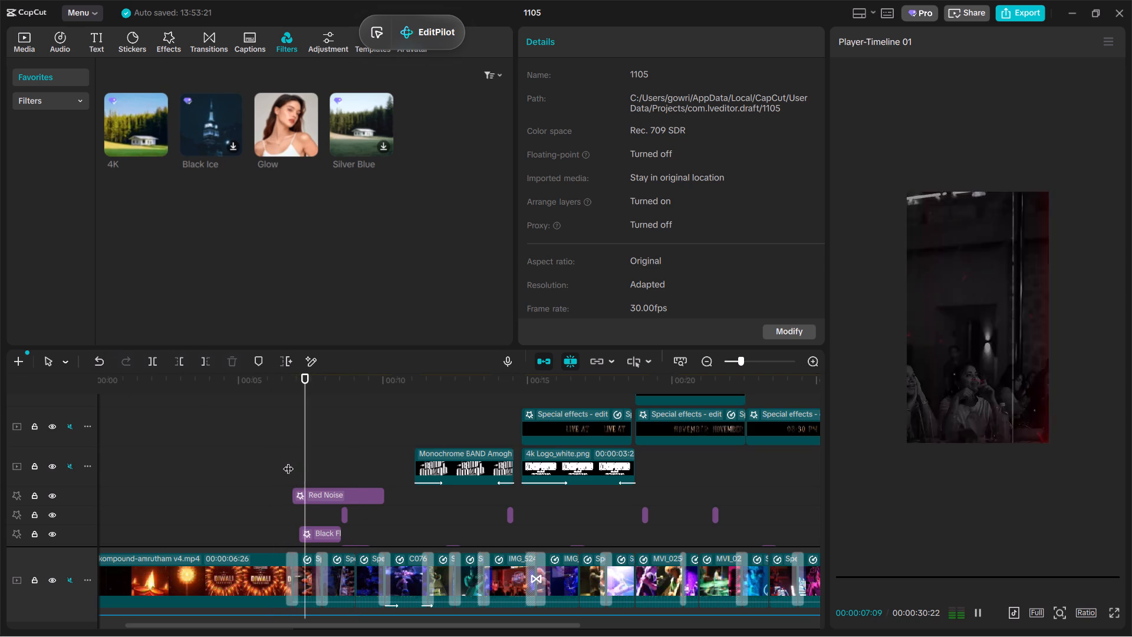
key(space)
scroll(358, 548, up, 5)
key(space)
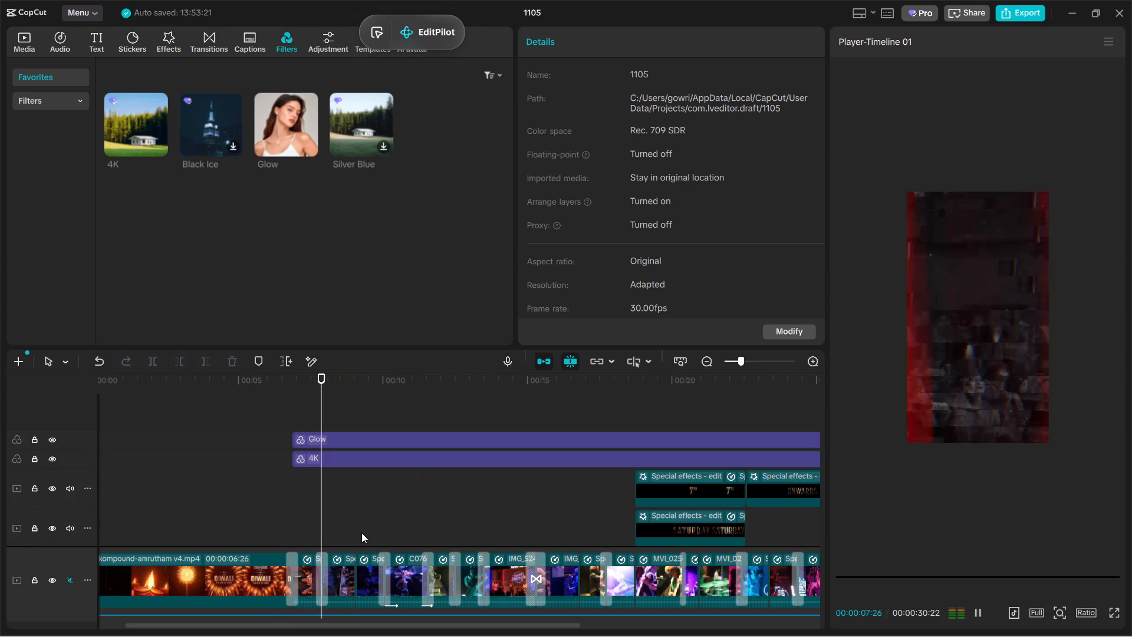
scroll(367, 516, down, 1)
scroll(370, 513, up, 1)
scroll(372, 509, down, 2)
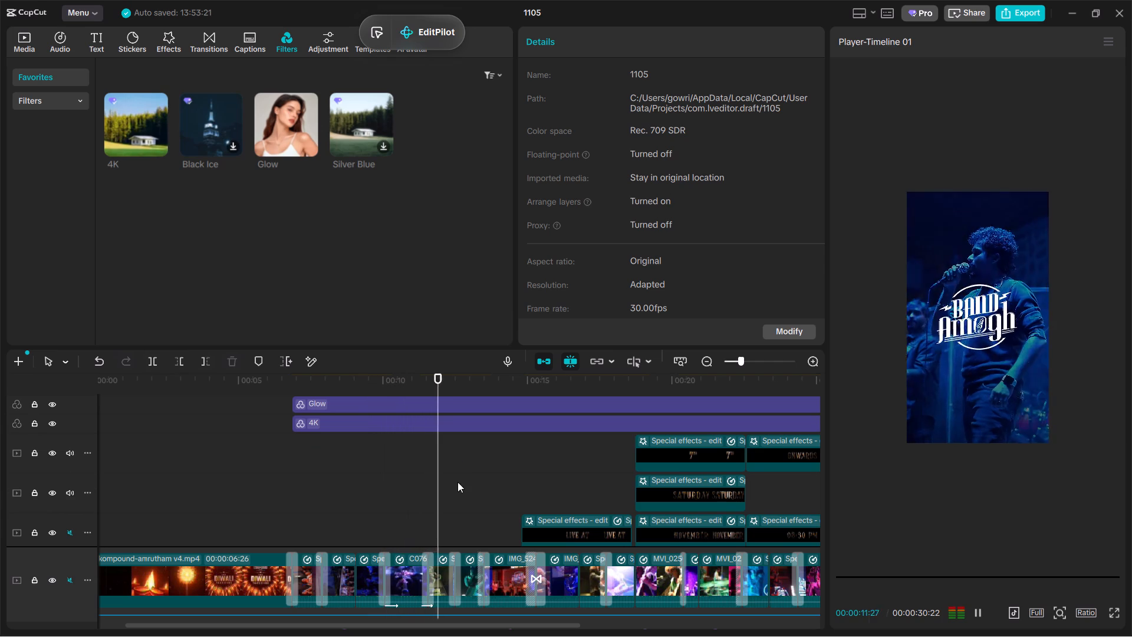
scroll(514, 526, down, 1)
scroll(514, 526, up, 2)
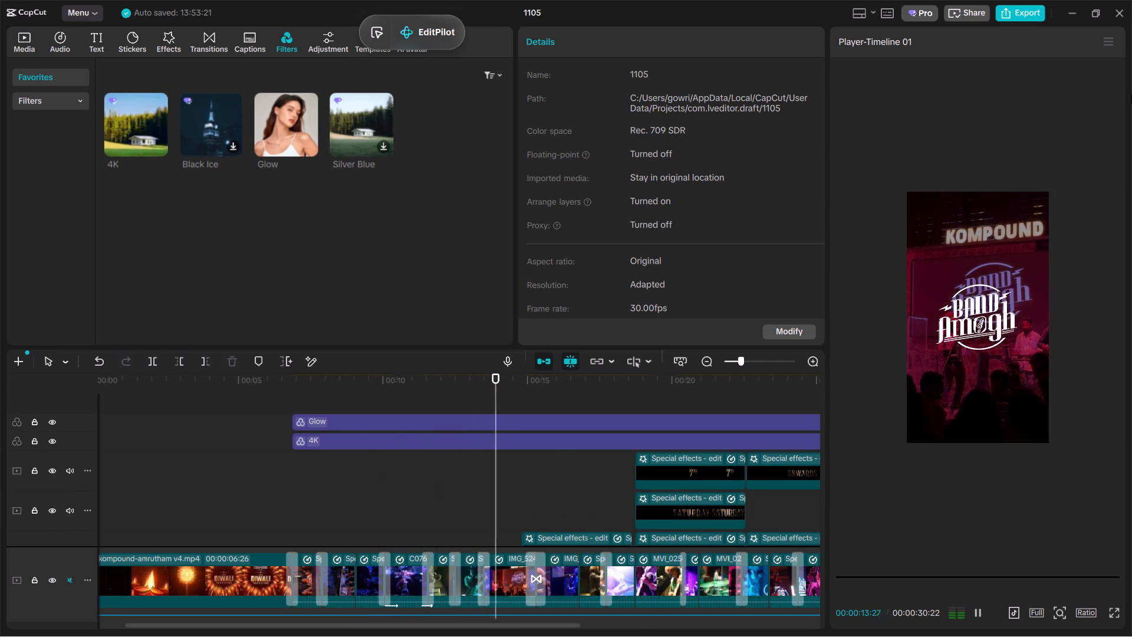
key(space)
key(space)
ctrl+scroll(761, 475, down, 4)
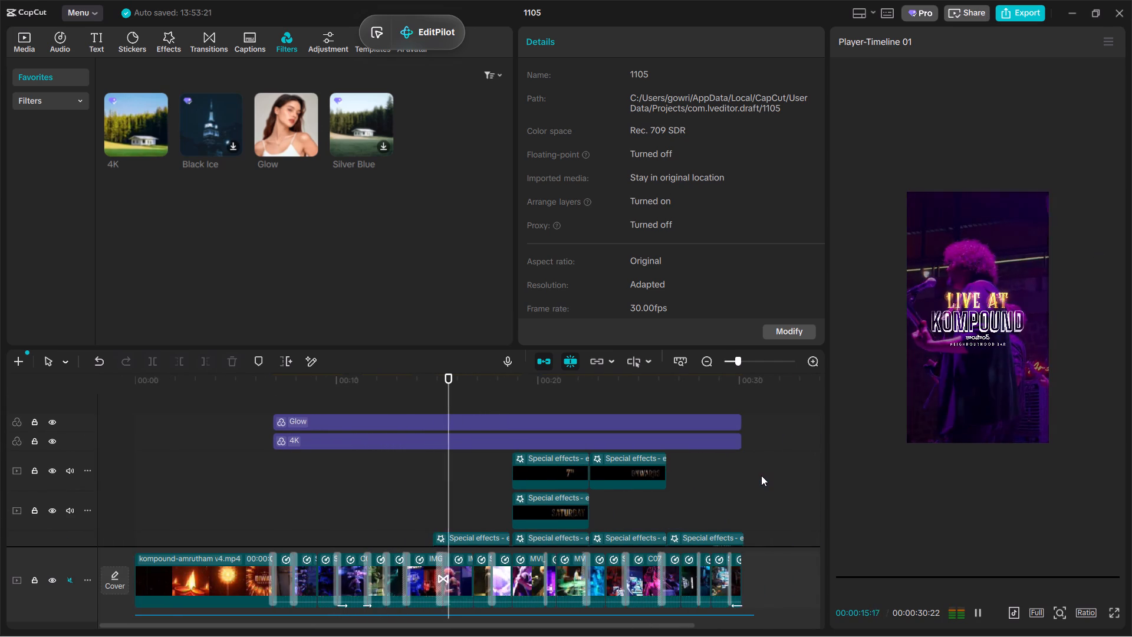
key(space)
Export the promo under the name kompound-amogh7th with the frame rate set to 60fps.
click(1032, 12)
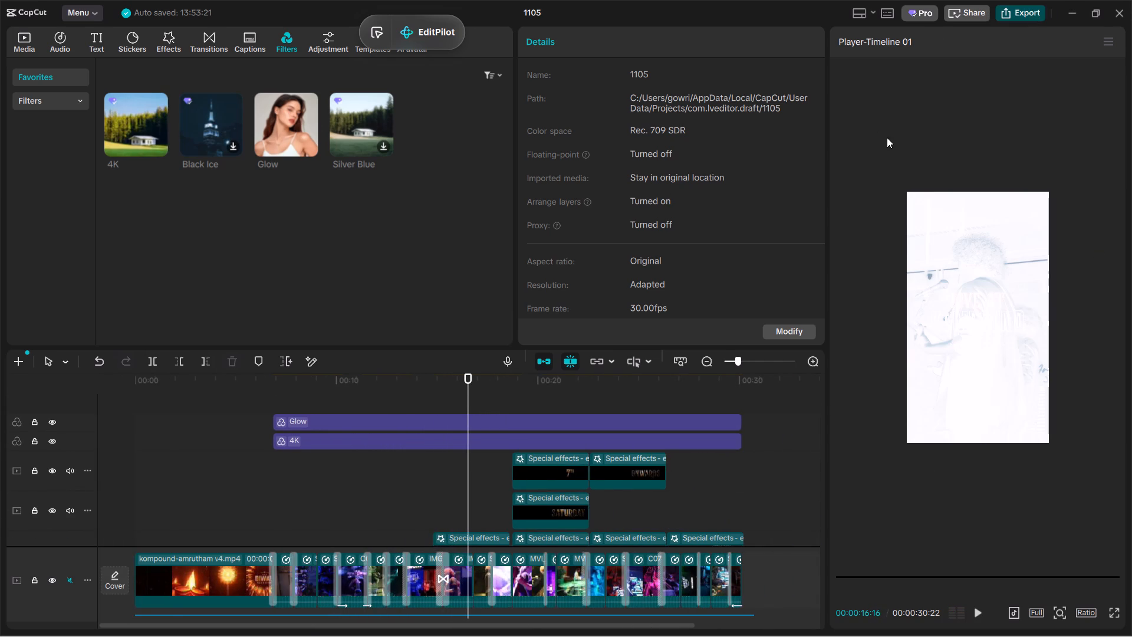
drag(710, 153, 440, 152)
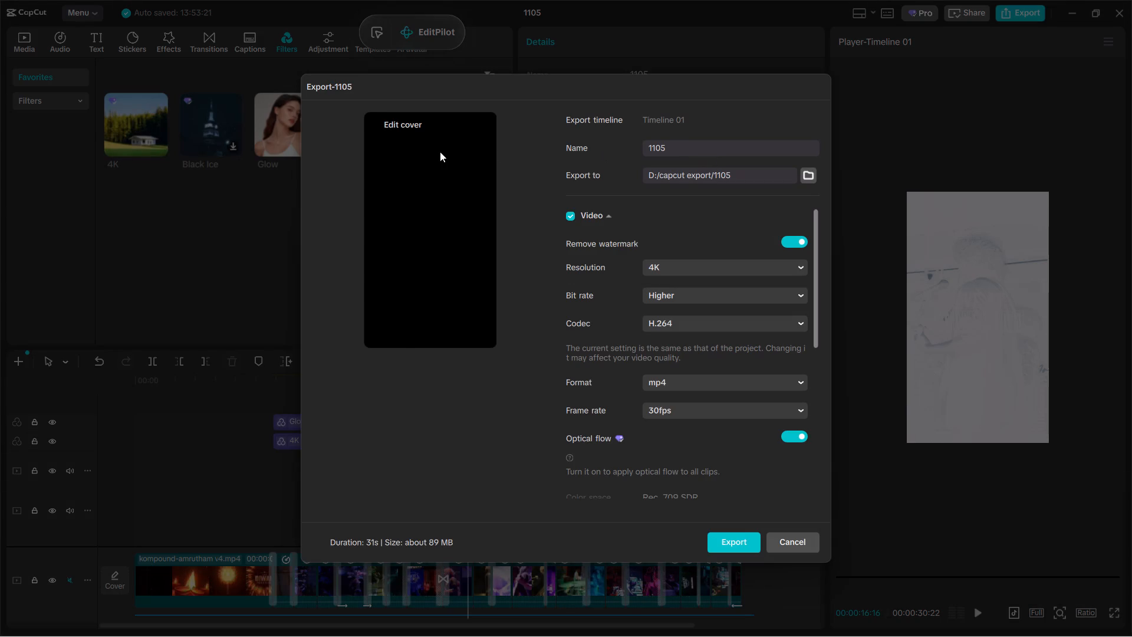
text(kompound-)
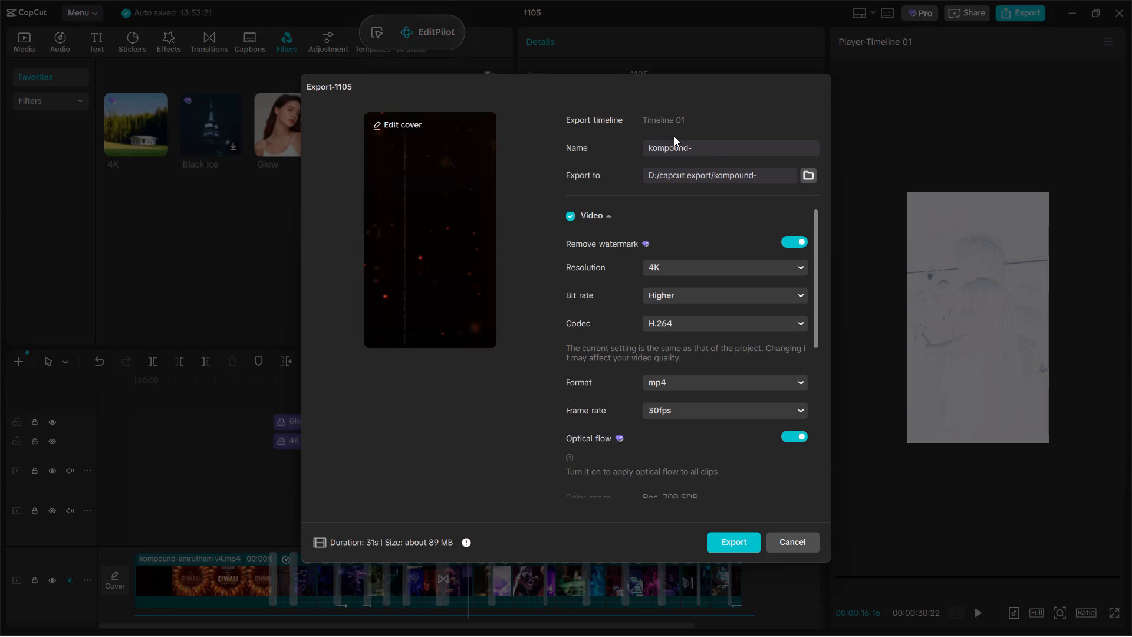
text(amogh7th)
click(717, 409)
click(709, 573)
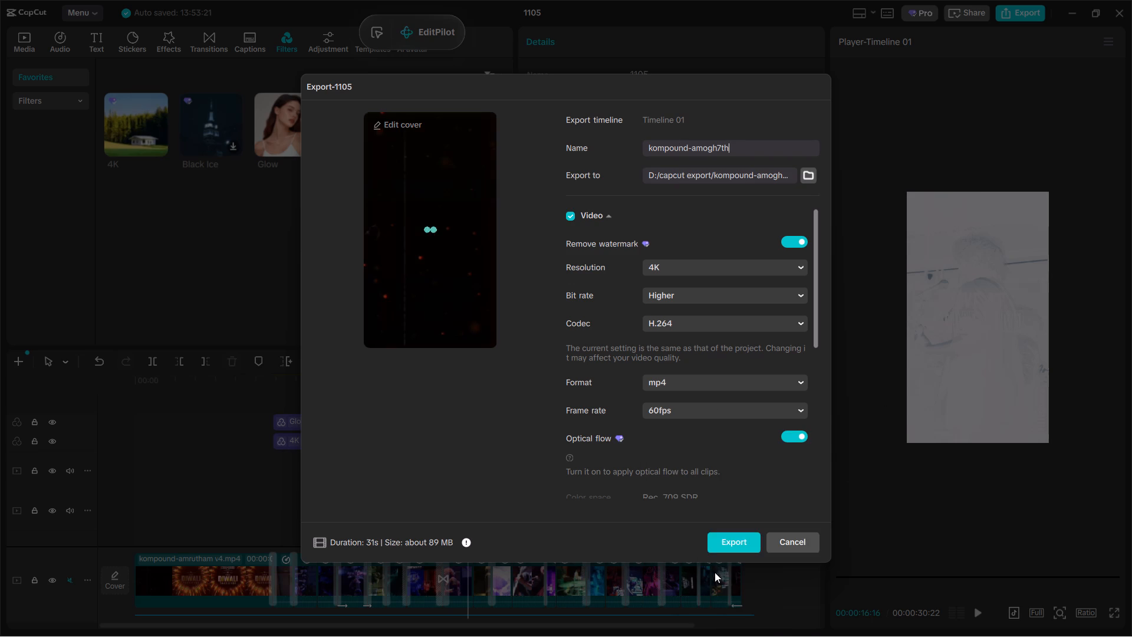
click(725, 549)
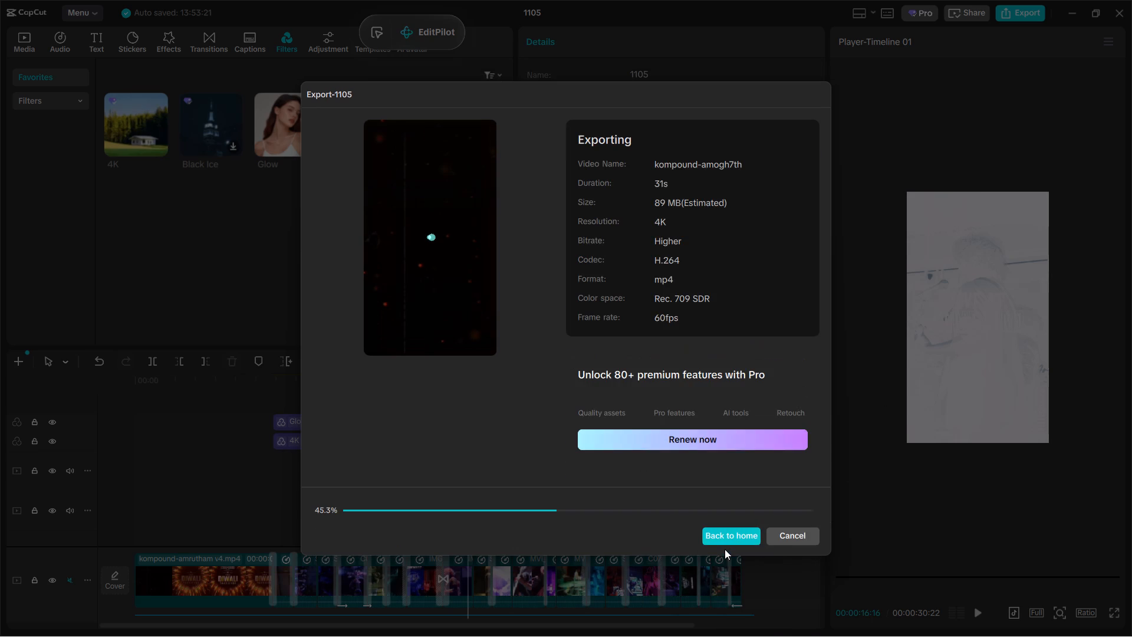